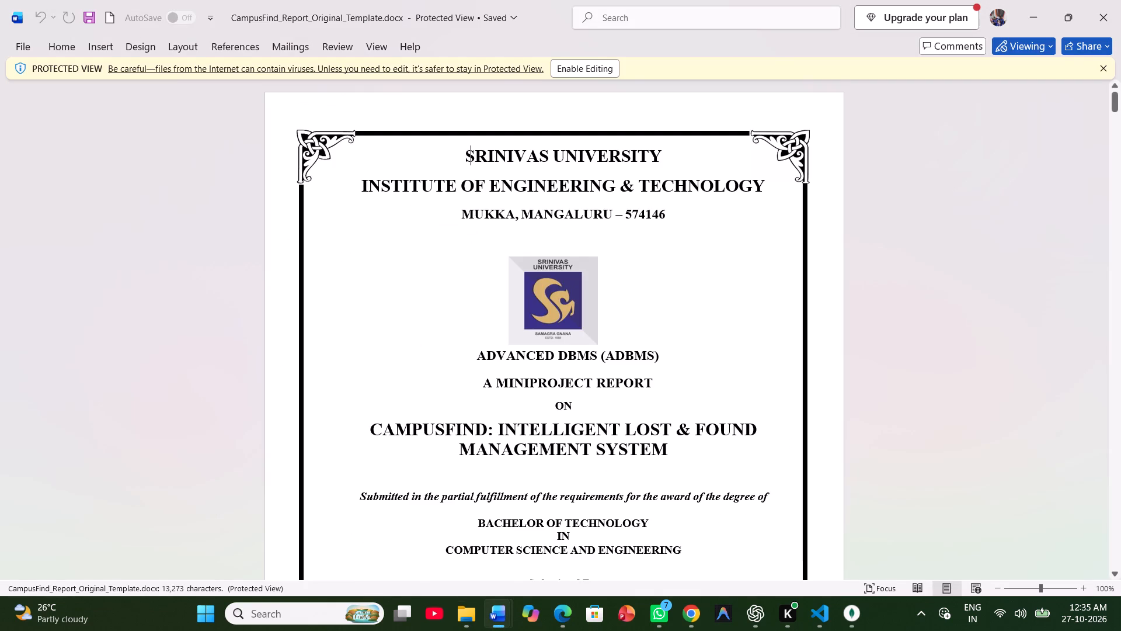
{"action": "scroll", "coordinate": [617, 306], "scroll_direction": "down", "scroll_amount": 3}
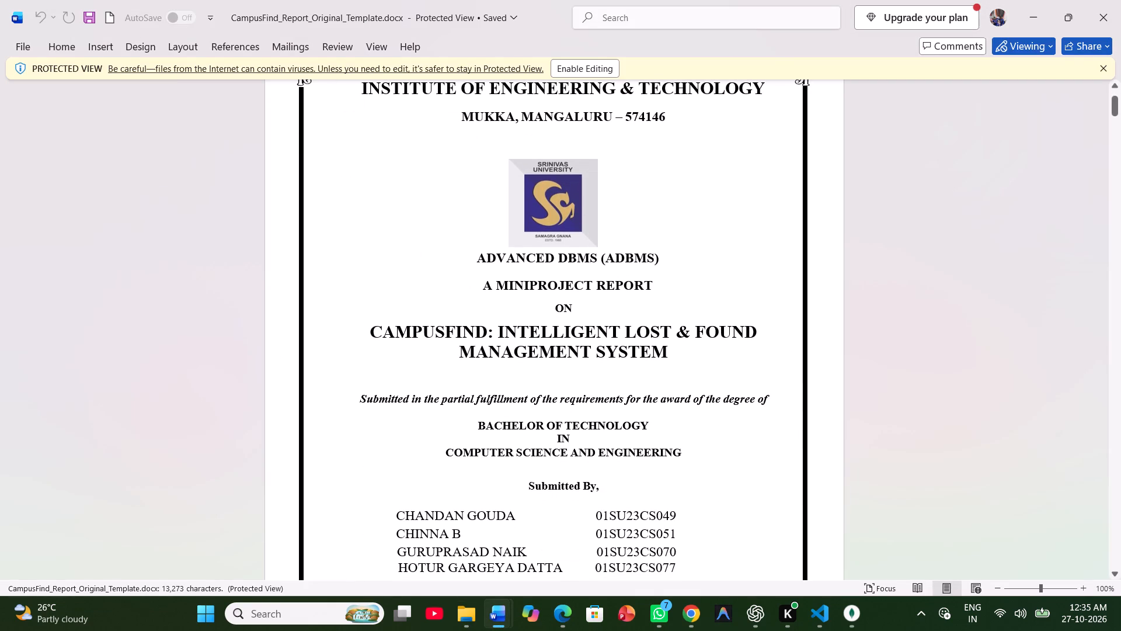
{"action": "left_click", "coordinate": [566, 67]}
Review the report's front matter in Word, checking logos, borders, certificate, declaration, abstract, acknowledgement and table of contents.
{"action": "scroll", "coordinate": [676, 235], "scroll_direction": "down", "scroll_amount": 1}
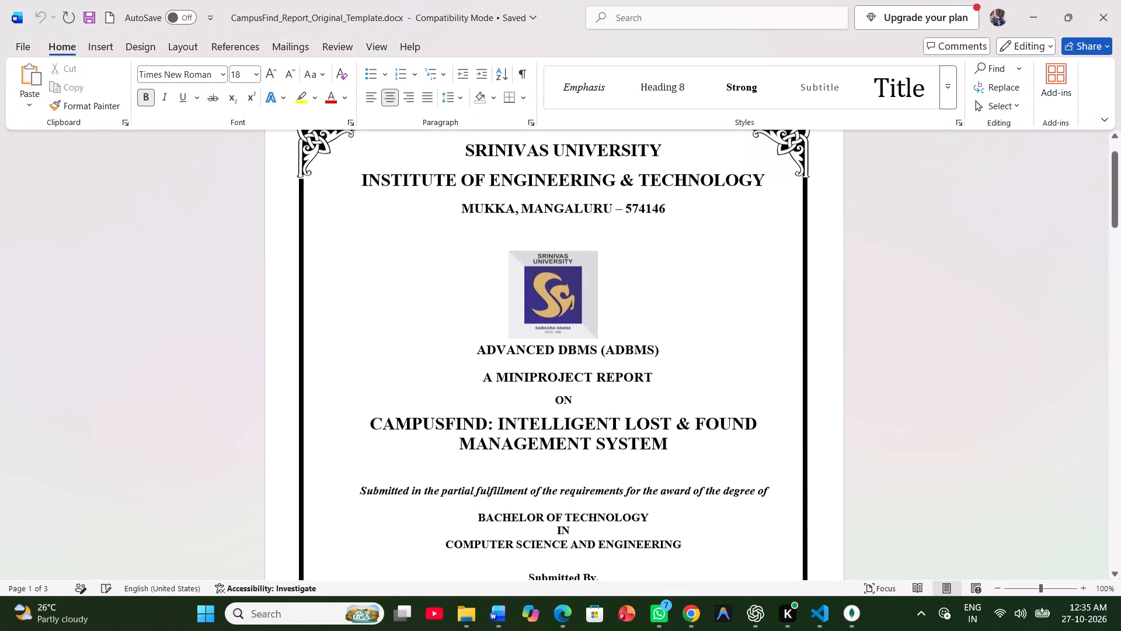
{"action": "scroll", "coordinate": [676, 235], "scroll_direction": "down", "scroll_amount": 4}
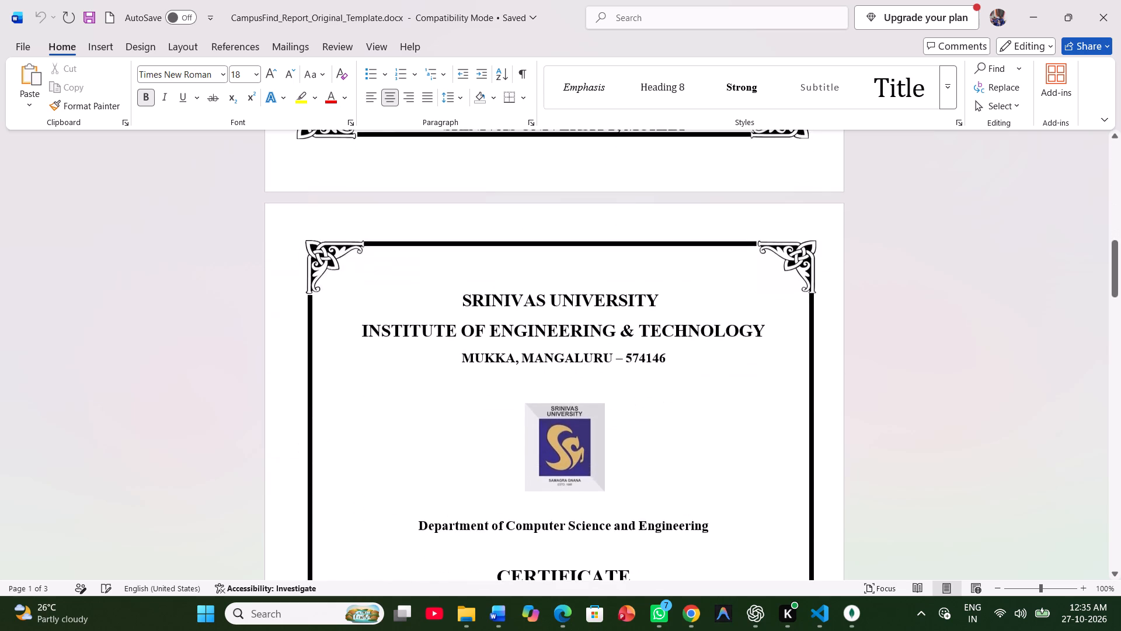
{"action": "scroll", "coordinate": [676, 235], "scroll_direction": "down", "scroll_amount": 7}
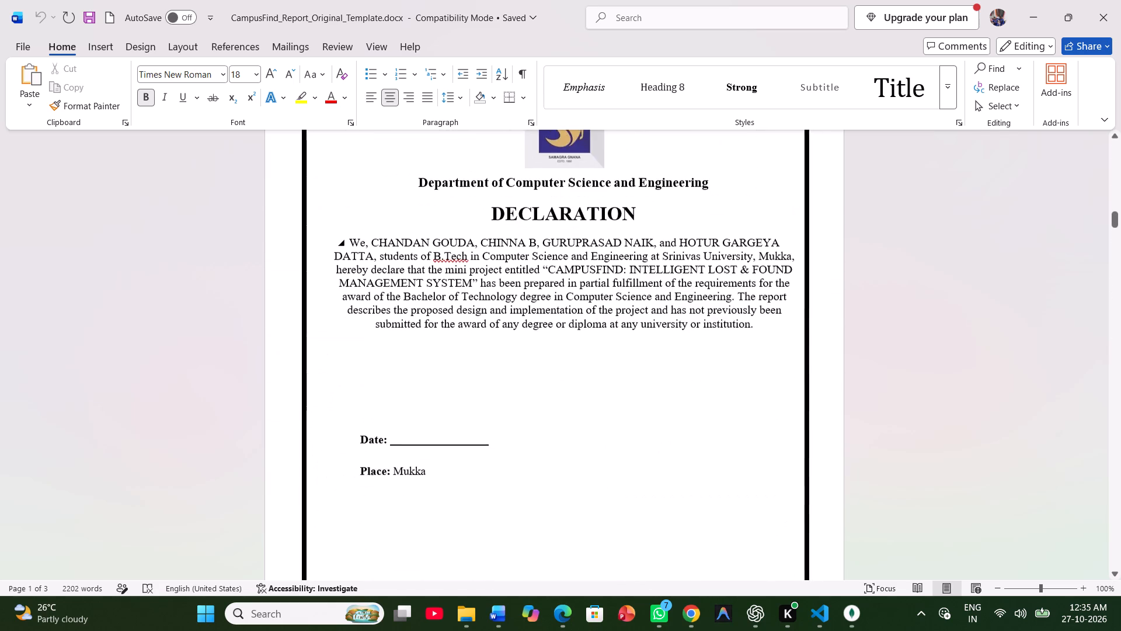
{"action": "scroll", "coordinate": [676, 235], "scroll_direction": "down", "scroll_amount": 4}
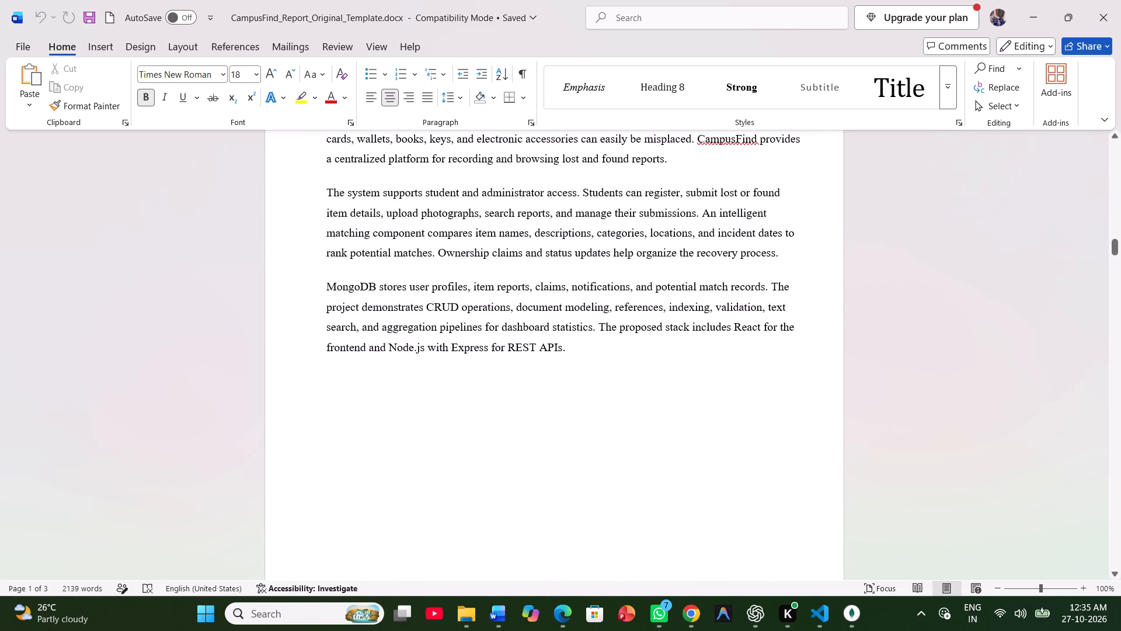
{"action": "scroll", "coordinate": [676, 235], "scroll_direction": "down", "scroll_amount": 4}
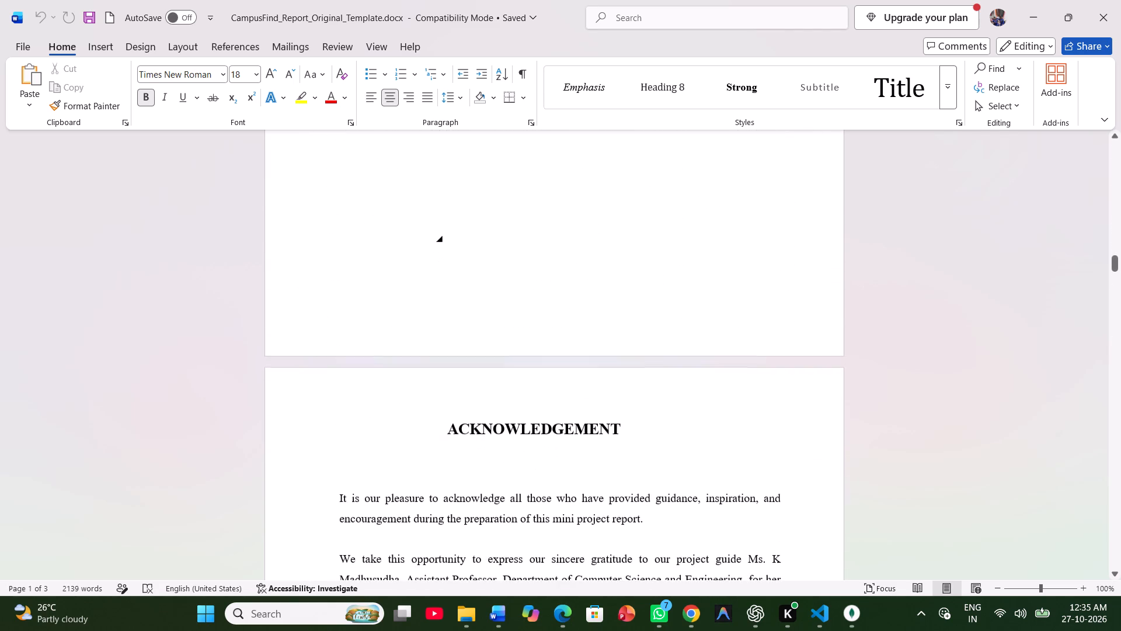
{"action": "scroll", "coordinate": [676, 235], "scroll_direction": "down", "scroll_amount": 6}
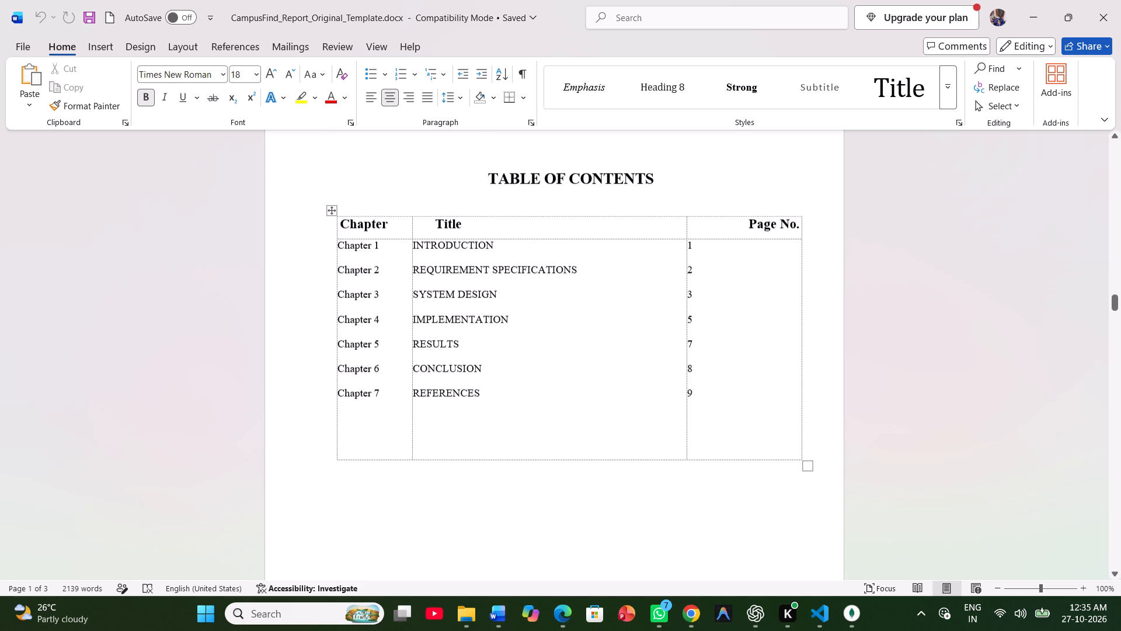
Review the report's body from the Introduction through Requirement Specifications to the start of System Design, checking headings and list formatting.
{"action": "scroll", "coordinate": [715, 317], "scroll_direction": "down", "scroll_amount": 3}
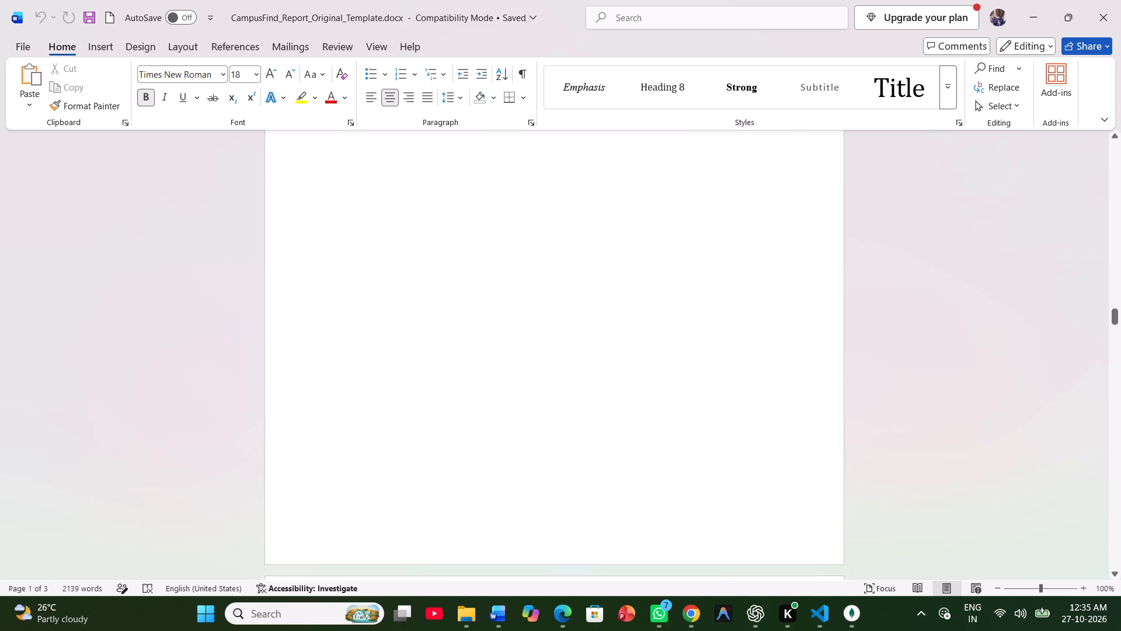
{"action": "scroll", "coordinate": [715, 317], "scroll_direction": "down", "scroll_amount": 7}
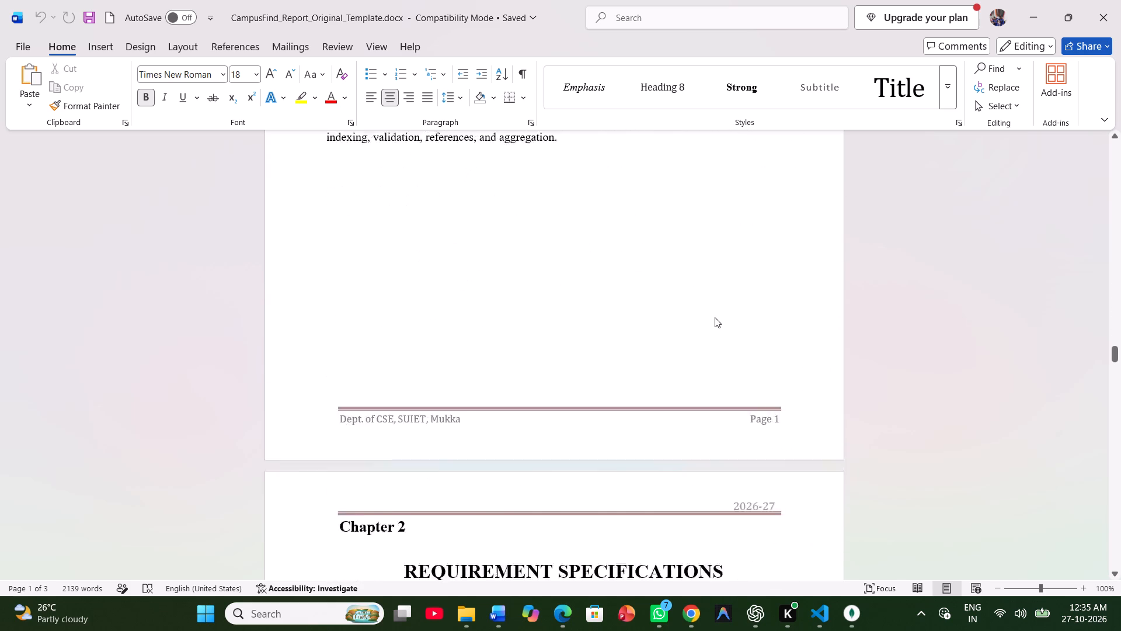
{"action": "scroll", "coordinate": [715, 317], "scroll_direction": "down", "scroll_amount": 2}
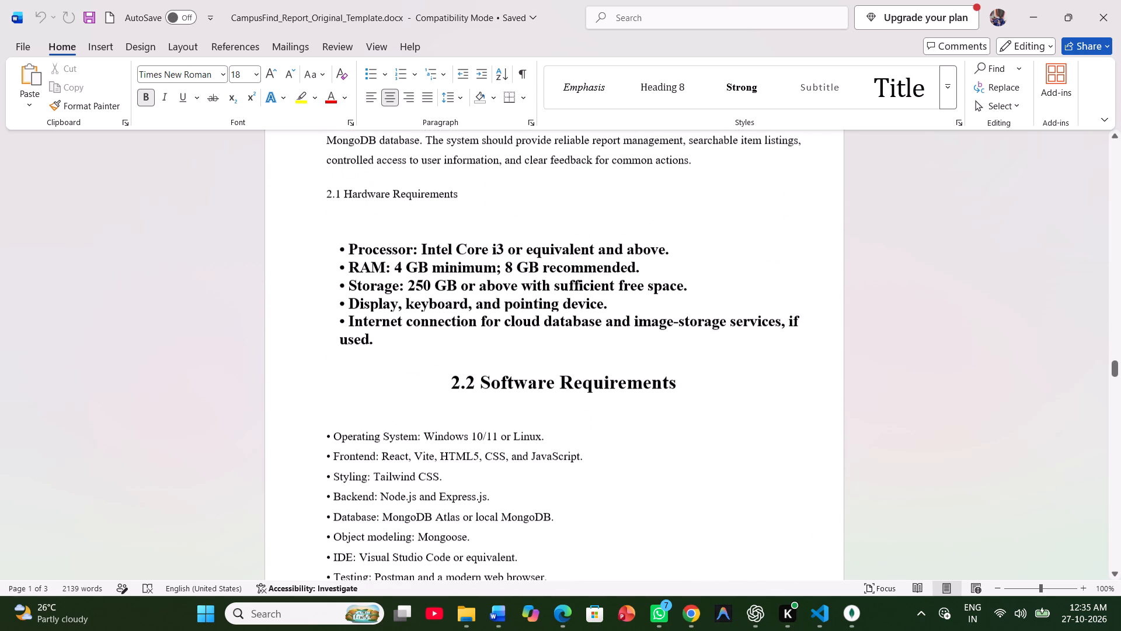
{"action": "scroll", "coordinate": [715, 317], "scroll_direction": "up", "scroll_amount": 1}
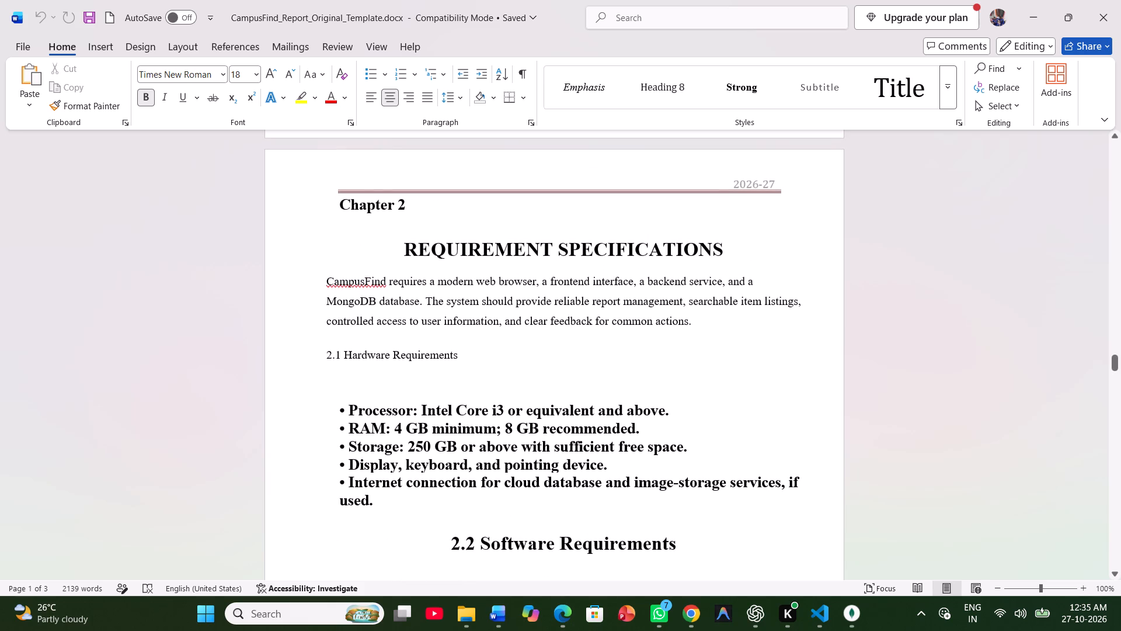
{"action": "scroll", "coordinate": [715, 317], "scroll_direction": "down", "scroll_amount": 1}
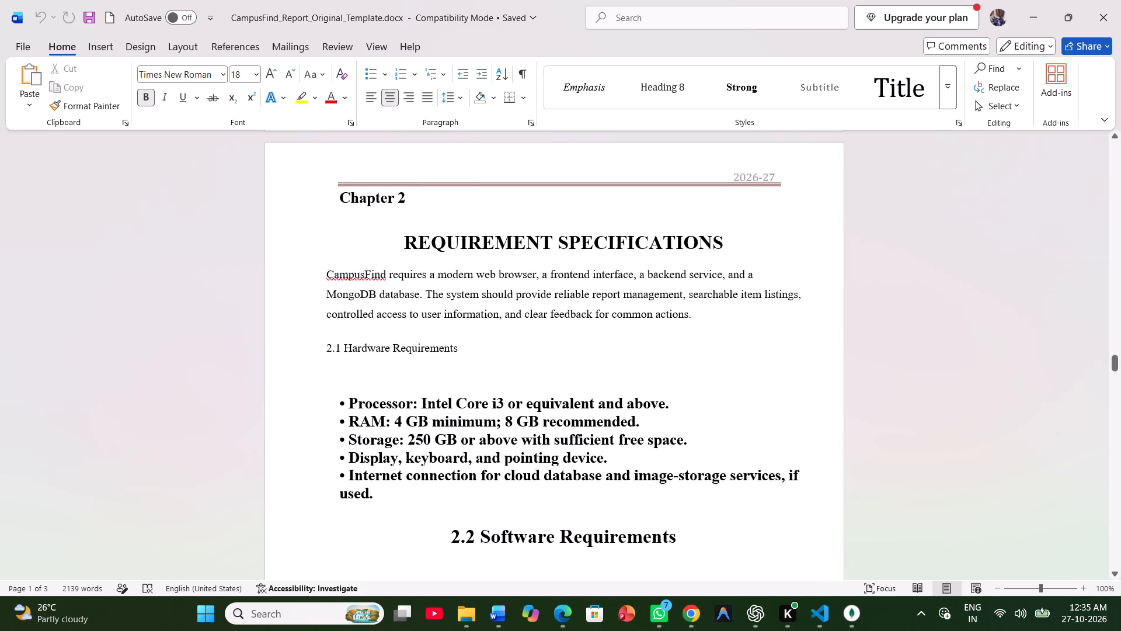
{"action": "scroll", "coordinate": [715, 317], "scroll_direction": "down", "scroll_amount": 2}
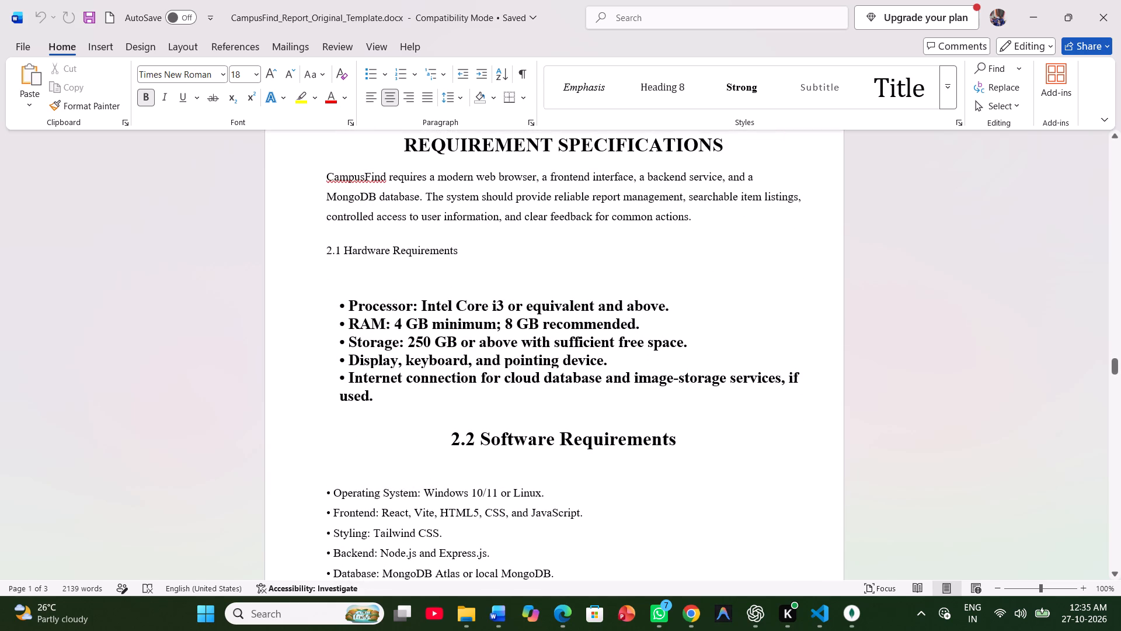
{"action": "scroll", "coordinate": [715, 317], "scroll_direction": "down", "scroll_amount": 3}
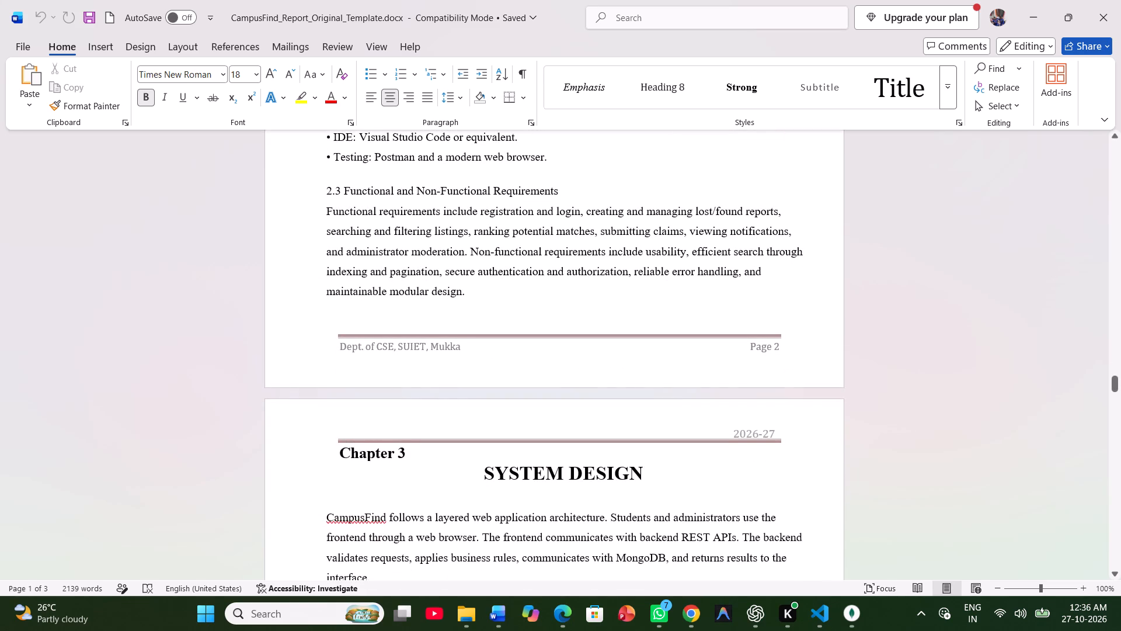
Remove bold from the "2.2 Software Requirements" heading in Chapter 2 and reduce its font size to 16.
{"action": "scroll", "coordinate": [715, 317], "scroll_direction": "up", "scroll_amount": 1}
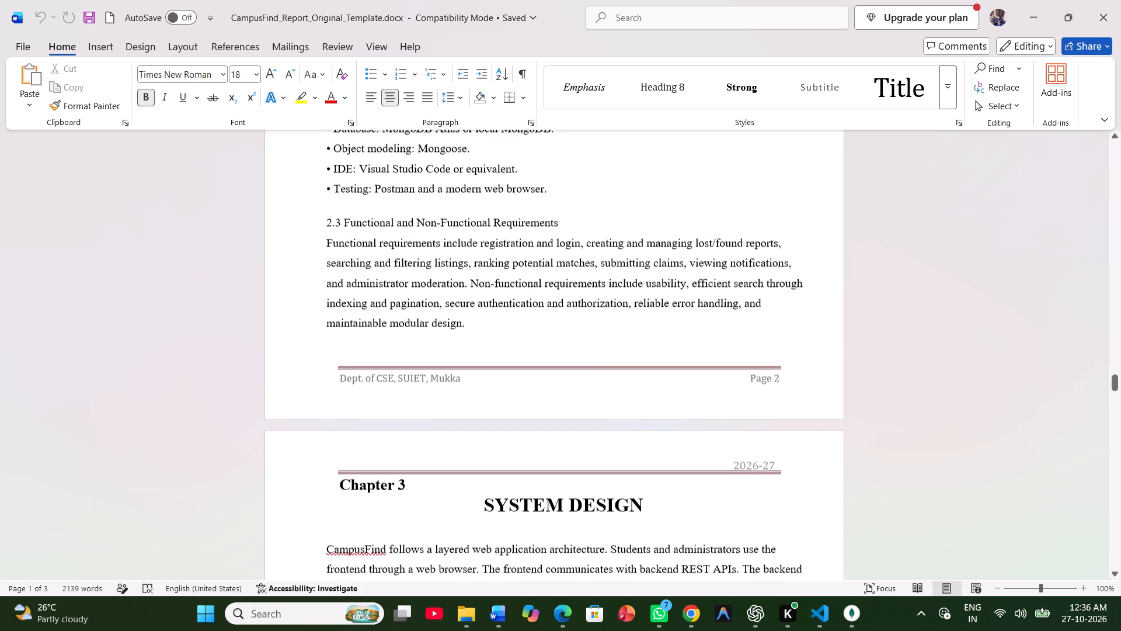
{"action": "scroll", "coordinate": [715, 317], "scroll_direction": "up", "scroll_amount": 4}
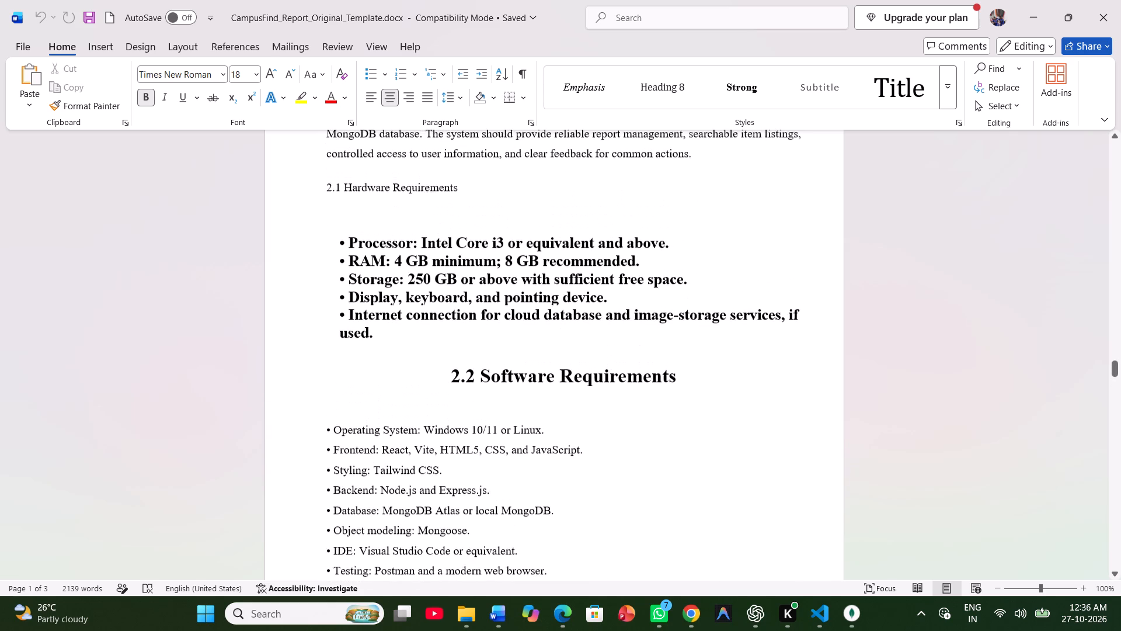
{"action": "left_click", "coordinate": [687, 370]}
{"action": "left_click_drag", "start_coordinate": [686, 375], "coordinate": [672, 376]}
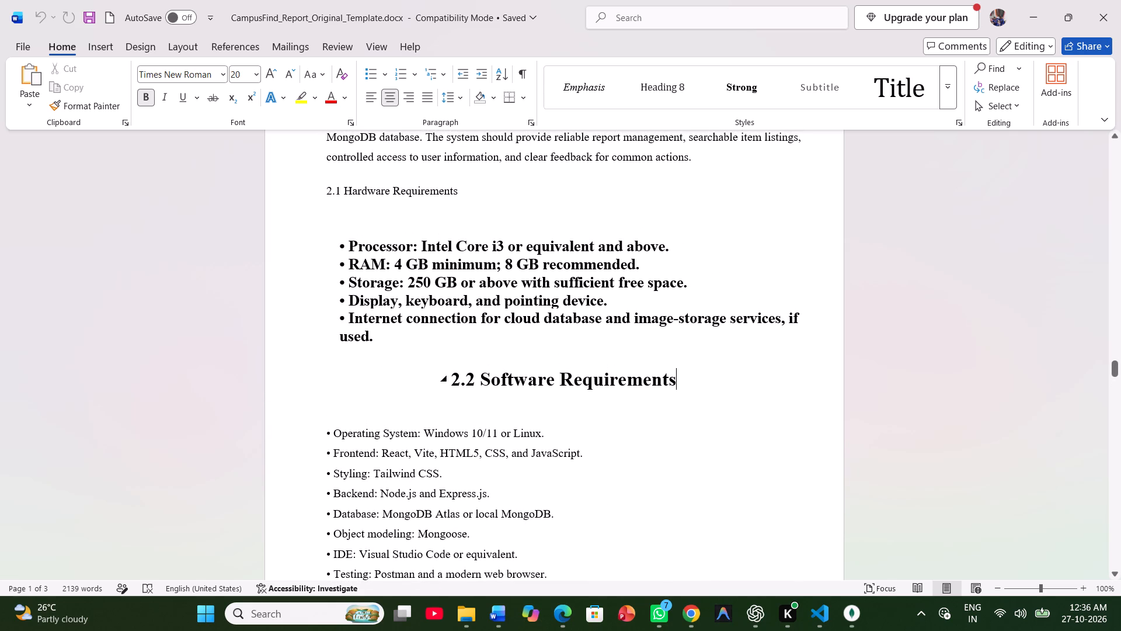
{"action": "left_click_drag", "start_coordinate": [672, 376], "coordinate": [420, 384]}
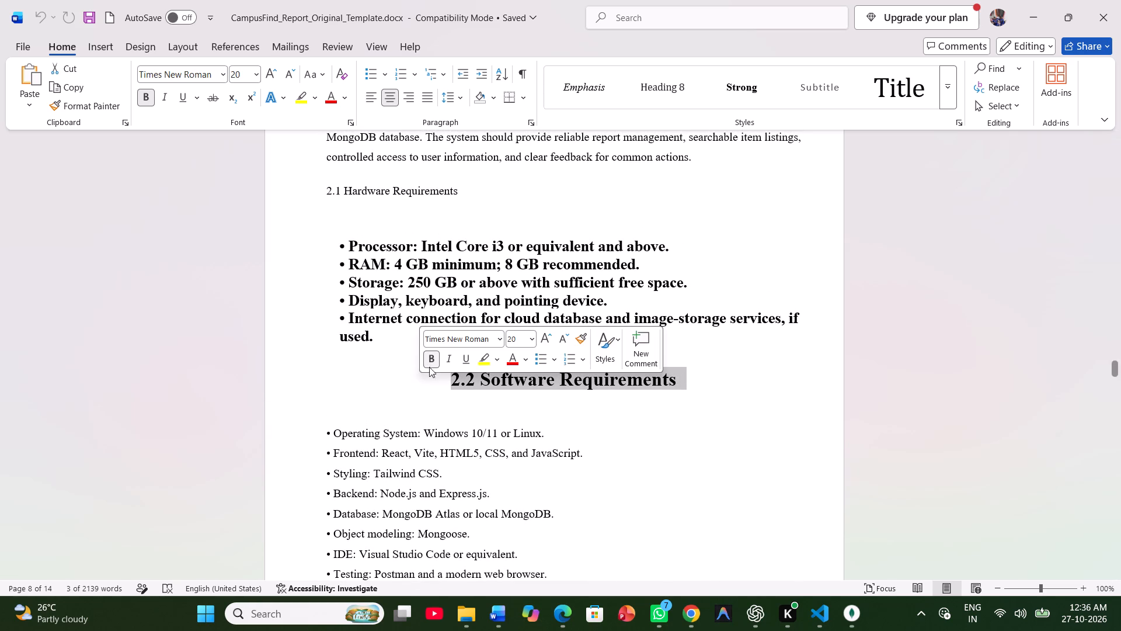
{"action": "left_click", "coordinate": [432, 354]}
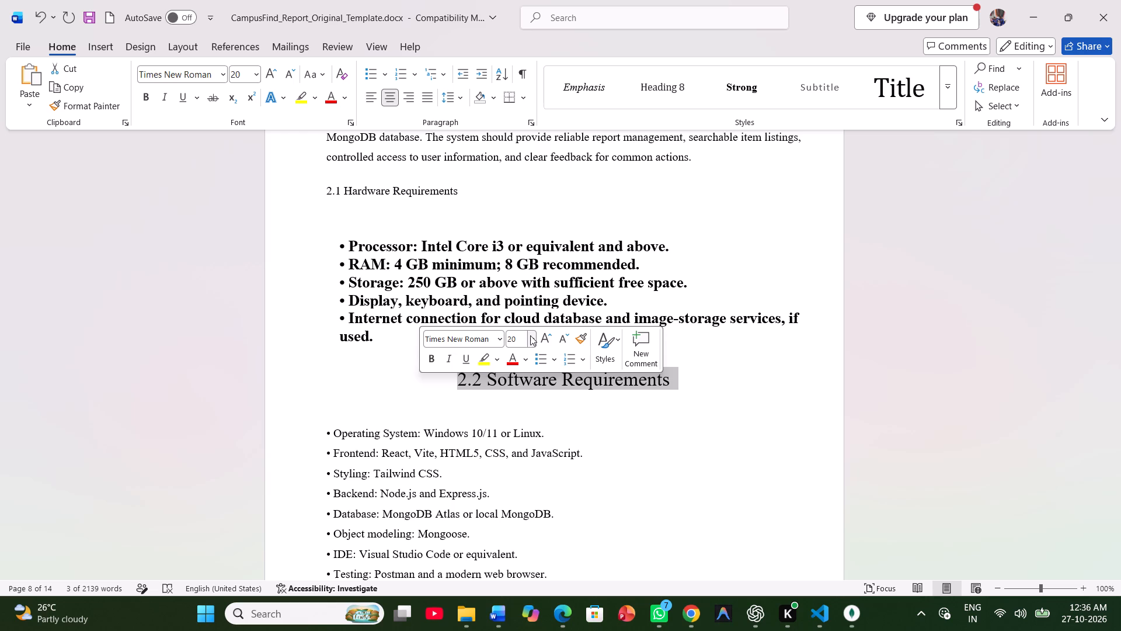
{"action": "left_click", "coordinate": [558, 338]}
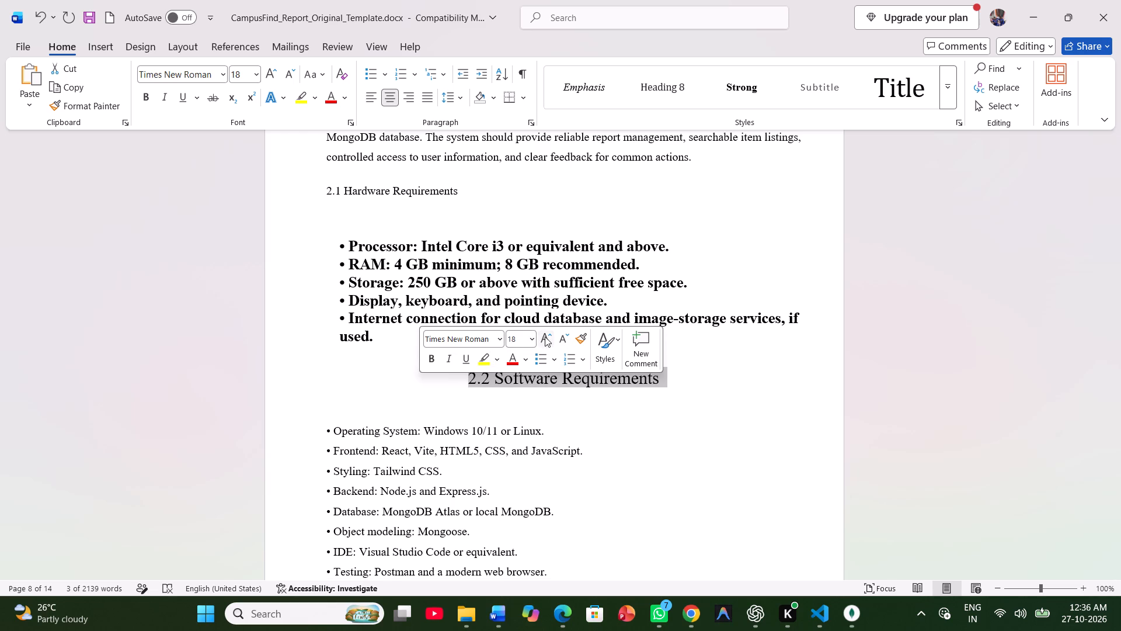
{"action": "left_click", "coordinate": [559, 338]}
Remove the blank line below the "2.2 Software Requirements" heading and align the heading to the left.
{"action": "left_click", "coordinate": [483, 389]}
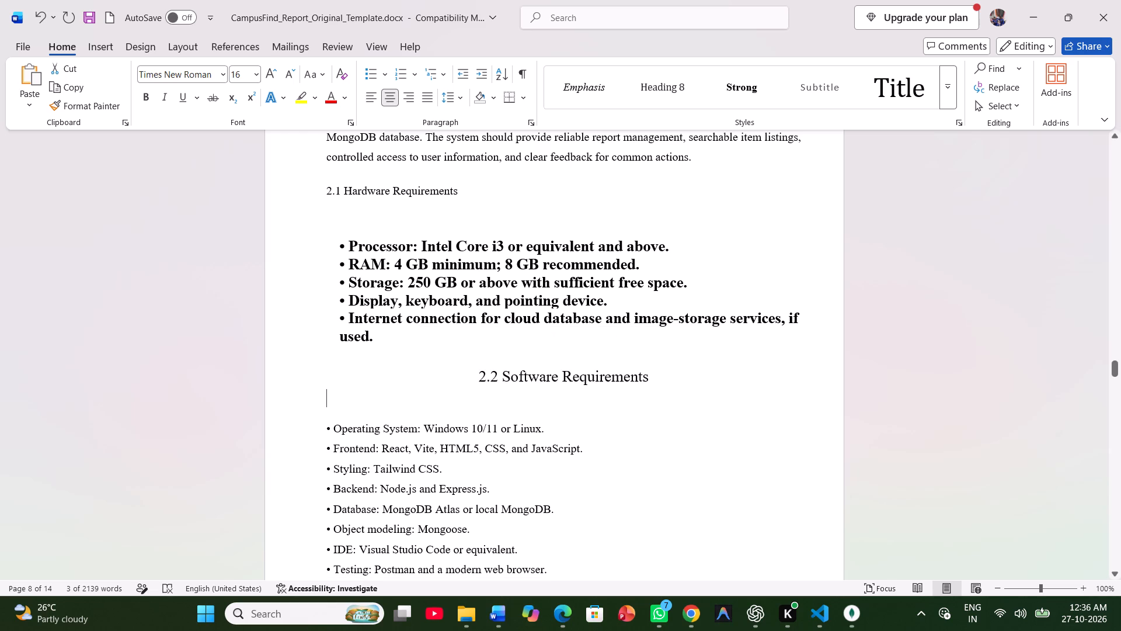
{"action": "key", "text": "BackSpace"}
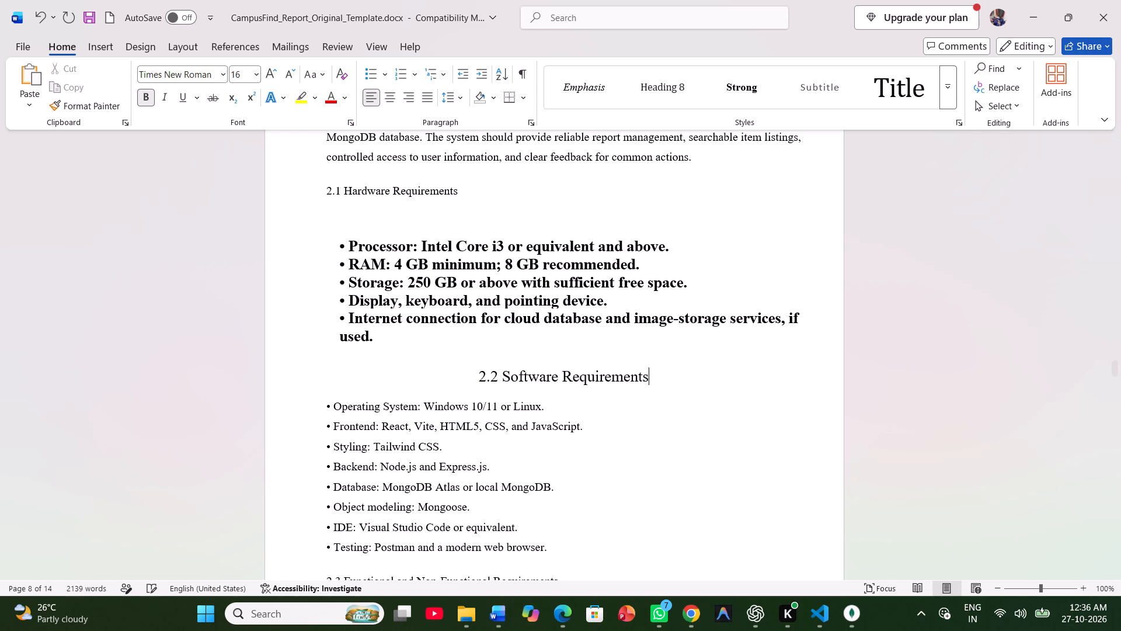
{"action": "left_click", "coordinate": [476, 369]}
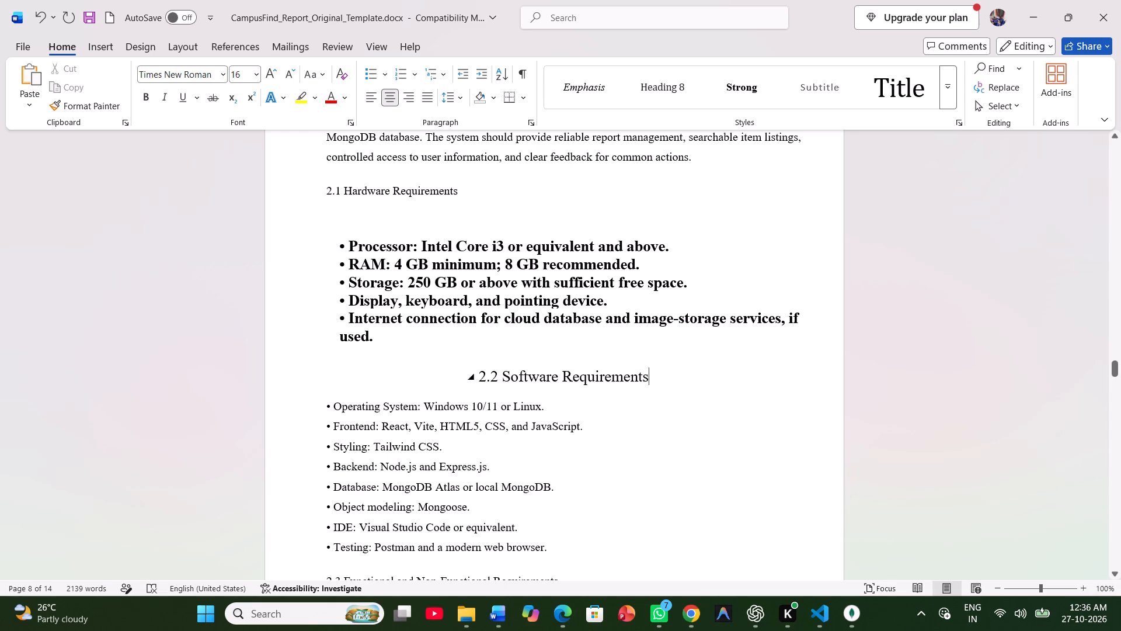
{"action": "key", "text": "BackSpace"}
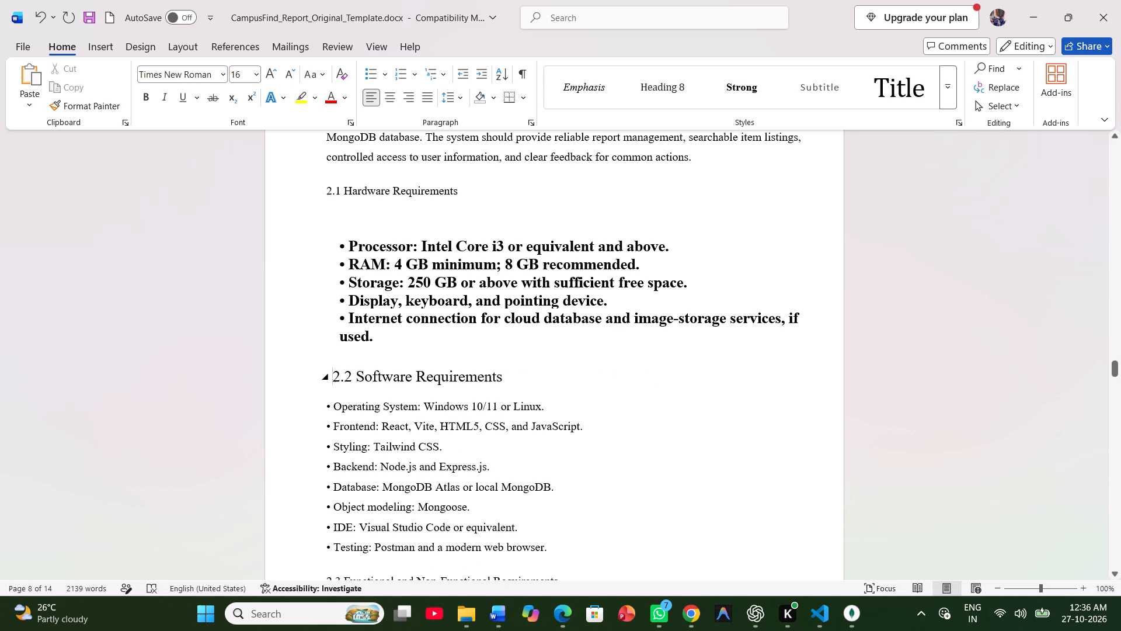
{"action": "left_click", "coordinate": [547, 401]}
Remove bold from the bullet list under "2.1 Hardware Requirements" and reduce its font size.
{"action": "scroll", "coordinate": [563, 307], "scroll_direction": "up", "scroll_amount": 1}
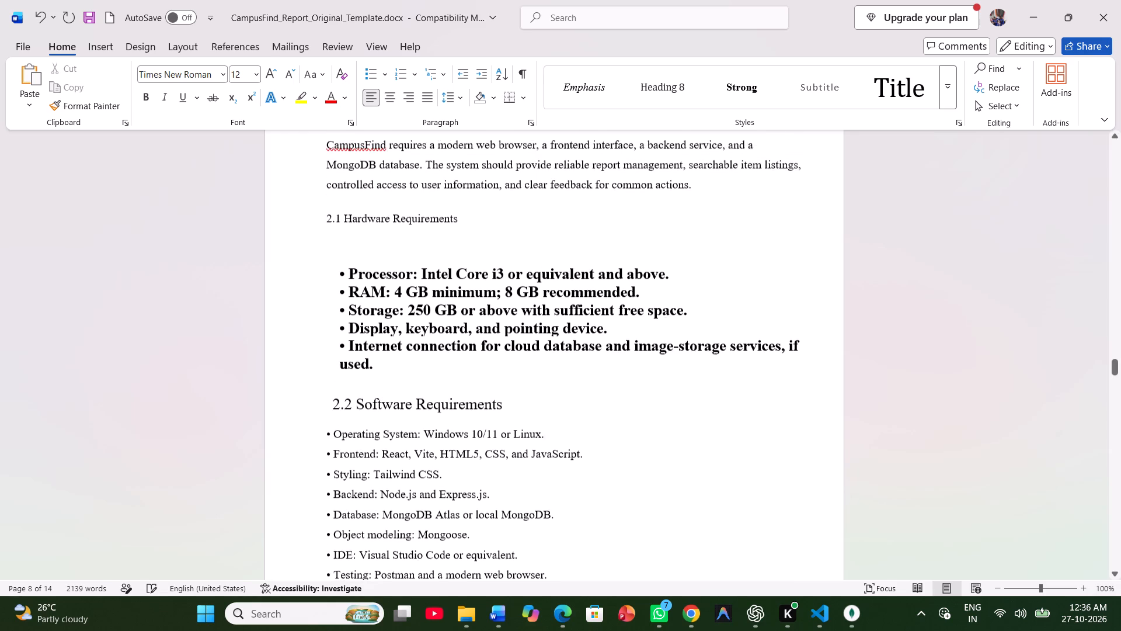
{"action": "scroll", "coordinate": [563, 307], "scroll_direction": "up", "scroll_amount": 1}
{"action": "left_click_drag", "start_coordinate": [387, 383], "coordinate": [321, 291]}
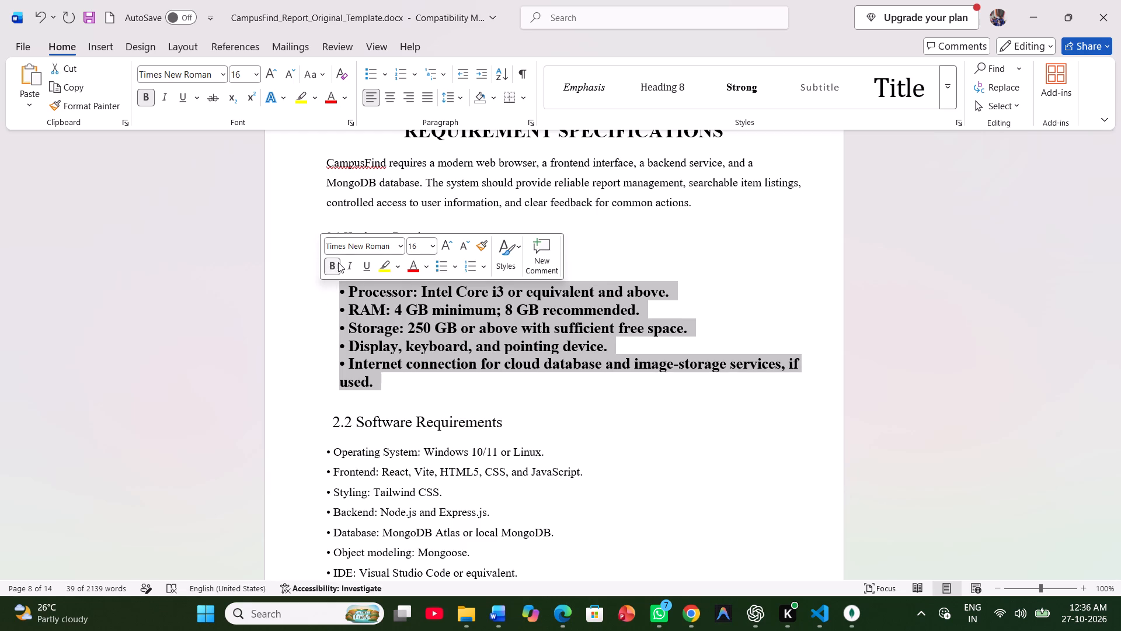
{"action": "left_click", "coordinate": [338, 262]}
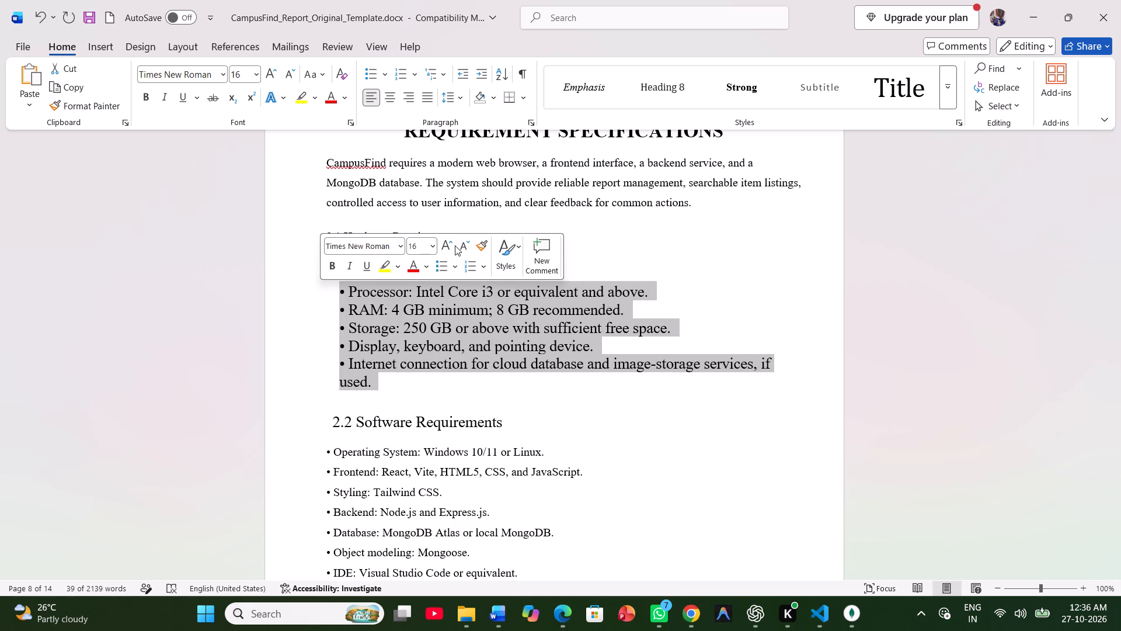
{"action": "left_click", "coordinate": [455, 245]}
{"action": "left_click", "coordinate": [461, 246]}
{"action": "left_click", "coordinate": [641, 241]}
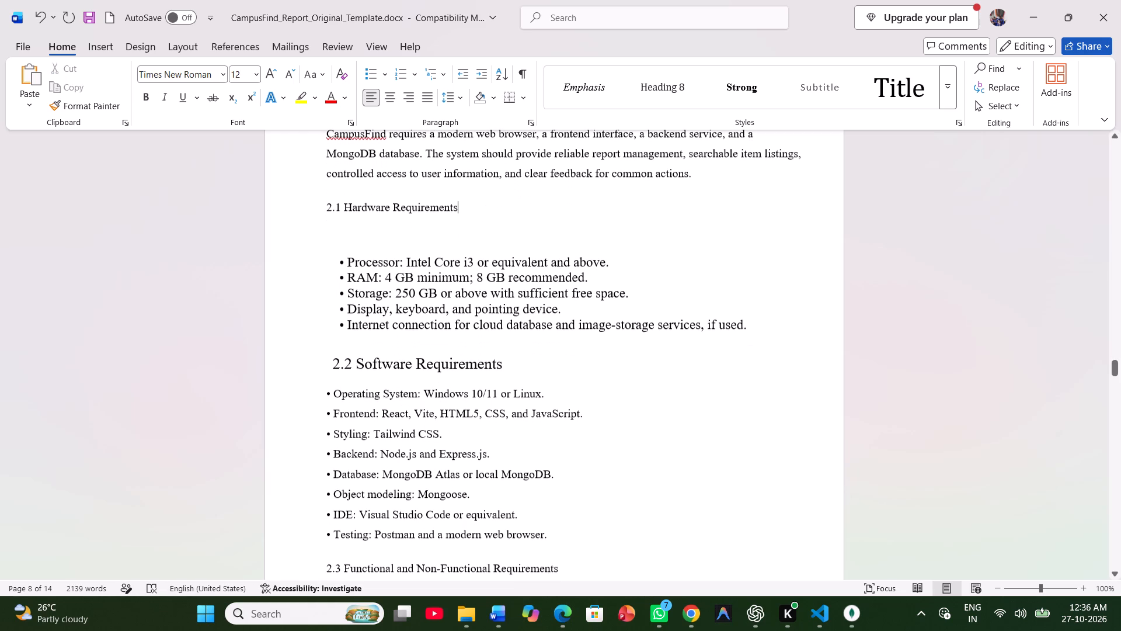
Check the Chapter 1 Introduction pages and the opening of Chapter 2 for layout and formatting.
{"action": "scroll", "coordinate": [518, 276], "scroll_direction": "up", "scroll_amount": 4}
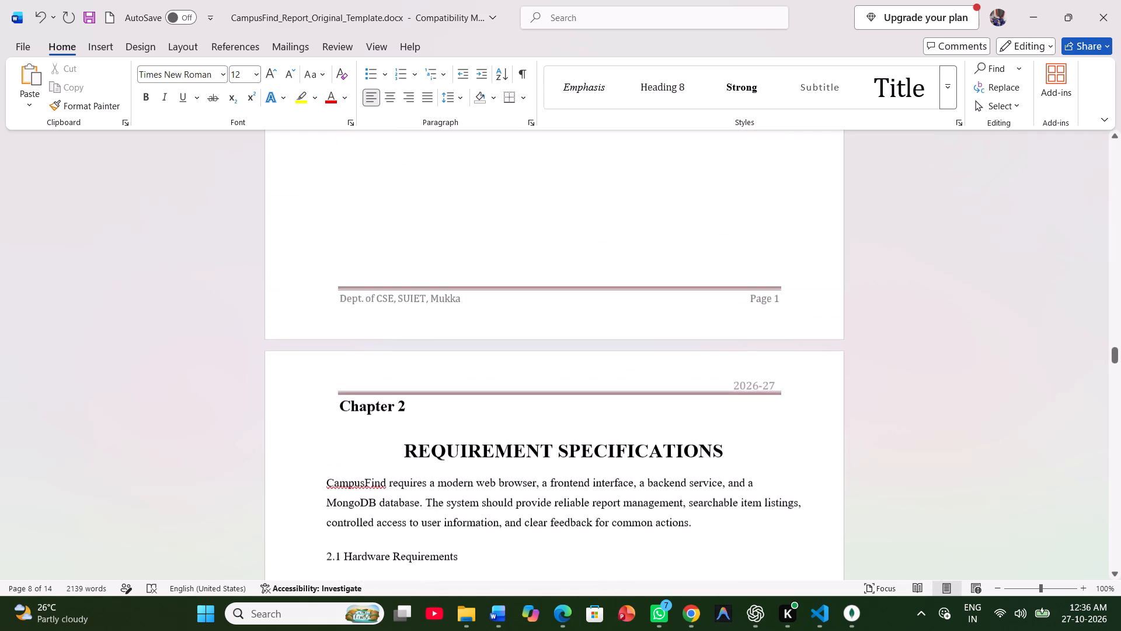
{"action": "scroll", "coordinate": [518, 276], "scroll_direction": "up", "scroll_amount": 2}
{"action": "scroll", "coordinate": [518, 276], "scroll_direction": "down", "scroll_amount": 1}
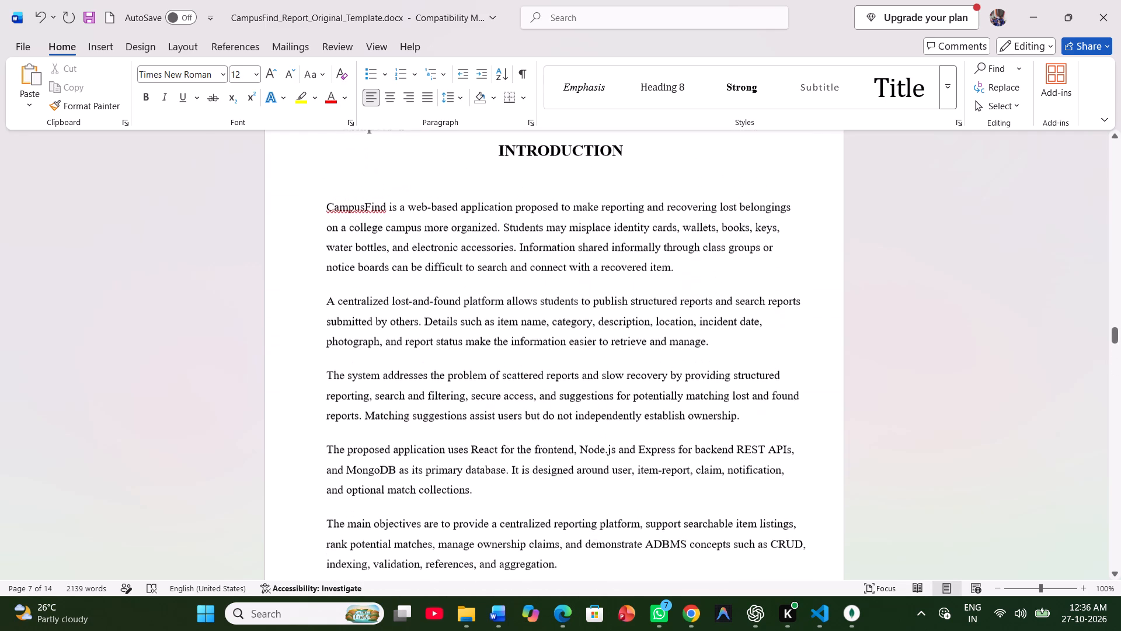
{"action": "scroll", "coordinate": [518, 276], "scroll_direction": "down", "scroll_amount": 1}
{"action": "scroll", "coordinate": [518, 276], "scroll_direction": "up", "scroll_amount": 8}
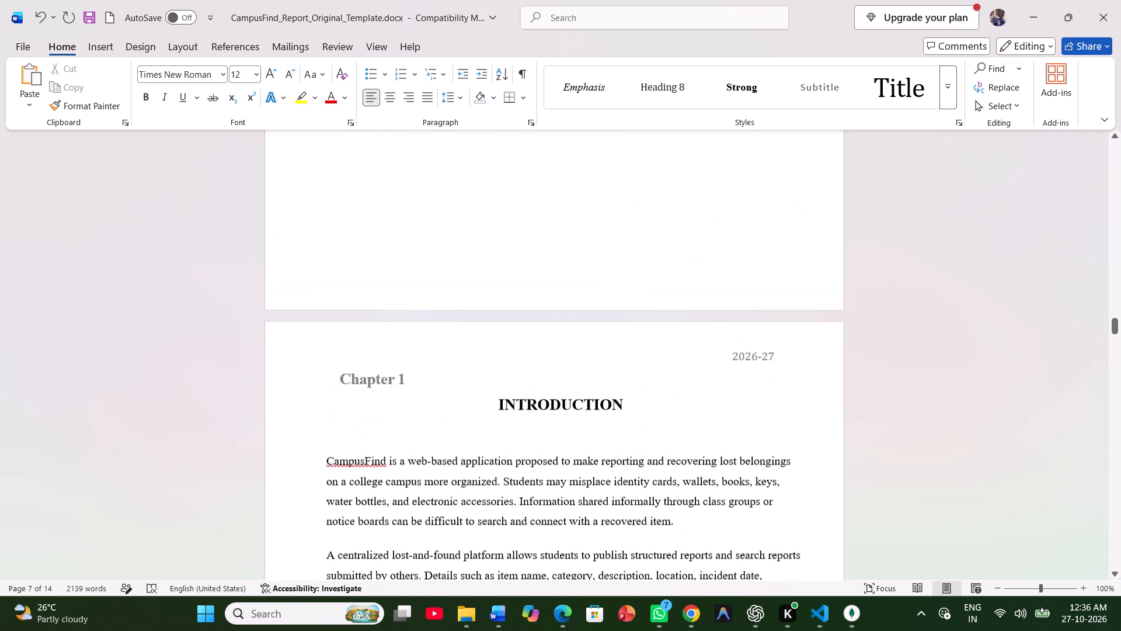
{"action": "scroll", "coordinate": [518, 276], "scroll_direction": "up", "scroll_amount": 5}
{"action": "scroll", "coordinate": [518, 276], "scroll_direction": "down", "scroll_amount": 2}
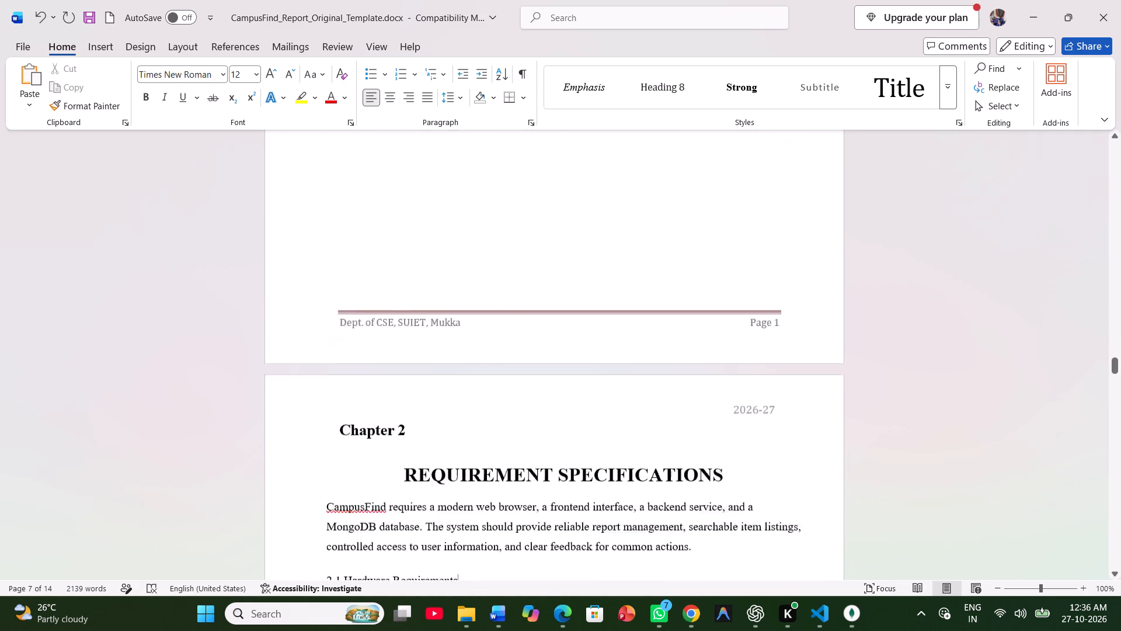
{"action": "scroll", "coordinate": [518, 276], "scroll_direction": "down", "scroll_amount": 2}
{"action": "scroll", "coordinate": [518, 276], "scroll_direction": "up", "scroll_amount": 1}
Review the remaining chapters from System Design and Implementation through the Conclusion.
{"action": "scroll", "coordinate": [518, 276], "scroll_direction": "down", "scroll_amount": 1}
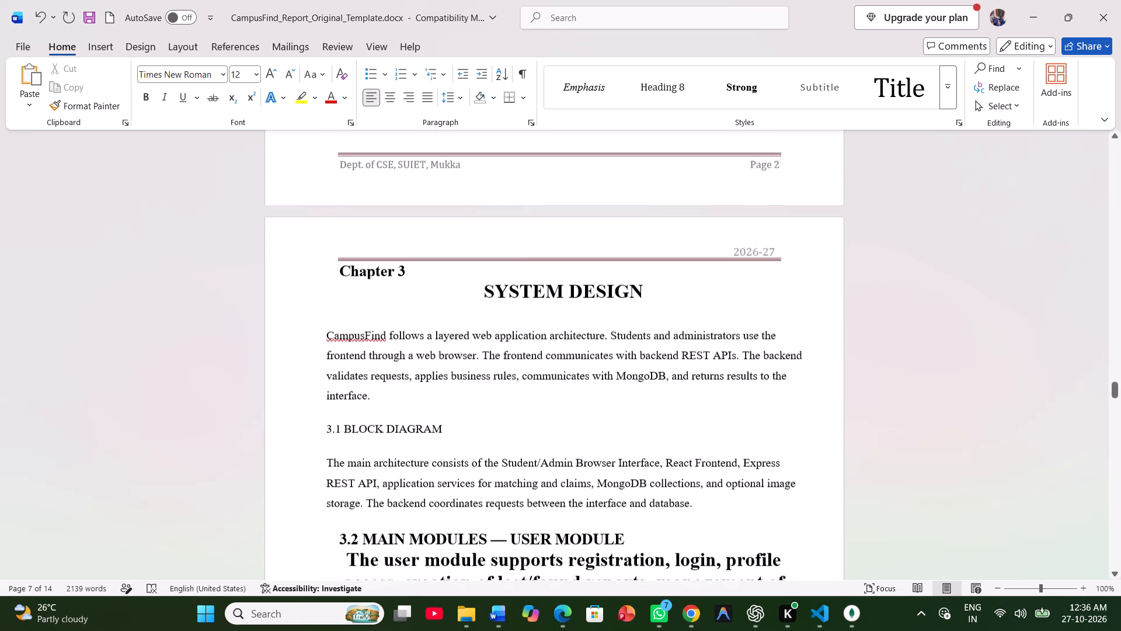
{"action": "scroll", "coordinate": [518, 276], "scroll_direction": "down", "scroll_amount": 5}
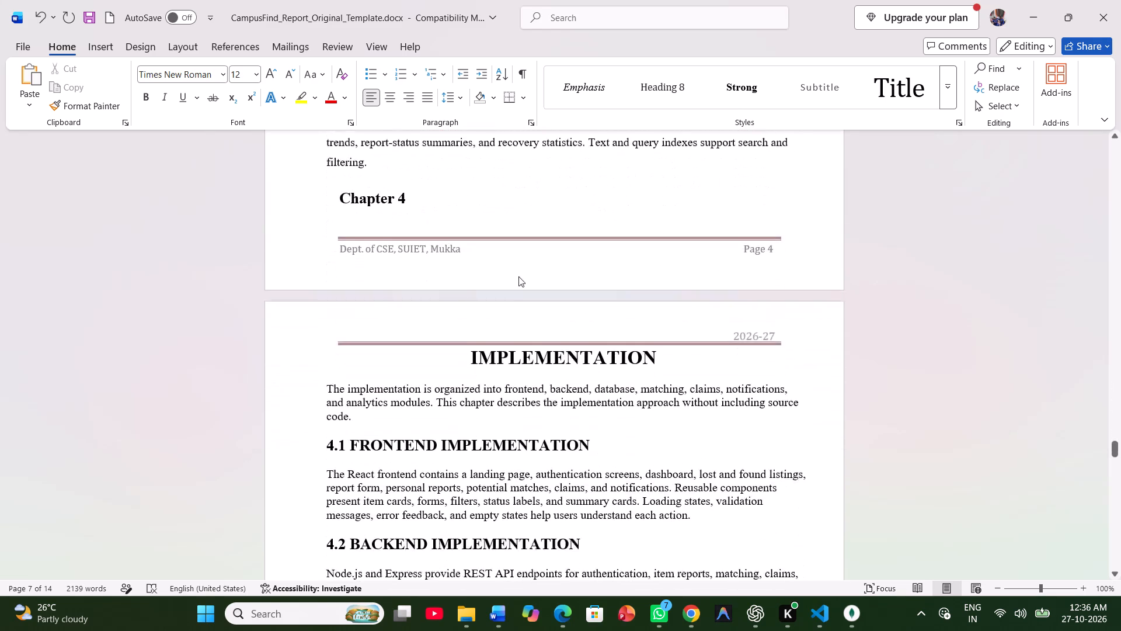
{"action": "scroll", "coordinate": [518, 276], "scroll_direction": "down", "scroll_amount": 13}
{"action": "scroll", "coordinate": [518, 276], "scroll_direction": "up", "scroll_amount": 1}
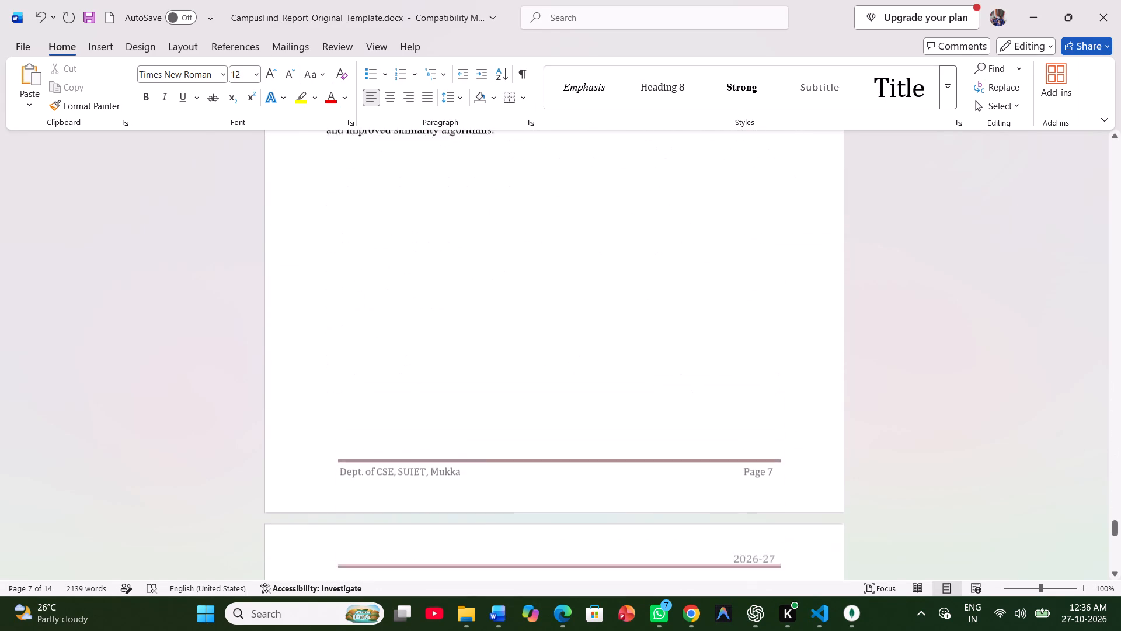
{"action": "scroll", "coordinate": [518, 276], "scroll_direction": "up", "scroll_amount": 3}
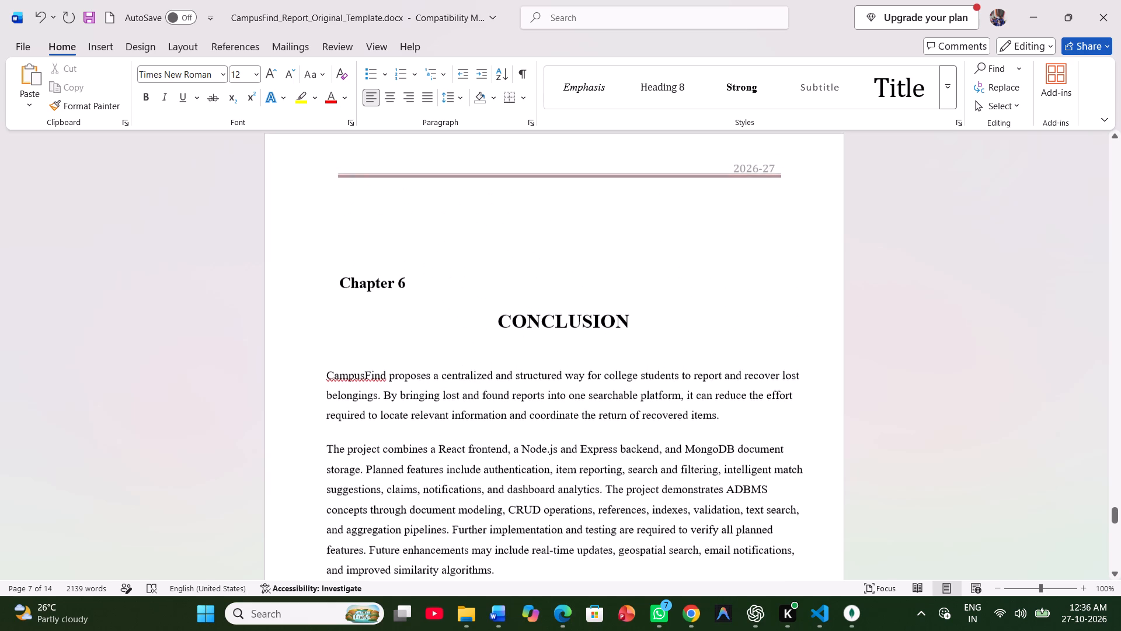
Return to the cover page and examine the university heading, logo, subject line, project title and submission details.
{"action": "scroll", "coordinate": [518, 276], "scroll_direction": "up", "scroll_amount": 17}
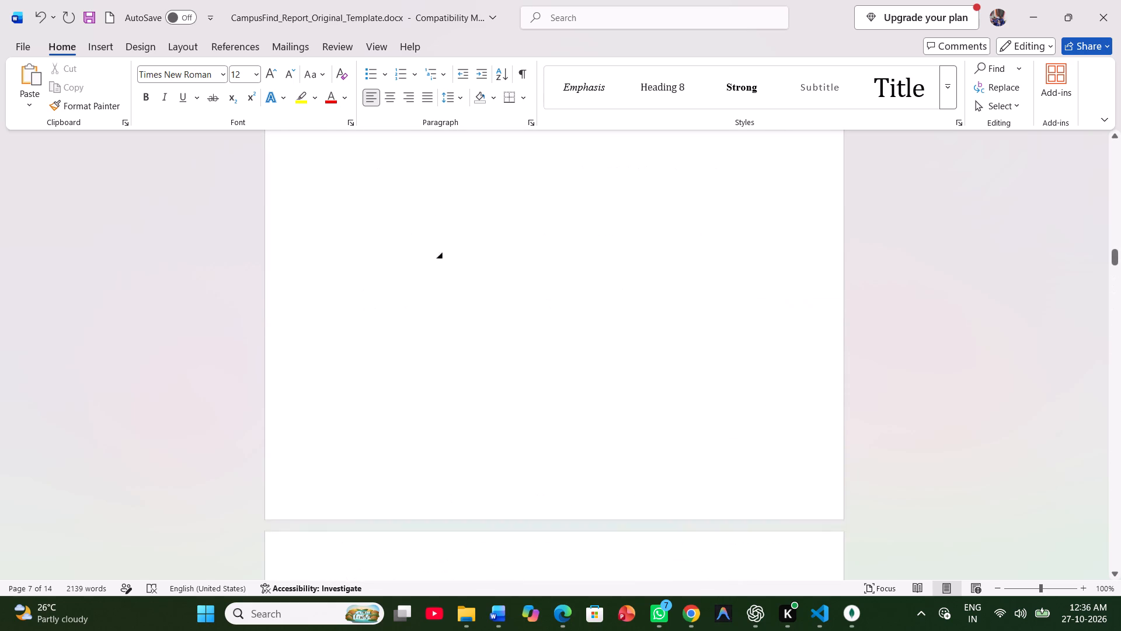
{"action": "scroll", "coordinate": [518, 276], "scroll_direction": "up", "scroll_amount": 8}
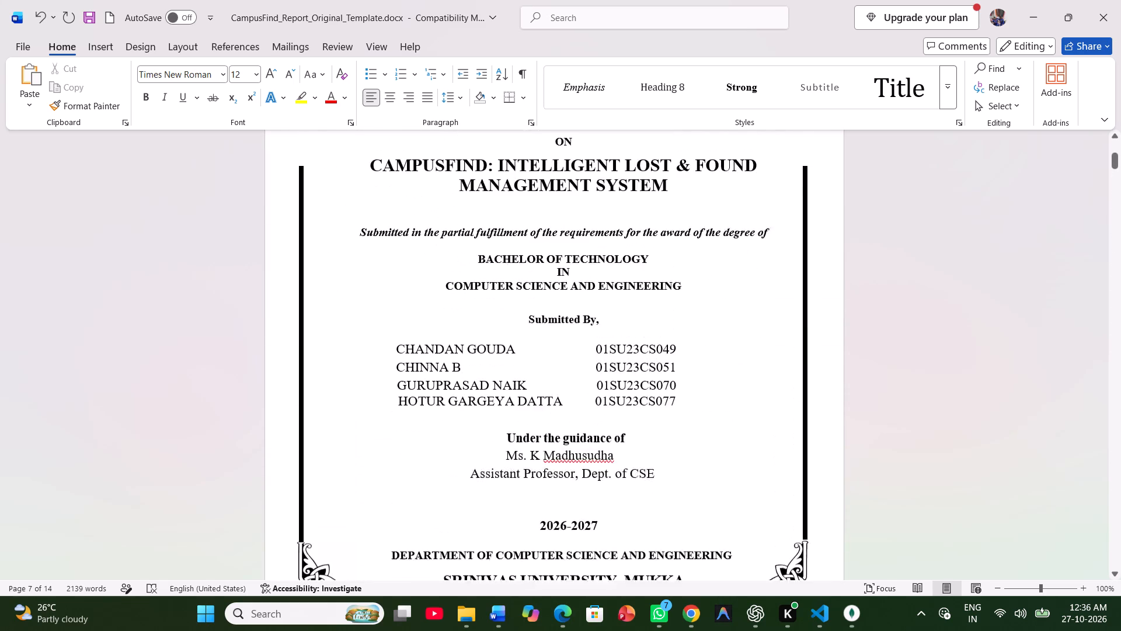
{"action": "scroll", "coordinate": [518, 276], "scroll_direction": "up", "scroll_amount": 3}
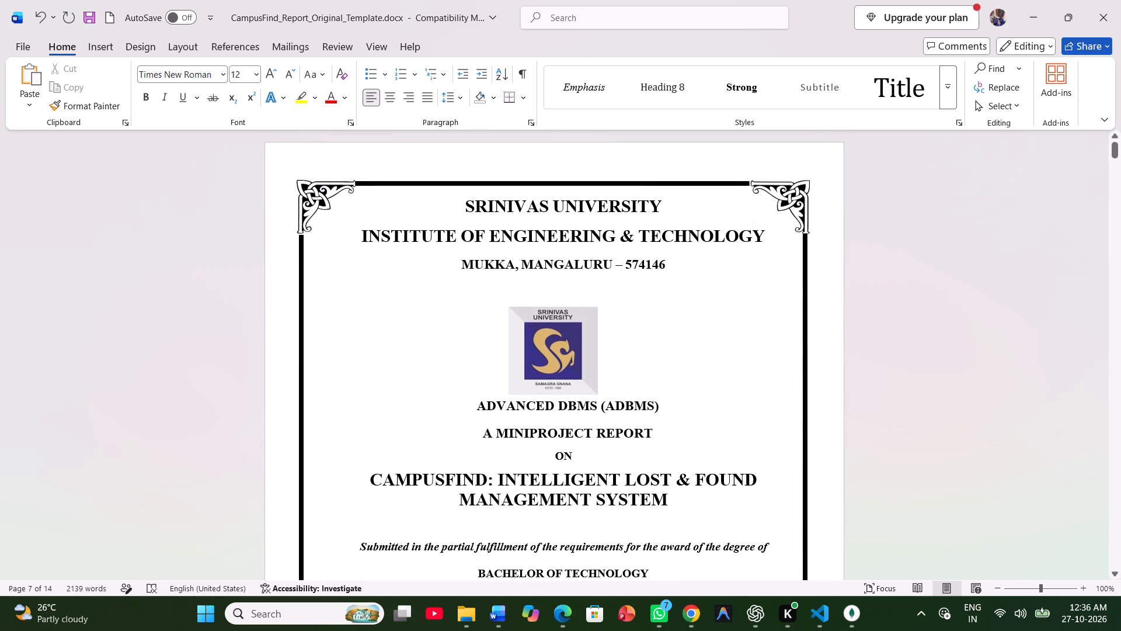
{"action": "scroll", "coordinate": [633, 323], "scroll_direction": "down", "scroll_amount": 1}
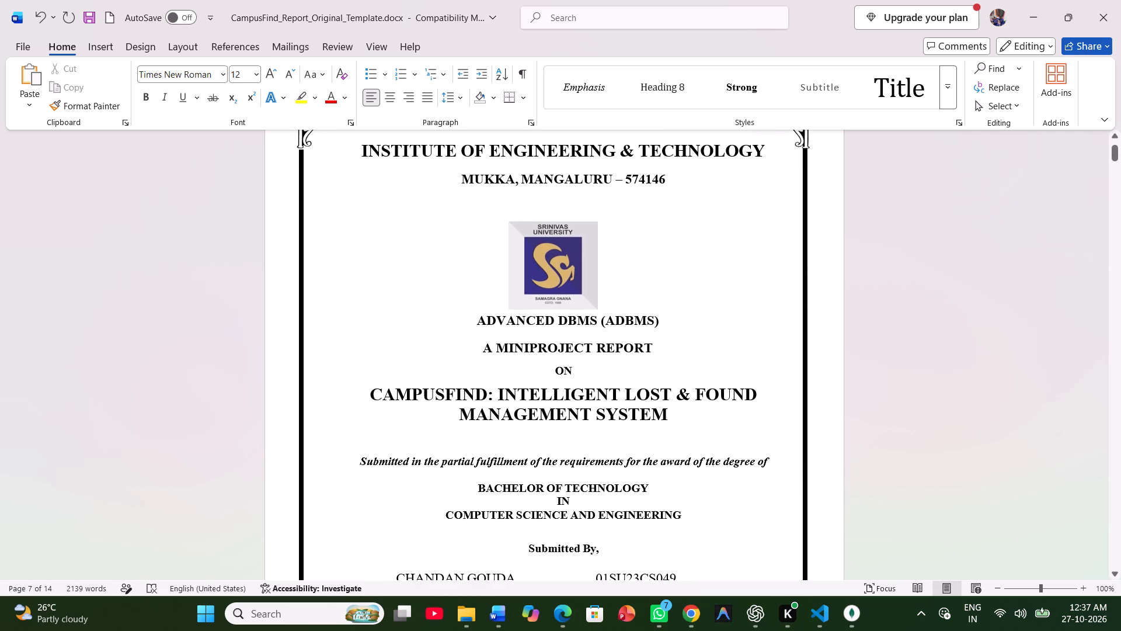
{"action": "left_click", "coordinate": [654, 320]}
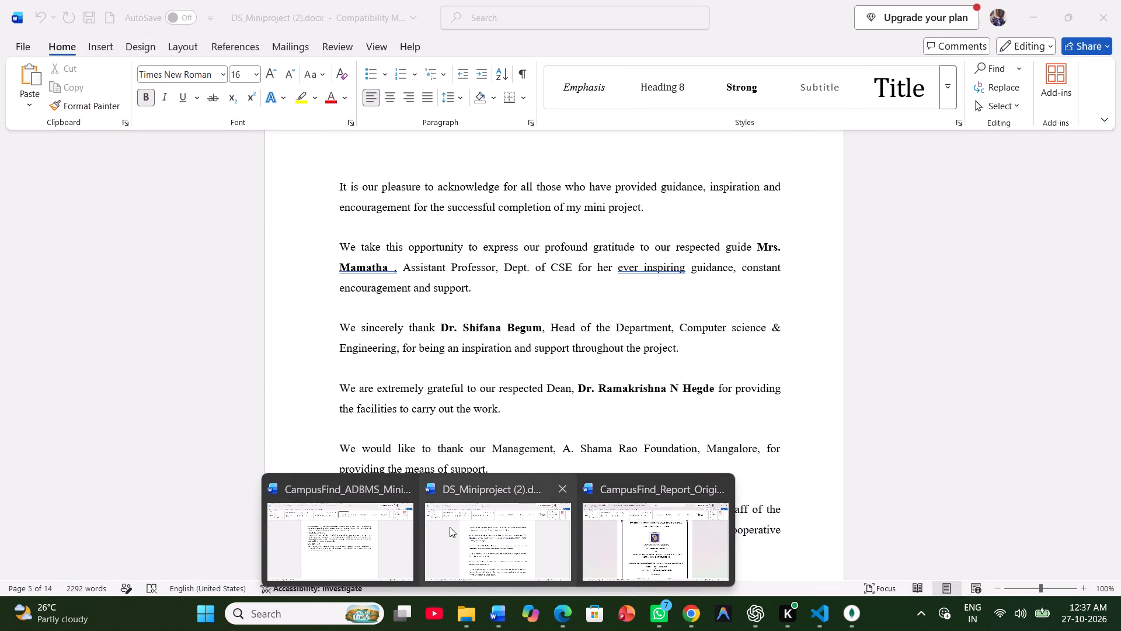
Review the CampusFind_Report_Original_Template document from the declaration page through its chapters to the References list for content and formatting.
{"action": "left_click", "coordinate": [640, 509]}
{"action": "scroll", "coordinate": [640, 509], "scroll_direction": "down", "scroll_amount": 5}
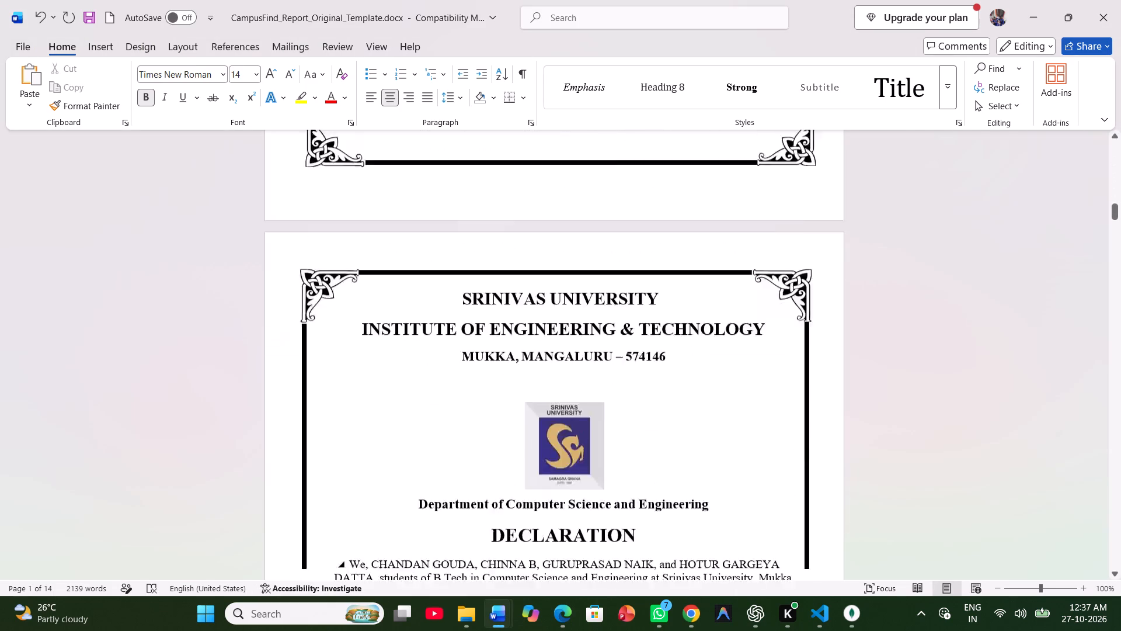
{"action": "scroll", "coordinate": [639, 509], "scroll_direction": "down", "scroll_amount": 11}
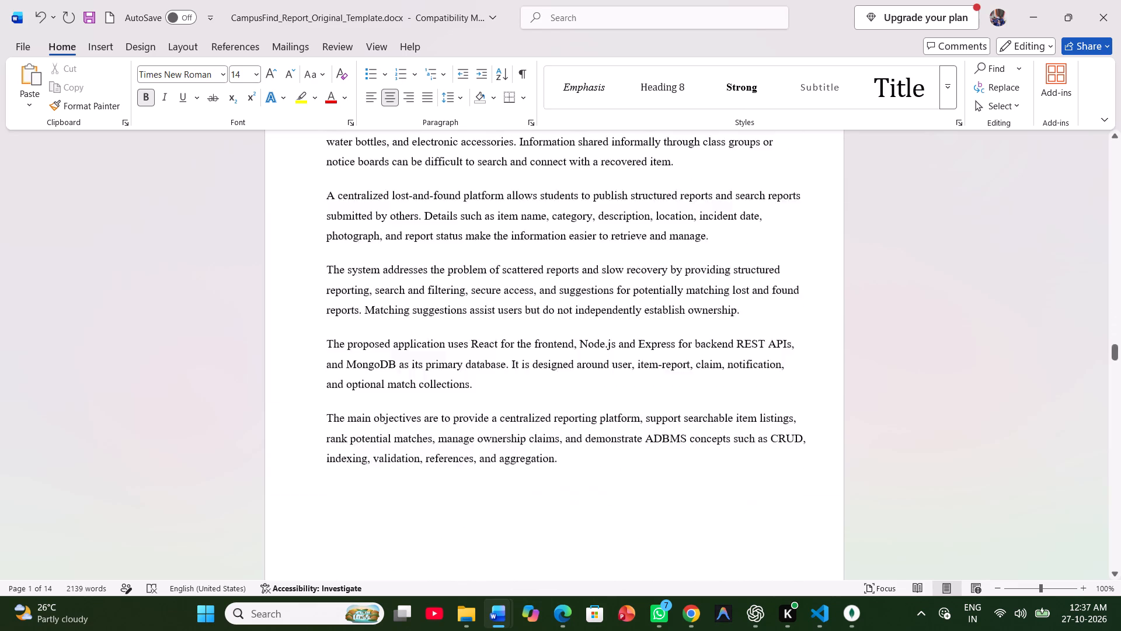
{"action": "scroll", "coordinate": [639, 509], "scroll_direction": "down", "scroll_amount": 2}
{"action": "scroll", "coordinate": [639, 509], "scroll_direction": "up", "scroll_amount": 1}
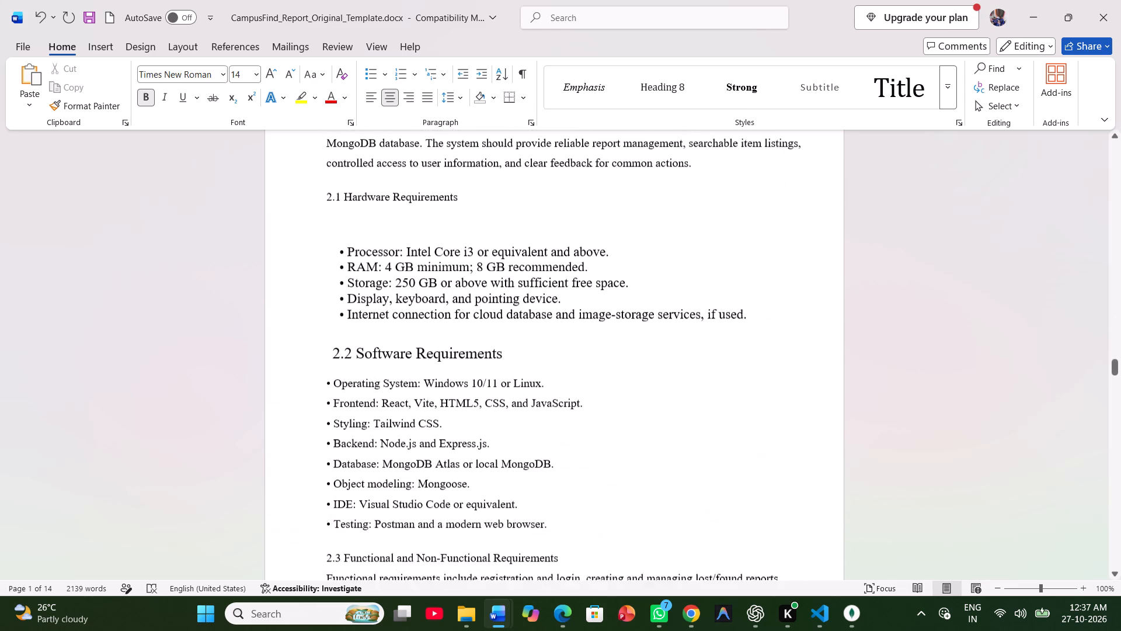
{"action": "scroll", "coordinate": [639, 509], "scroll_direction": "down", "scroll_amount": 5}
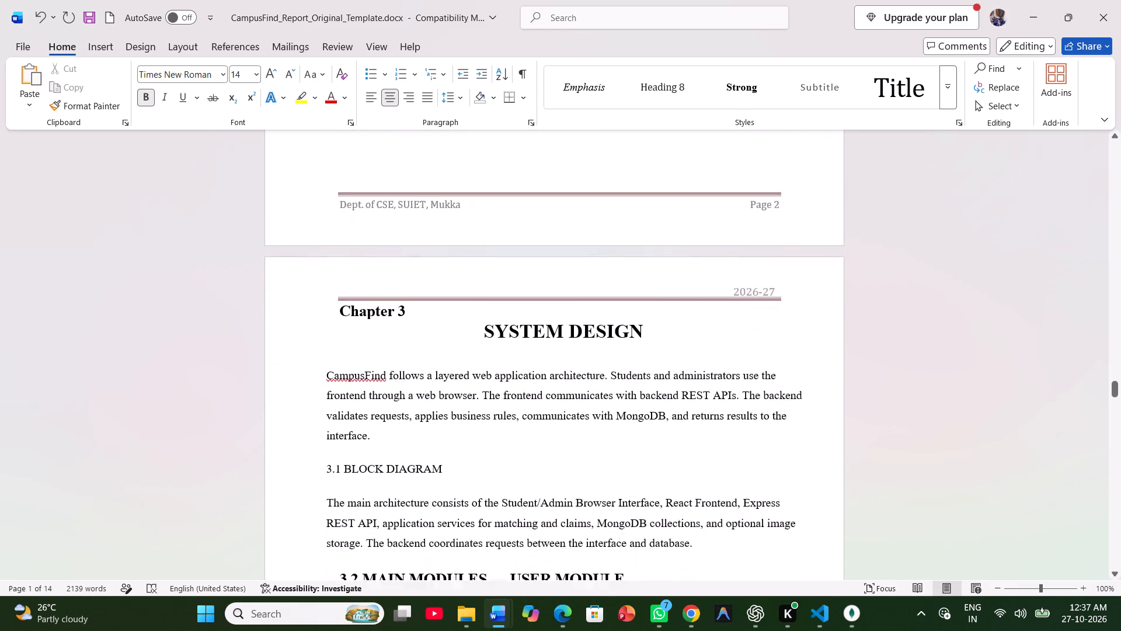
{"action": "scroll", "coordinate": [639, 509], "scroll_direction": "down", "scroll_amount": 9}
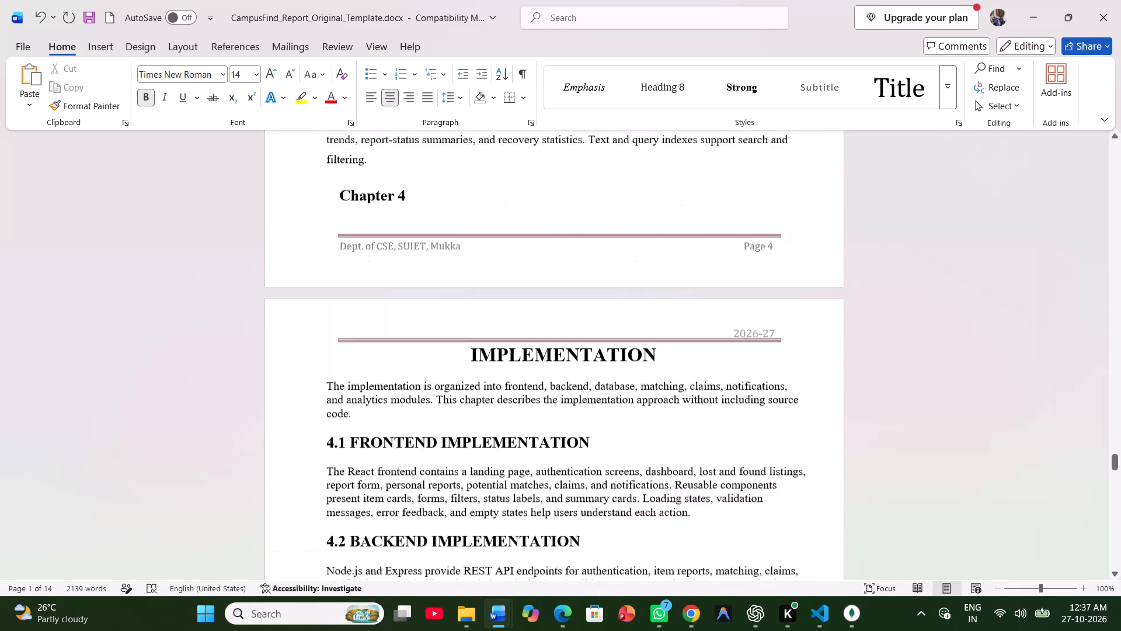
{"action": "scroll", "coordinate": [639, 509], "scroll_direction": "down", "scroll_amount": 18}
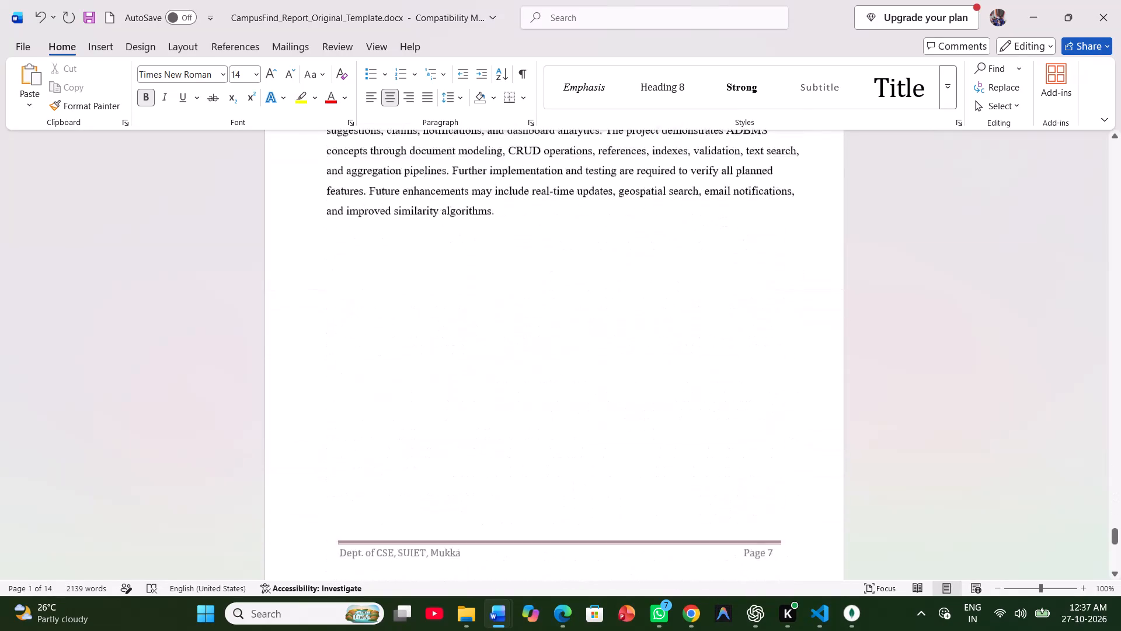
{"action": "scroll", "coordinate": [639, 509], "scroll_direction": "down", "scroll_amount": 1}
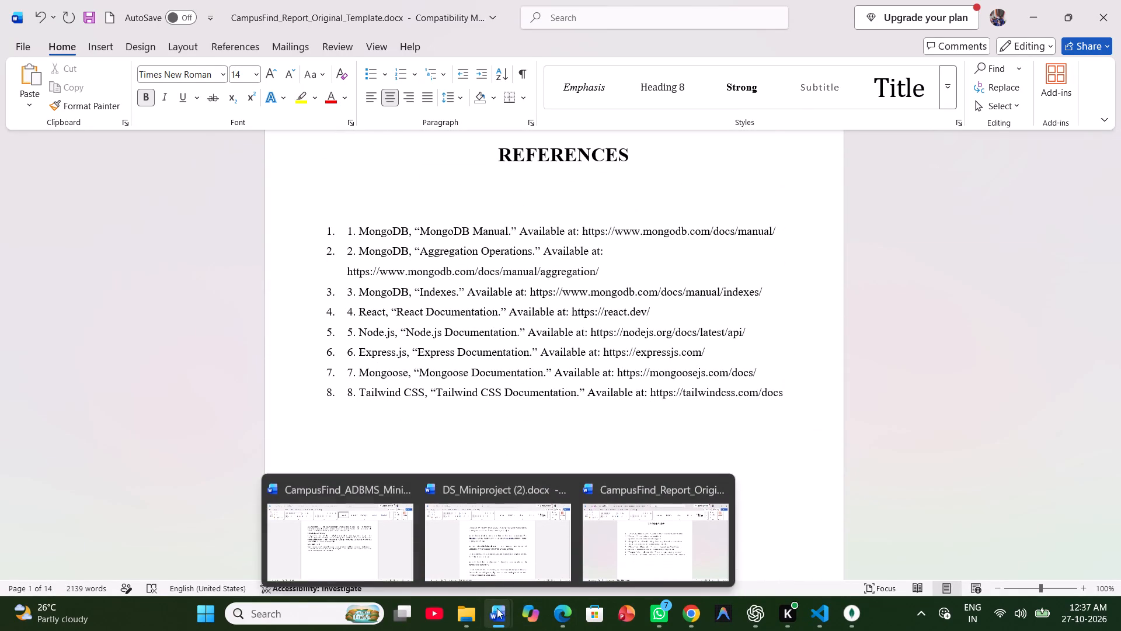
Switch to the CampusFind_ADBMS_MiniProject_Report document and review its layout from System Design back to the Table of Contents.
{"action": "left_click", "coordinate": [363, 552]}
{"action": "scroll", "coordinate": [426, 456], "scroll_direction": "up", "scroll_amount": 4}
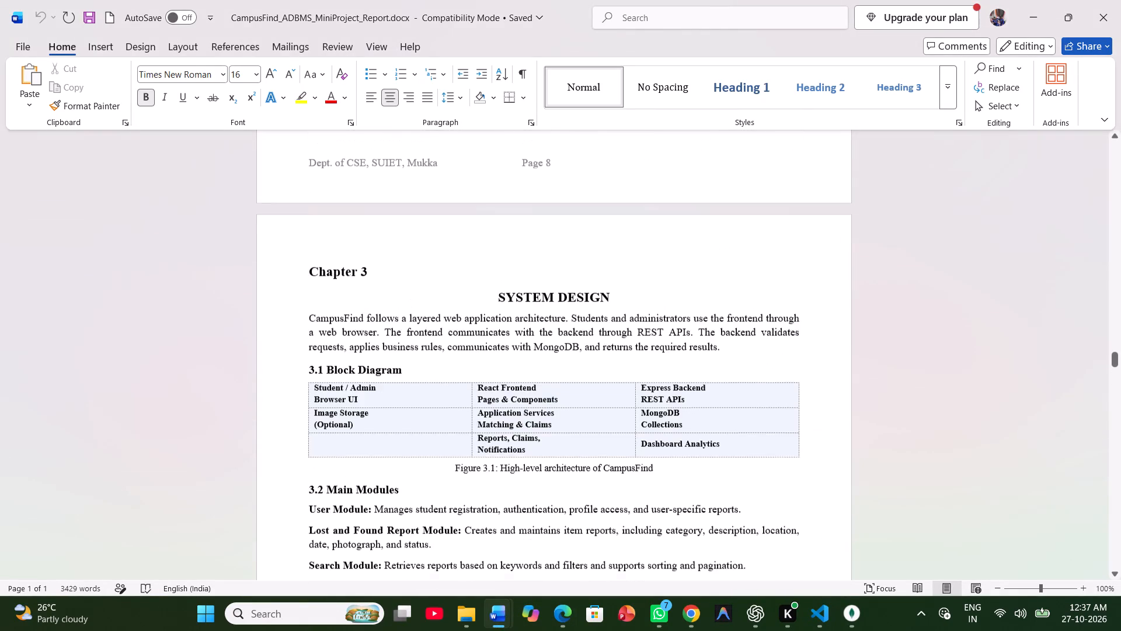
{"action": "scroll", "coordinate": [426, 456], "scroll_direction": "up", "scroll_amount": 3}
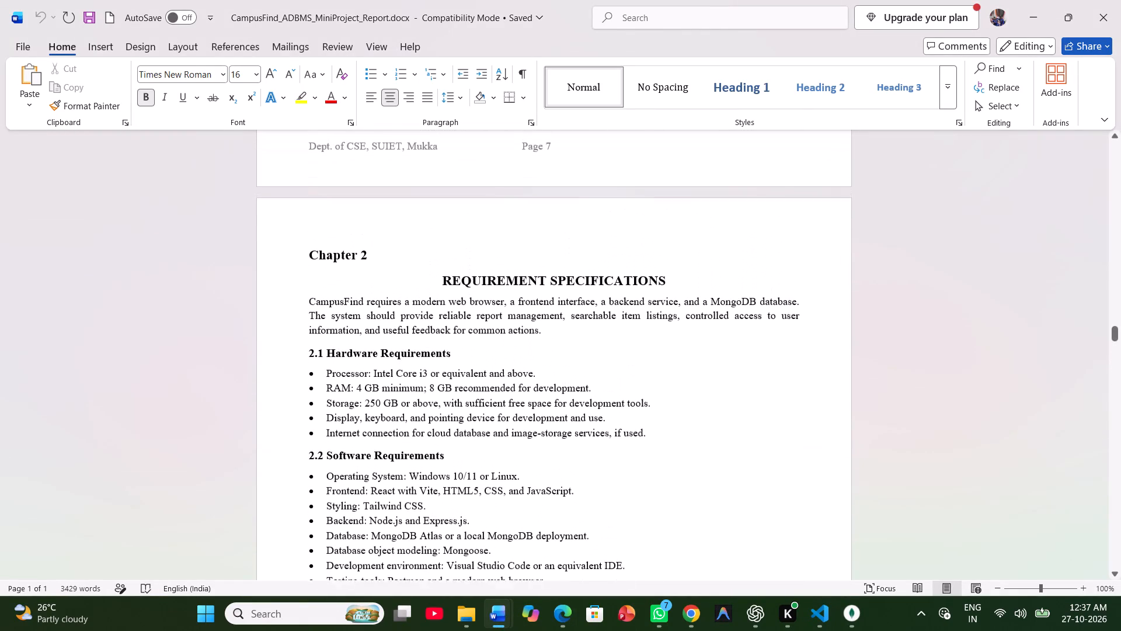
{"action": "scroll", "coordinate": [426, 456], "scroll_direction": "up", "scroll_amount": 2}
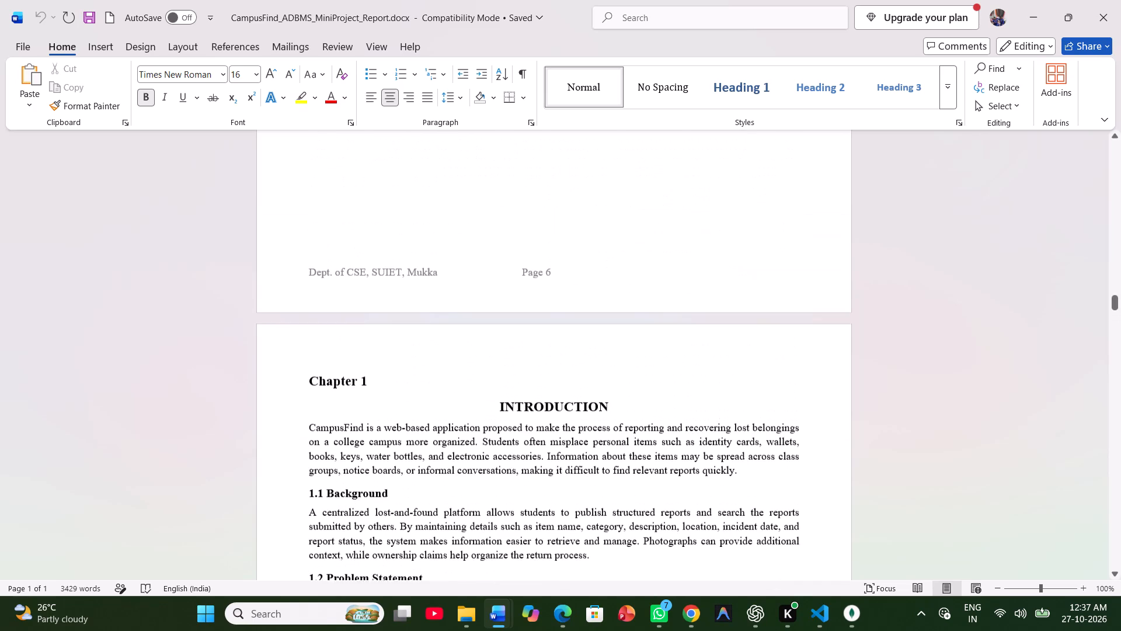
{"action": "scroll", "coordinate": [426, 456], "scroll_direction": "up", "scroll_amount": 6}
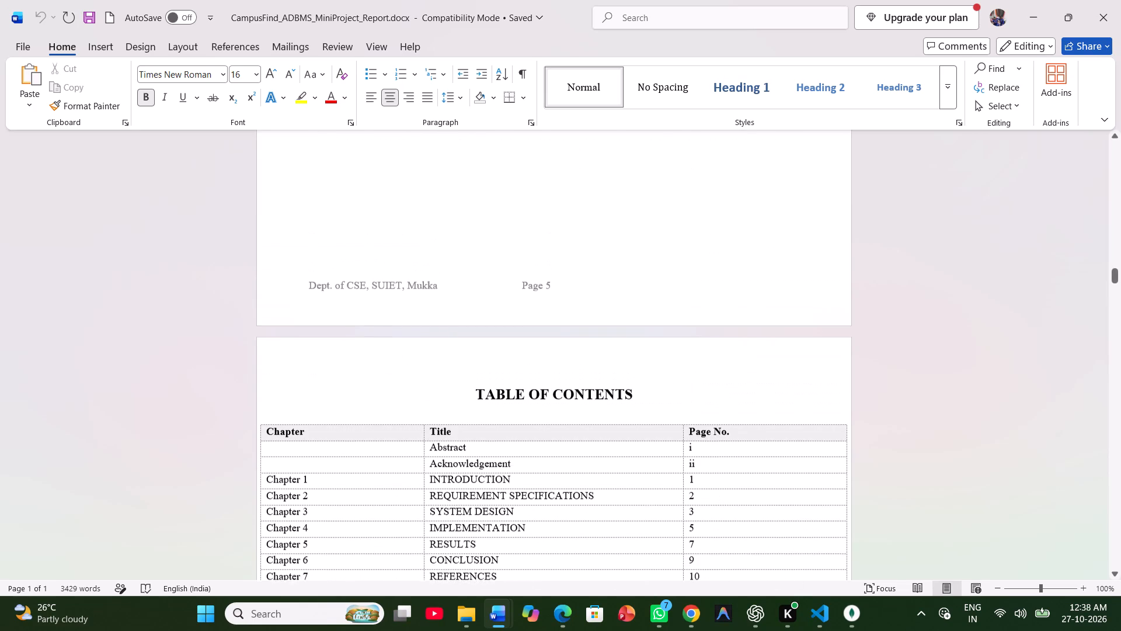
Examine the Chapter 1 sections and the Chapter 2 hardware, software, functional and non-functional requirements in the ADBMS mini-project report.
{"action": "scroll", "coordinate": [426, 456], "scroll_direction": "down", "scroll_amount": 5}
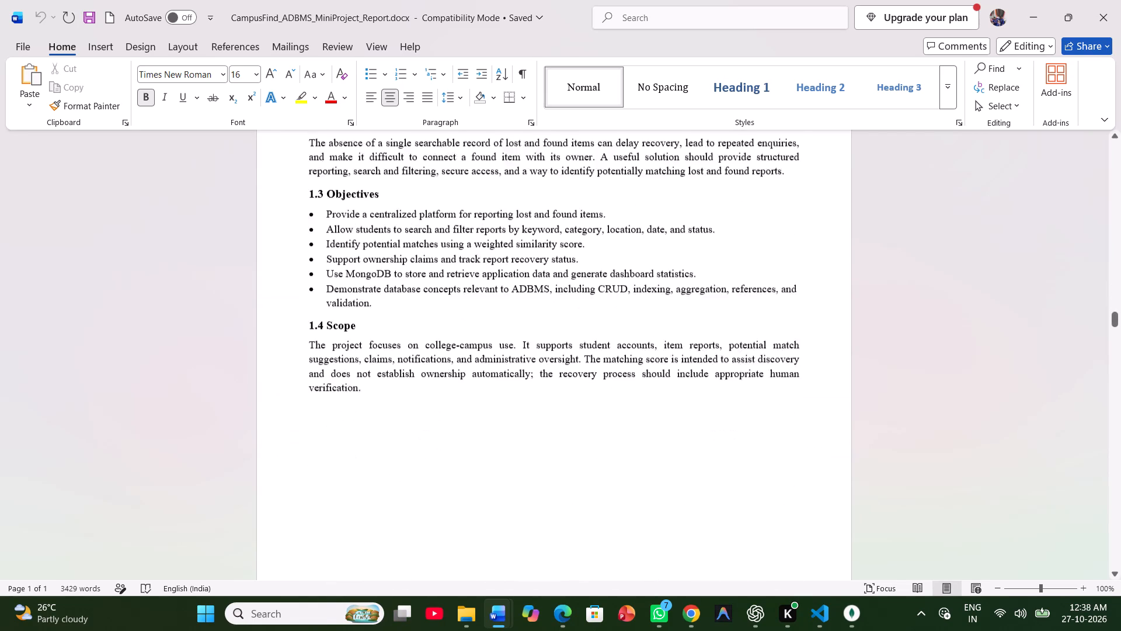
{"action": "scroll", "coordinate": [426, 456], "scroll_direction": "down", "scroll_amount": 2}
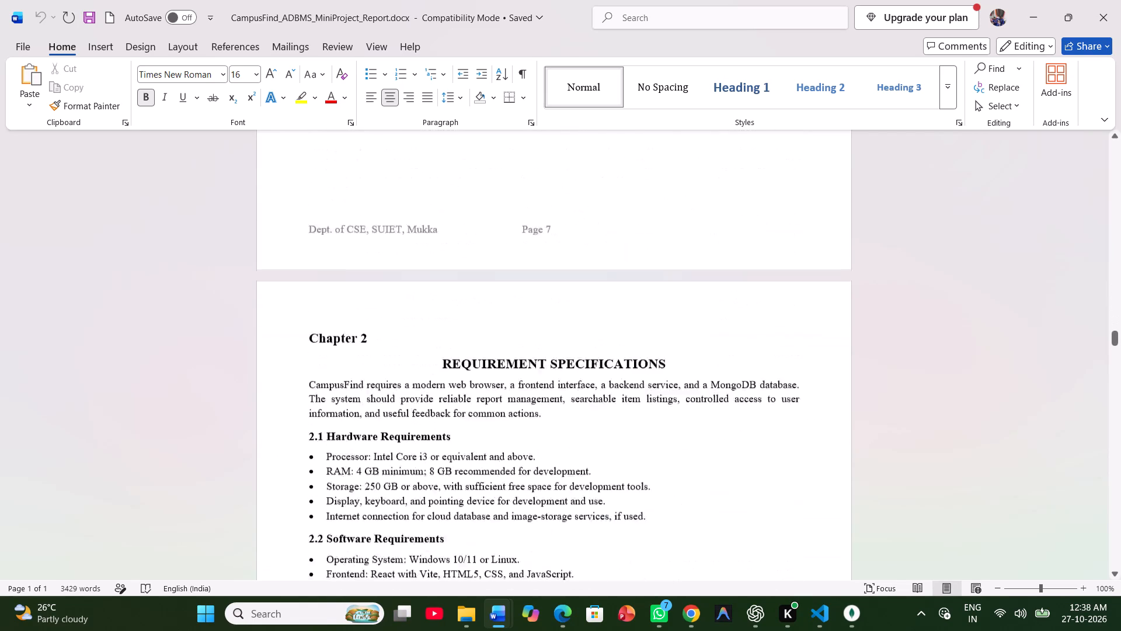
{"action": "scroll", "coordinate": [426, 456], "scroll_direction": "down", "scroll_amount": 2}
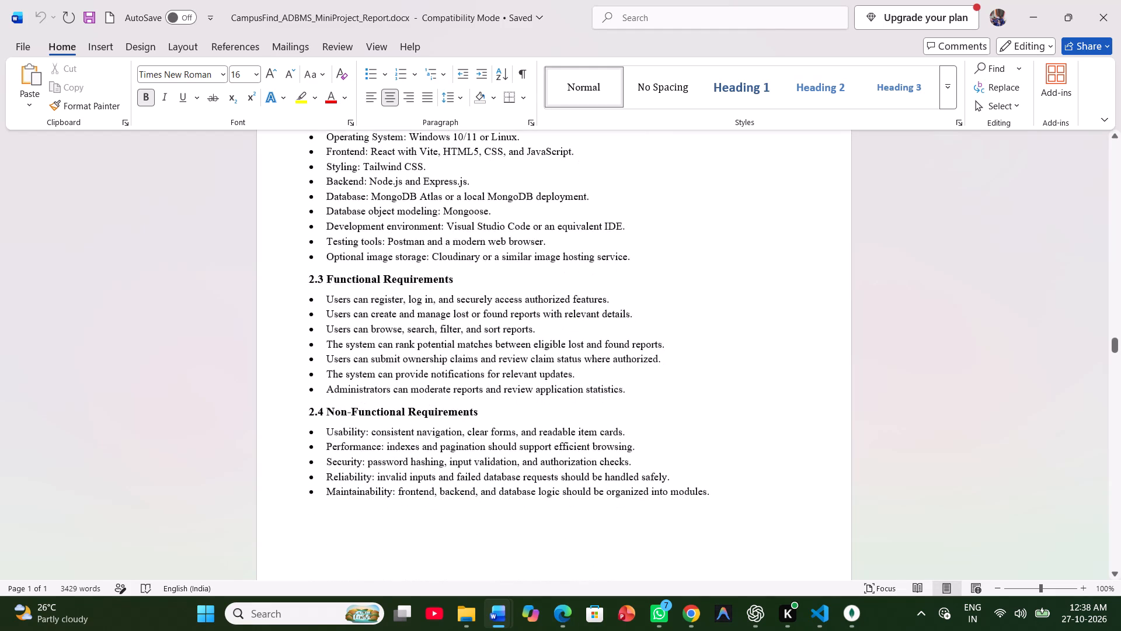
{"action": "scroll", "coordinate": [426, 456], "scroll_direction": "down", "scroll_amount": 2}
{"action": "scroll", "coordinate": [426, 456], "scroll_direction": "up", "scroll_amount": 3}
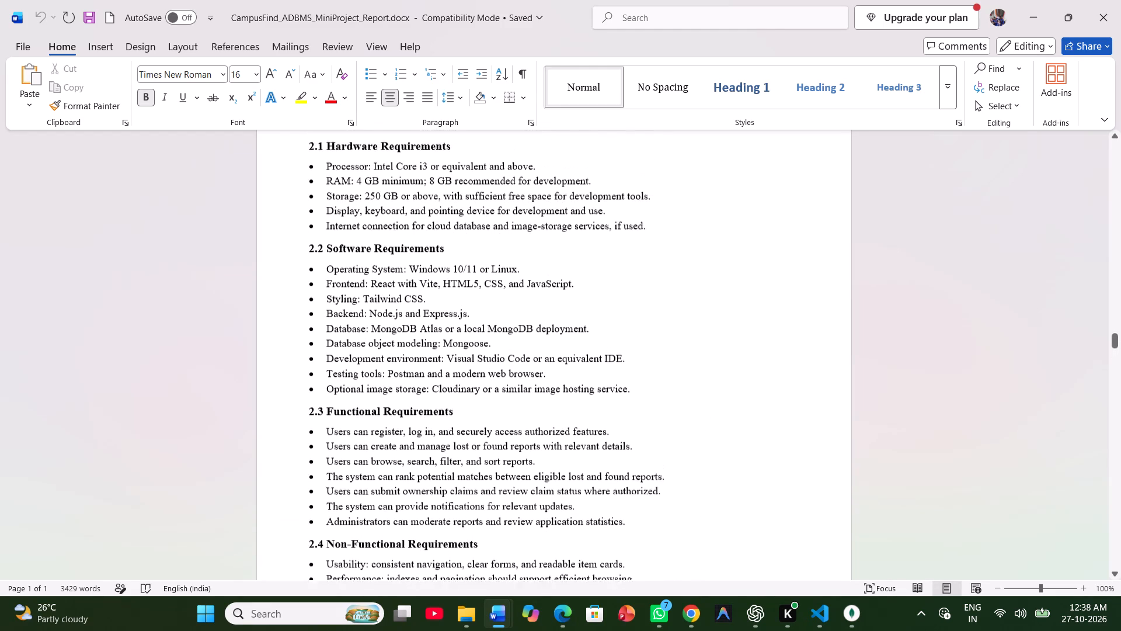
{"action": "scroll", "coordinate": [426, 456], "scroll_direction": "up", "scroll_amount": 1}
{"action": "scroll", "coordinate": [426, 456], "scroll_direction": "down", "scroll_amount": 1}
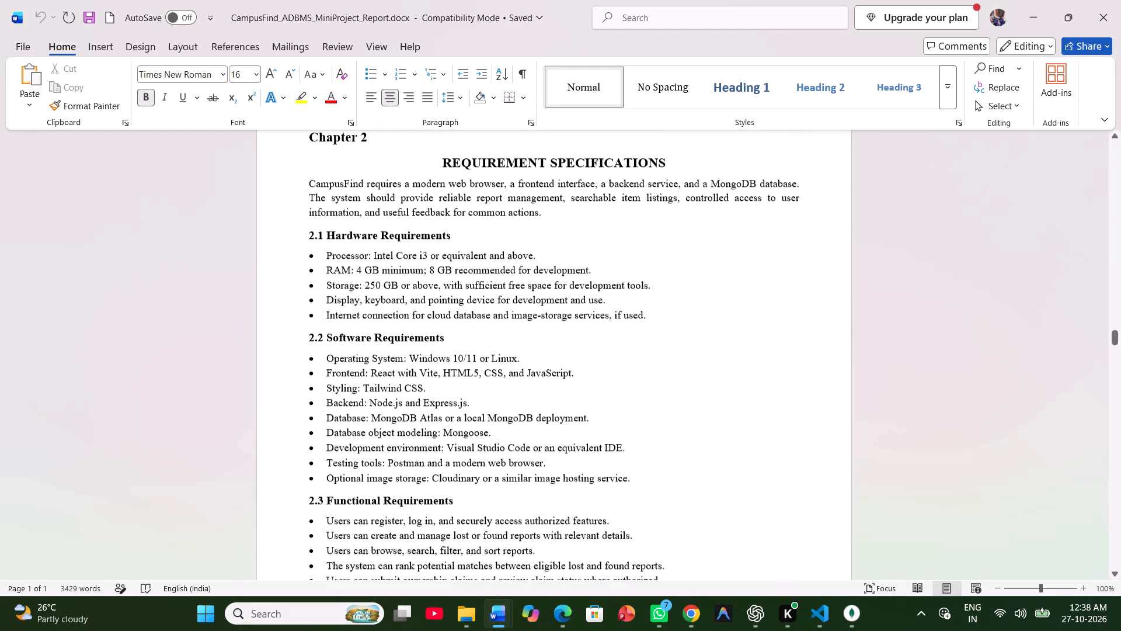
{"action": "scroll", "coordinate": [426, 456], "scroll_direction": "down", "scroll_amount": 1}
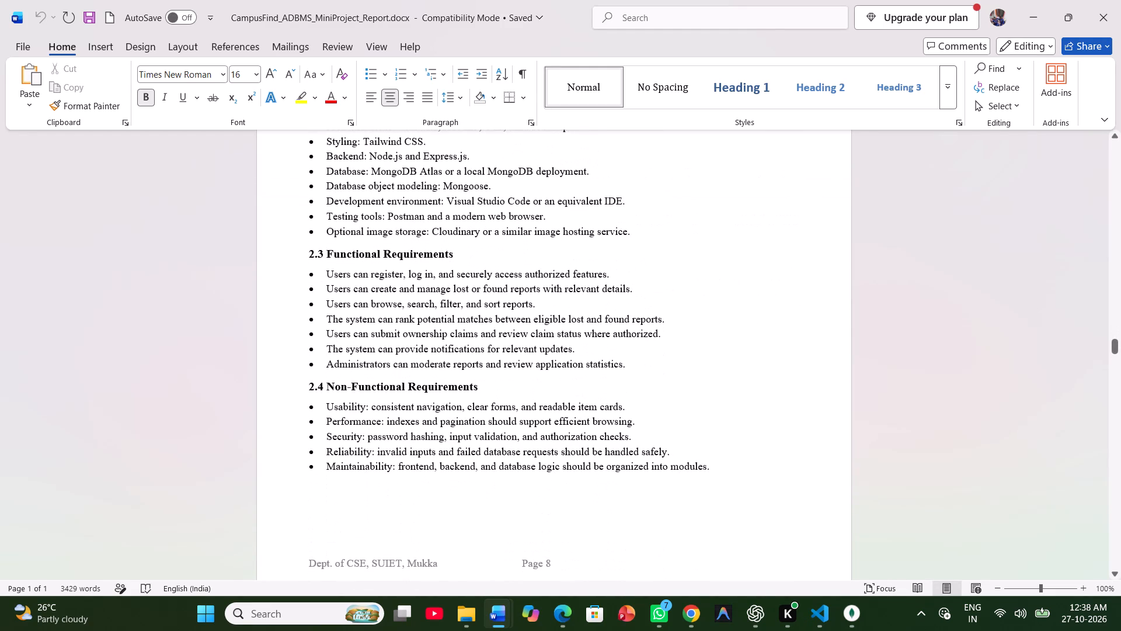
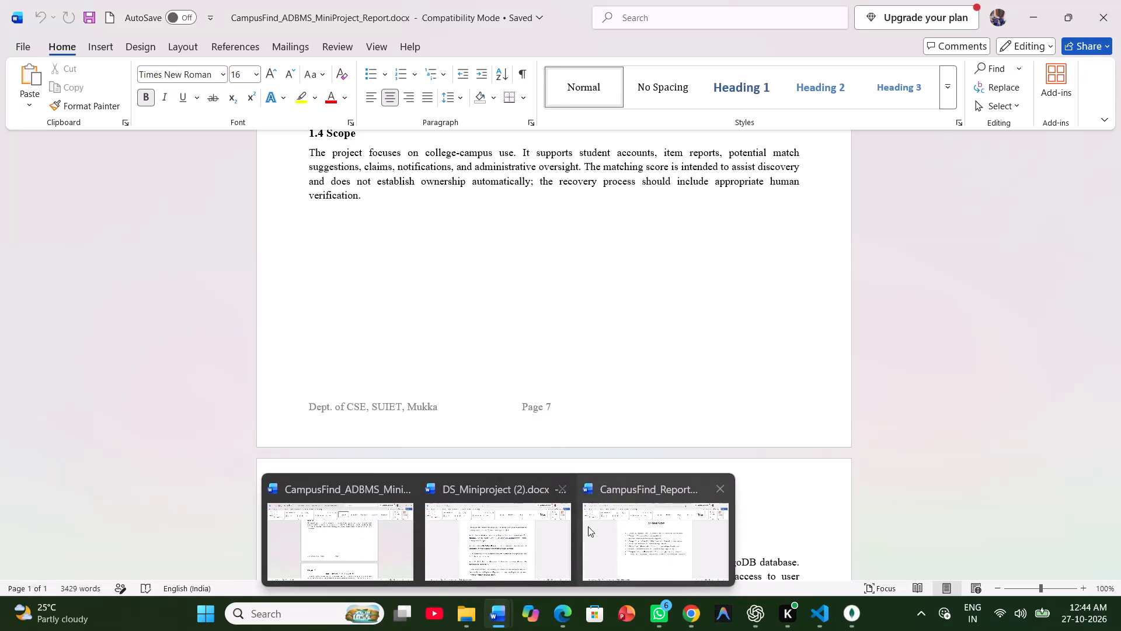
{"action": "left_click", "coordinate": [630, 511]}
{"action": "scroll", "coordinate": [605, 341], "scroll_direction": "up", "scroll_amount": 10}
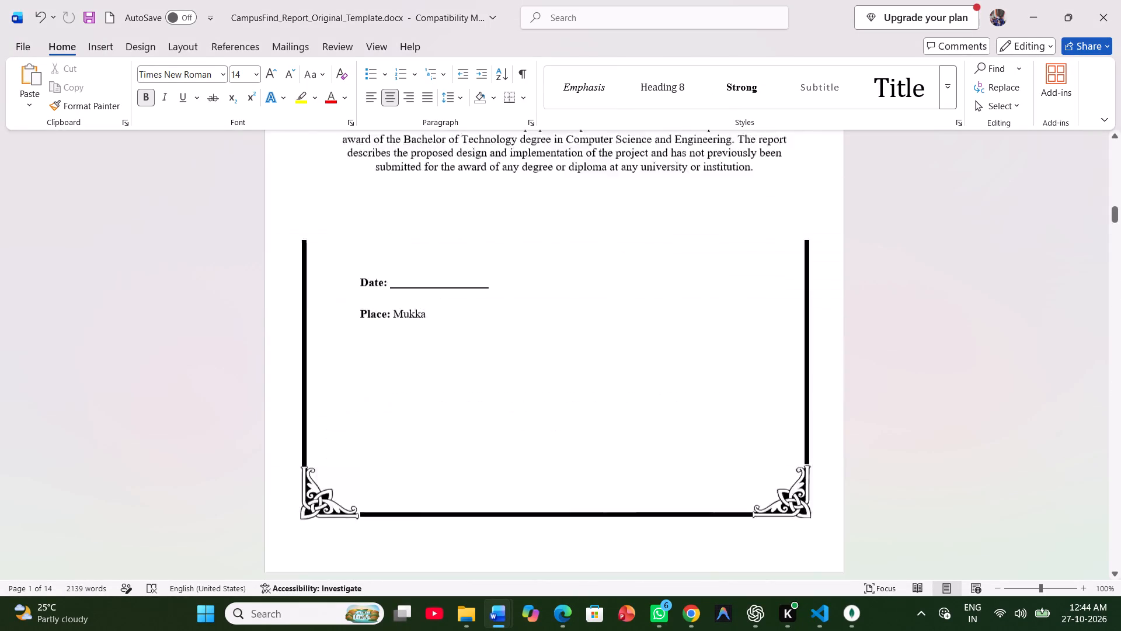
{"action": "scroll", "coordinate": [605, 341], "scroll_direction": "up", "scroll_amount": 9}
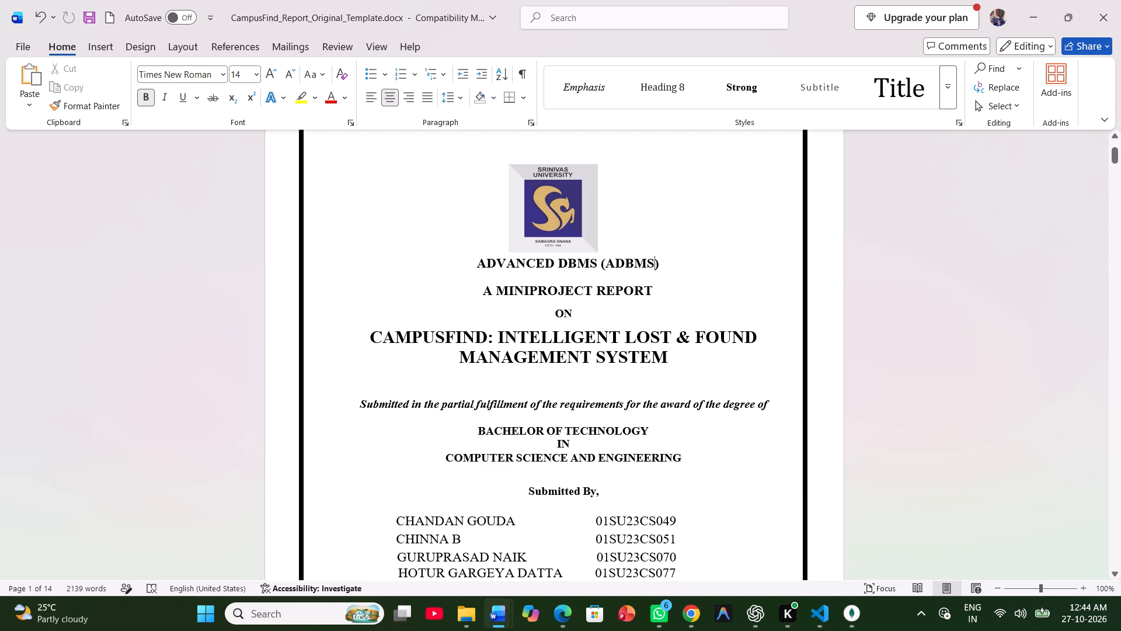
{"action": "key", "text": "BackSpace"}
{"action": "key", "text": "BackSpace"}
{"action": "key", "text": "BackSpace"}
{"action": "key", "text": "BackSpace"}
{"action": "key", "text": "BackSpace"}
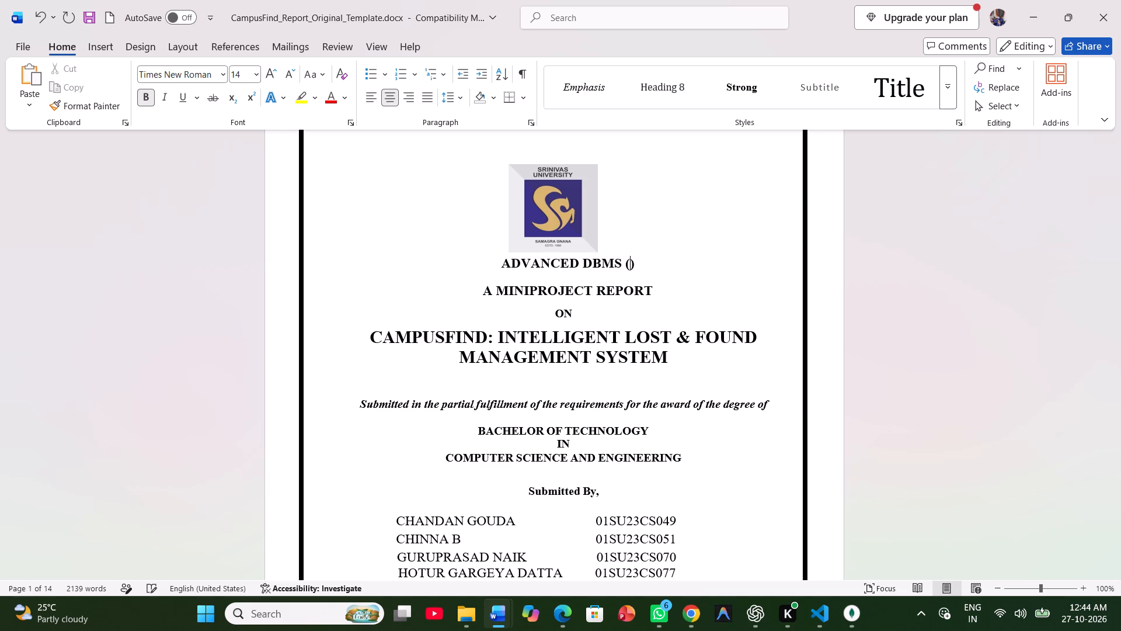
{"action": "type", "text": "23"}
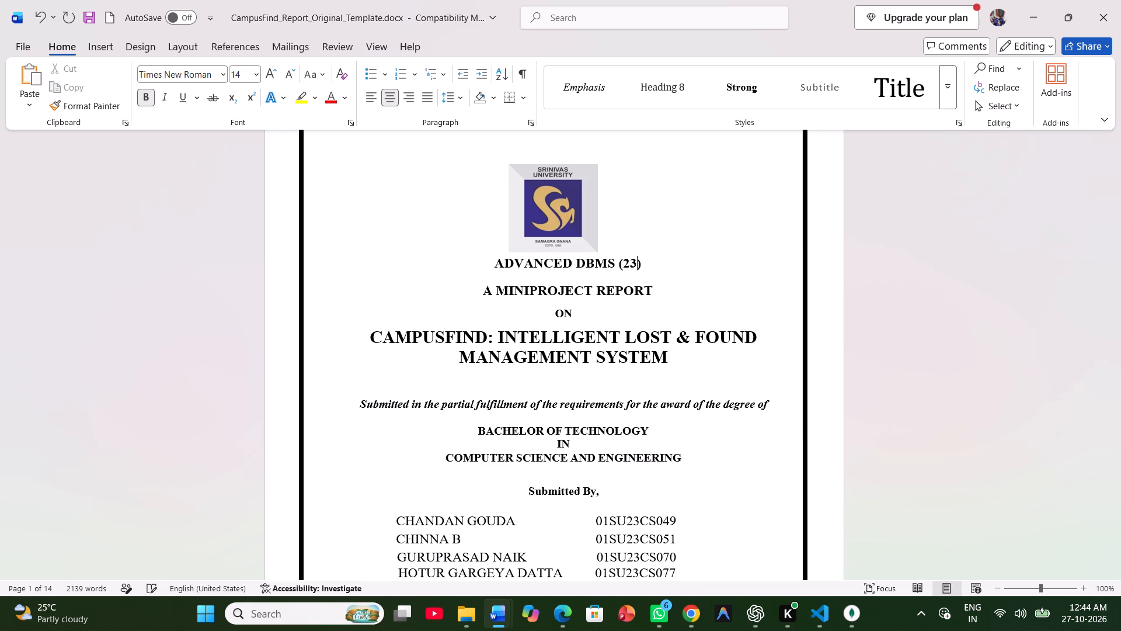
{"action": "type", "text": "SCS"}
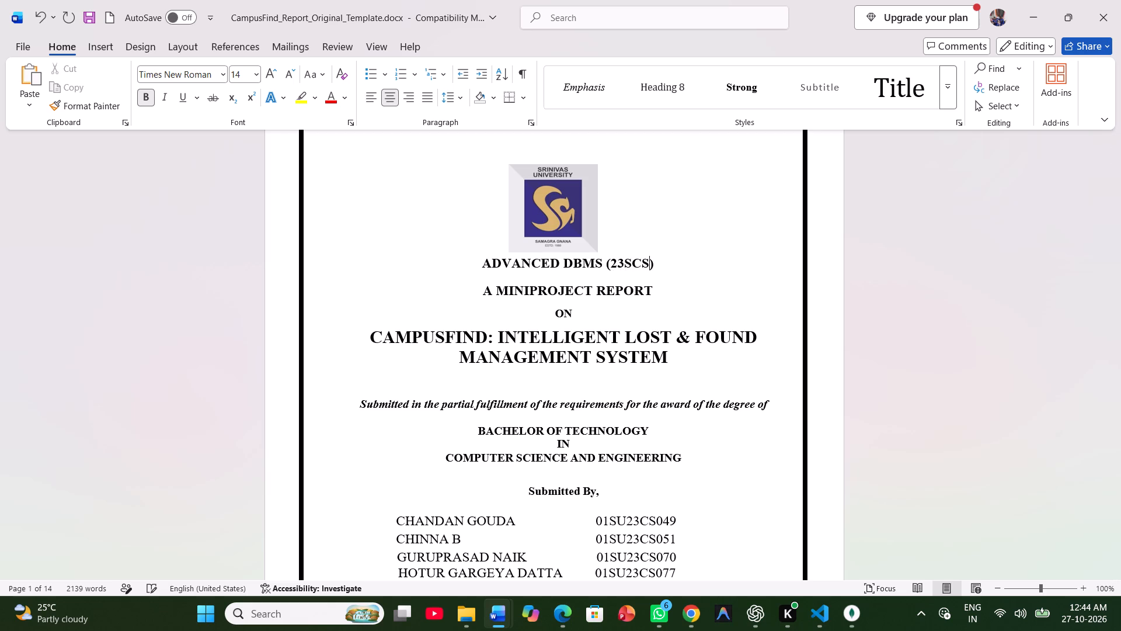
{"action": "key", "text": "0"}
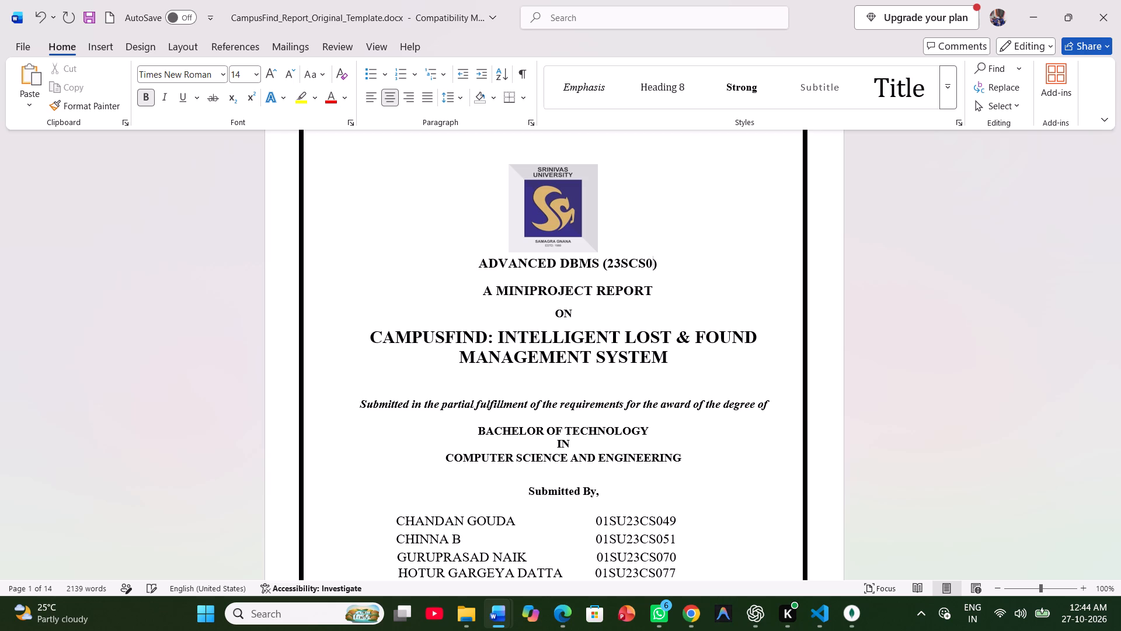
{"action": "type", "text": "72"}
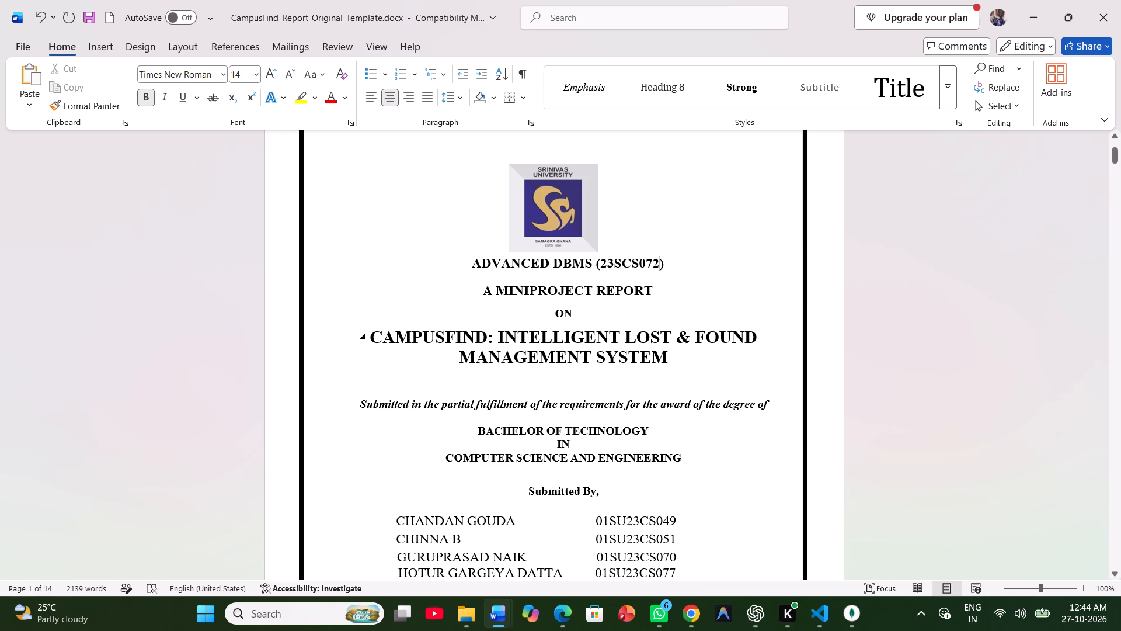
Delete one empty line between the guide's "Assistant Professor, Dept. of CSE" designation and the academic year on the cover page.
{"action": "scroll", "coordinate": [580, 392], "scroll_direction": "down", "scroll_amount": 1}
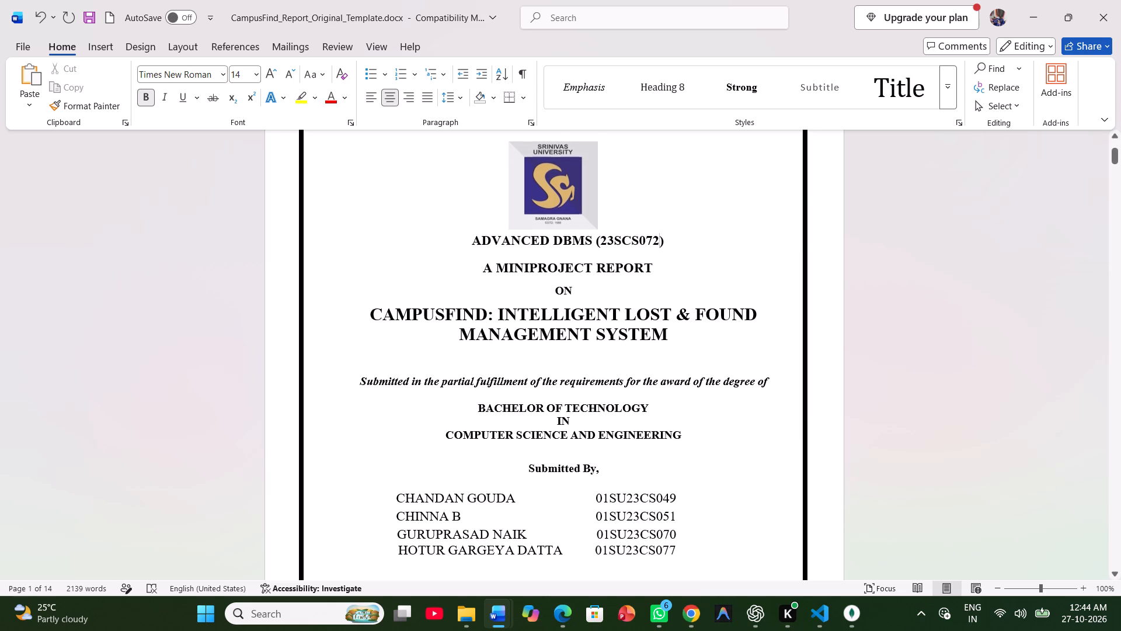
{"action": "scroll", "coordinate": [580, 392], "scroll_direction": "down", "scroll_amount": 3}
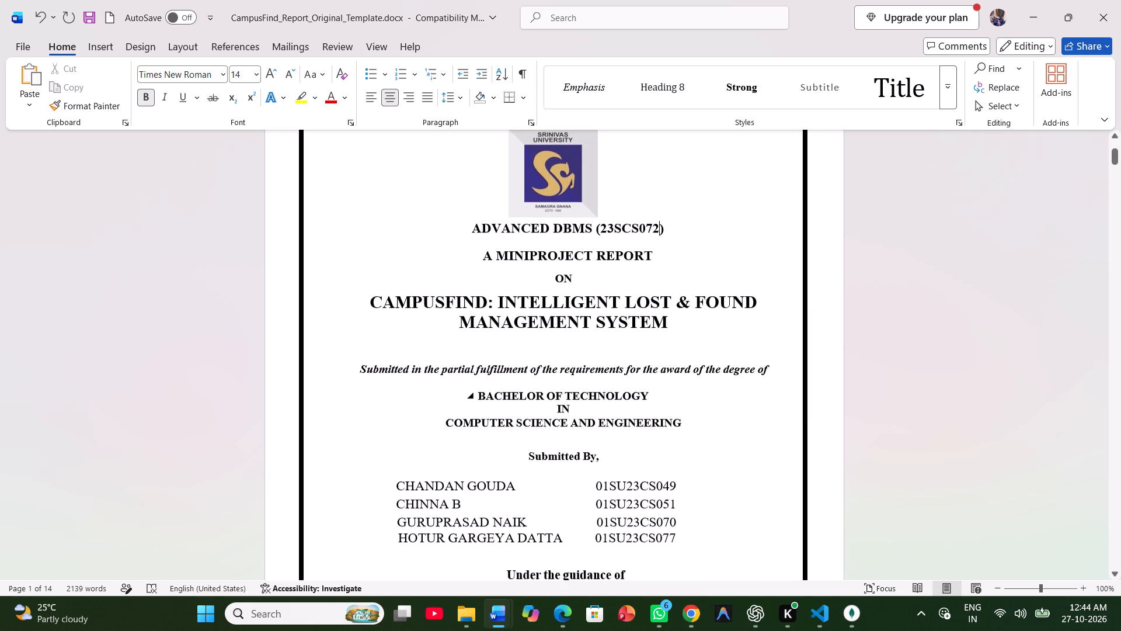
{"action": "scroll", "coordinate": [580, 392], "scroll_direction": "down", "scroll_amount": 1}
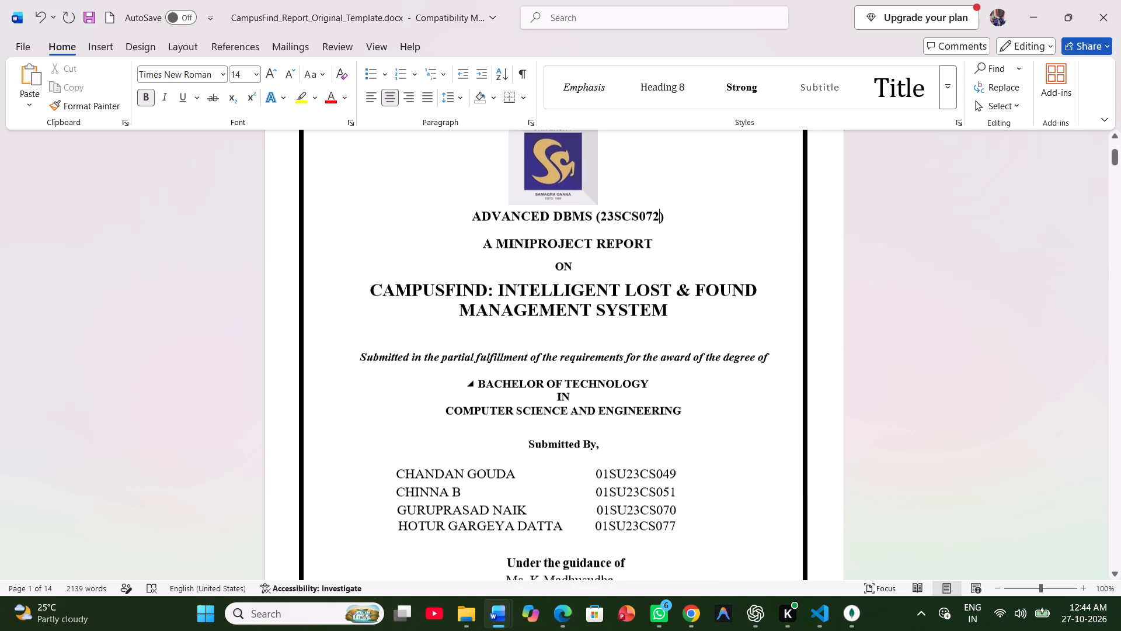
{"action": "scroll", "coordinate": [580, 392], "scroll_direction": "down", "scroll_amount": 1}
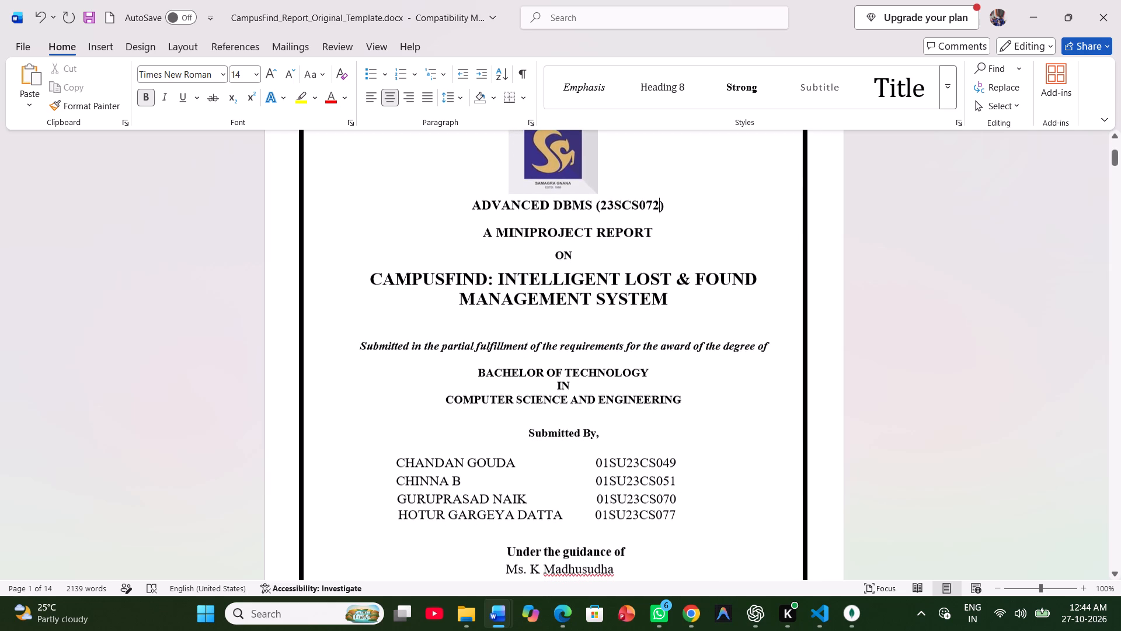
{"action": "scroll", "coordinate": [580, 392], "scroll_direction": "down", "scroll_amount": 3}
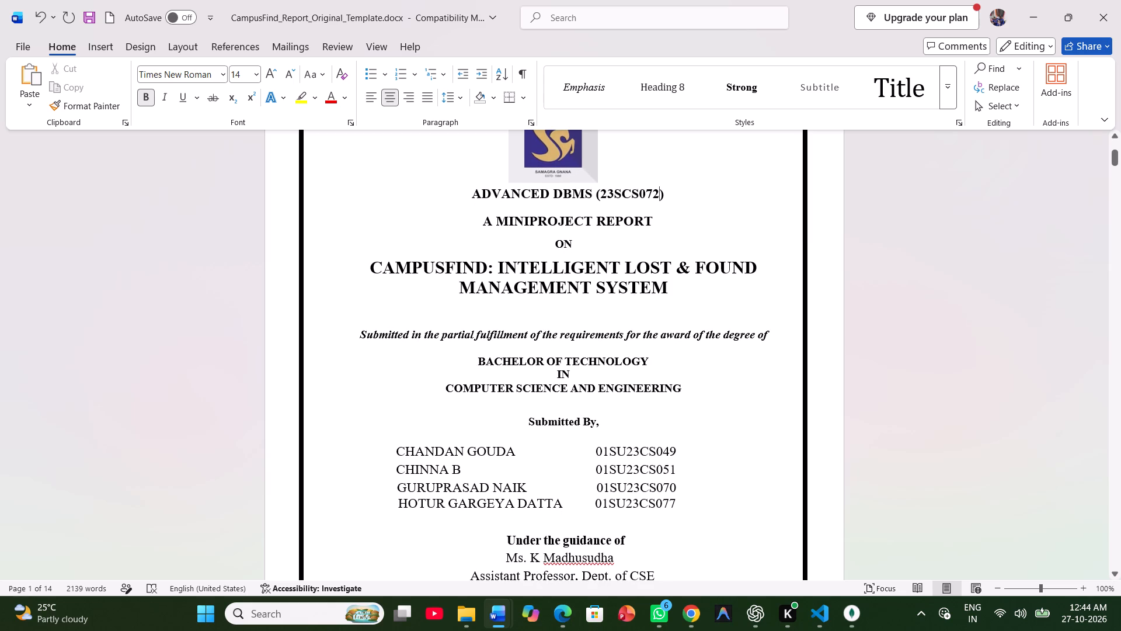
{"action": "scroll", "coordinate": [580, 392], "scroll_direction": "down", "scroll_amount": 1}
{"action": "scroll", "coordinate": [647, 454], "scroll_direction": "down", "scroll_amount": 1}
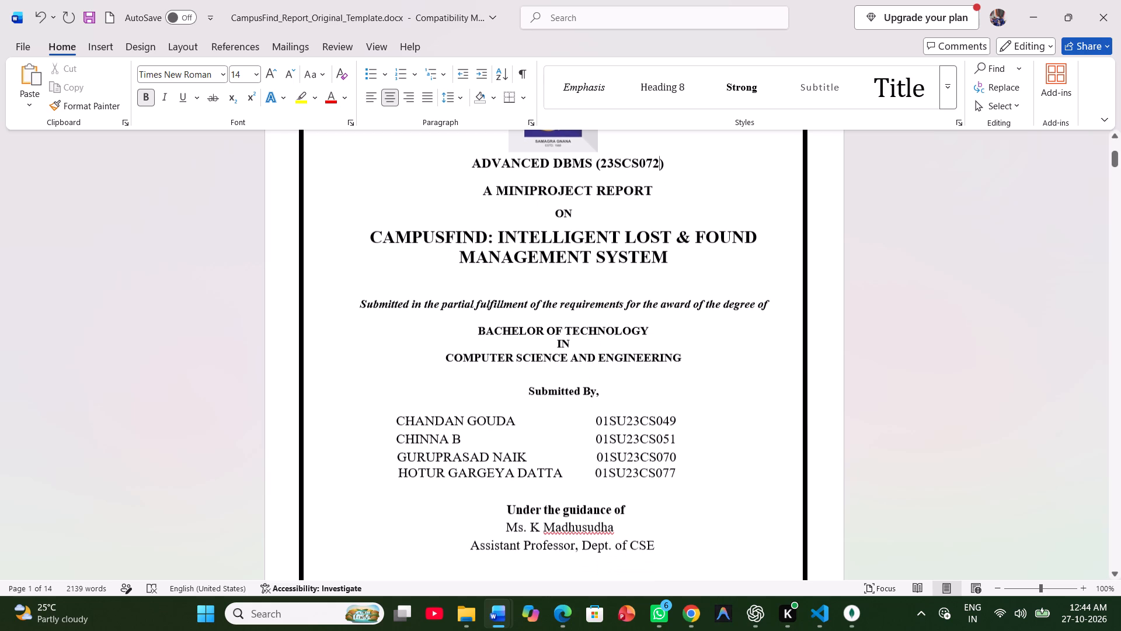
{"action": "scroll", "coordinate": [647, 454], "scroll_direction": "down", "scroll_amount": 1}
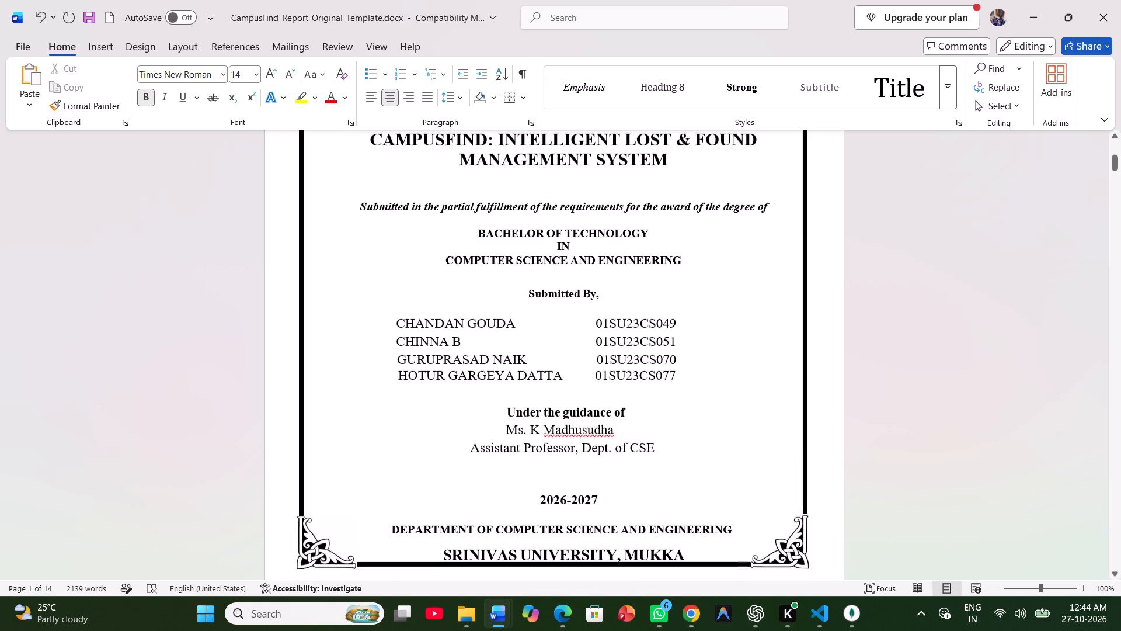
{"action": "scroll", "coordinate": [647, 454], "scroll_direction": "down", "scroll_amount": 2}
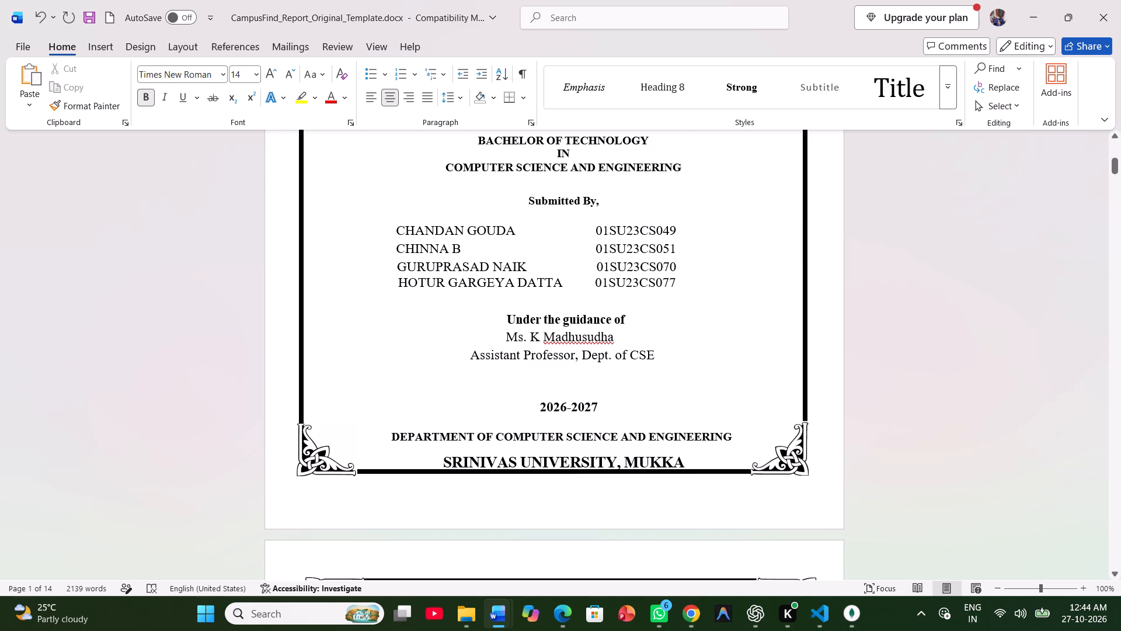
{"action": "left_click", "coordinate": [552, 377]}
{"action": "key", "text": "BackSpace"}
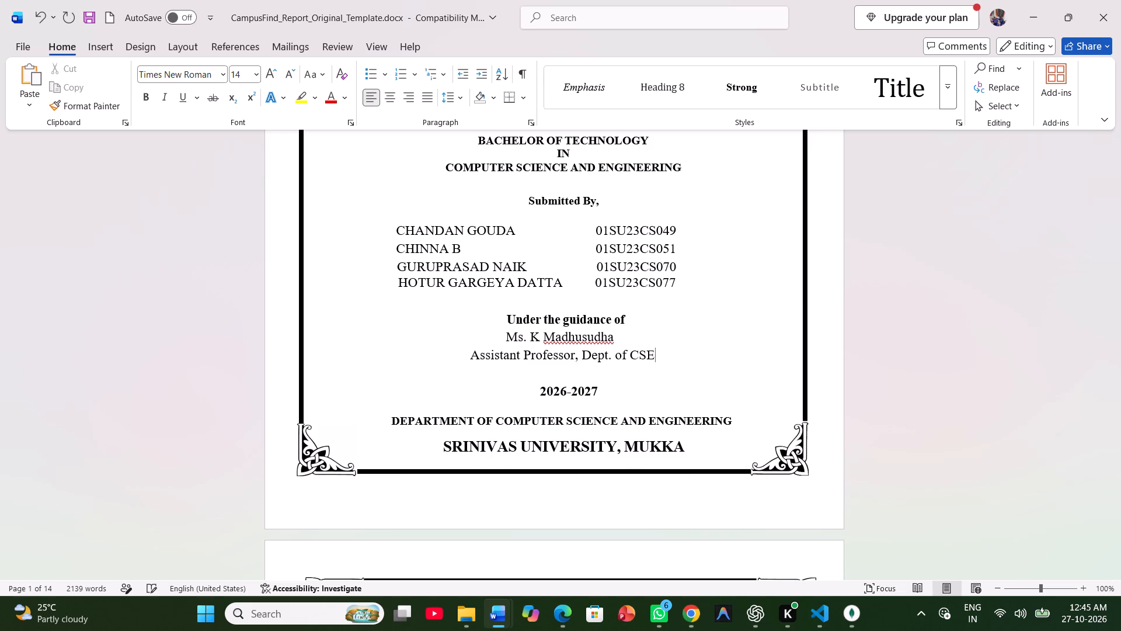
Format the quoted project title "CAMPUSFIND: INTELLIGENT LOST & FOUND MANAGEMENT SYSTEM" in the certificate paragraph as red, italic and bold.
{"action": "scroll", "coordinate": [601, 364], "scroll_direction": "right", "scroll_amount": 1}
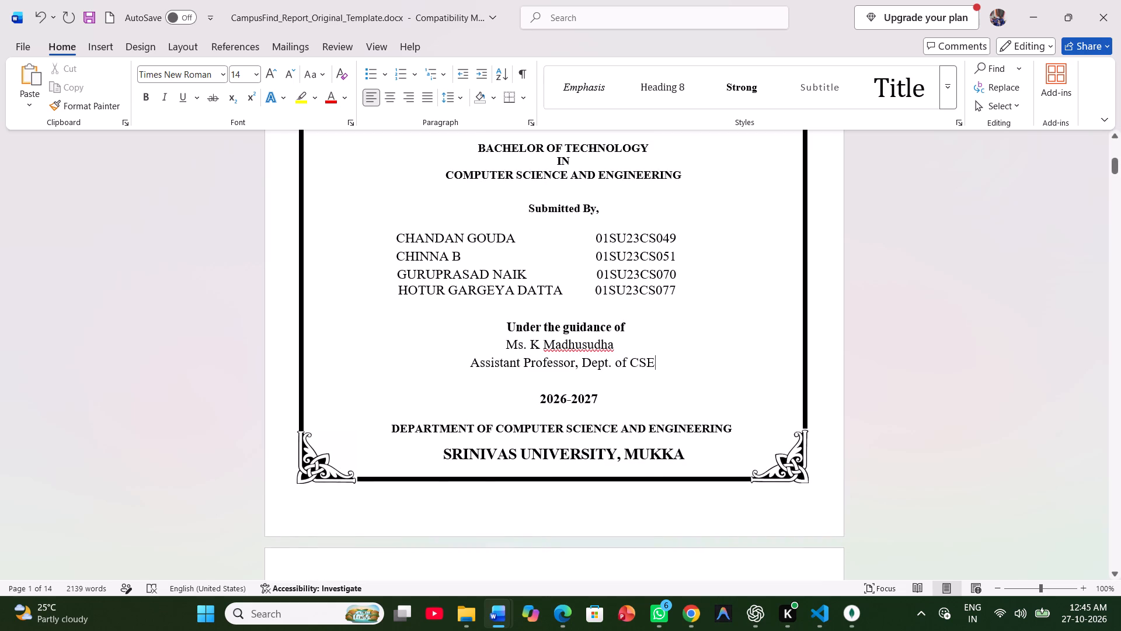
{"action": "scroll", "coordinate": [601, 364], "scroll_direction": "right", "scroll_amount": 2}
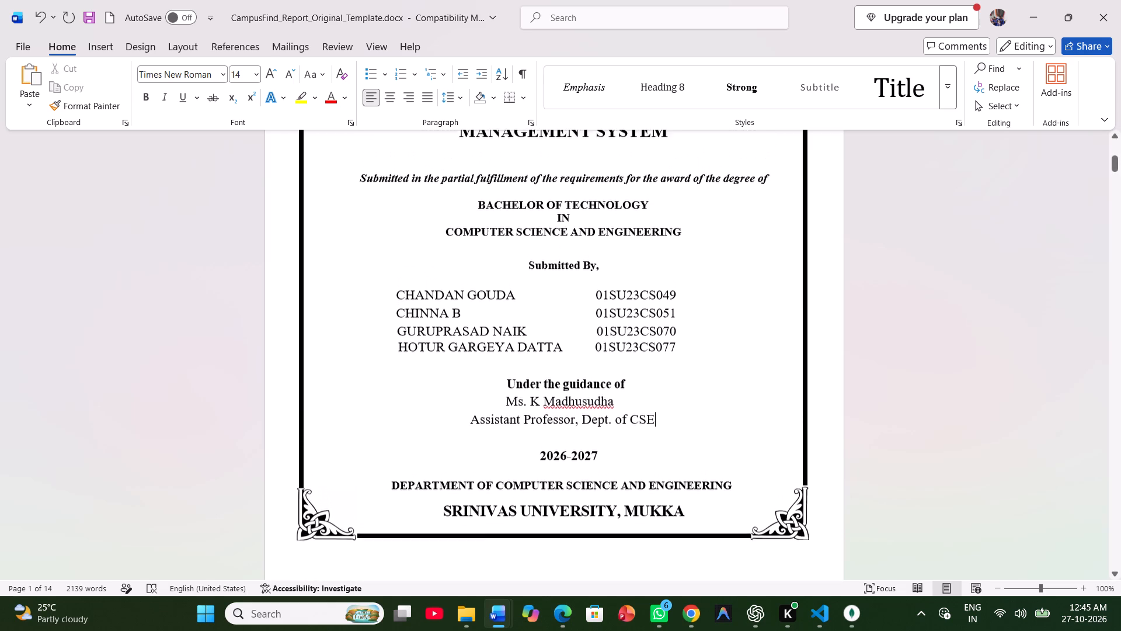
{"action": "scroll", "coordinate": [601, 364], "scroll_direction": "right", "scroll_amount": 1}
{"action": "scroll", "coordinate": [601, 364], "scroll_direction": "down", "scroll_amount": 3}
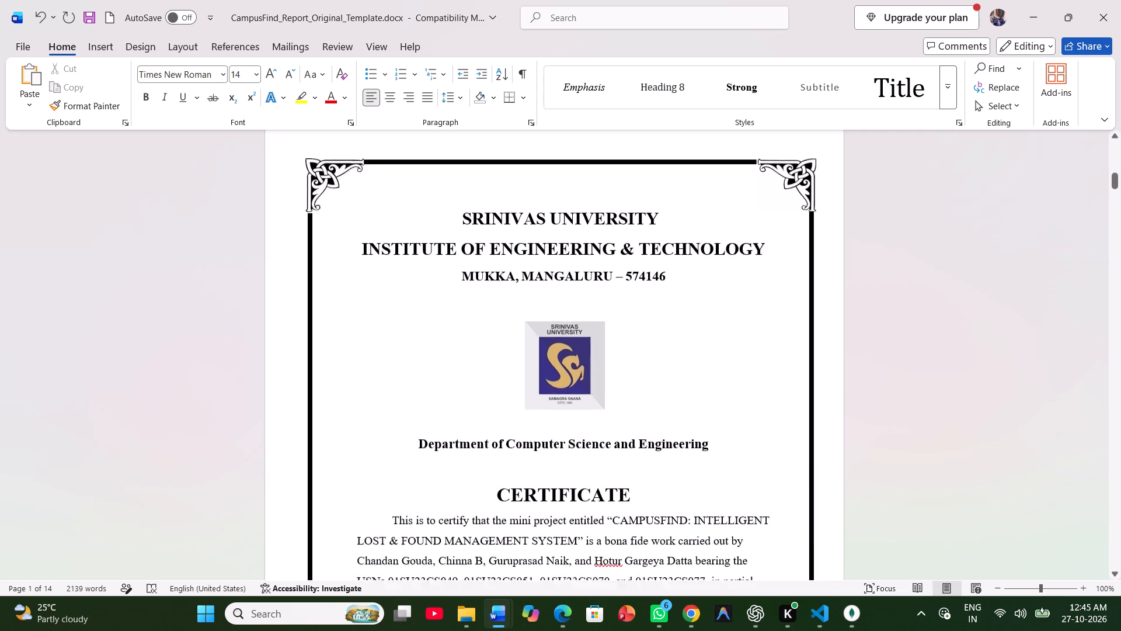
{"action": "scroll", "coordinate": [601, 364], "scroll_direction": "down", "scroll_amount": 3}
{"action": "scroll", "coordinate": [601, 364], "scroll_direction": "up", "scroll_amount": 4}
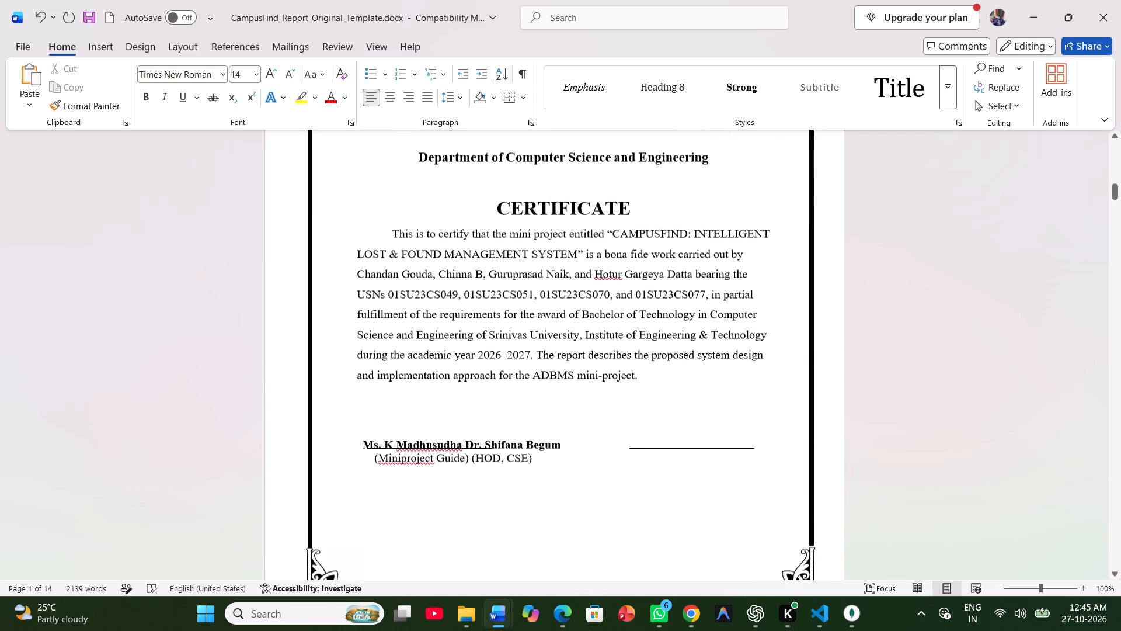
{"action": "scroll", "coordinate": [601, 364], "scroll_direction": "up", "scroll_amount": 1}
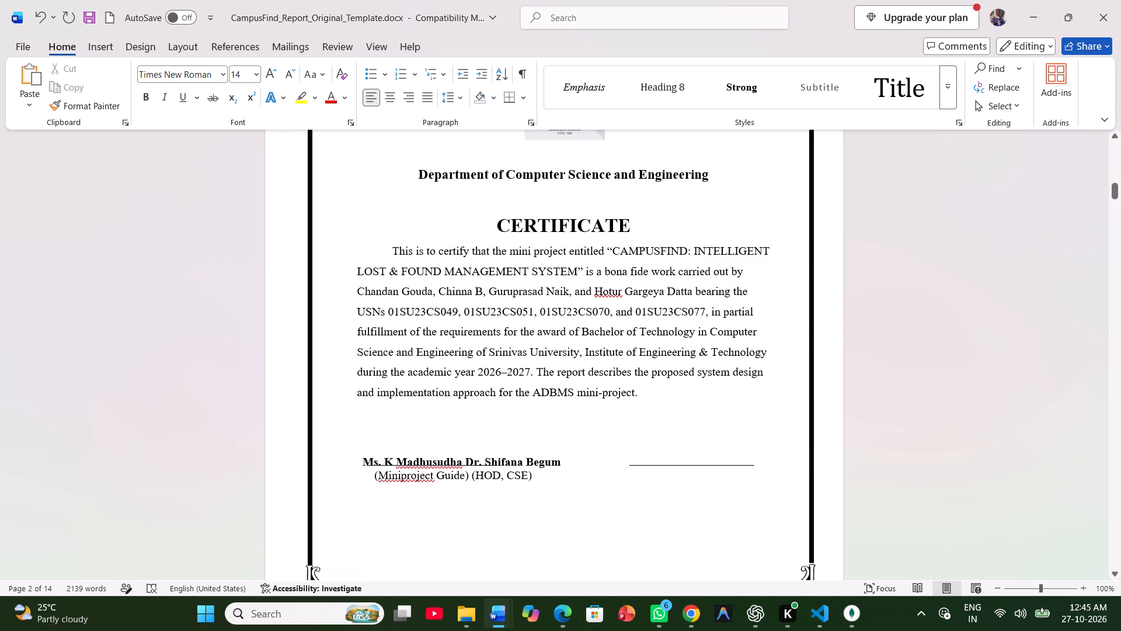
{"action": "scroll", "coordinate": [711, 474], "scroll_direction": "up", "scroll_amount": 1}
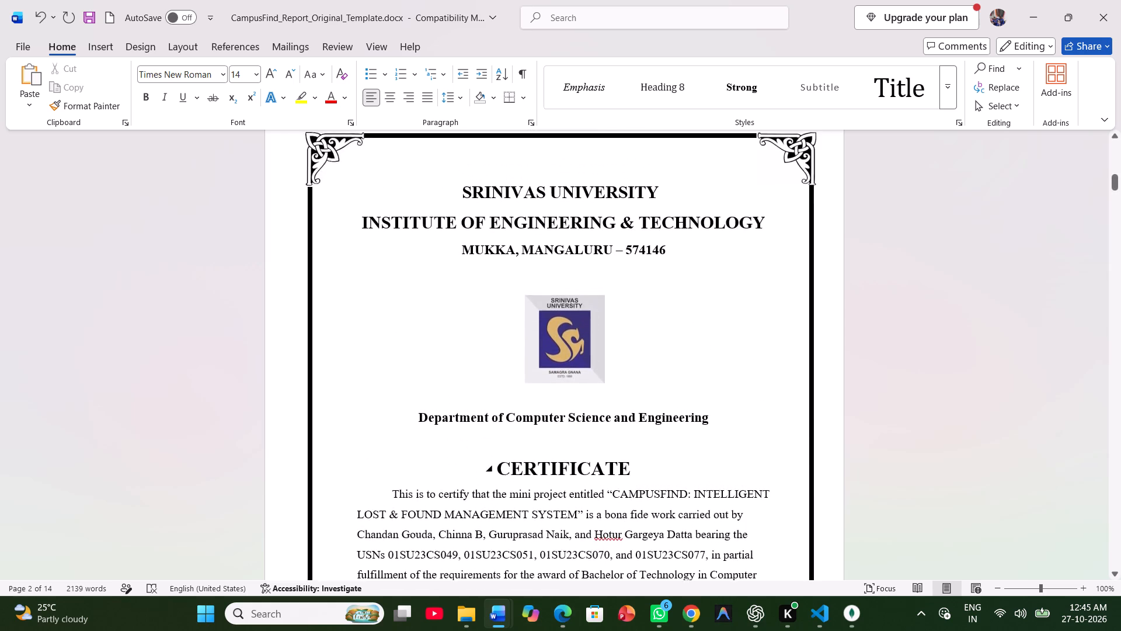
{"action": "scroll", "coordinate": [711, 474], "scroll_direction": "up", "scroll_amount": 1}
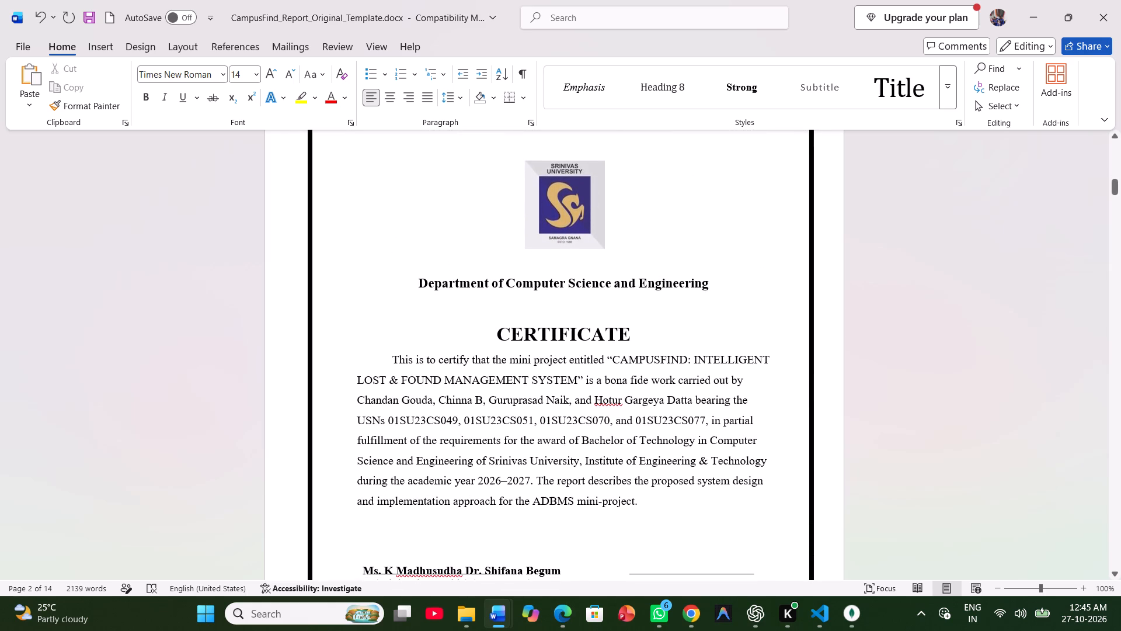
{"action": "scroll", "coordinate": [711, 474], "scroll_direction": "up", "scroll_amount": 1}
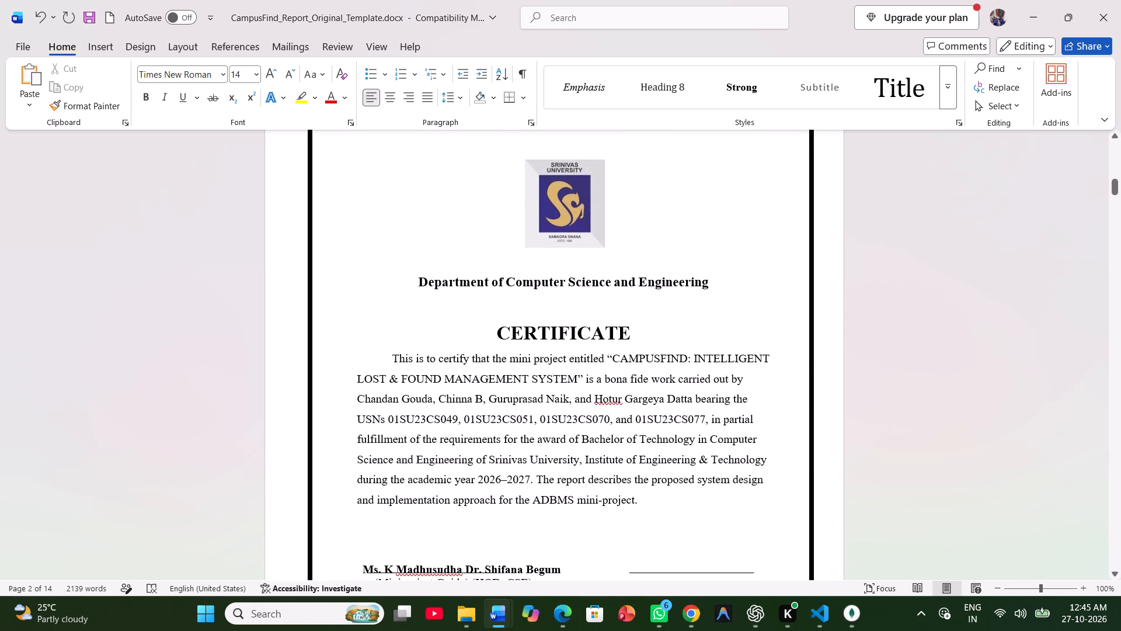
{"action": "left_click", "coordinate": [583, 375]}
{"action": "left_click_drag", "start_coordinate": [583, 375], "coordinate": [622, 344]}
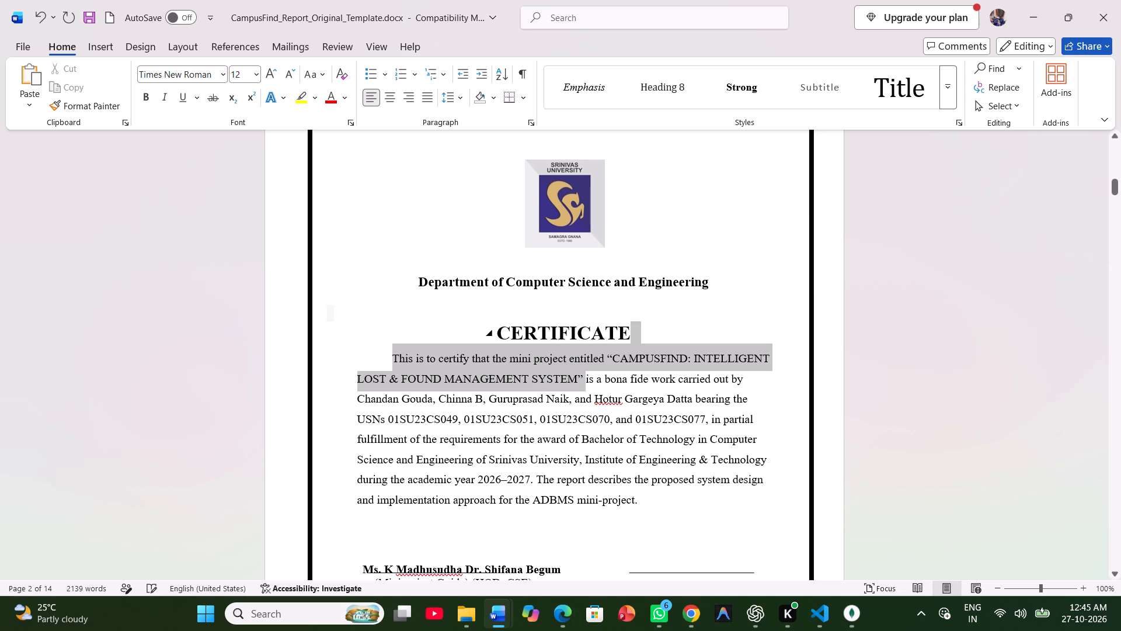
{"action": "left_click_drag", "start_coordinate": [622, 344], "coordinate": [606, 360]}
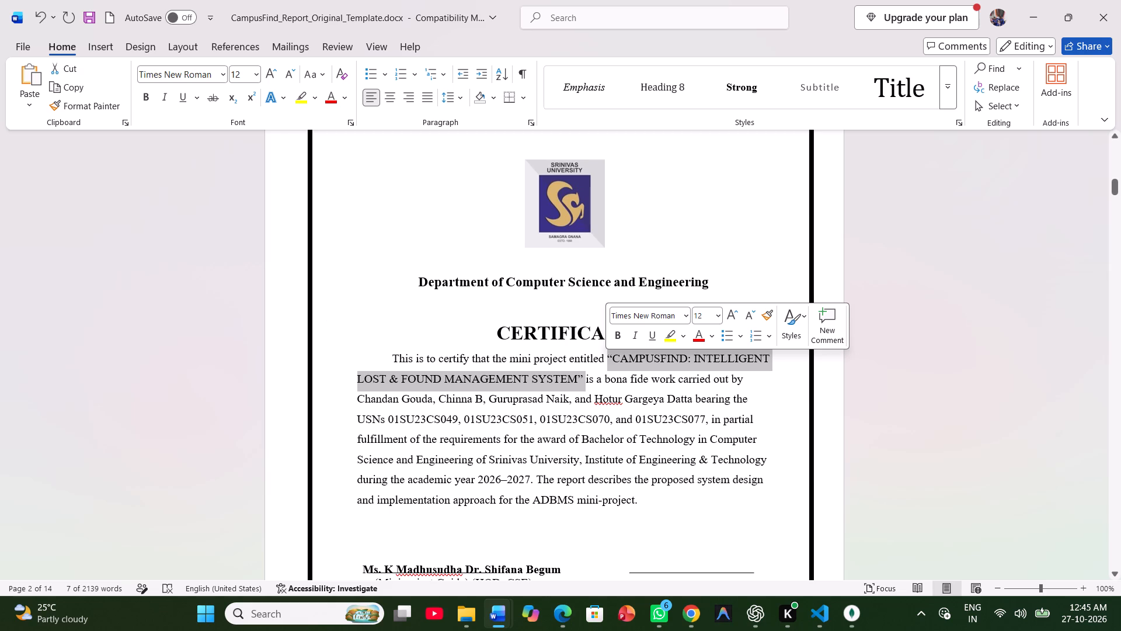
{"action": "left_click", "coordinate": [695, 332]}
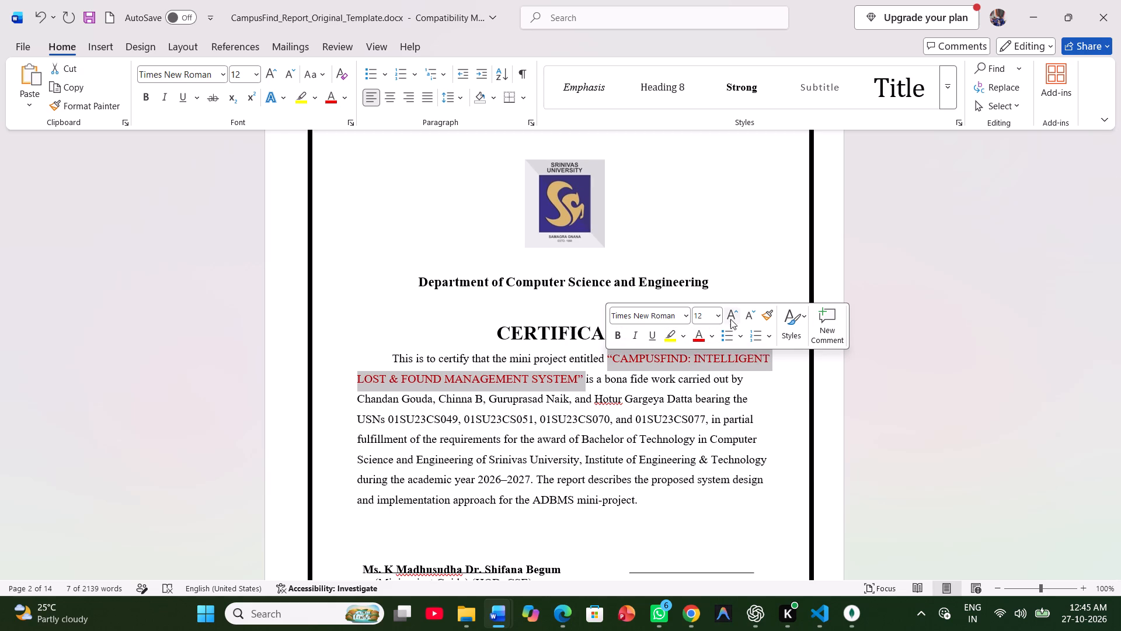
{"action": "left_click", "coordinate": [635, 336]}
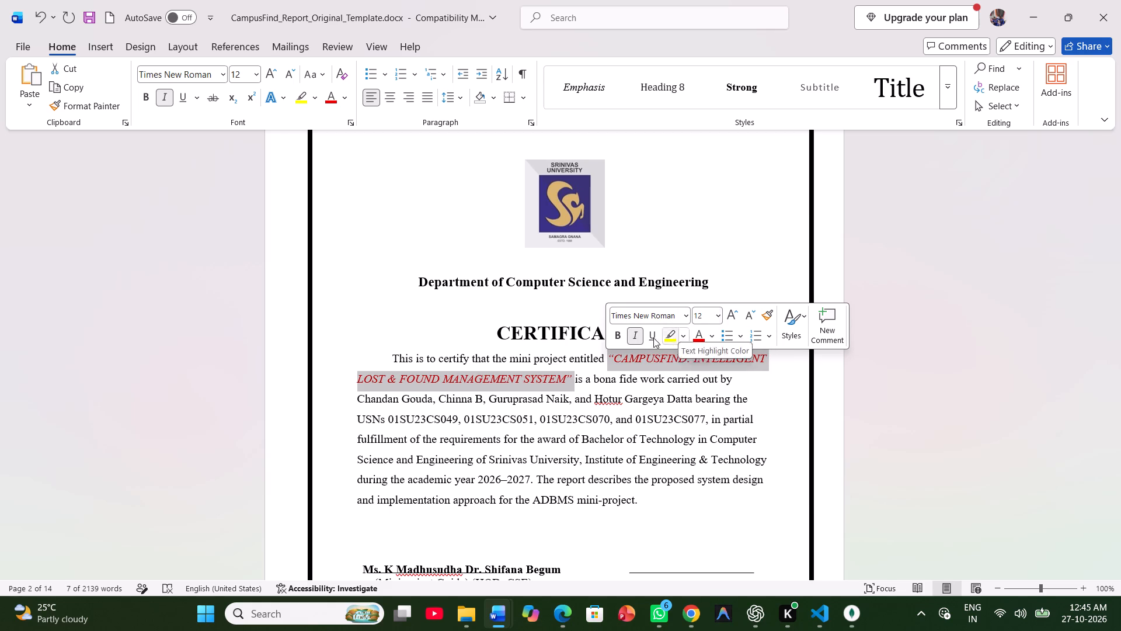
{"action": "left_click", "coordinate": [618, 337]}
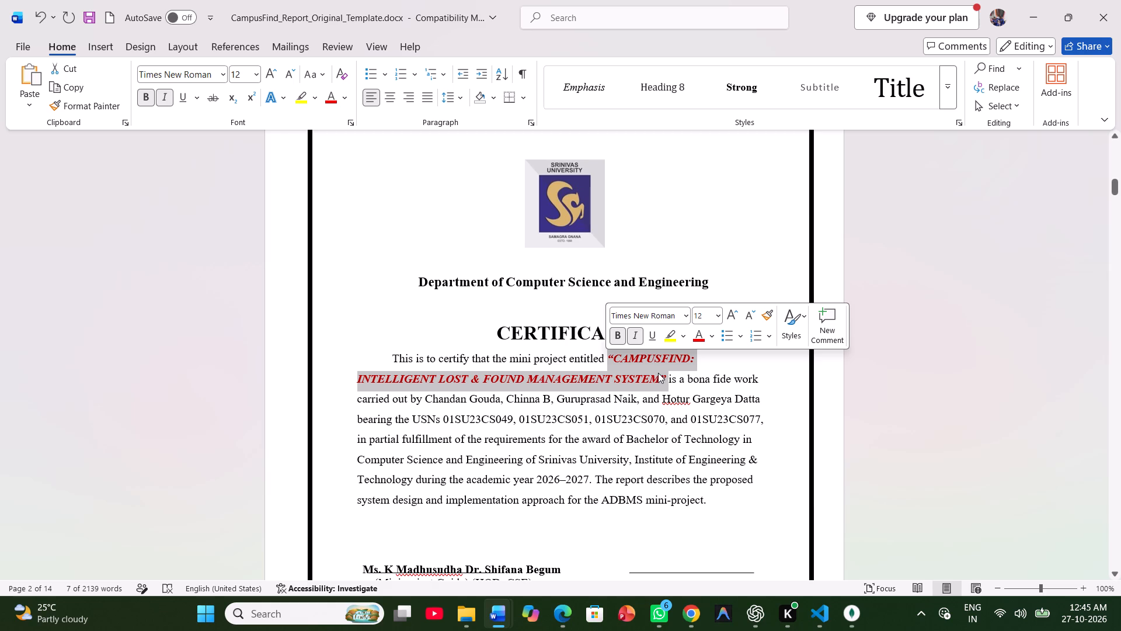
{"action": "left_click", "coordinate": [685, 387]}
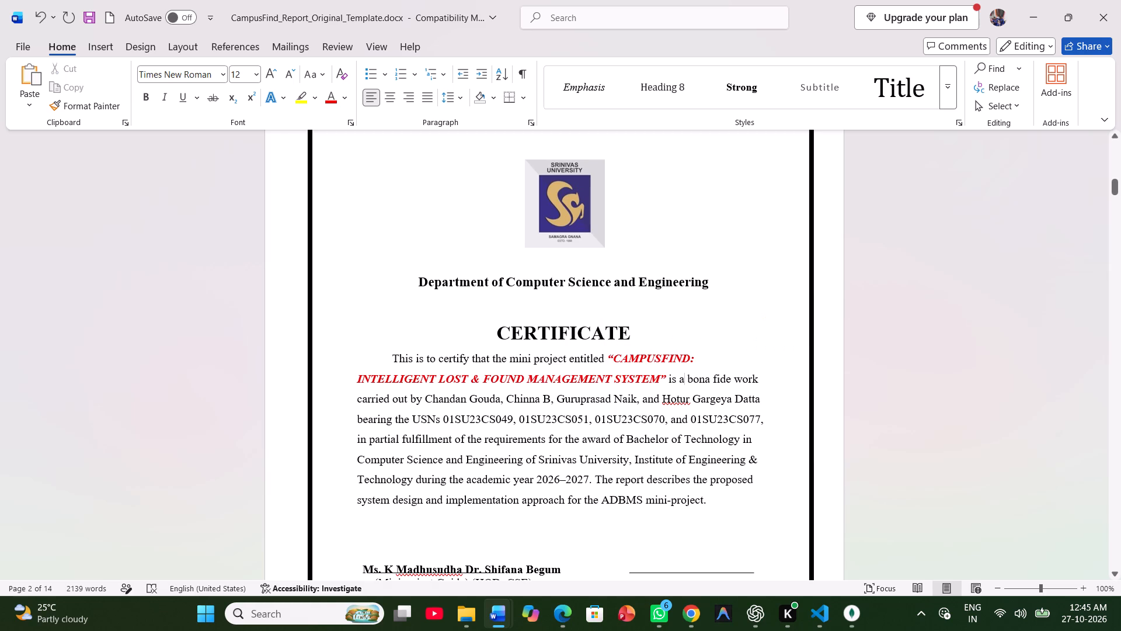
Remove the space between "CAMPUSFIND:" and "INTELLIGENT" in the certificate paragraph's project title.
{"action": "left_click", "coordinate": [358, 381]}
{"action": "key", "text": "BackSpace"}
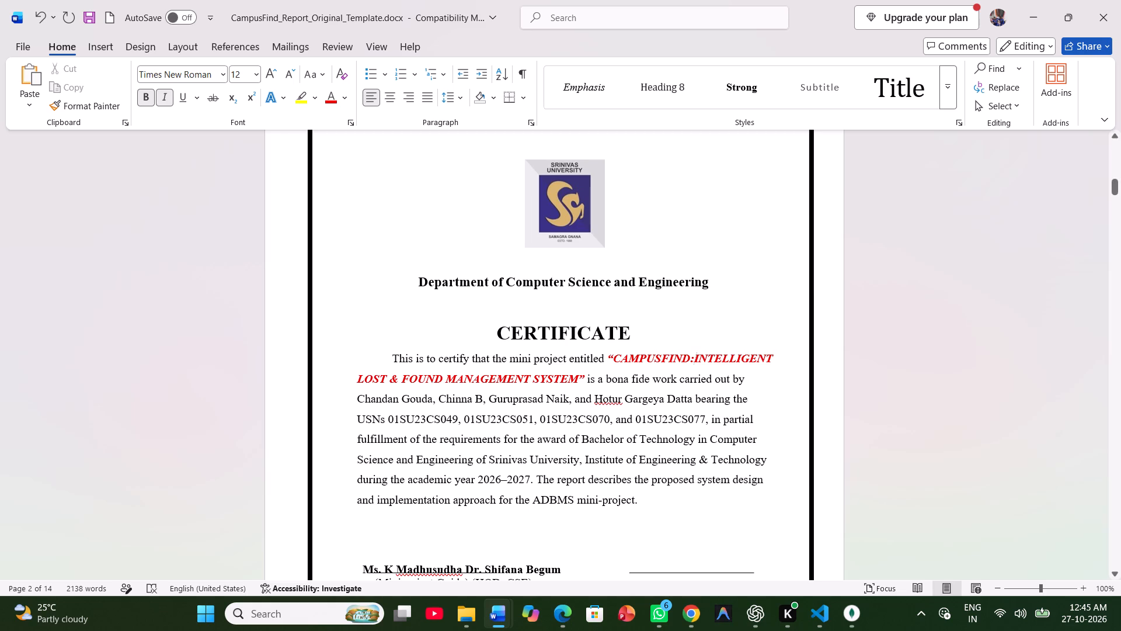
Justify the whole certificate paragraph, from "This is to certify" to "ADBMS mini-project".
{"action": "left_click_drag", "start_coordinate": [639, 500], "coordinate": [396, 349]}
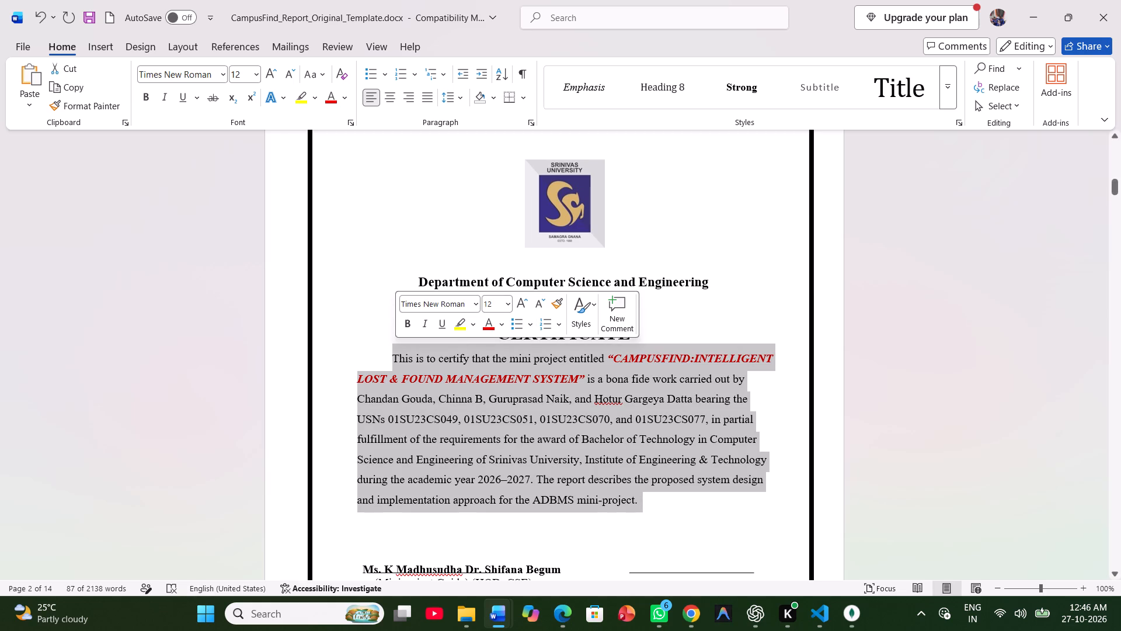
{"action": "left_click", "coordinate": [428, 100]}
{"action": "left_click", "coordinate": [611, 376]}
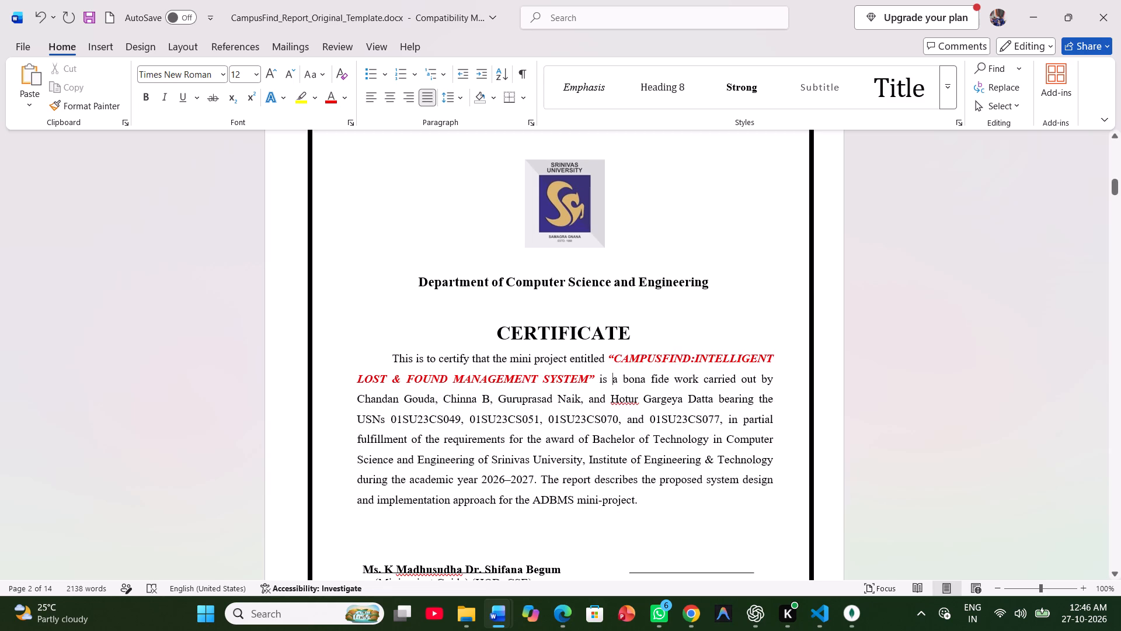
Format the four student names in the certificate paragraph as italic, bold and dark blue.
{"action": "left_click_drag", "start_coordinate": [354, 399], "coordinate": [537, 415]}
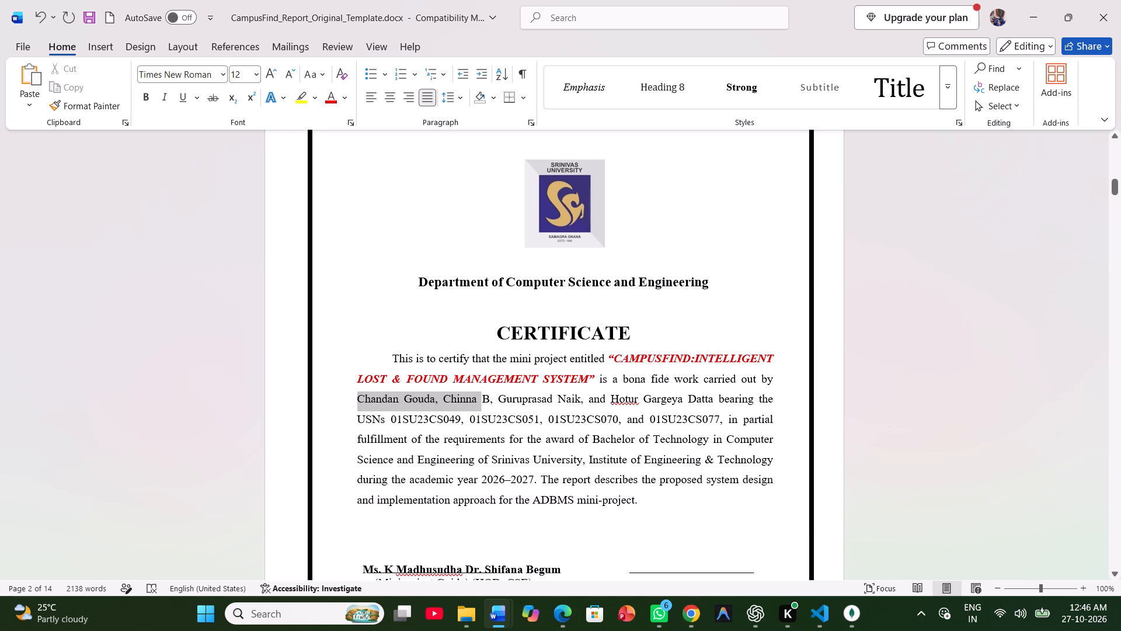
{"action": "left_click_drag", "start_coordinate": [537, 415], "coordinate": [726, 389]}
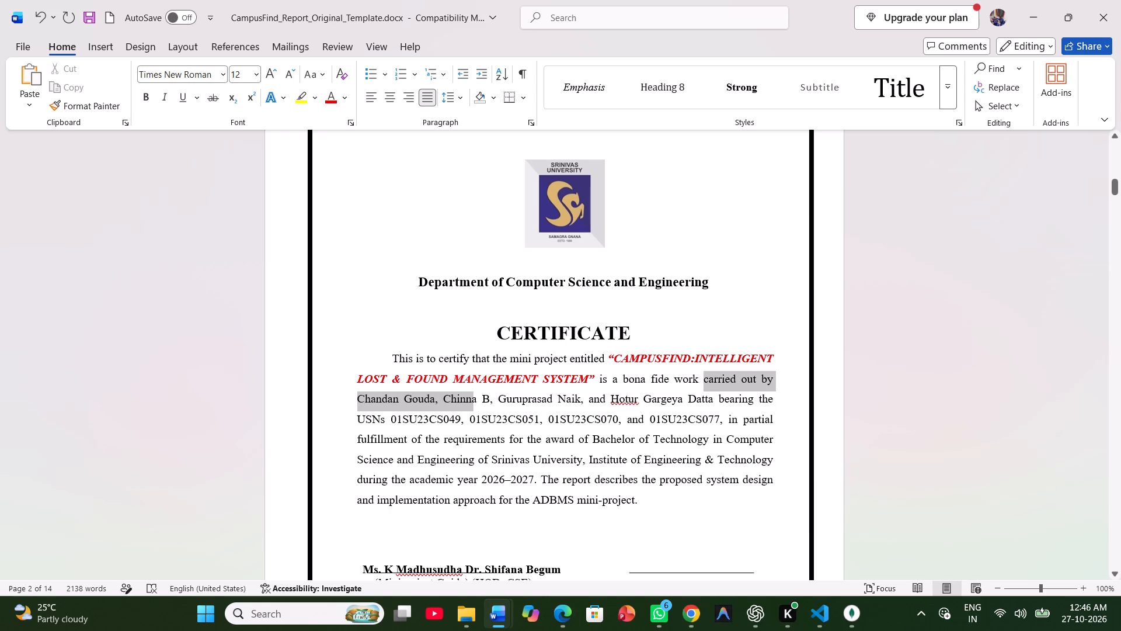
{"action": "left_click_drag", "start_coordinate": [726, 389], "coordinate": [709, 399]}
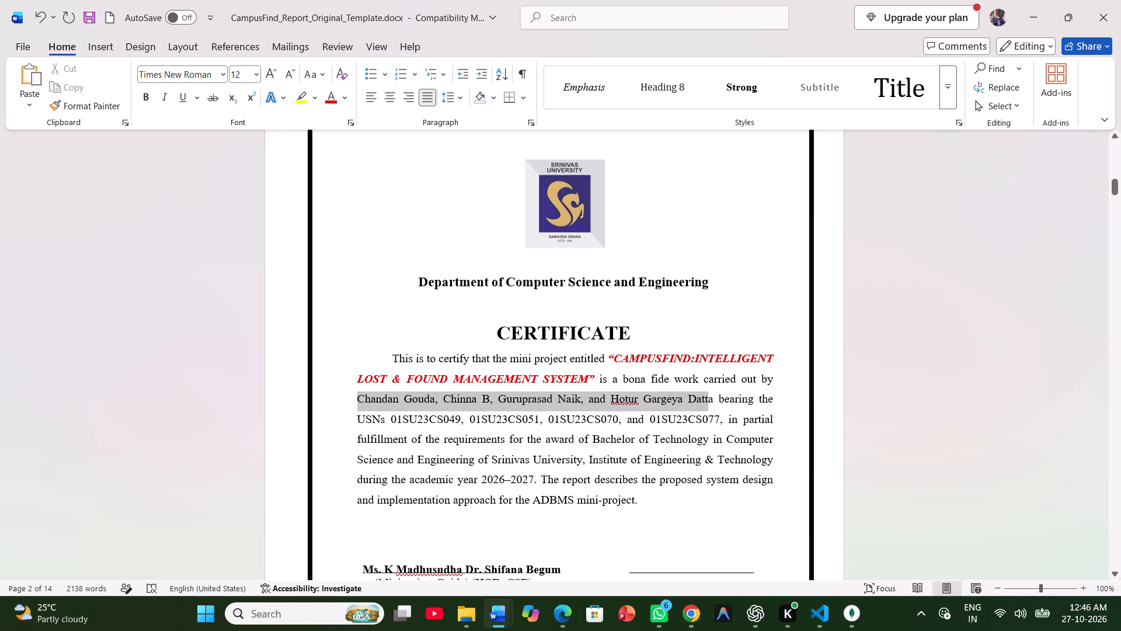
{"action": "left_click_drag", "start_coordinate": [709, 399], "coordinate": [714, 397]}
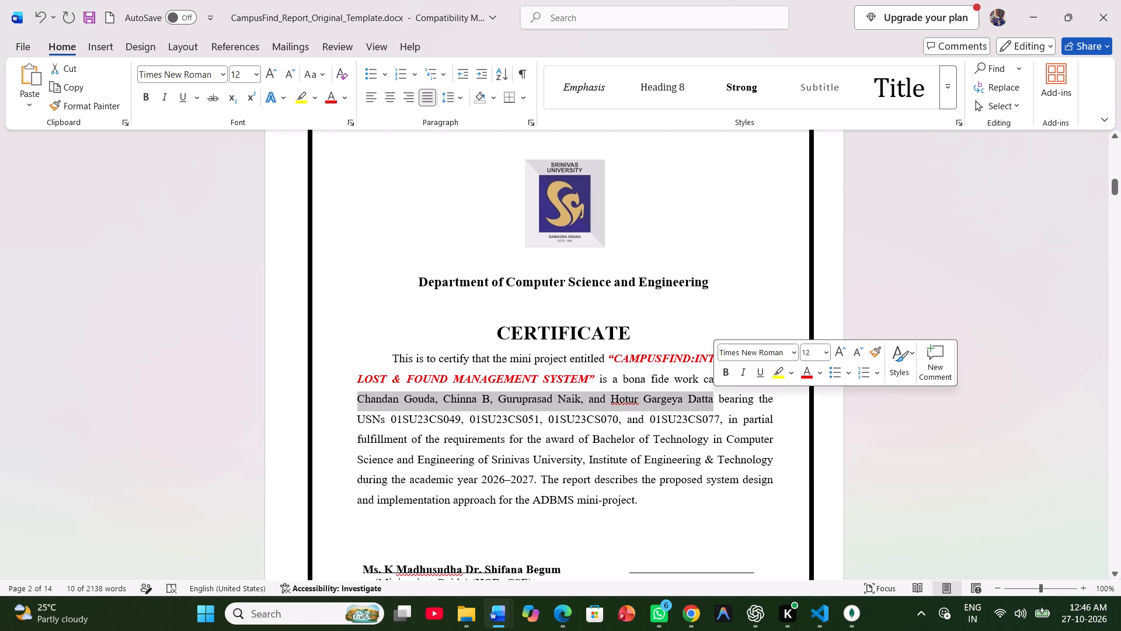
{"action": "left_click", "coordinate": [751, 368]}
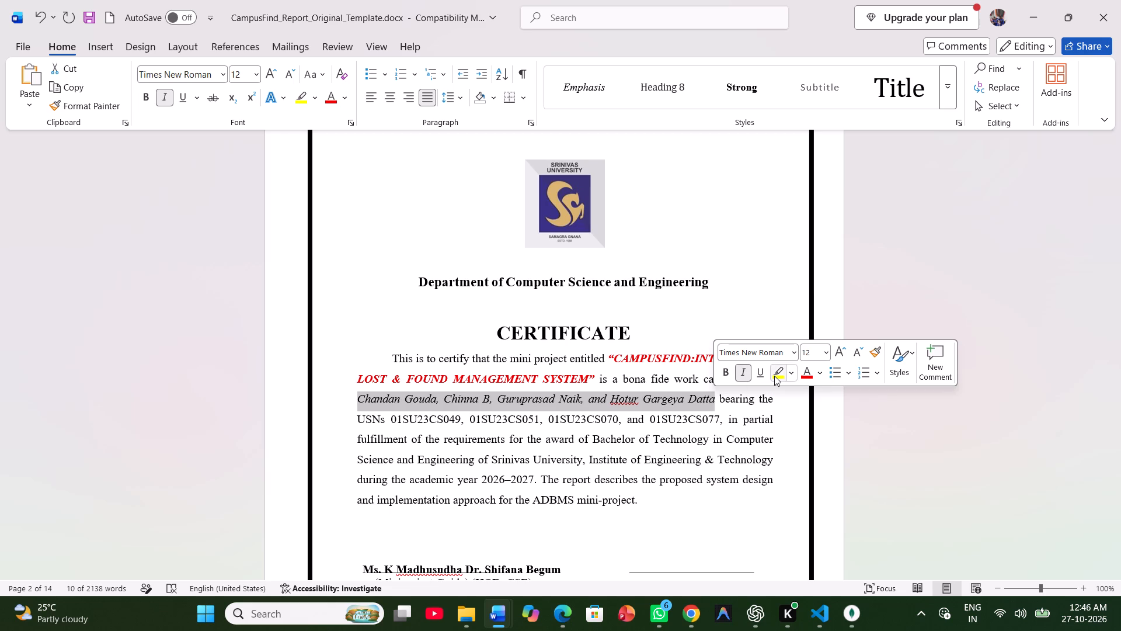
{"action": "left_click", "coordinate": [724, 374]}
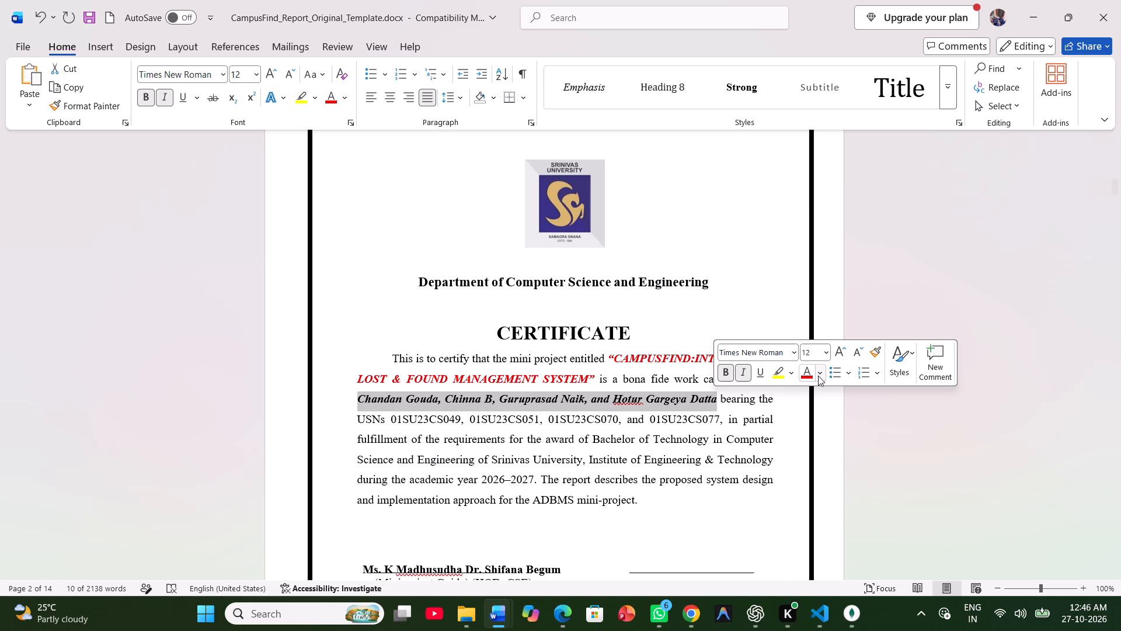
{"action": "left_click", "coordinate": [818, 374]}
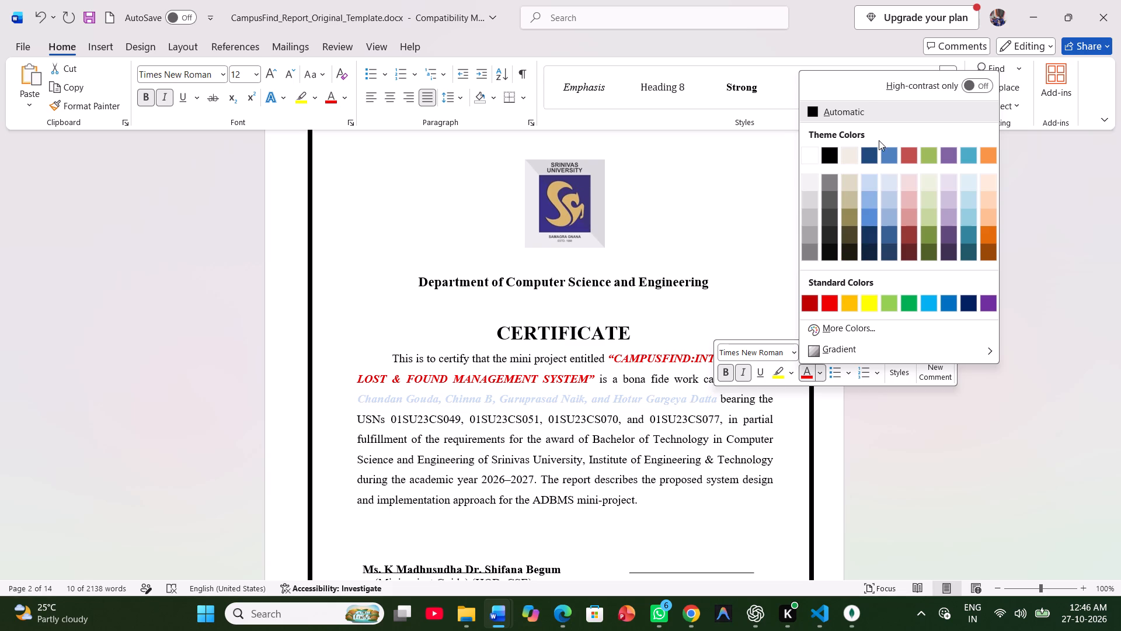
{"action": "left_click", "coordinate": [864, 152]}
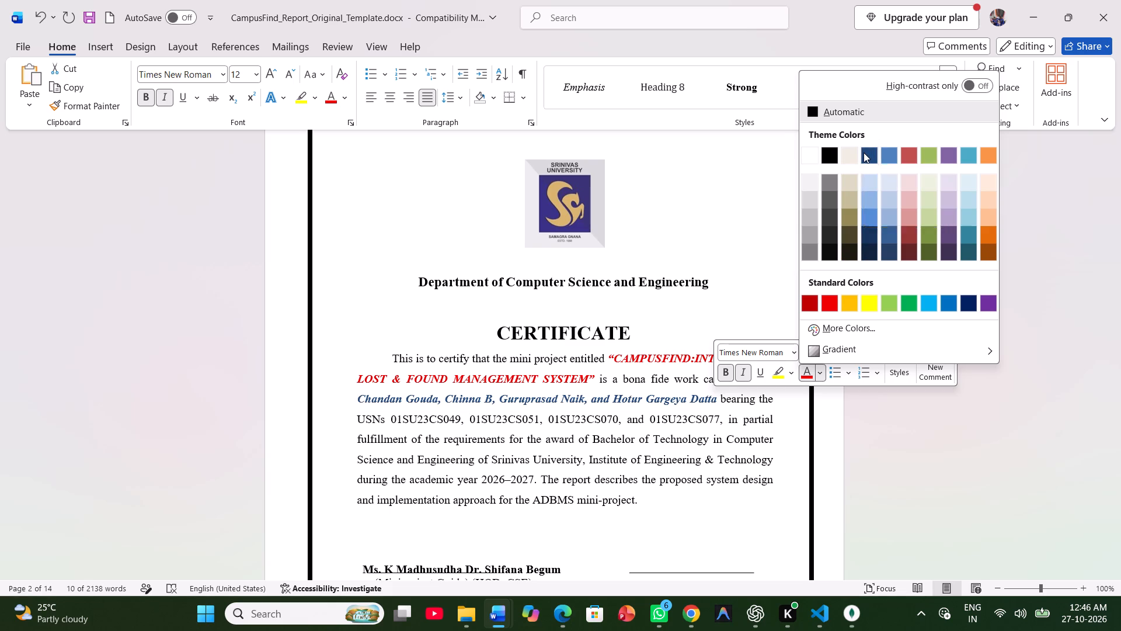
{"action": "left_click", "coordinate": [760, 497]}
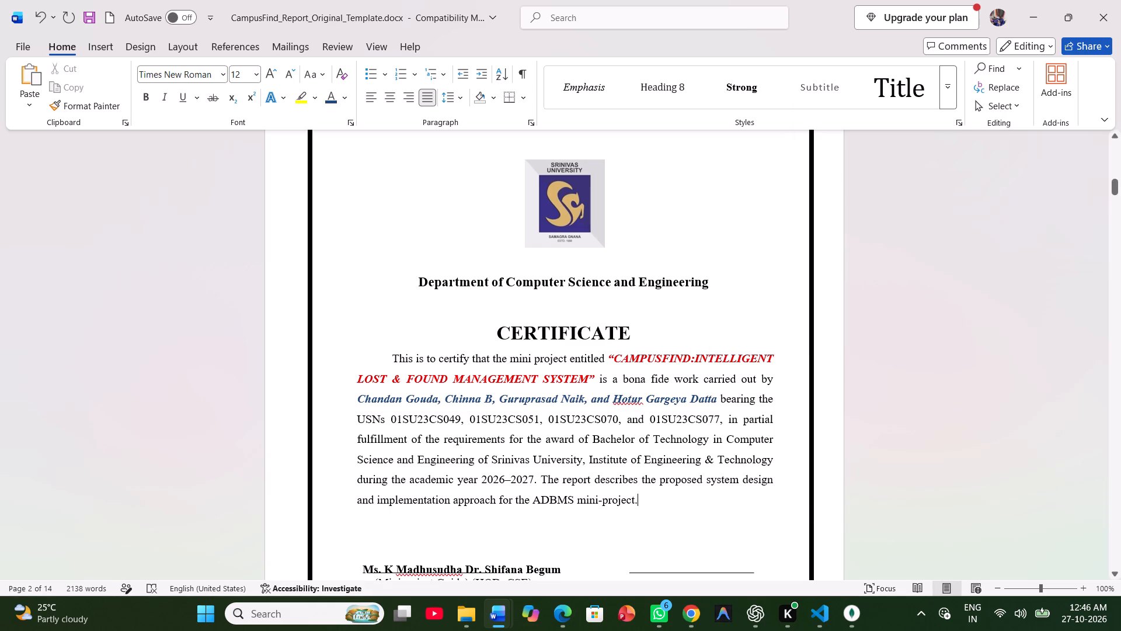
Remove the word "and" before the fourth student's name in the certificate paragraph, keeping one space after the comma.
{"action": "left_click", "coordinate": [613, 400]}
{"action": "key", "text": "BackSpace"}
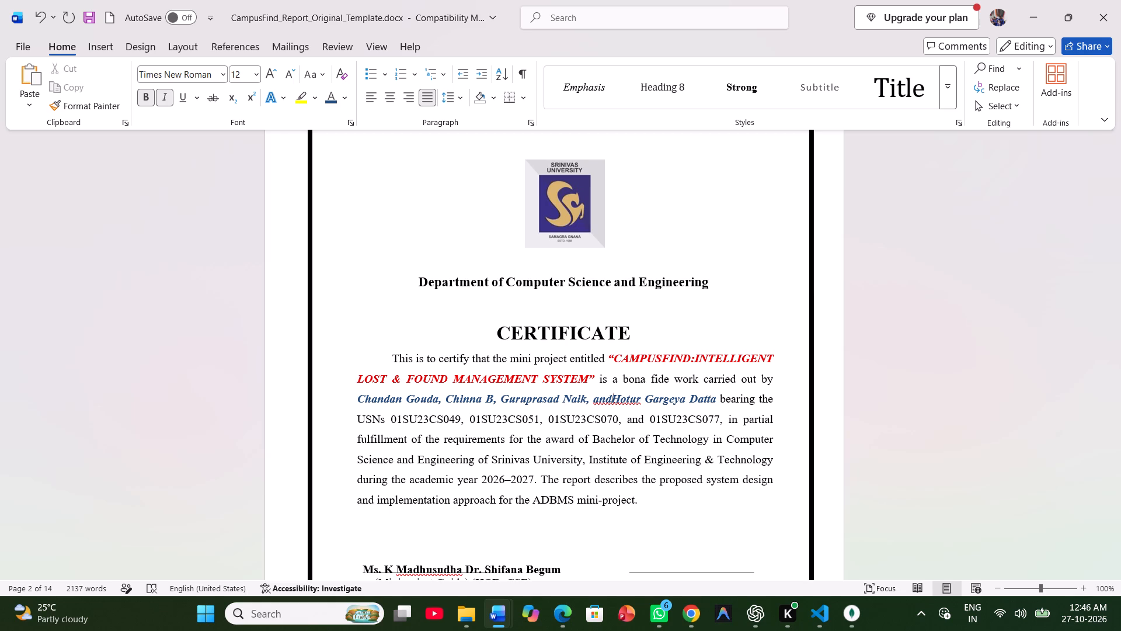
{"action": "key", "text": "BackSpace"}
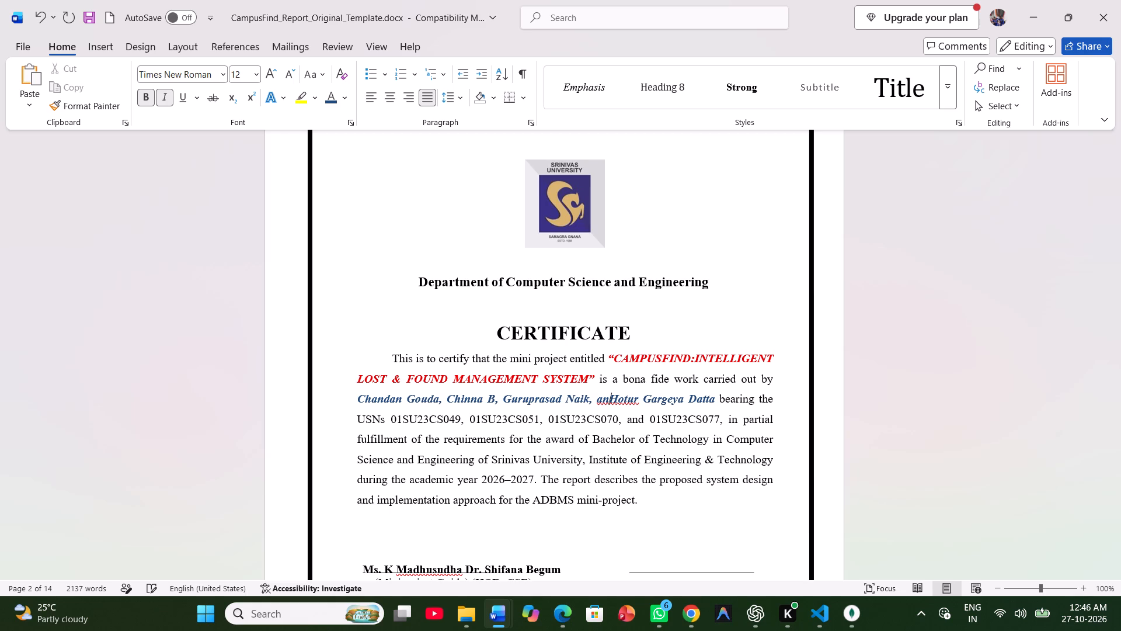
{"action": "key", "text": "BackSpace"}
{"action": "key", "text": "BackSpace"}
{"action": "key", "text": "BackSpace"}
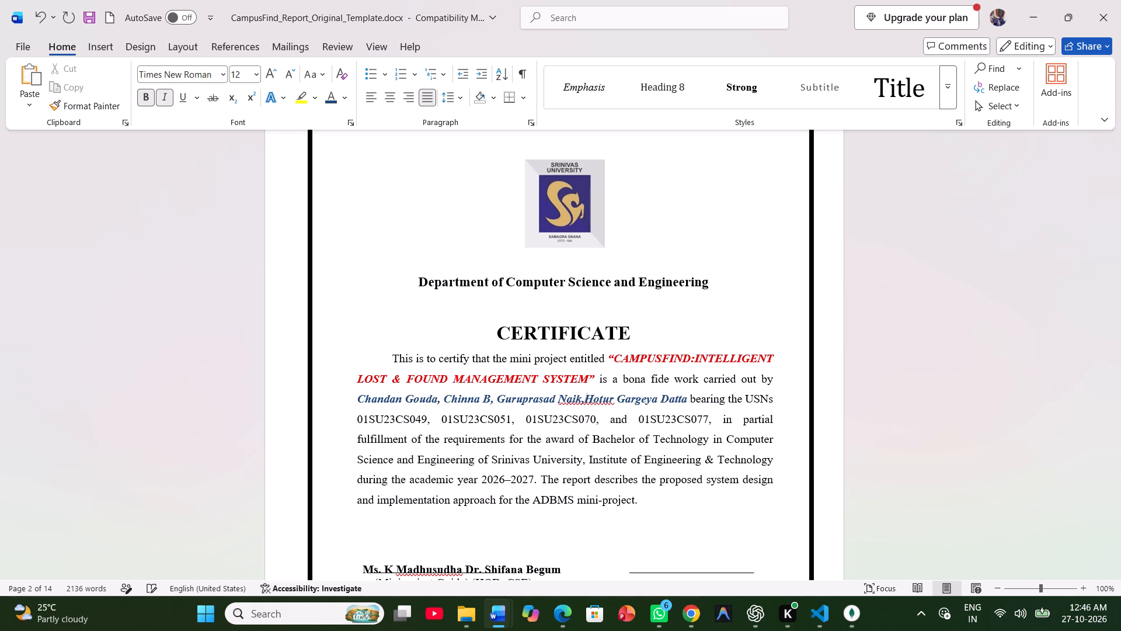
{"action": "key", "text": "space"}
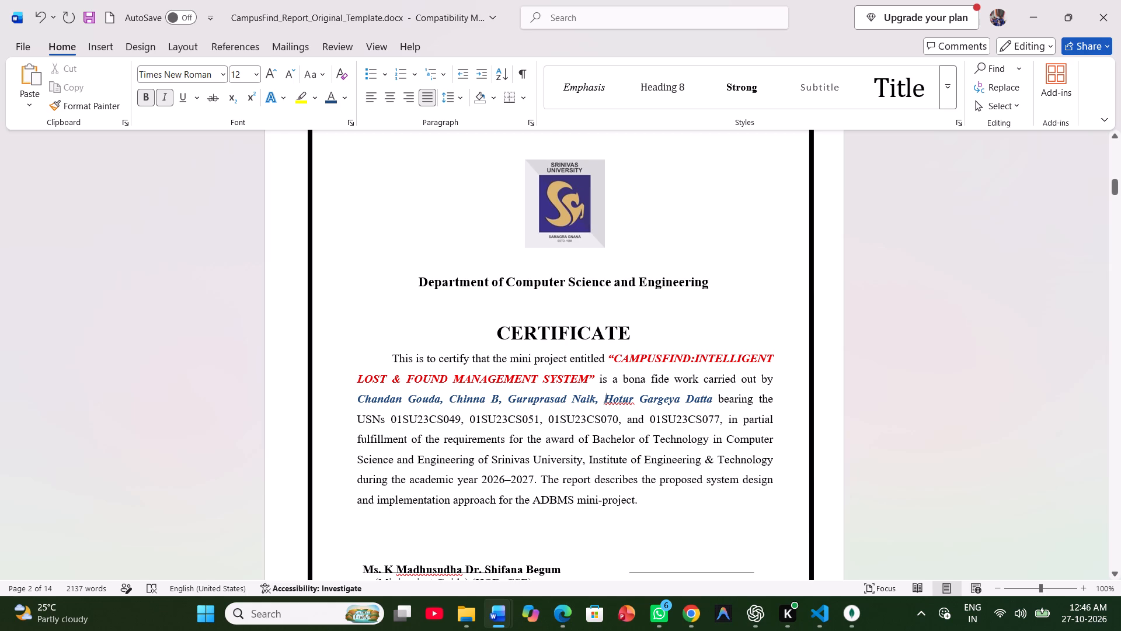
Change "USNs" to "USN" in the certificate paragraph and make the word bold.
{"action": "left_click", "coordinate": [388, 415]}
{"action": "left_click", "coordinate": [385, 418]}
{"action": "key", "text": "BackSpace"}
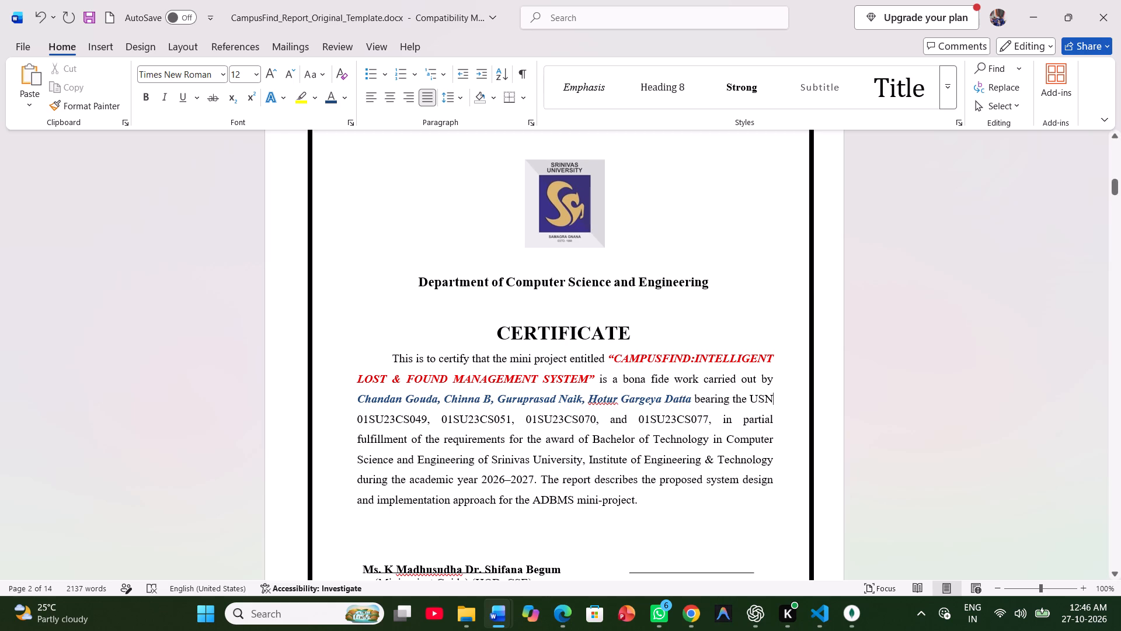
{"action": "double_click", "coordinate": [761, 396]}
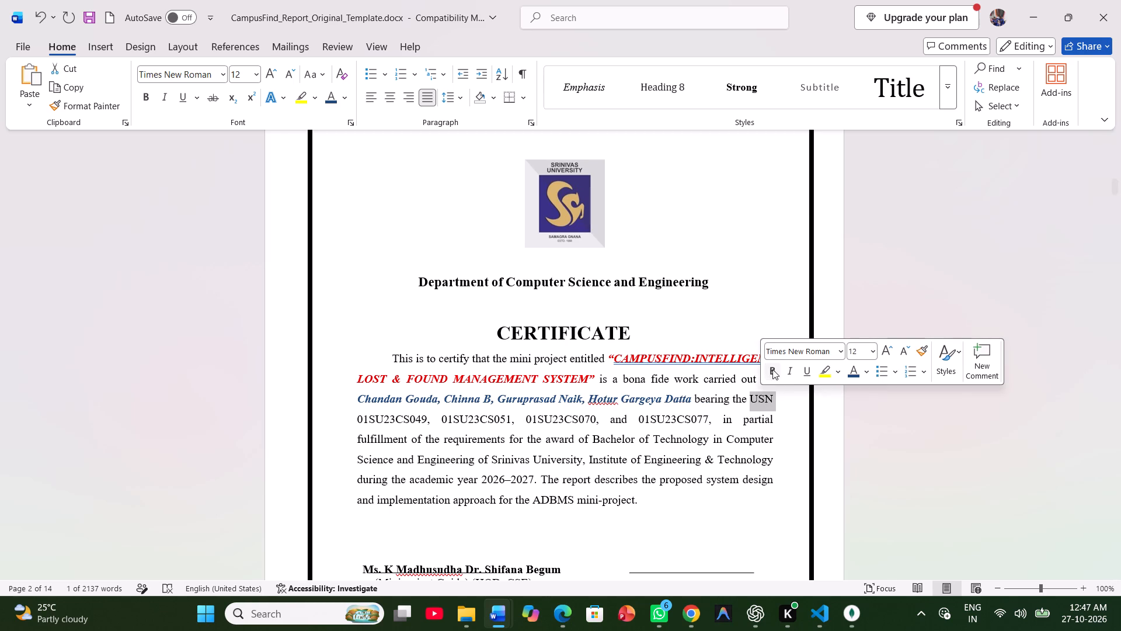
{"action": "left_click", "coordinate": [772, 369]}
Format the list of student USNs in the certificate paragraph as italic, bold and dark blue.
{"action": "left_click_drag", "start_coordinate": [357, 419], "coordinate": [673, 431]}
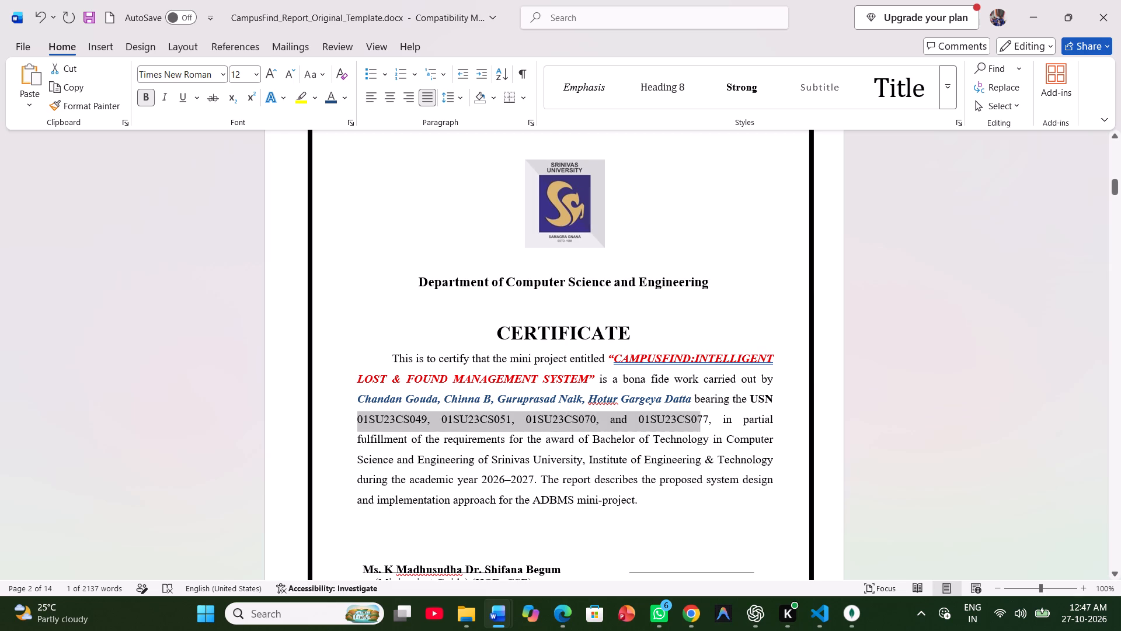
{"action": "left_click_drag", "start_coordinate": [673, 431], "coordinate": [710, 415]}
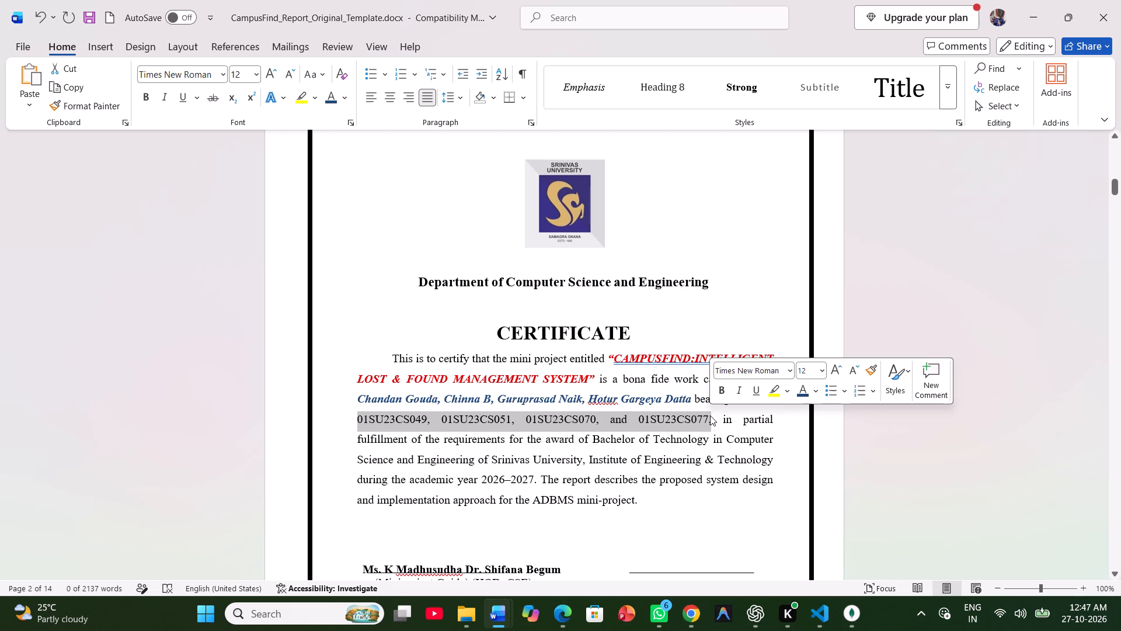
{"action": "left_click", "coordinate": [738, 389]}
{"action": "left_click", "coordinate": [722, 392]}
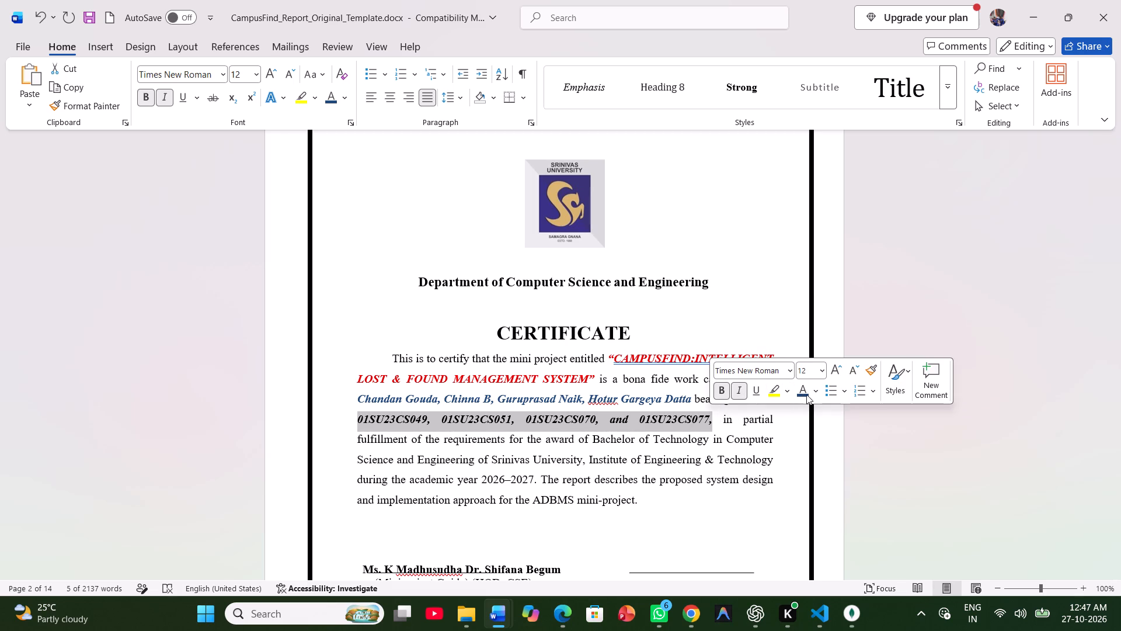
{"action": "left_click", "coordinate": [808, 394]}
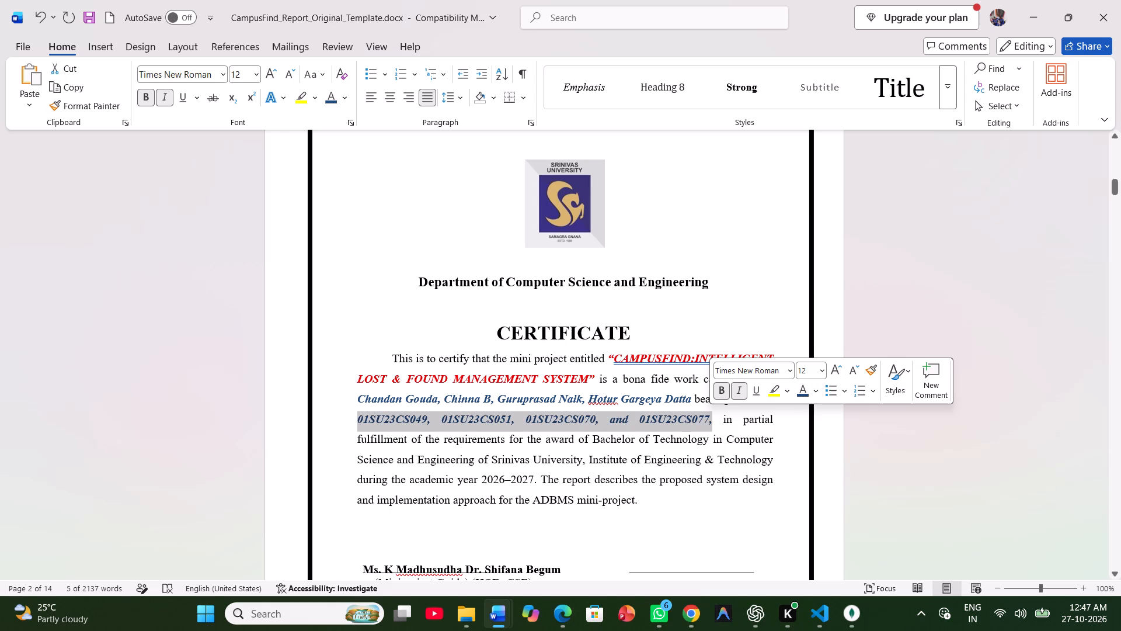
{"action": "left_click", "coordinate": [685, 424]}
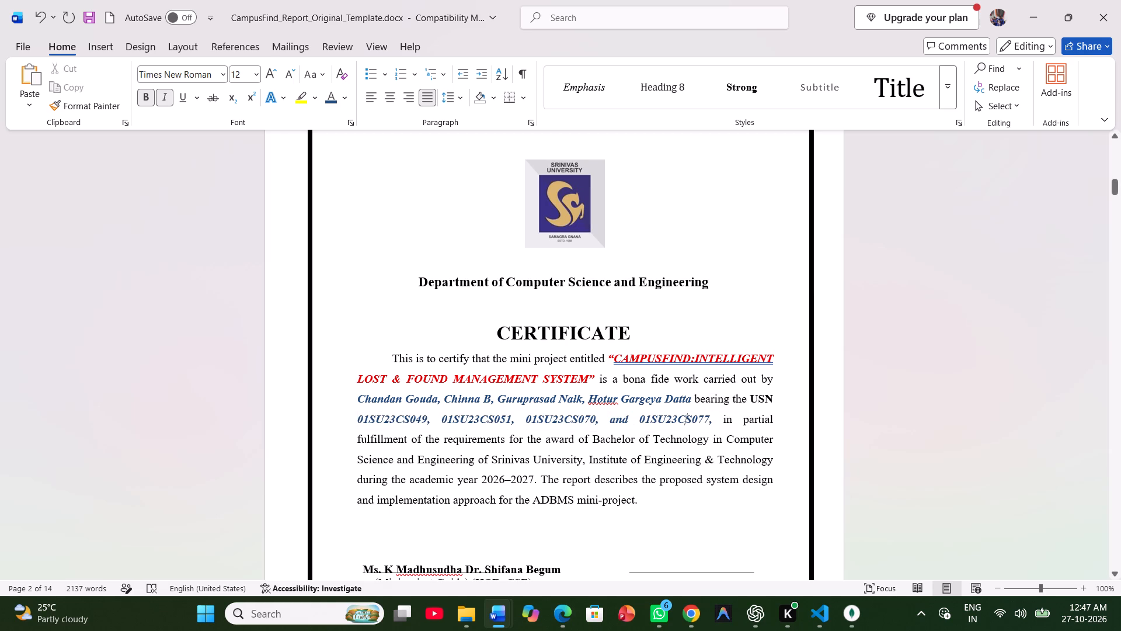
Remove the comma after the last student USN, leaving a single space before "in partial fulfillment".
{"action": "left_click", "coordinate": [718, 420]}
{"action": "key", "text": "BackSpace"}
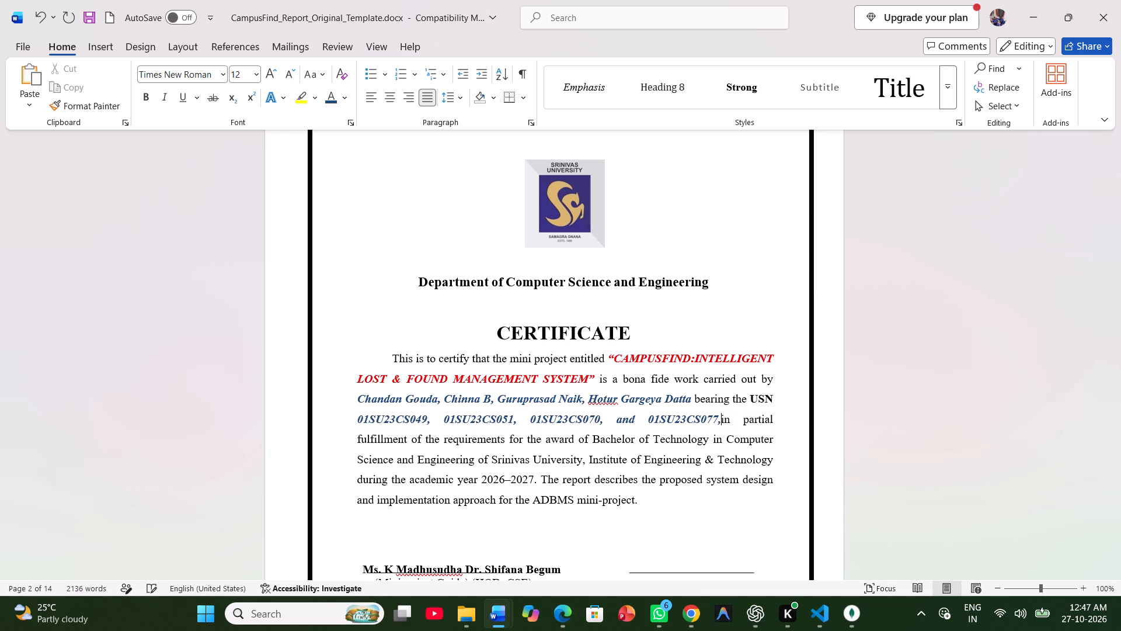
{"action": "key", "text": "BackSpace"}
{"action": "key", "text": "space"}
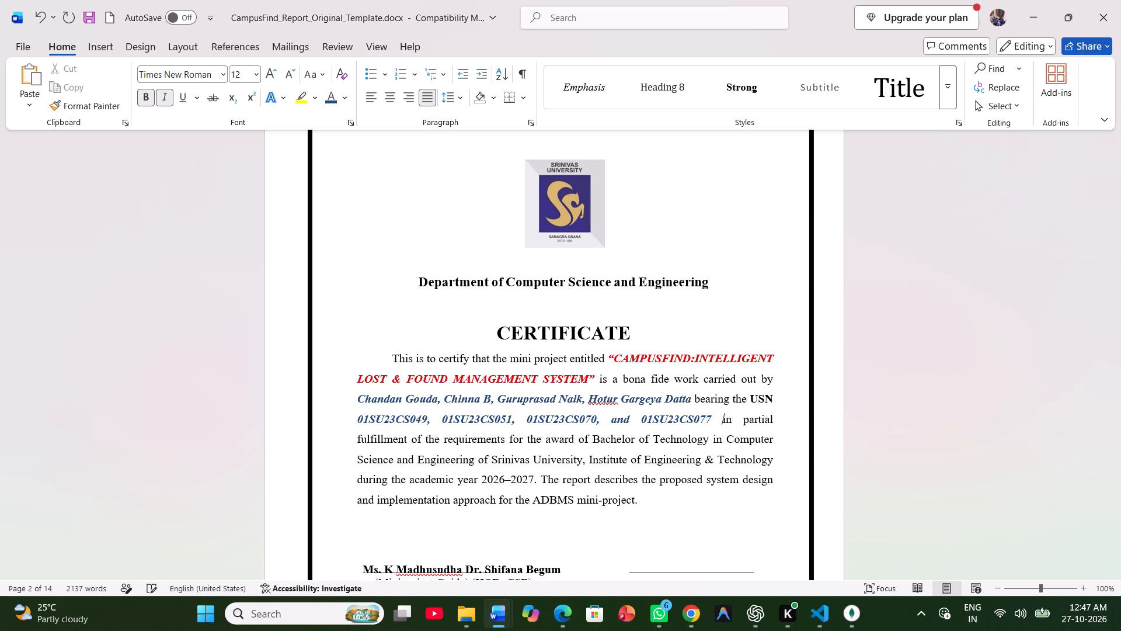
Remove the word "and" before the last student USN in the certificate paragraph, keeping one space after the comma.
{"action": "left_click", "coordinate": [635, 418]}
{"action": "key", "text": "BackSpace"}
{"action": "key", "text": "BackSpace"}
{"action": "key", "text": "BackSpace"}
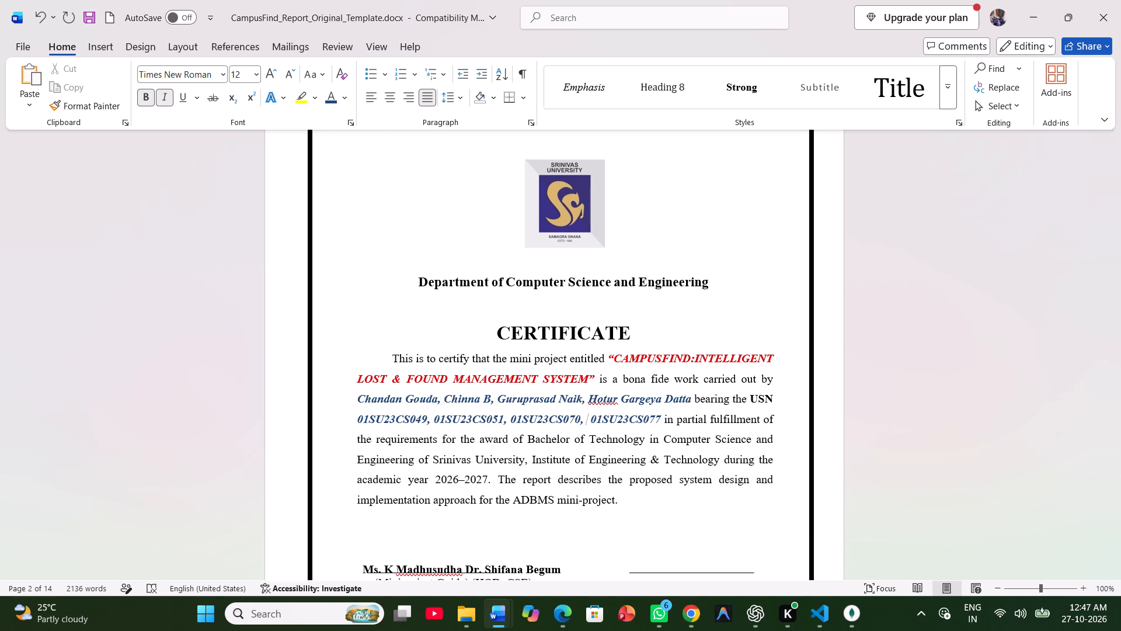
{"action": "key", "text": "BackSpace"}
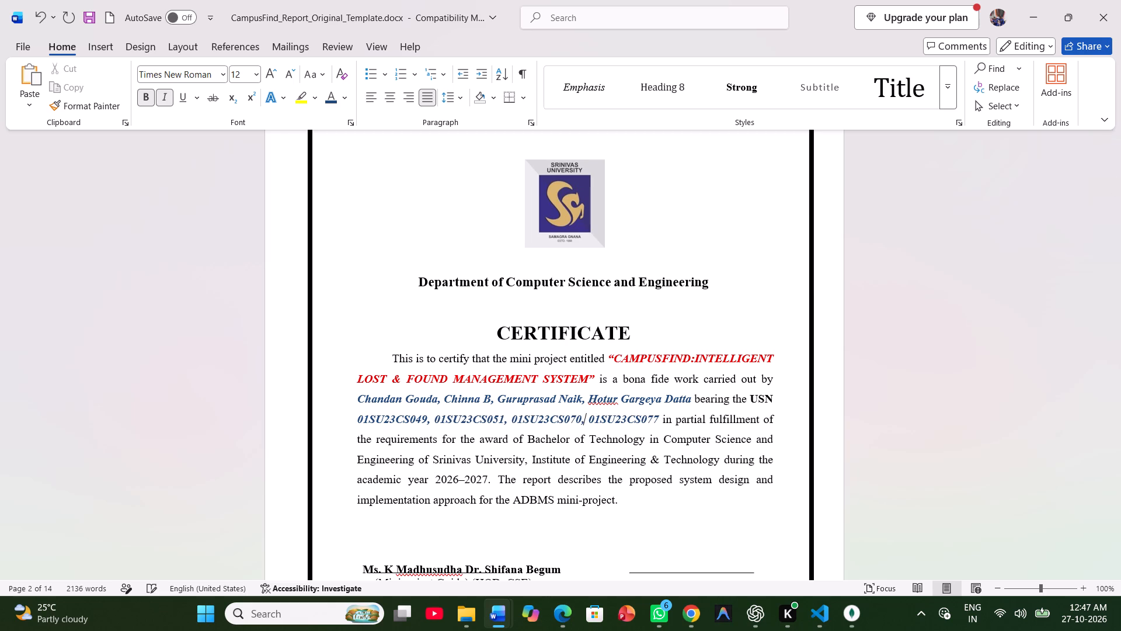
Insert spaces between the guide's and HOD's names in the signature block to move the HOD's name toward the second signature line.
{"action": "scroll", "coordinate": [598, 472], "scroll_direction": "down", "scroll_amount": 1}
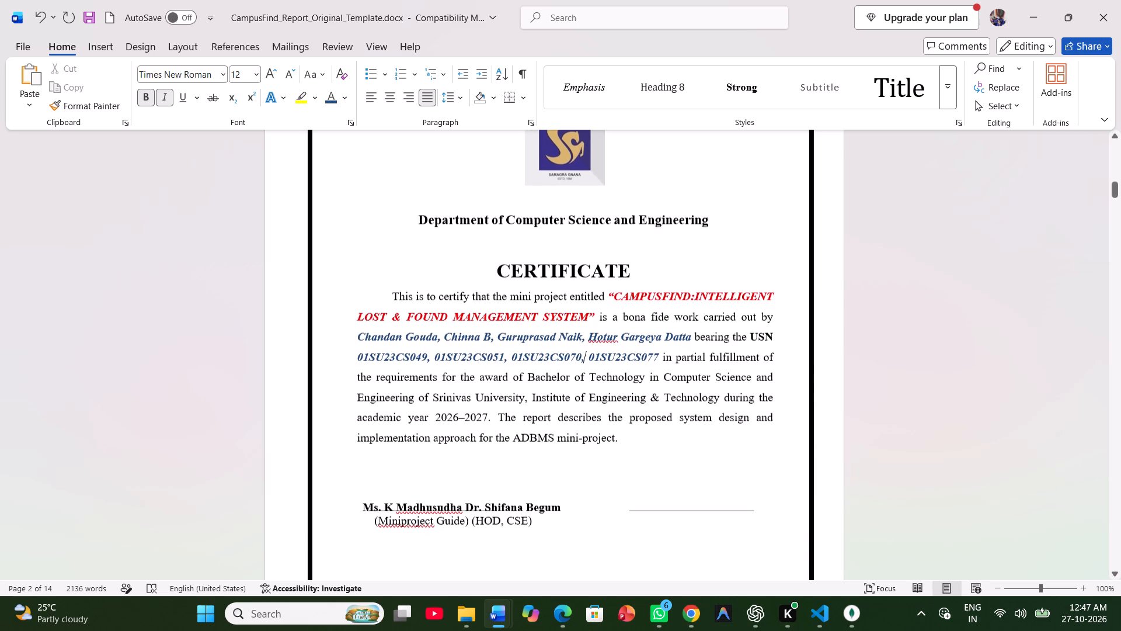
{"action": "scroll", "coordinate": [598, 472], "scroll_direction": "down", "scroll_amount": 1}
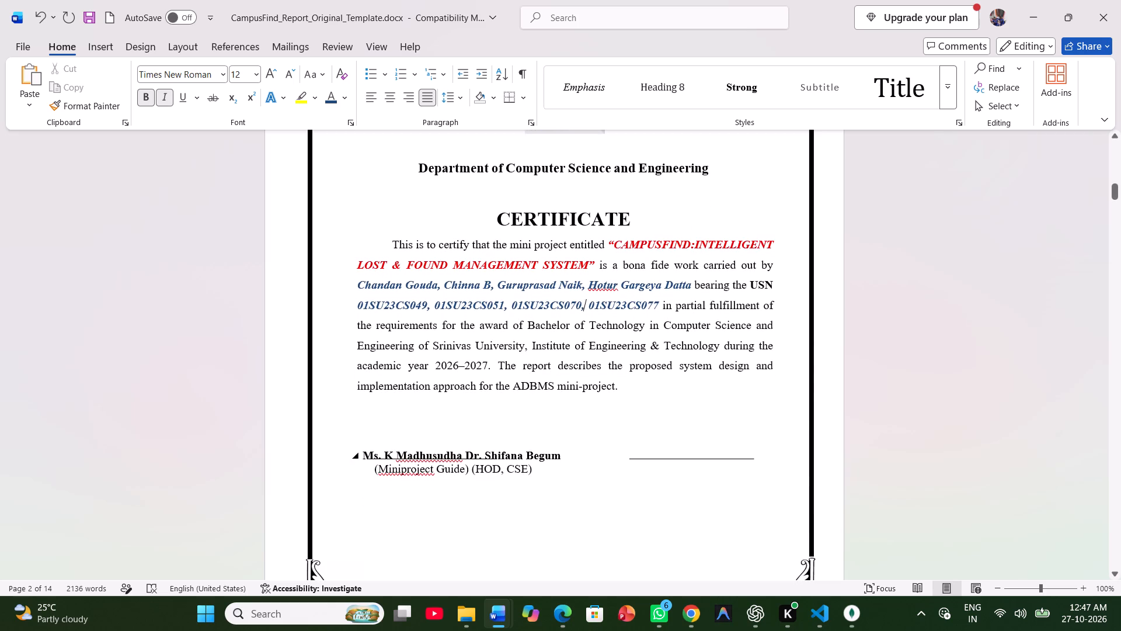
{"action": "left_click", "coordinate": [474, 450]}
{"action": "left_click", "coordinate": [465, 454]}
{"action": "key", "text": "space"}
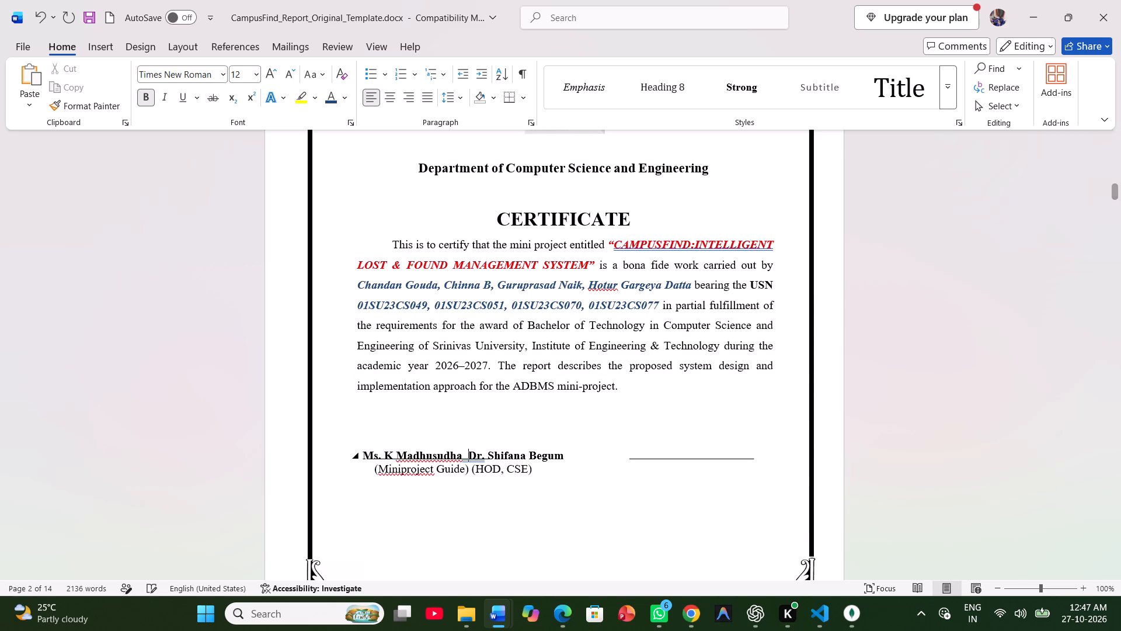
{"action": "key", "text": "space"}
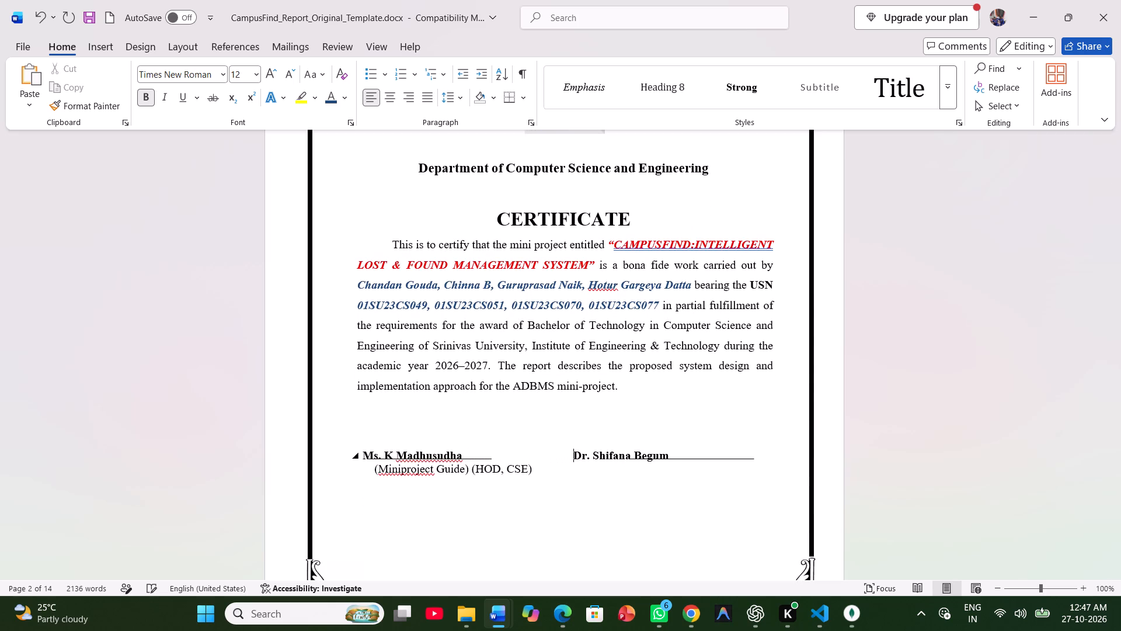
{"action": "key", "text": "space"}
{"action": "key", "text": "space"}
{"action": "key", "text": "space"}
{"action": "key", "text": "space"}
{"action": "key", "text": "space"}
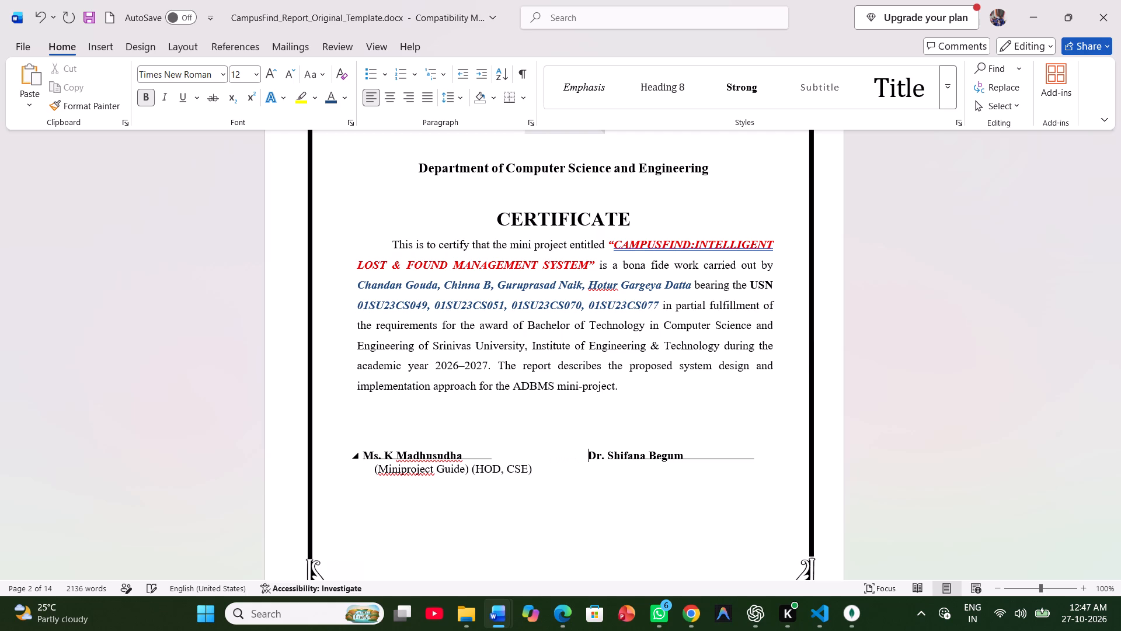
Insert two line breaks before the guide's name so the row of names sits below the signature lines.
{"action": "left_click", "coordinate": [364, 453]}
{"action": "key", "text": "Return"}
{"action": "key", "text": "Return"}
{"action": "key", "text": "Return"}
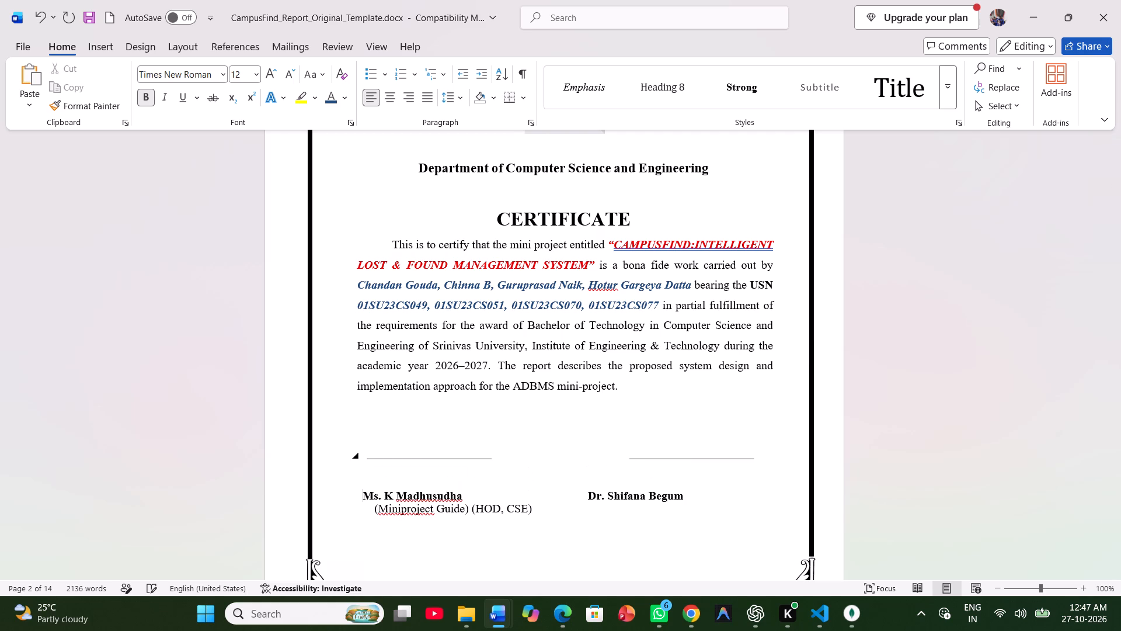
{"action": "key", "text": "BackSpace"}
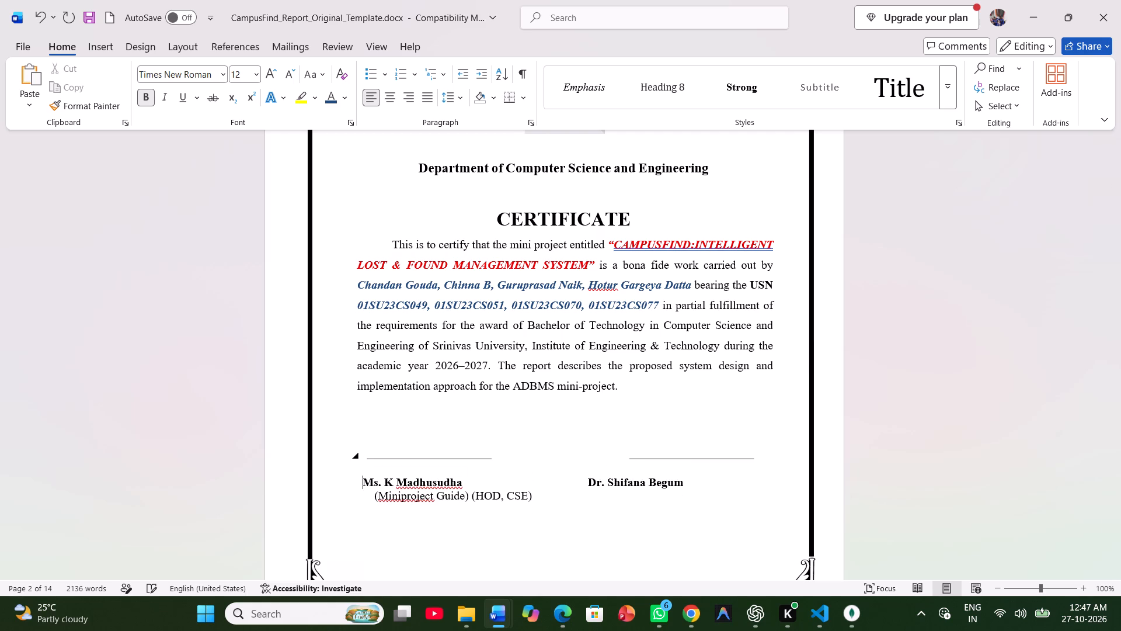
Indent the guide's name with nine spaces to position it under the first signature line.
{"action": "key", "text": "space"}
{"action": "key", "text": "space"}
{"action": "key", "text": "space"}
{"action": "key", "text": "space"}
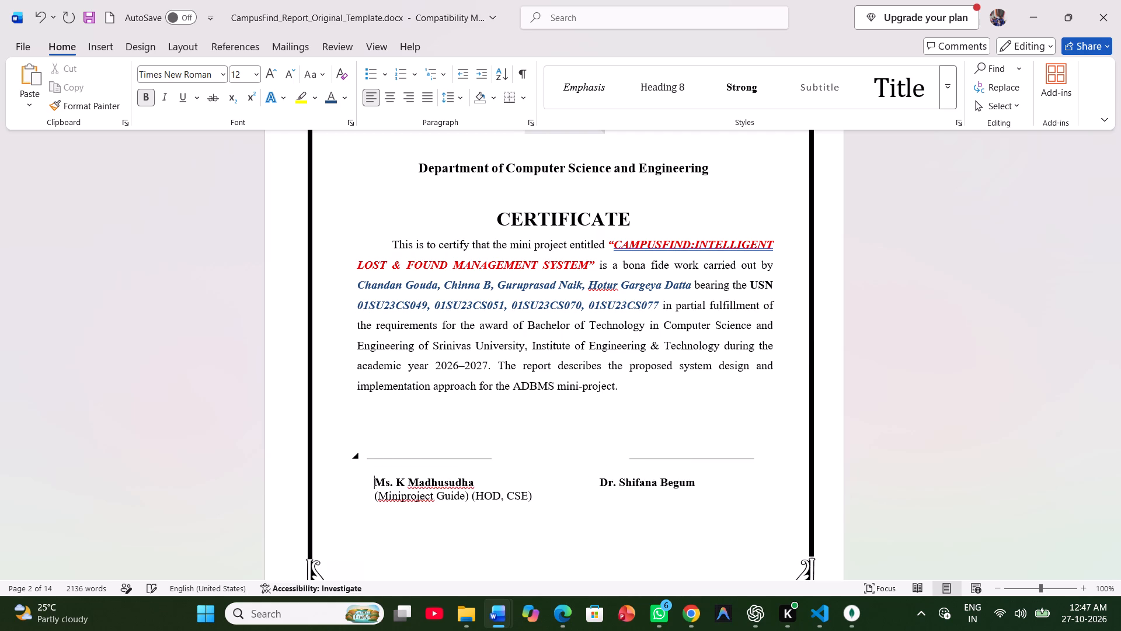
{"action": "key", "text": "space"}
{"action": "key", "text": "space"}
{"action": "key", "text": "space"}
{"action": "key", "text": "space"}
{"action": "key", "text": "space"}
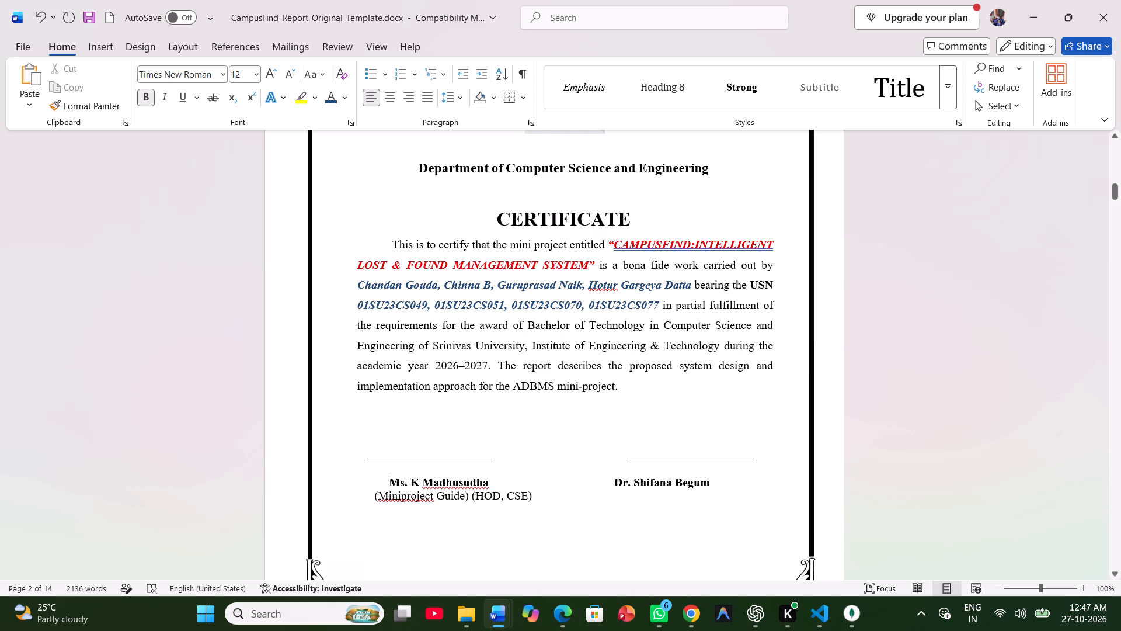
Insert spaces after "(Miniproject Guide)" to move "(HOD, CSE)" beneath the HOD's name.
{"action": "left_click", "coordinate": [467, 497]}
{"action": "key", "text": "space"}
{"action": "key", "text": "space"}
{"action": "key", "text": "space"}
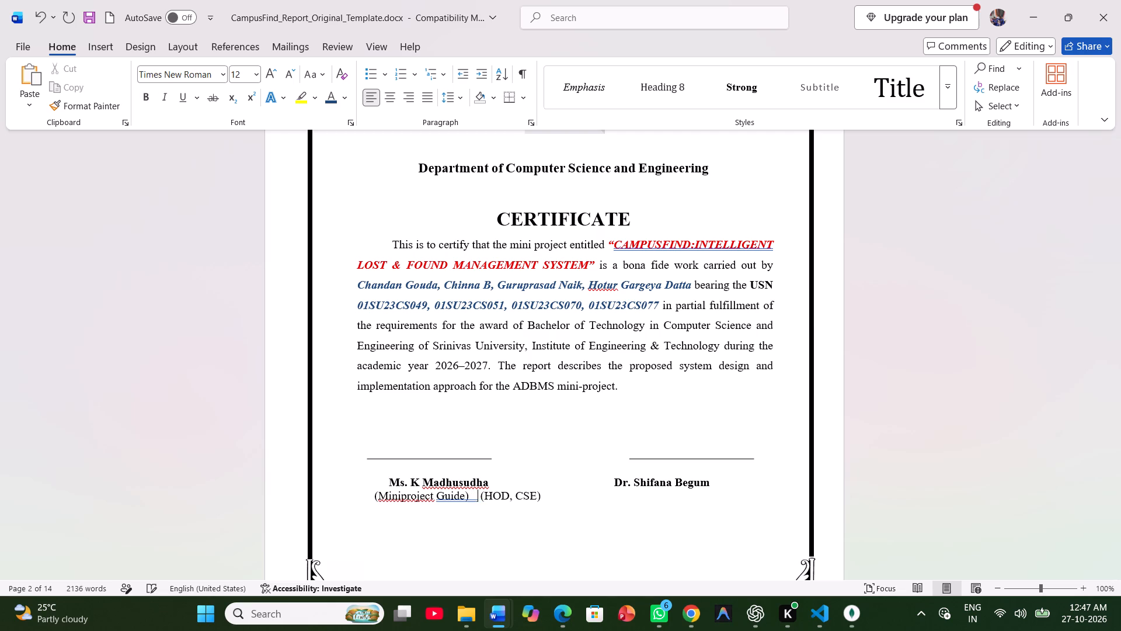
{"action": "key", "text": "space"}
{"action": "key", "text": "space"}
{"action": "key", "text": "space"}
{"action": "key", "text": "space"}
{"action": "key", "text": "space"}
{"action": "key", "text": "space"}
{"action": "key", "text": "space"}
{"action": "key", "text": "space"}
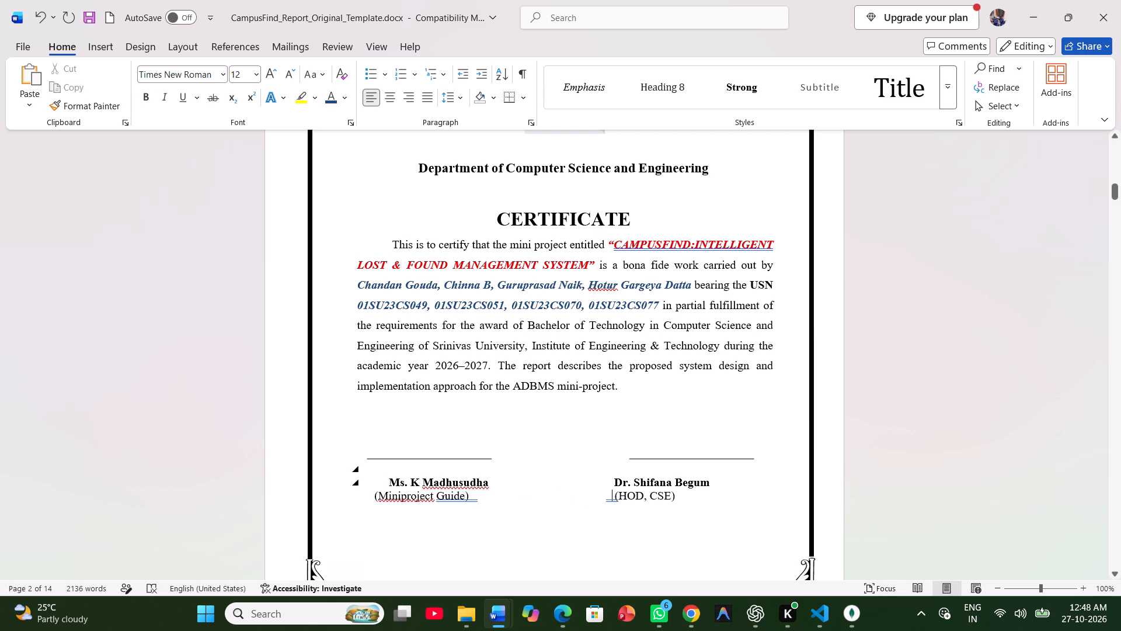
Add eight spaces between the two names to shift the HOD's name further under the second signature line.
{"action": "left_click", "coordinate": [506, 477]}
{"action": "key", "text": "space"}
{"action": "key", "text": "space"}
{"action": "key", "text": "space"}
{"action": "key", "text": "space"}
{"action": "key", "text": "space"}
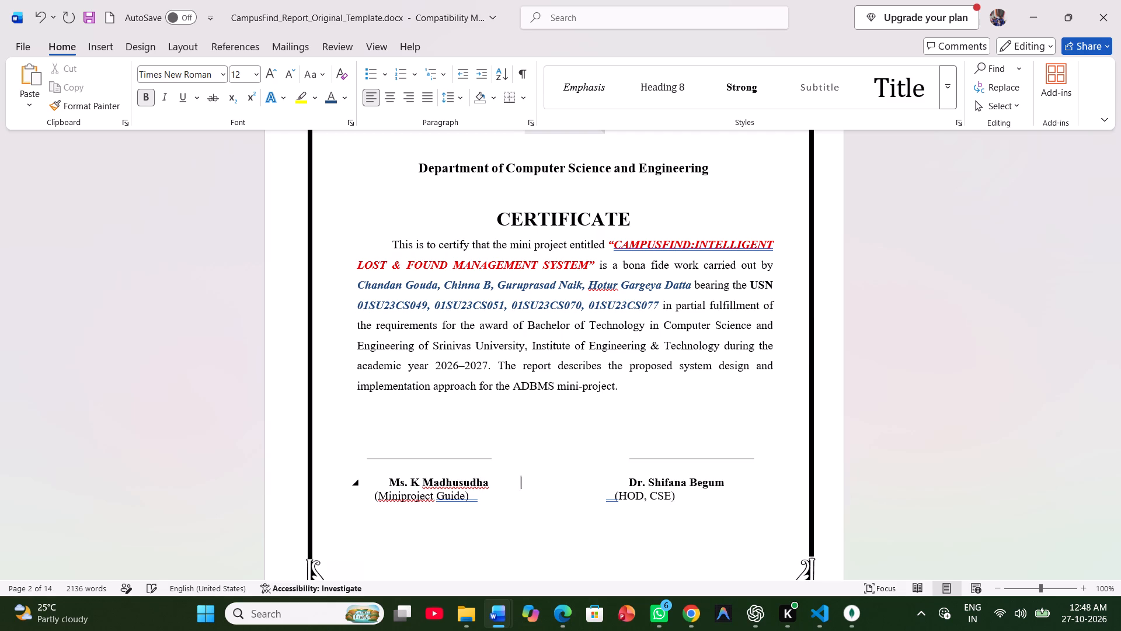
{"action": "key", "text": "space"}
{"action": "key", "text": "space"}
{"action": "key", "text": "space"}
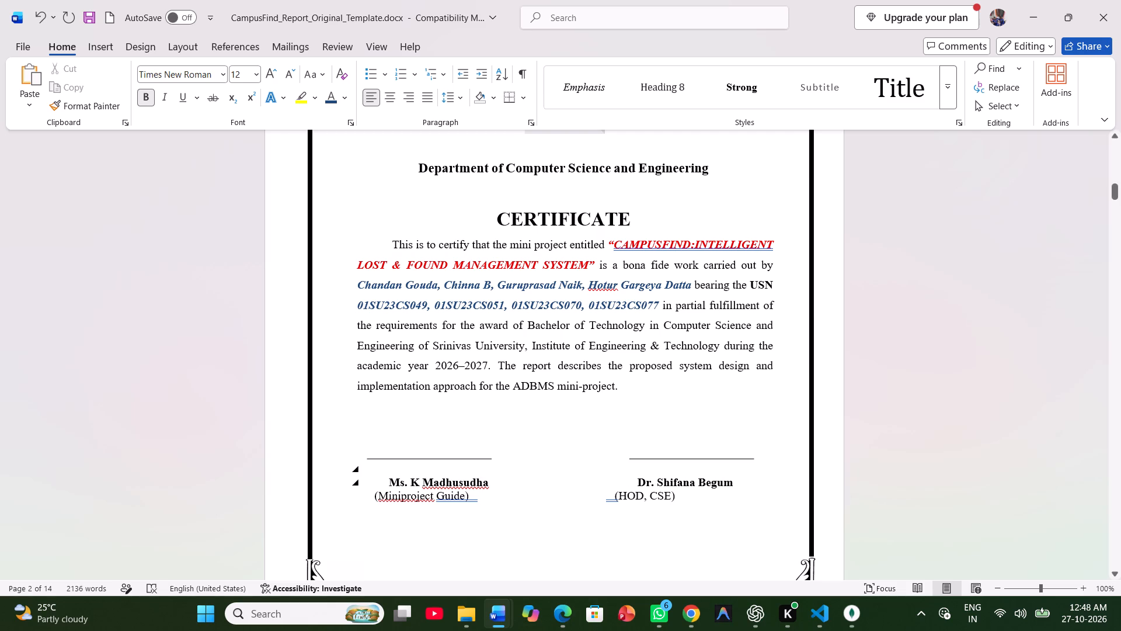
Remove four spaces before the guide's name to align it above "(Miniproject Guide)".
{"action": "left_click", "coordinate": [392, 477]}
{"action": "key", "text": "BackSpace"}
{"action": "key", "text": "BackSpace"}
{"action": "key", "text": "BackSpace"}
{"action": "key", "text": "BackSpace"}
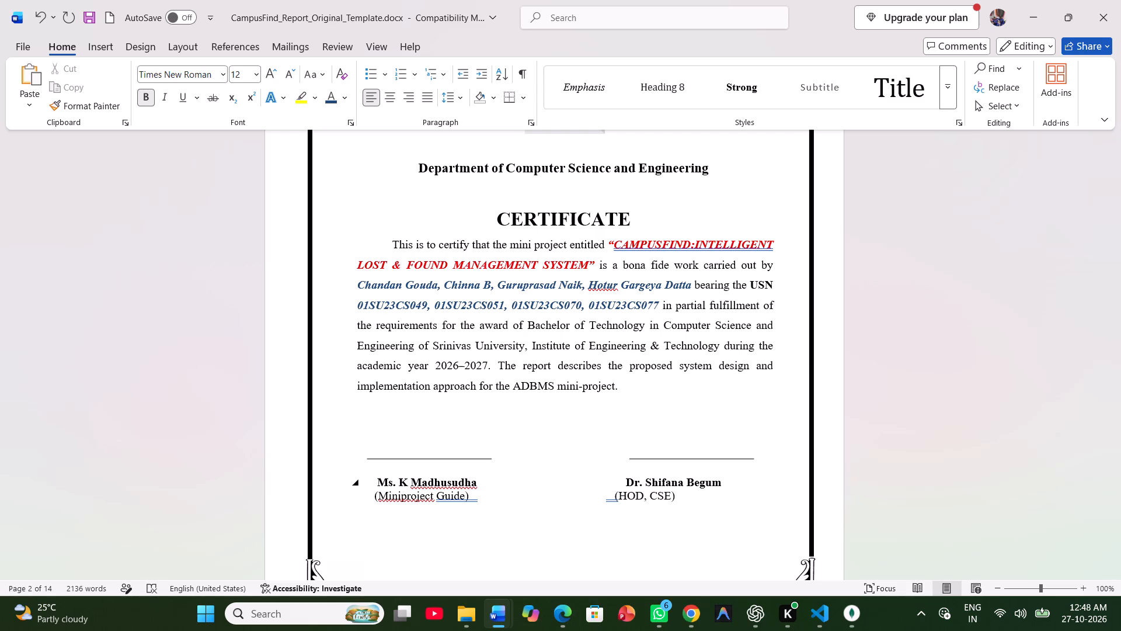
Indent "(Miniproject Guide)" by two spaces beneath the guide's name in the certificate's signature block.
{"action": "left_click", "coordinate": [371, 498]}
{"action": "key", "text": "space"}
{"action": "key", "text": "space"}
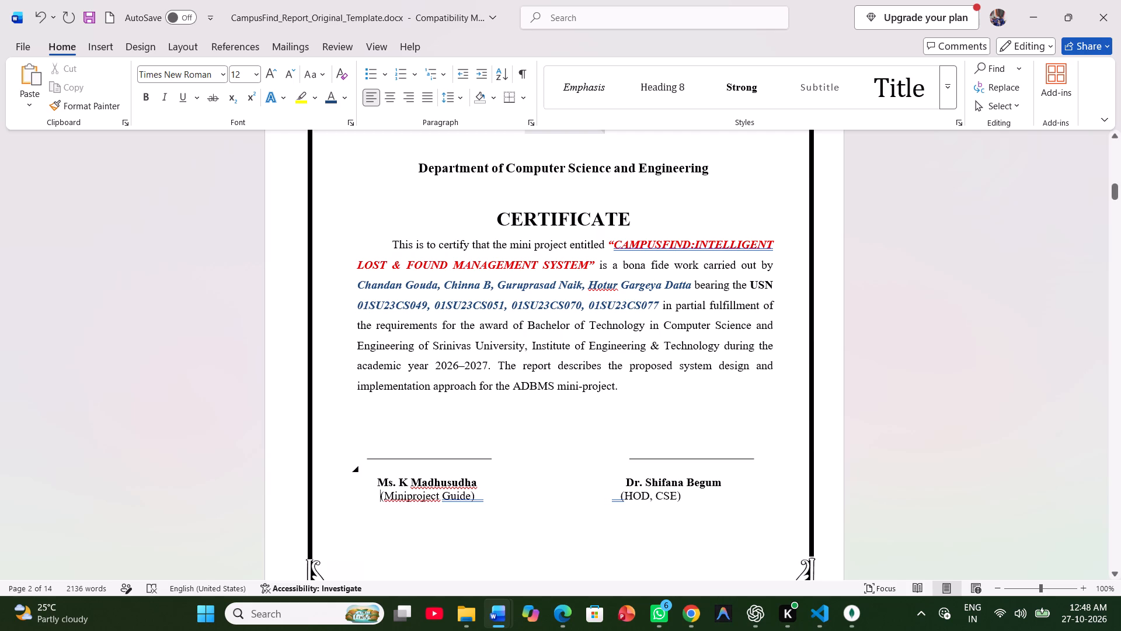
Insert six spaces before the HOD's name to centre it under its signature line on the certificate.
{"action": "left_click", "coordinate": [621, 481]}
{"action": "key", "text": "space"}
{"action": "key", "text": "space"}
{"action": "key", "text": "space"}
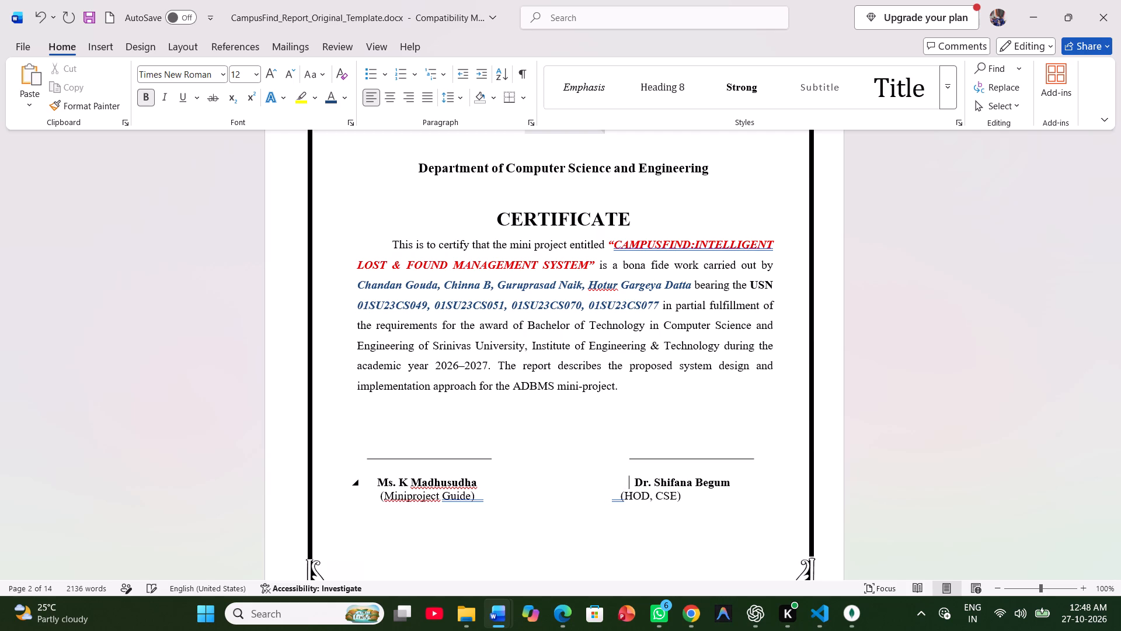
{"action": "key", "text": "space"}
{"action": "key", "text": "space"}
{"action": "key", "text": "space"}
Insert 13 spaces before "(HOD, CSE)" to centre it beneath the HOD's name in the signature block.
{"action": "left_click", "coordinate": [611, 498]}
{"action": "key", "text": "space"}
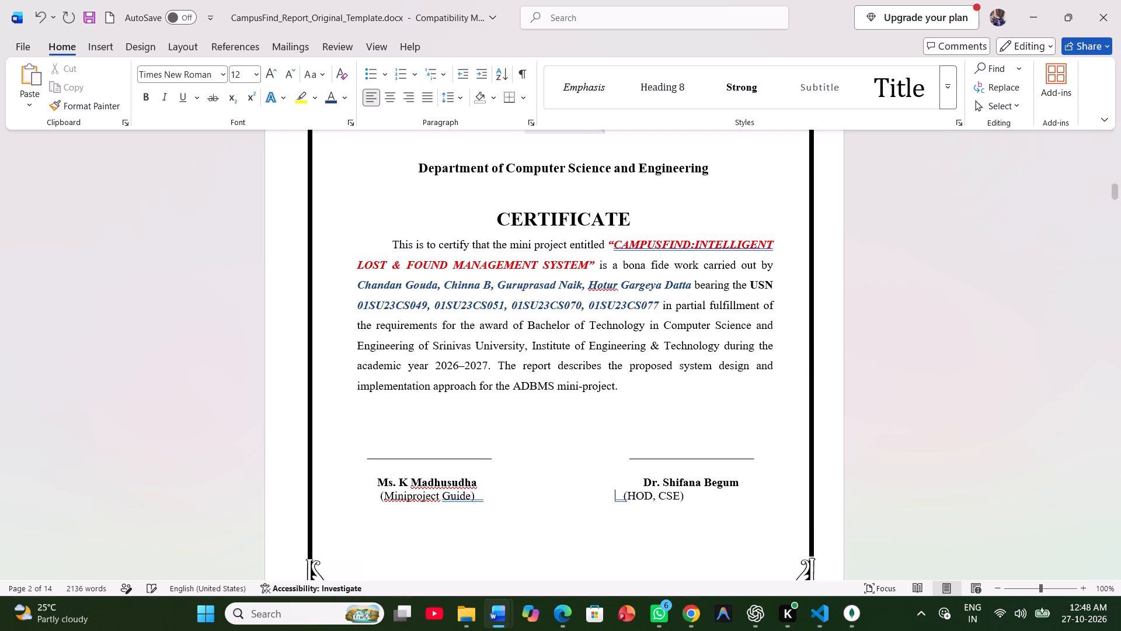
{"action": "key", "text": "space"}
{"action": "key", "text": "space"}
{"action": "key", "text": "space"}
{"action": "key", "text": "space"}
{"action": "key", "text": "space"}
{"action": "key", "text": "space"}
{"action": "key", "text": "space"}
{"action": "key", "text": "space"}
{"action": "key", "text": "space"}
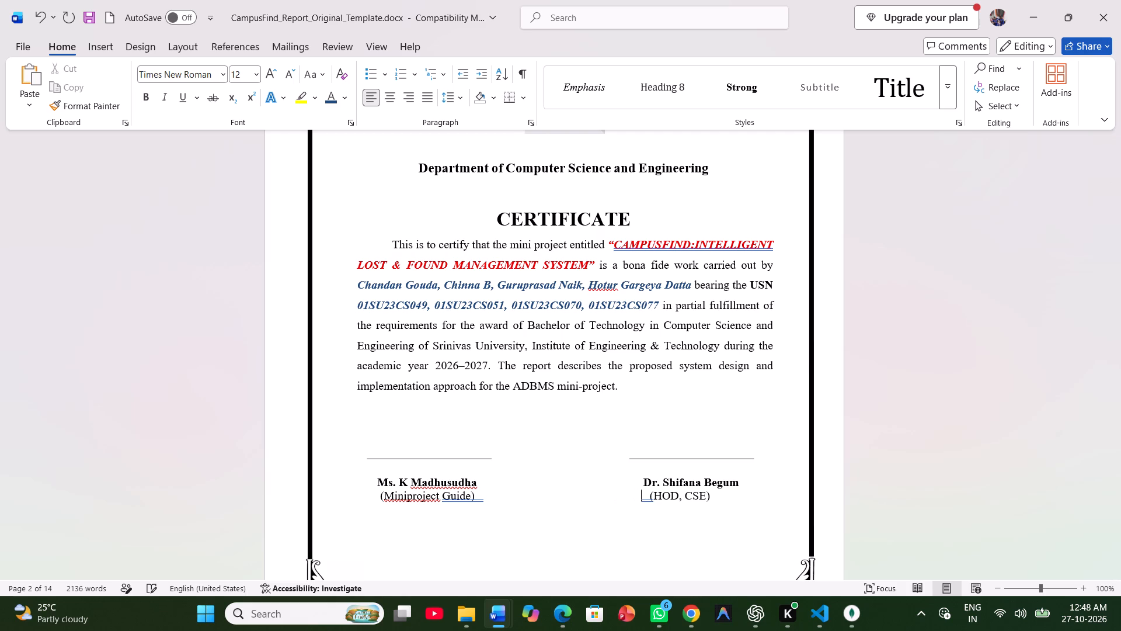
{"action": "key", "text": "space"}
{"action": "key", "text": "space"}
{"action": "key", "text": "space"}
{"action": "left_click", "coordinate": [593, 534]}
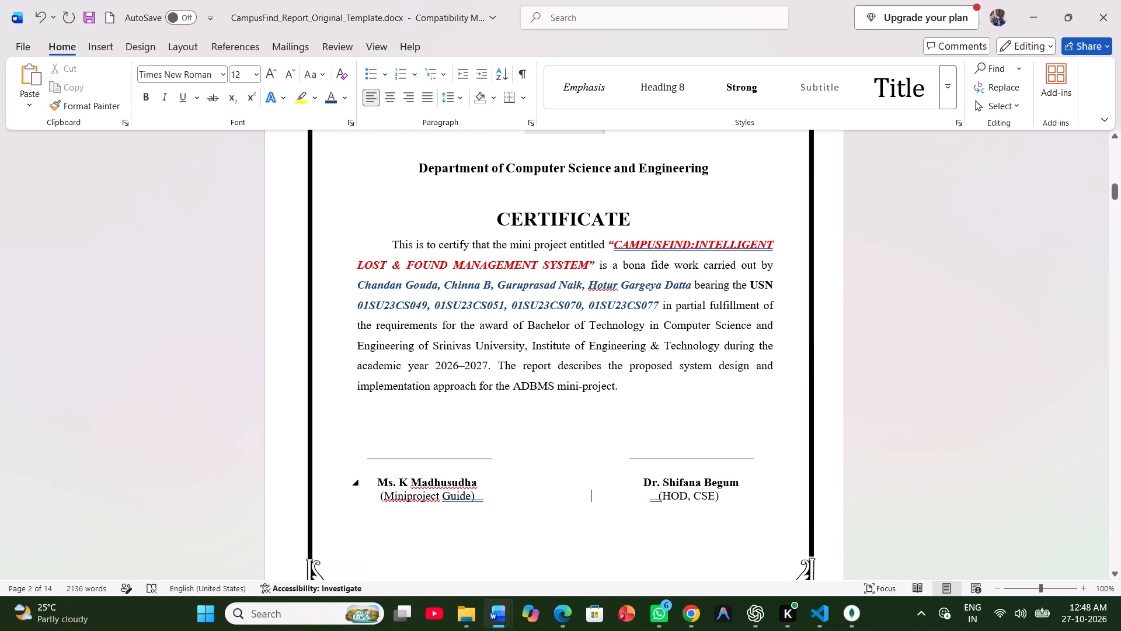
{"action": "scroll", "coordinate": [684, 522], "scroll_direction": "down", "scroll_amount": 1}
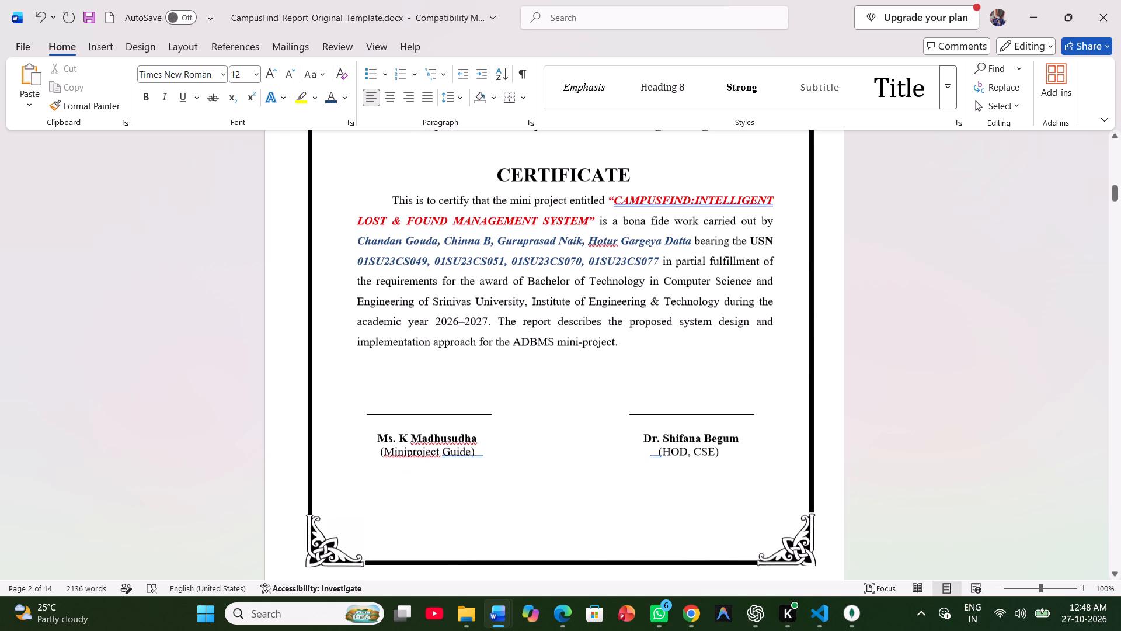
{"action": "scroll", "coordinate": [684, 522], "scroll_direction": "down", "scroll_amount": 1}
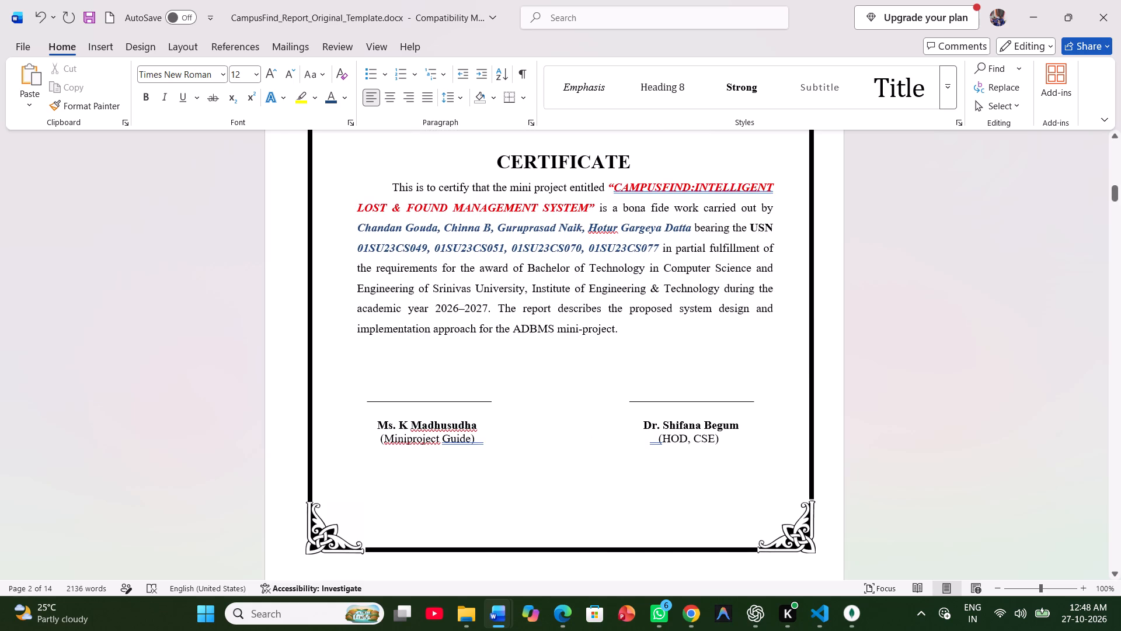
Justify the body paragraph on the Declaration page and set its line spacing to 1.5.
{"action": "scroll", "coordinate": [684, 522], "scroll_direction": "down", "scroll_amount": 5}
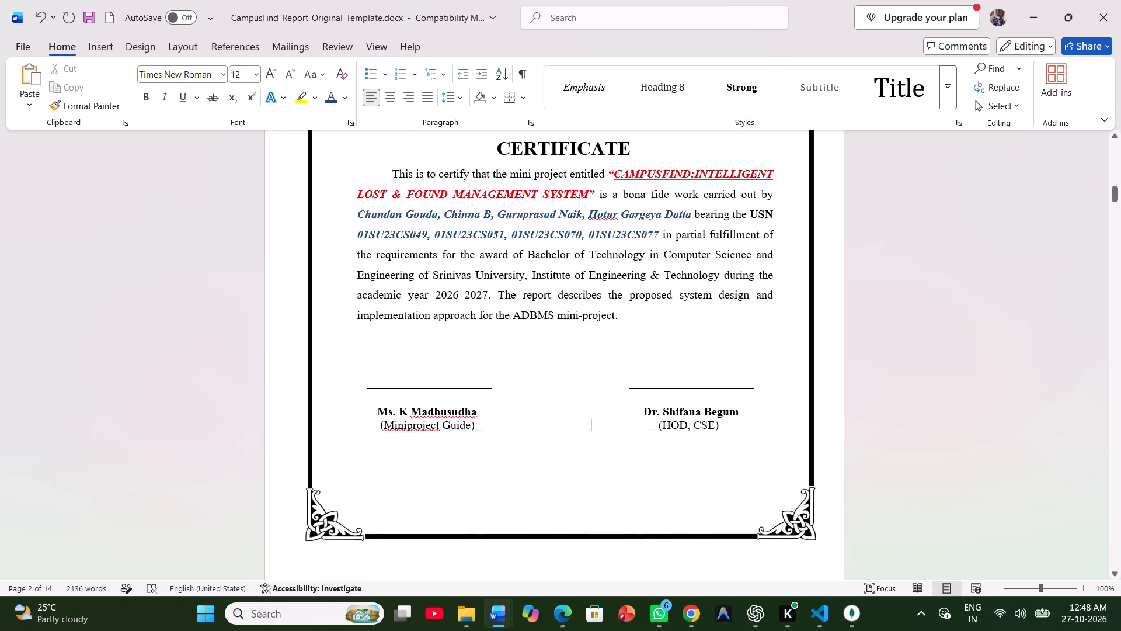
{"action": "scroll", "coordinate": [684, 522], "scroll_direction": "down", "scroll_amount": 3}
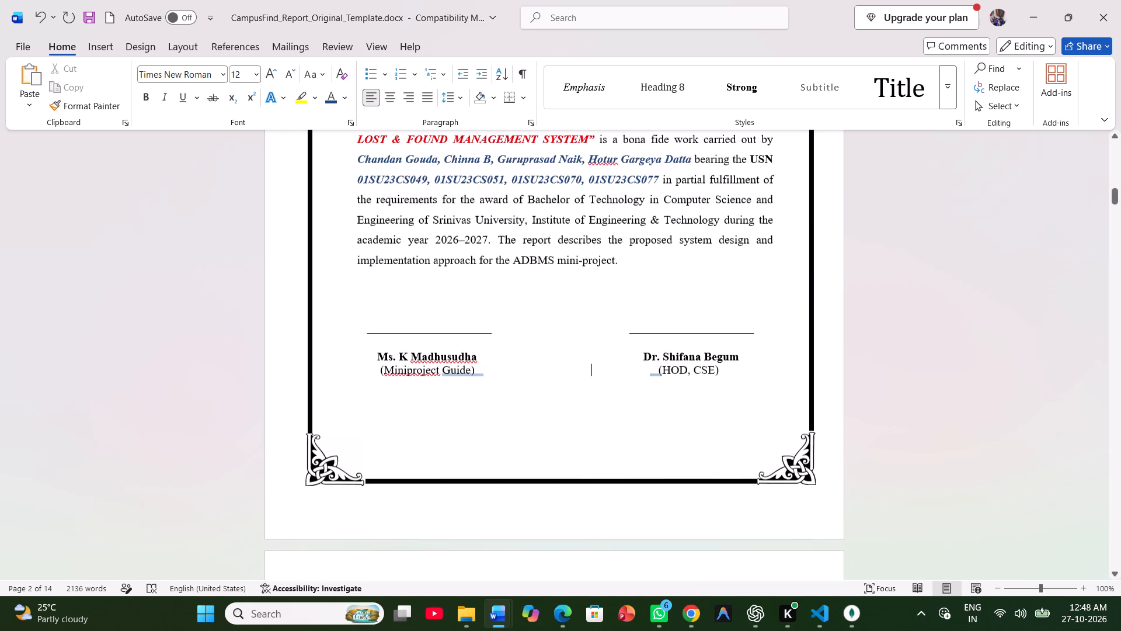
{"action": "scroll", "coordinate": [684, 522], "scroll_direction": "down", "scroll_amount": 3}
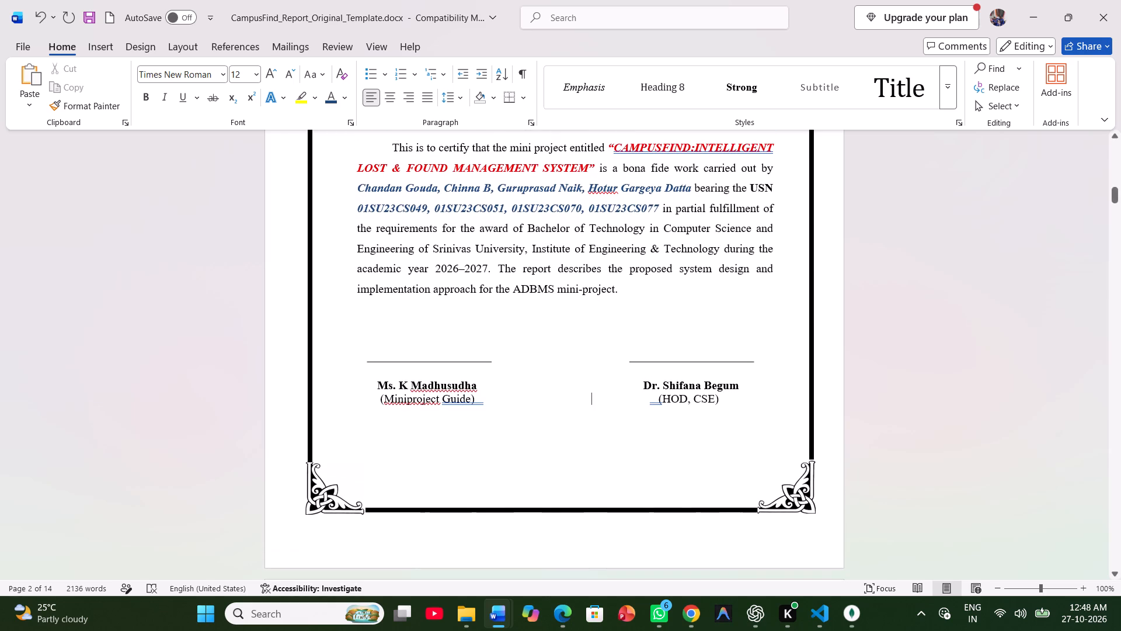
{"action": "scroll", "coordinate": [684, 522], "scroll_direction": "down", "scroll_amount": 6}
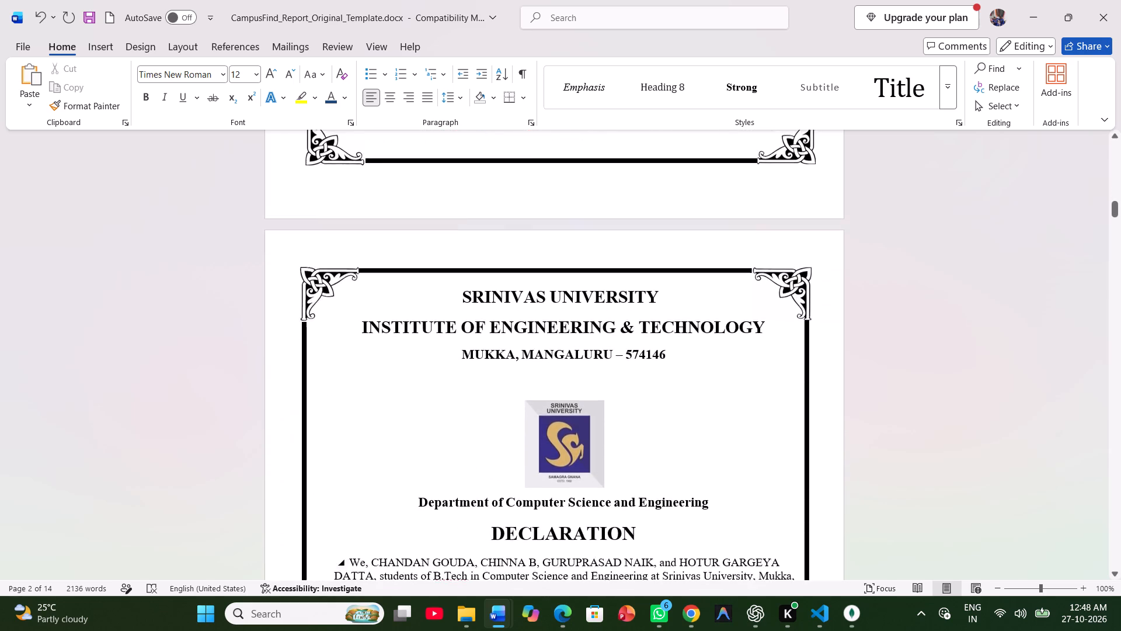
{"action": "scroll", "coordinate": [684, 522], "scroll_direction": "down", "scroll_amount": 4}
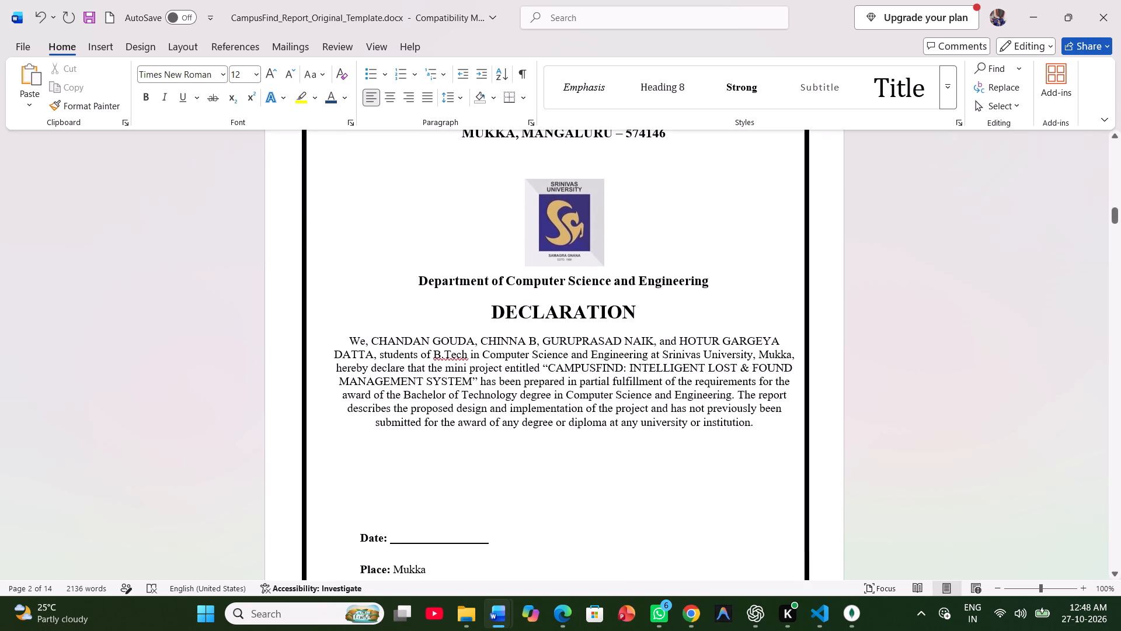
{"action": "scroll", "coordinate": [684, 522], "scroll_direction": "down", "scroll_amount": 1}
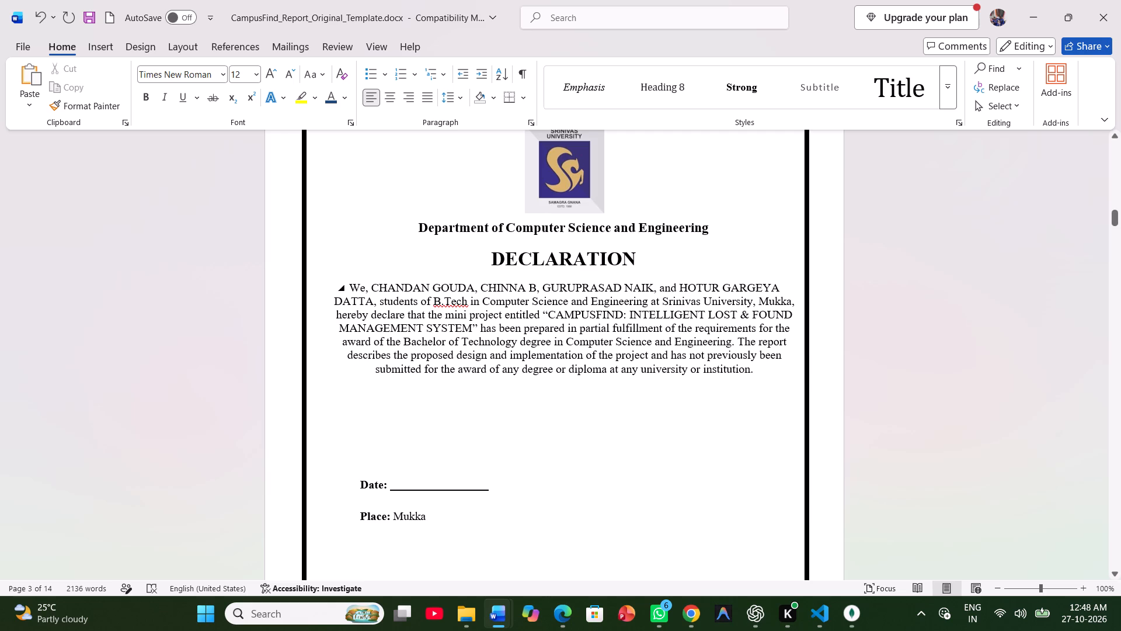
{"action": "left_click_drag", "start_coordinate": [350, 286], "coordinate": [589, 370]}
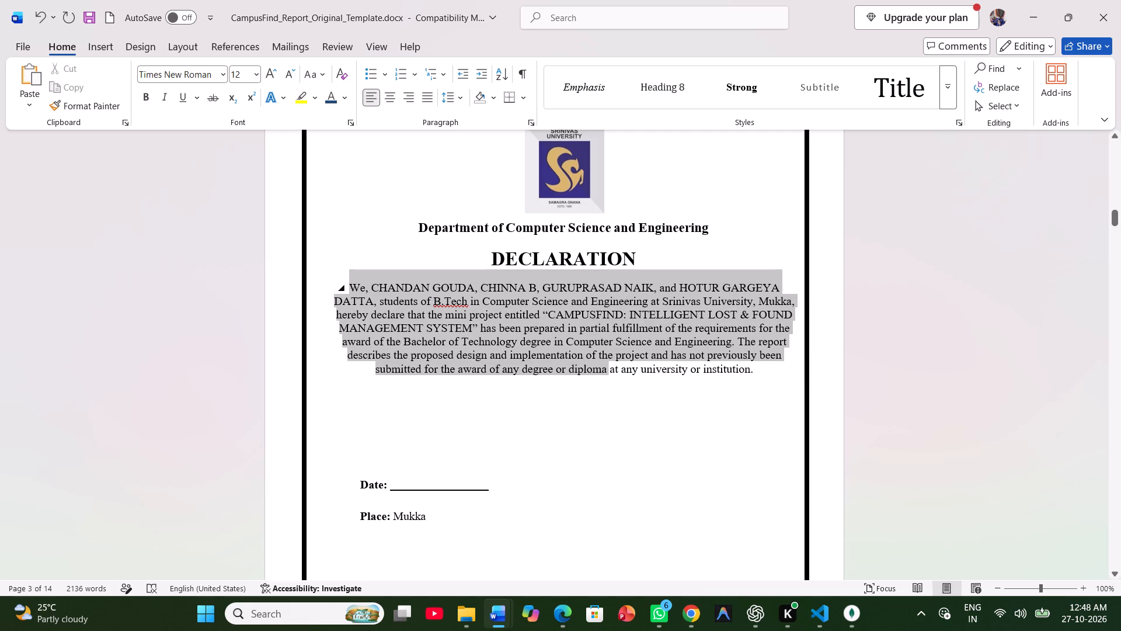
{"action": "left_click_drag", "start_coordinate": [589, 370], "coordinate": [753, 365]}
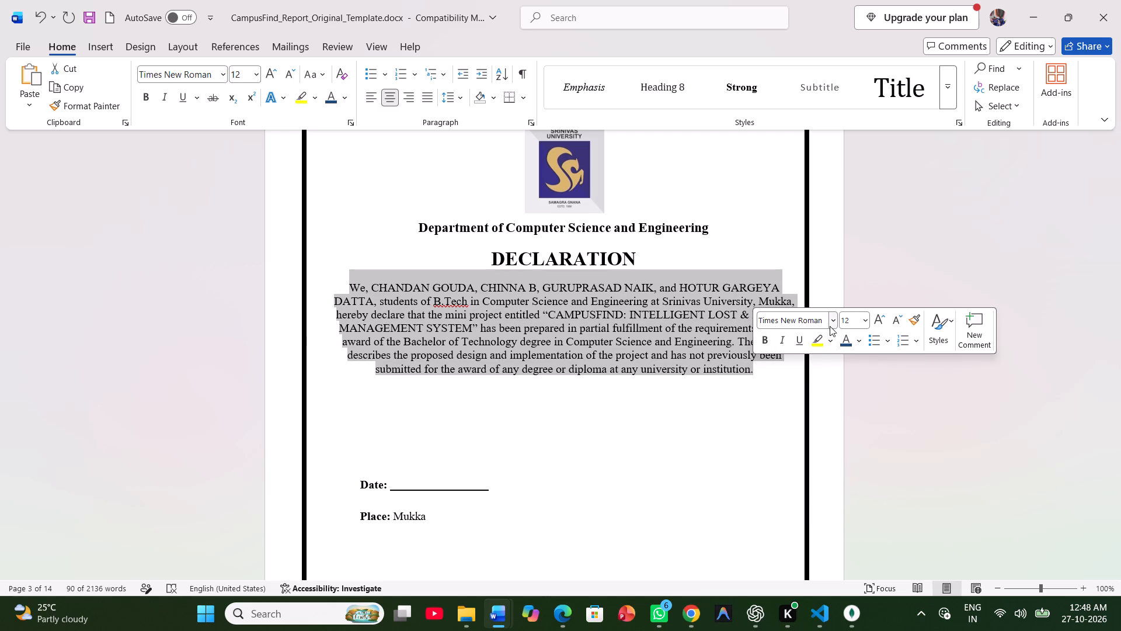
{"action": "left_click", "coordinate": [426, 93]}
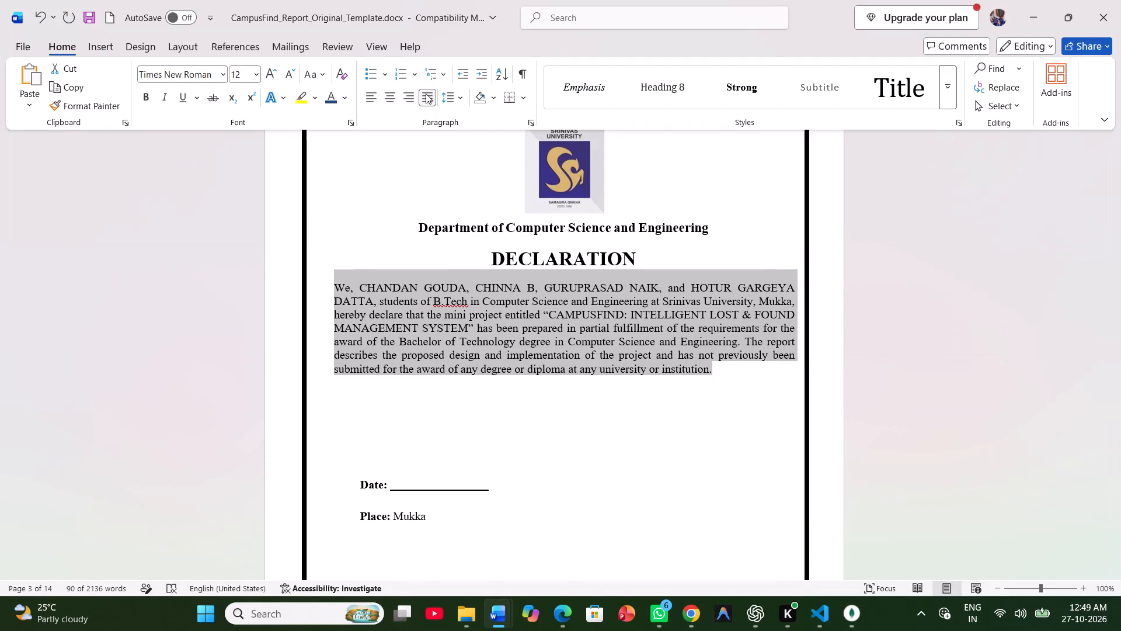
{"action": "left_click", "coordinate": [461, 92]}
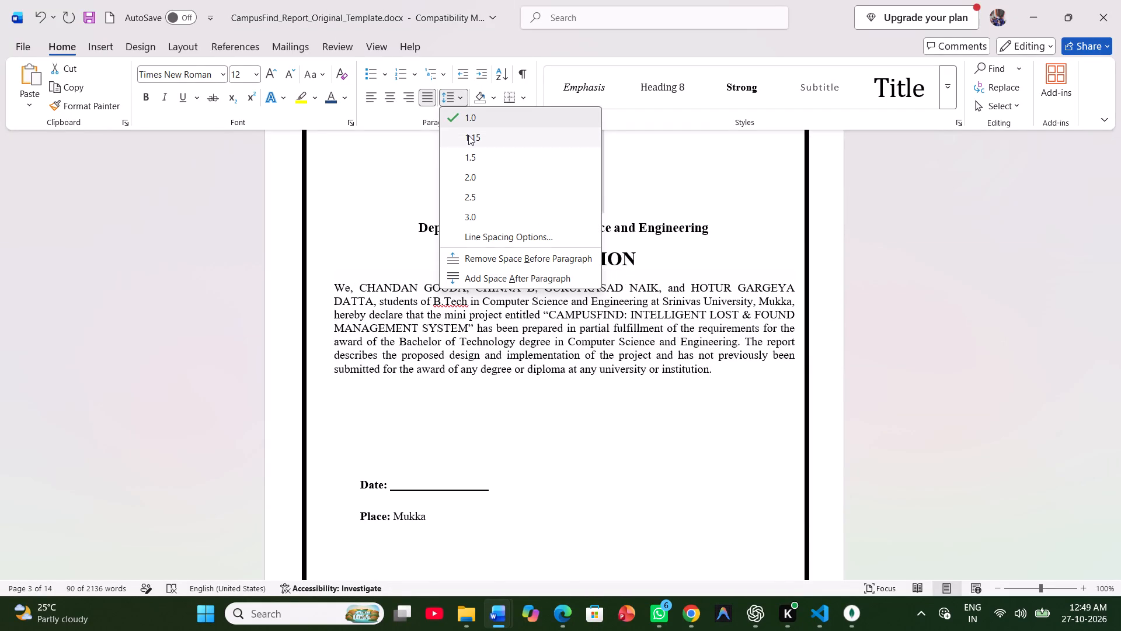
{"action": "left_click", "coordinate": [489, 162]}
{"action": "left_click", "coordinate": [562, 405]}
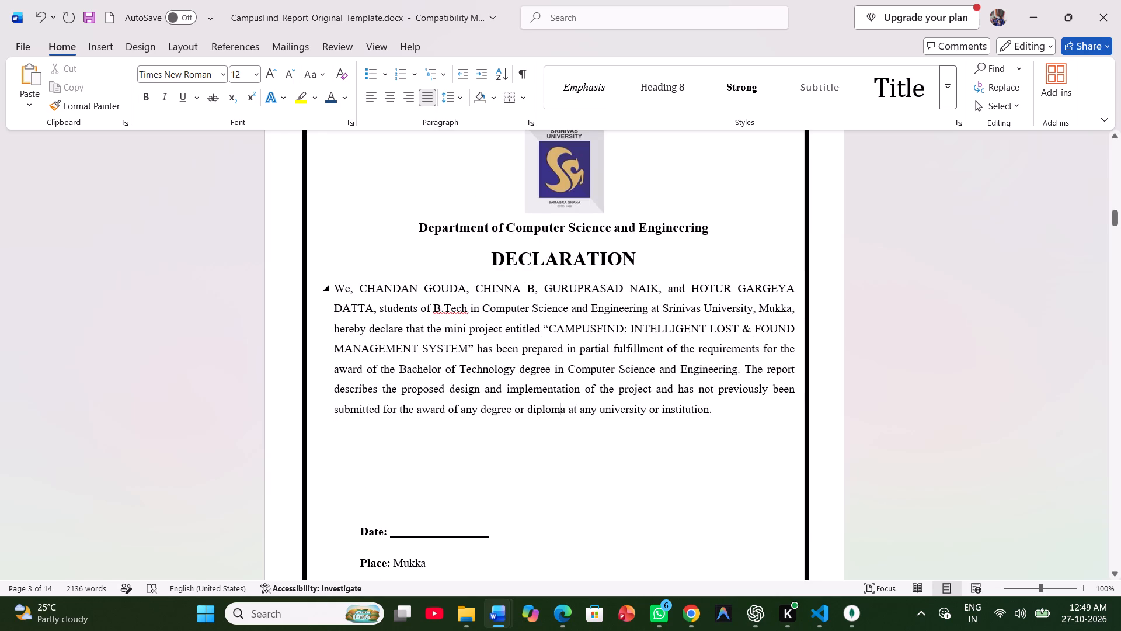
Bold the four student names in the opening line of the declaration paragraph.
{"action": "left_click", "coordinate": [375, 303]}
{"action": "left_click", "coordinate": [376, 306]}
{"action": "left_click_drag", "start_coordinate": [374, 304], "coordinate": [357, 287]}
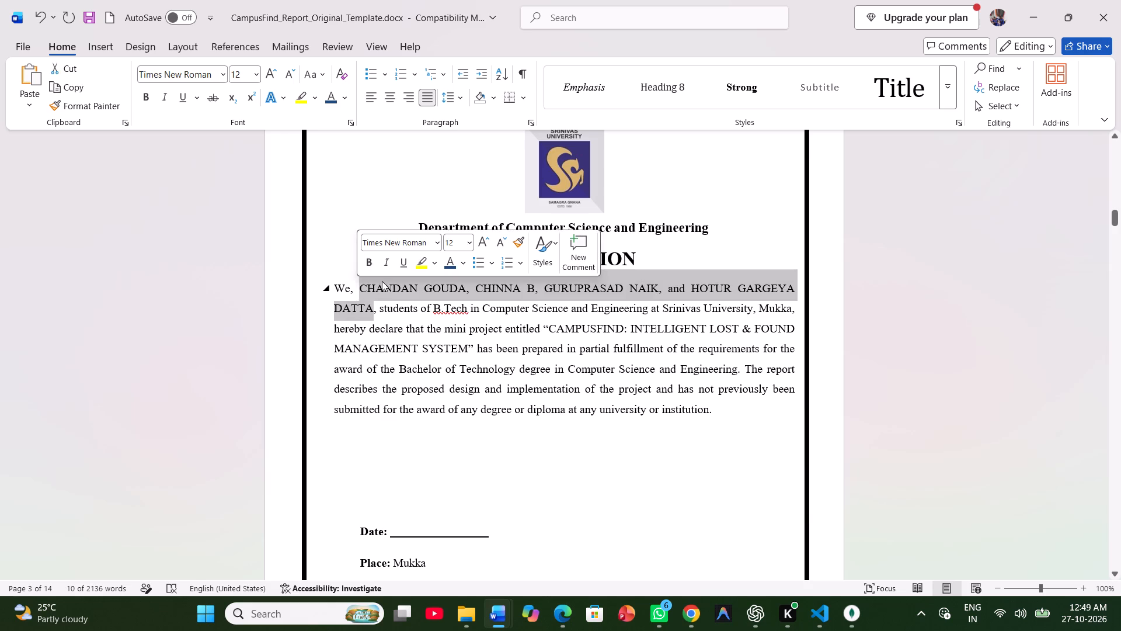
{"action": "left_click", "coordinate": [368, 268]}
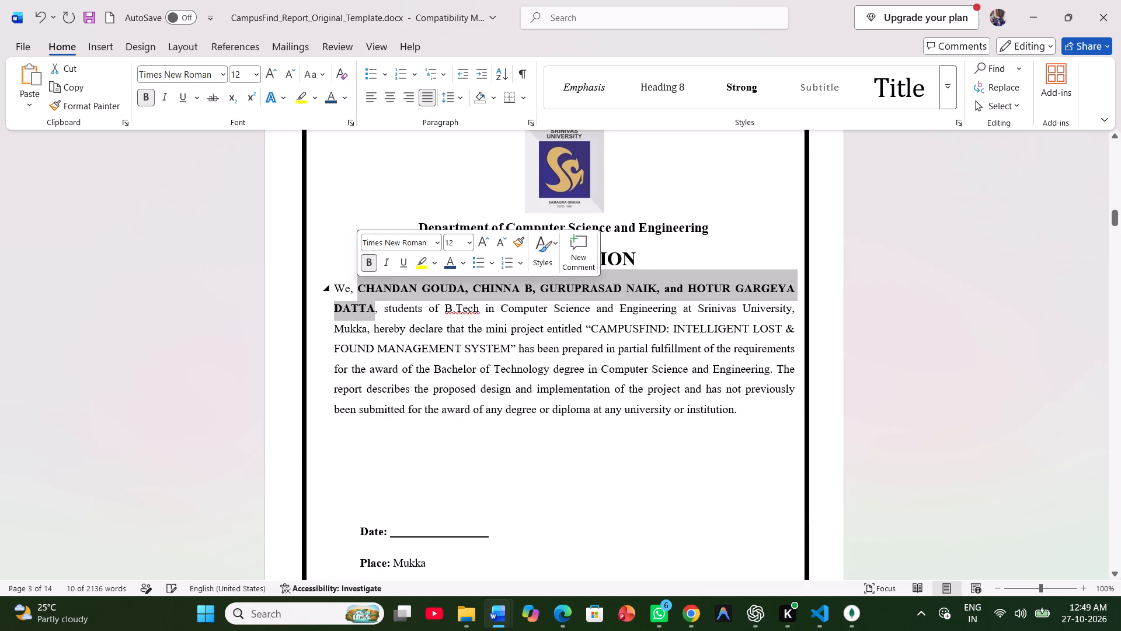
Remove the comma after the last student name in the declaration, leaving a single space before "students of B.Tech".
{"action": "left_click", "coordinate": [379, 313]}
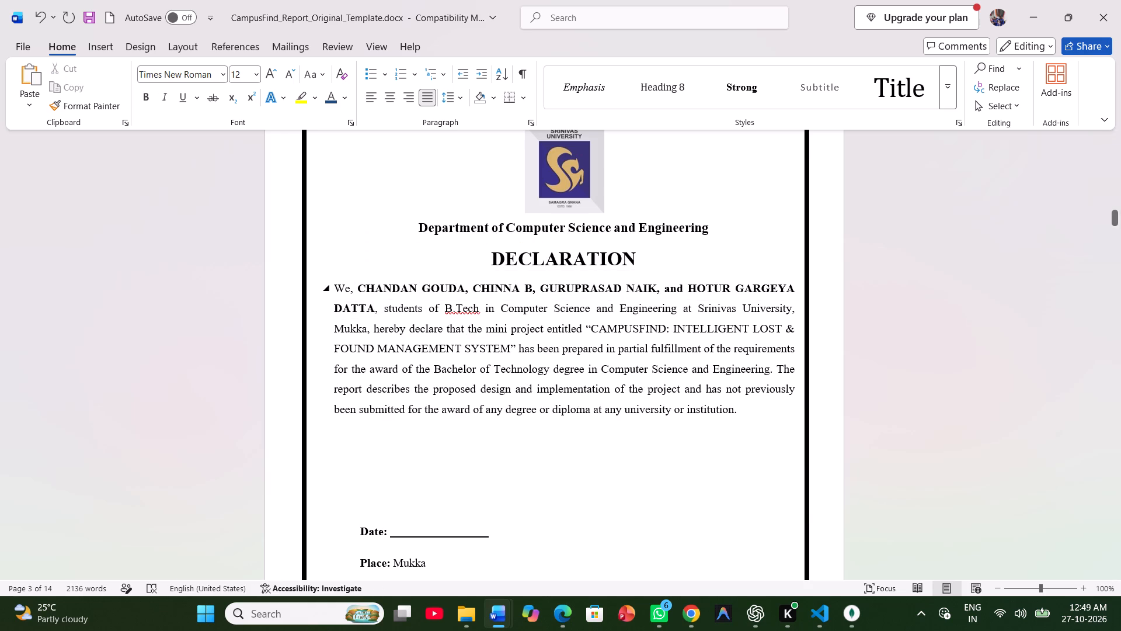
{"action": "key", "text": "BackSpace"}
{"action": "key", "text": "space"}
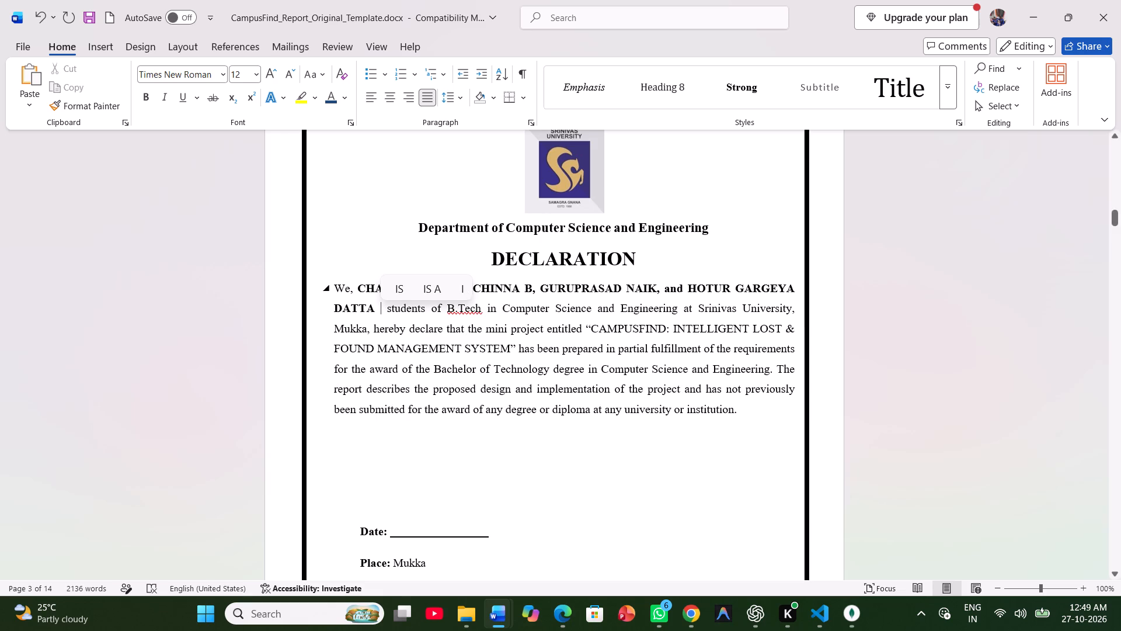
{"action": "key", "text": "BackSpace"}
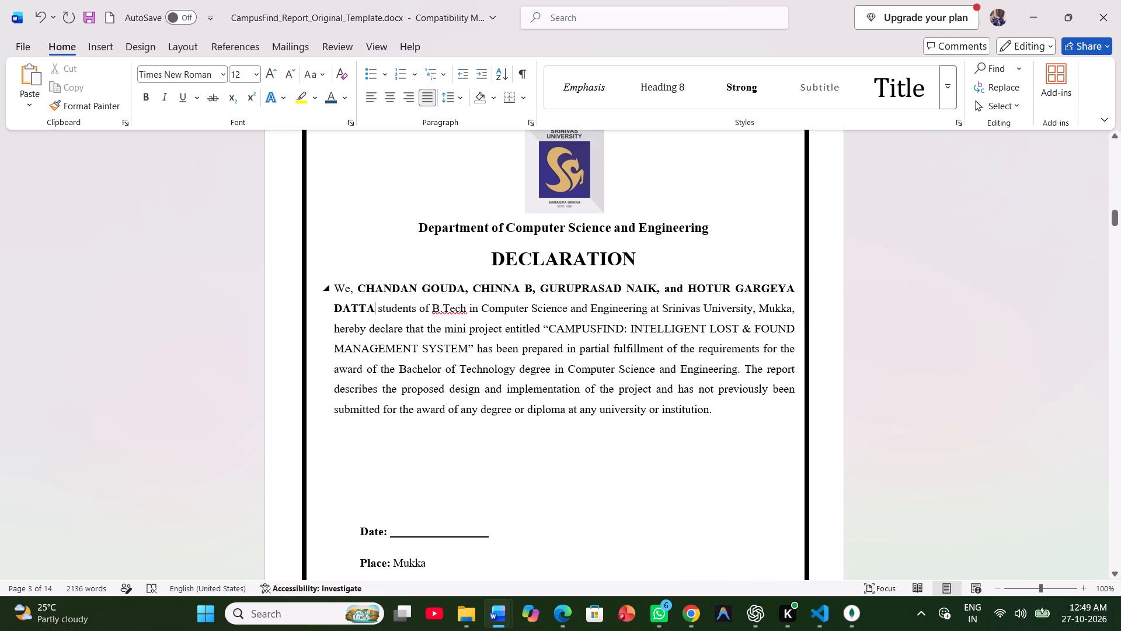
Format the quoted project title "CAMPUSFIND: INTELLIGENT LOST & FOUND MANAGEMENT SYSTEM" in the declaration as dark red, italic and bold.
{"action": "left_click_drag", "start_coordinate": [474, 348], "coordinate": [545, 311]}
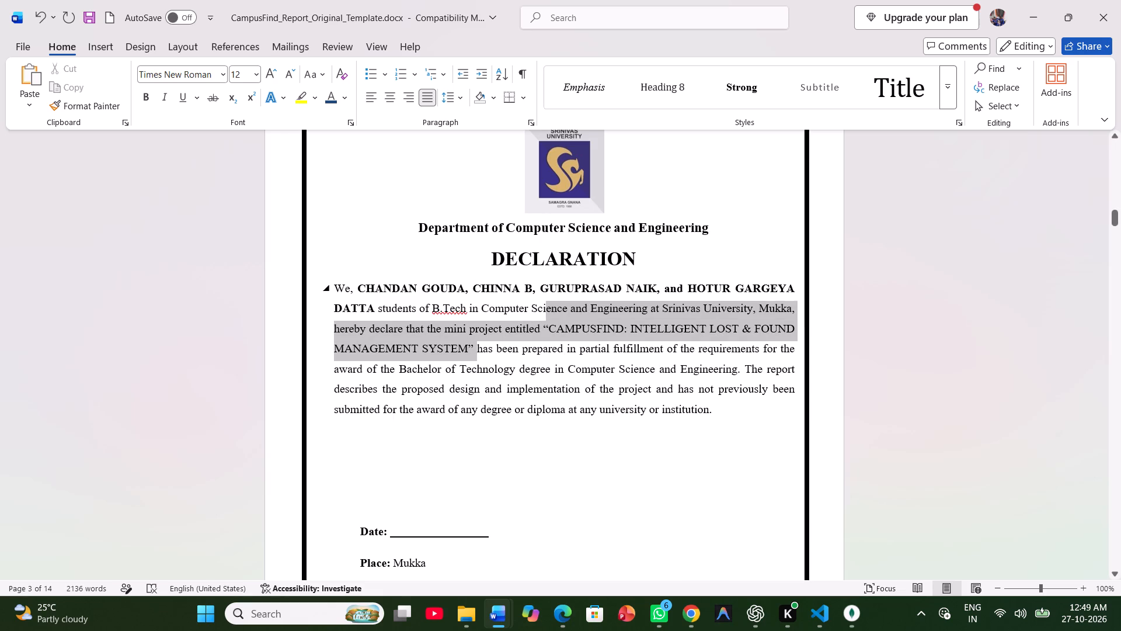
{"action": "left_click_drag", "start_coordinate": [545, 311], "coordinate": [545, 330]}
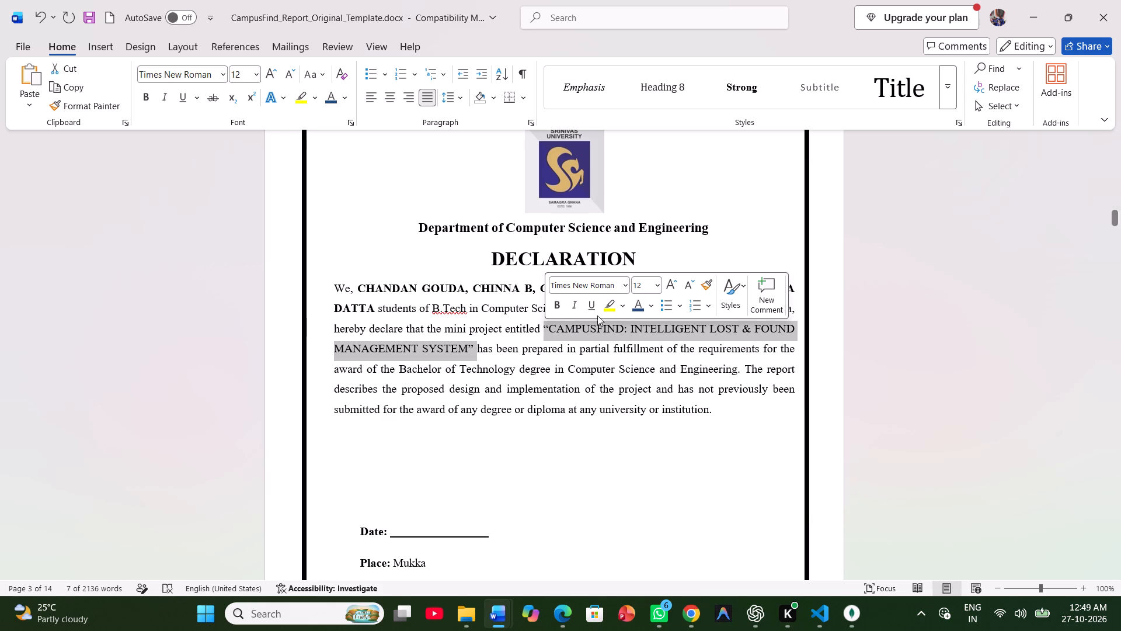
{"action": "left_click", "coordinate": [656, 304]}
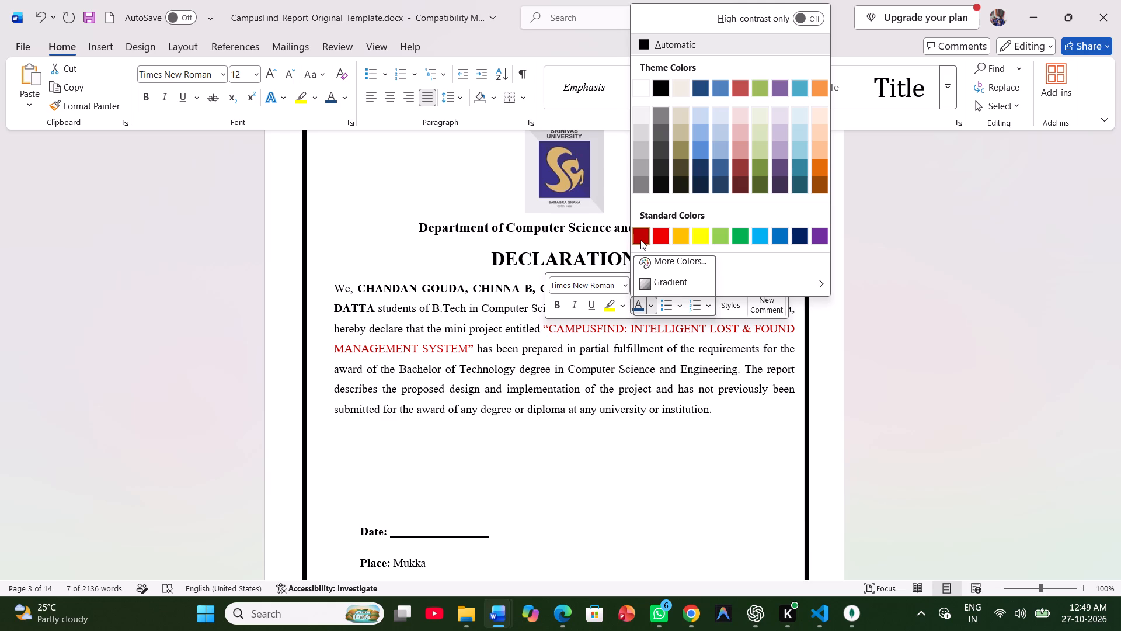
{"action": "left_click", "coordinate": [640, 240]}
{"action": "left_click", "coordinate": [577, 305]}
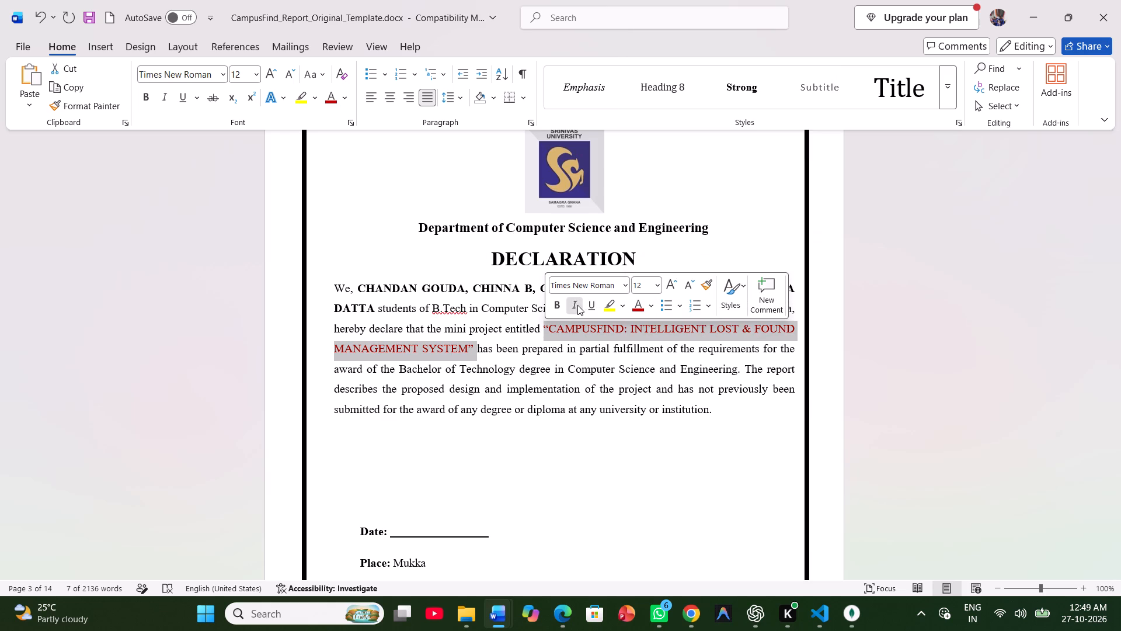
{"action": "left_click", "coordinate": [549, 305]}
{"action": "left_click", "coordinate": [597, 436]}
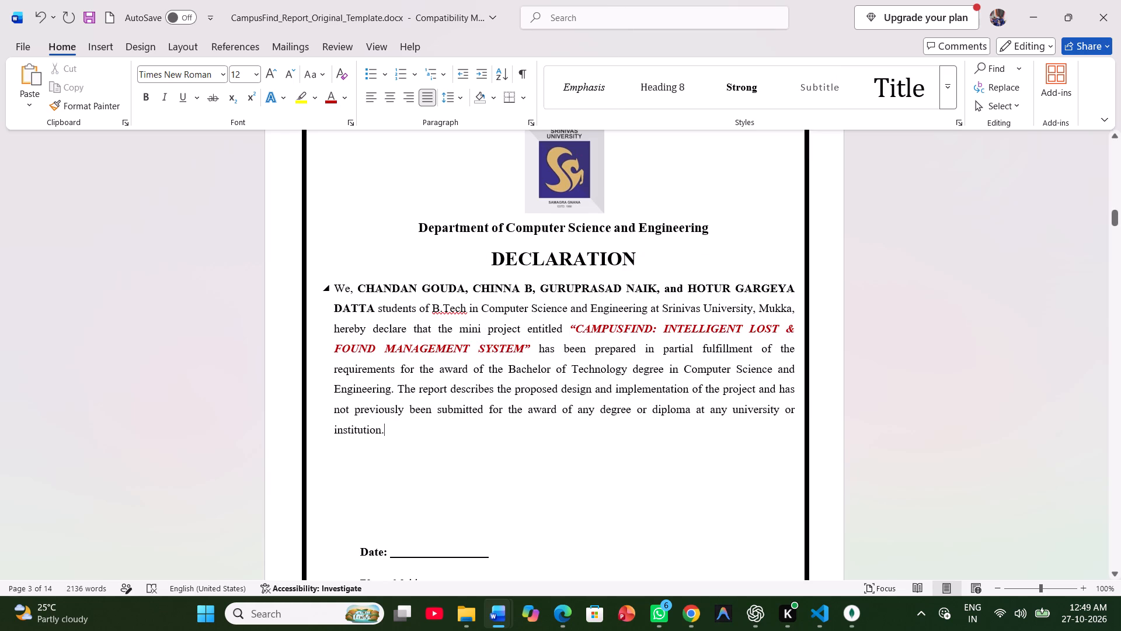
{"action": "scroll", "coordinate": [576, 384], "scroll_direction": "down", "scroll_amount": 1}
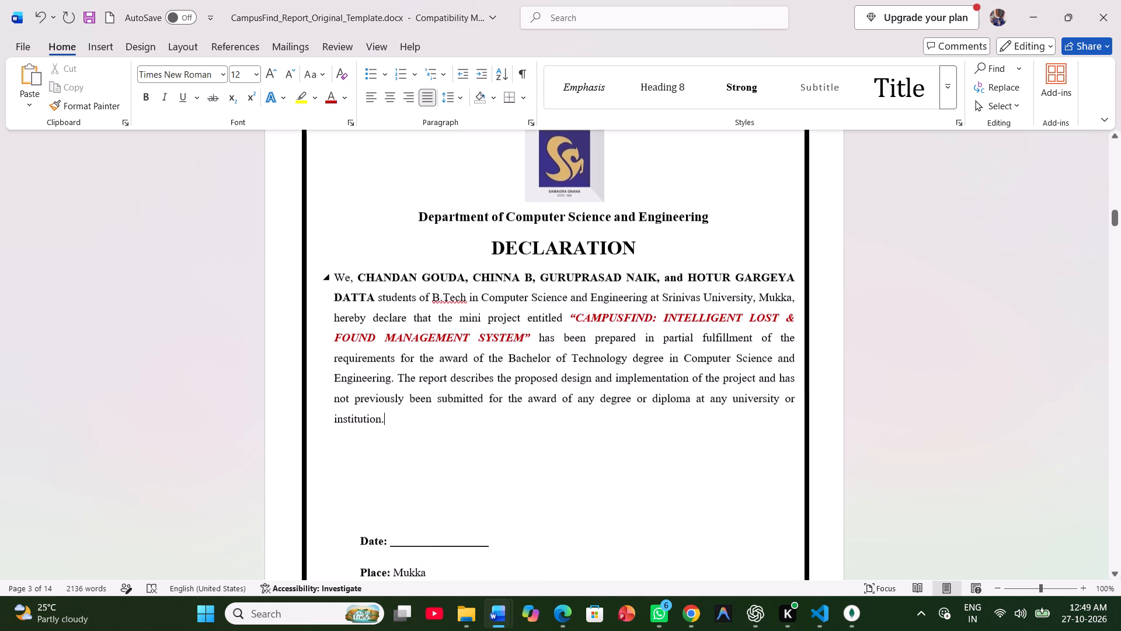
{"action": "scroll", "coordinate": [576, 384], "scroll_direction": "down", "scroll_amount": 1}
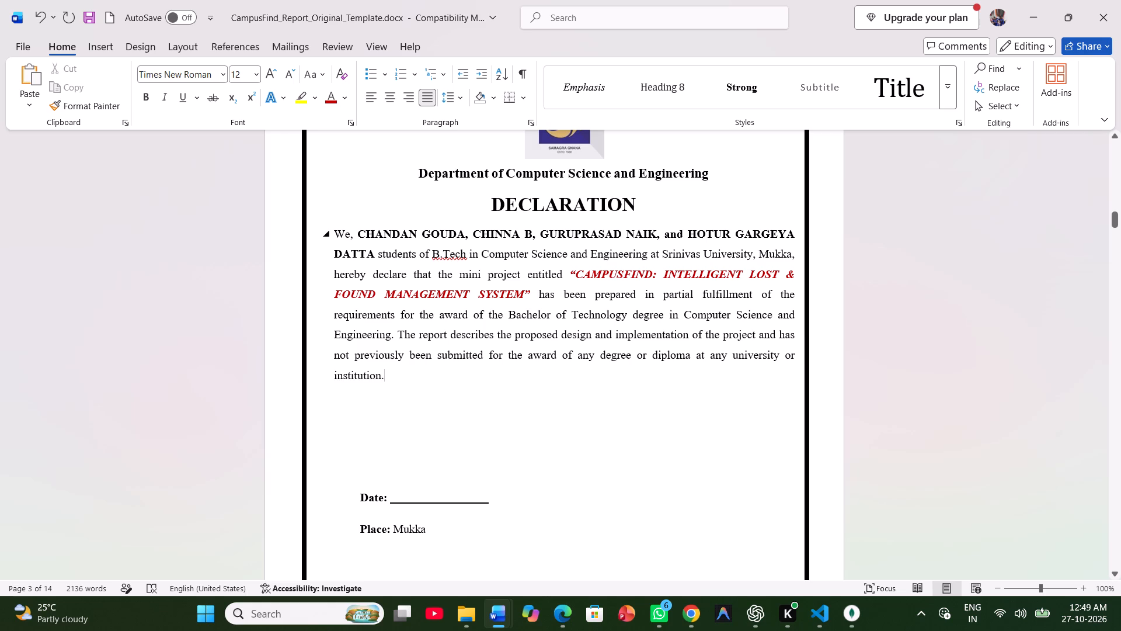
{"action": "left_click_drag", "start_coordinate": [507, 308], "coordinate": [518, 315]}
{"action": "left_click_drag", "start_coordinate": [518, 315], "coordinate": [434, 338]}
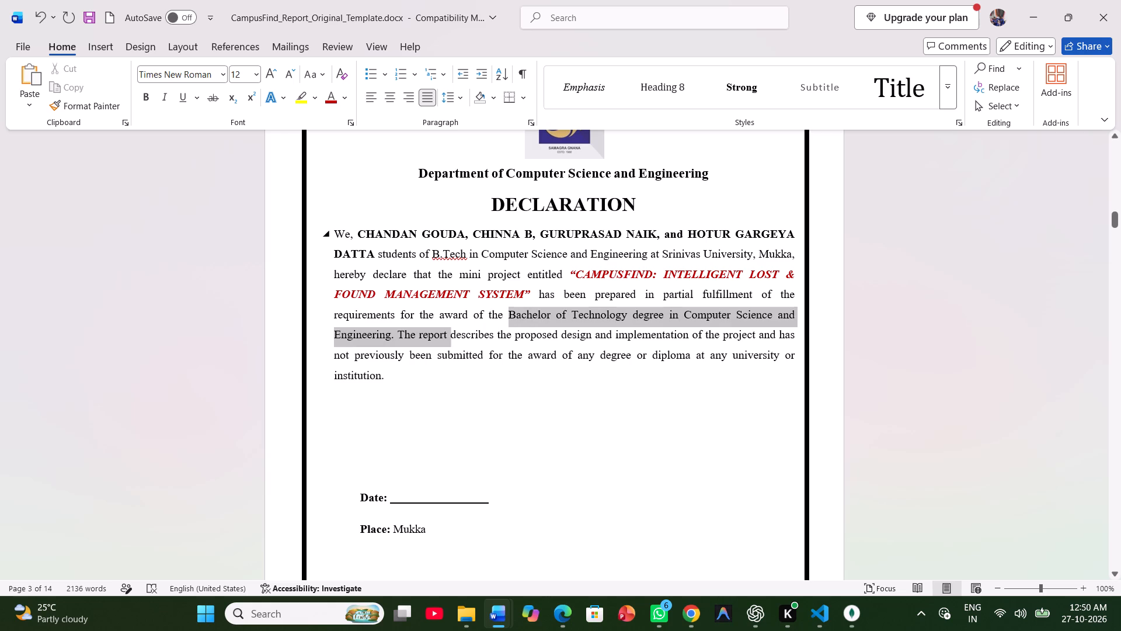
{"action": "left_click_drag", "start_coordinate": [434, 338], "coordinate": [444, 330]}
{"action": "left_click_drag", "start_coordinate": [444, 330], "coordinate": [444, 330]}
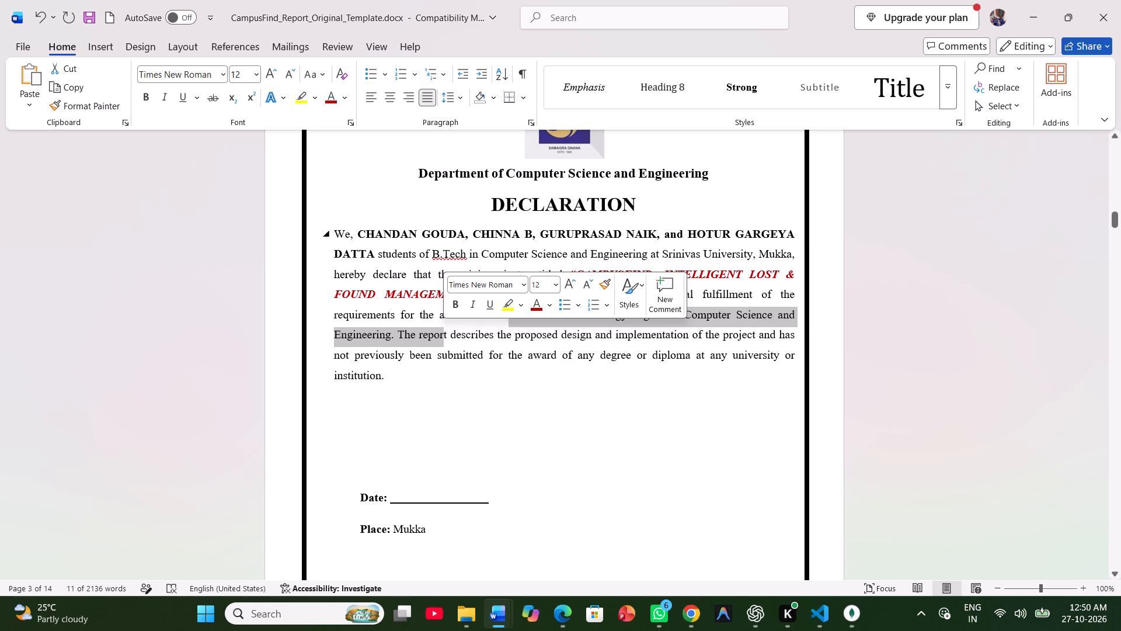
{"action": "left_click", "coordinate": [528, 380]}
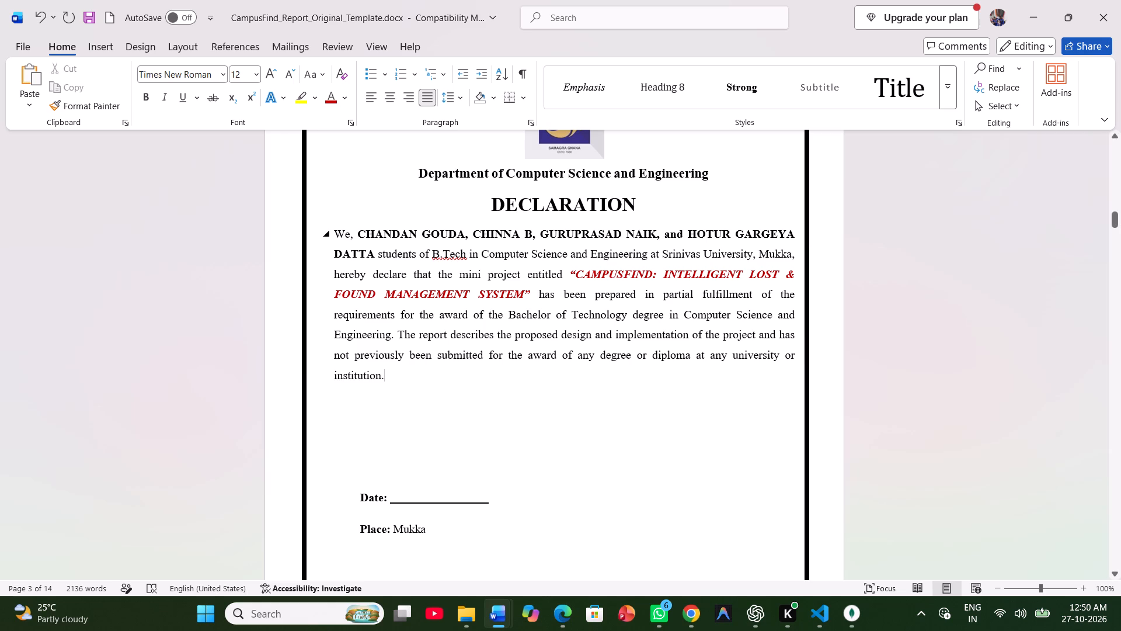
Replace the full stop after "degree in Computer Science and Engineering" in the declaration with "of", continuing the sentence.
{"action": "left_click", "coordinate": [395, 337]}
{"action": "key", "text": "BackSpace"}
{"action": "key", "text": "space"}
{"action": "type", "text": "of"}
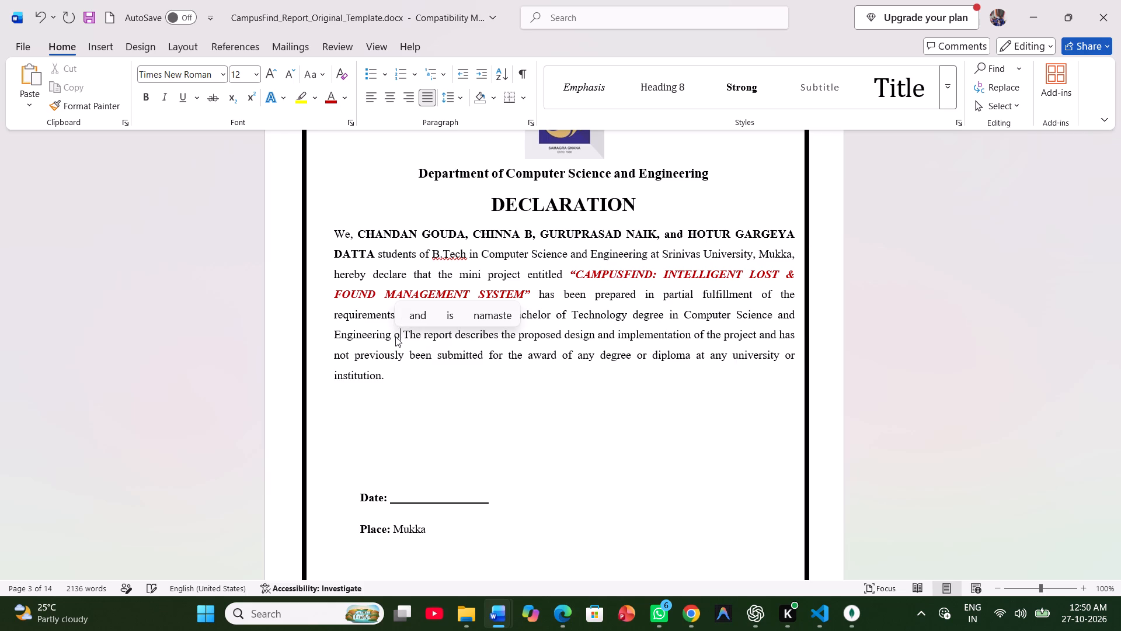
{"action": "key", "text": "space"}
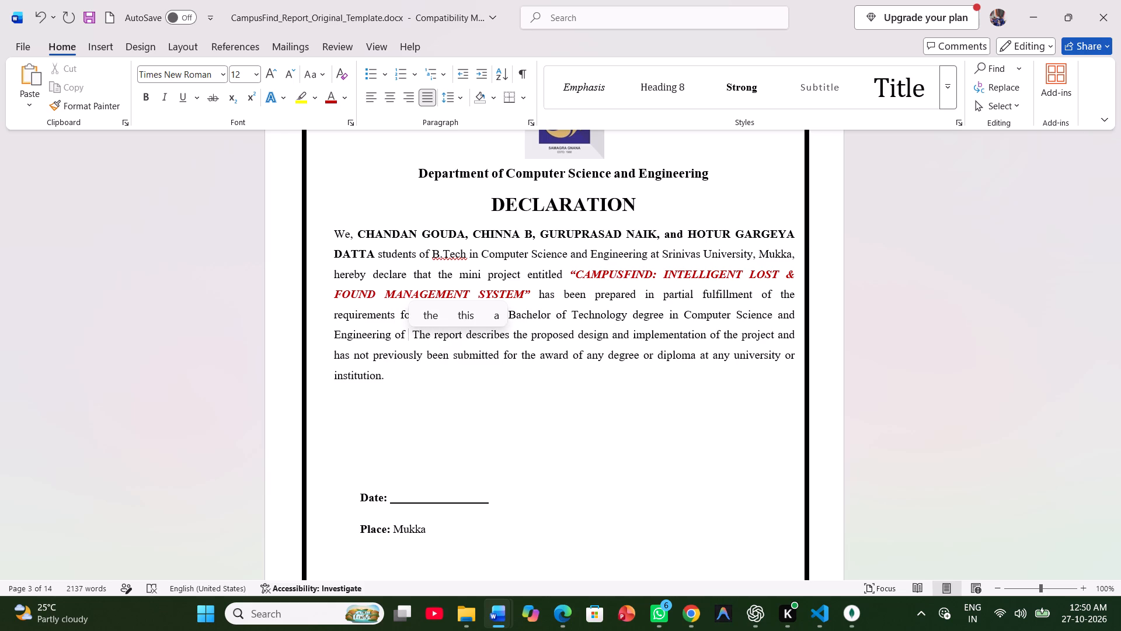
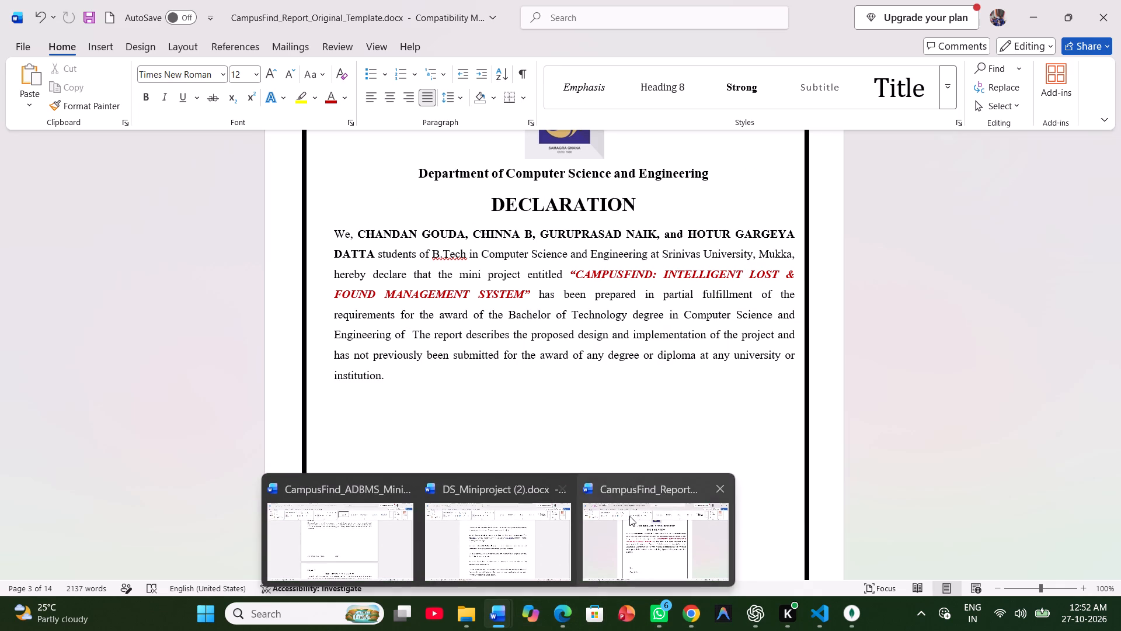
Replace the declaration's ending, from "Computer Science and Engineering" after "degree in" onward, with the copied wording from "Bachelor of Technology in" to "institution previously.".
{"action": "left_click", "coordinate": [629, 516]}
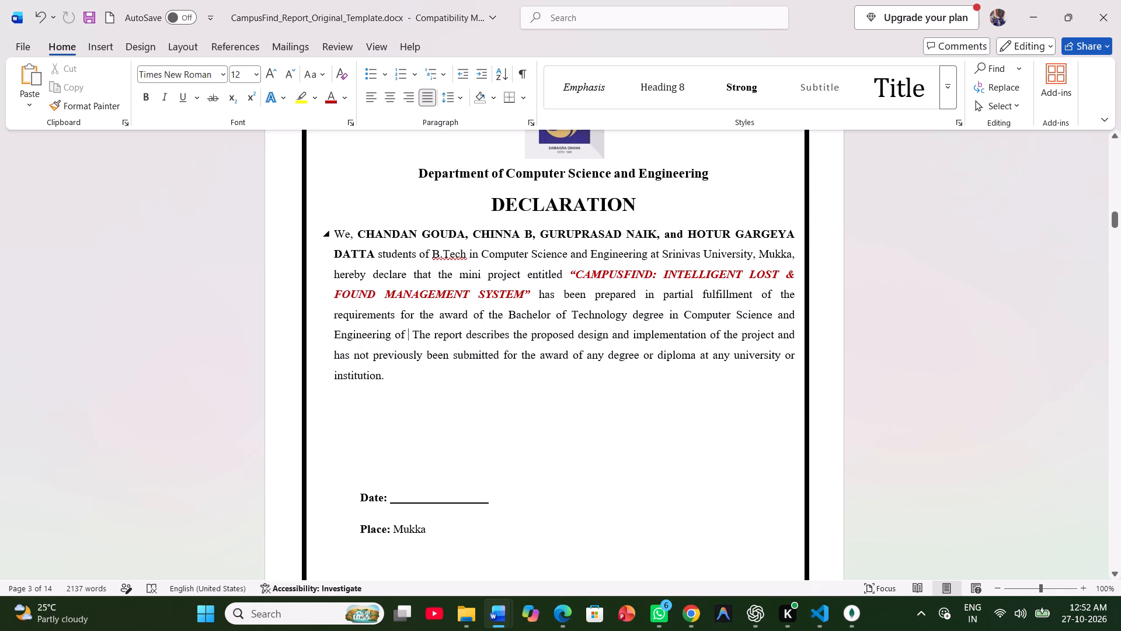
{"action": "left_click_drag", "start_coordinate": [685, 315], "coordinate": [692, 323]}
{"action": "left_click_drag", "start_coordinate": [692, 323], "coordinate": [503, 383]}
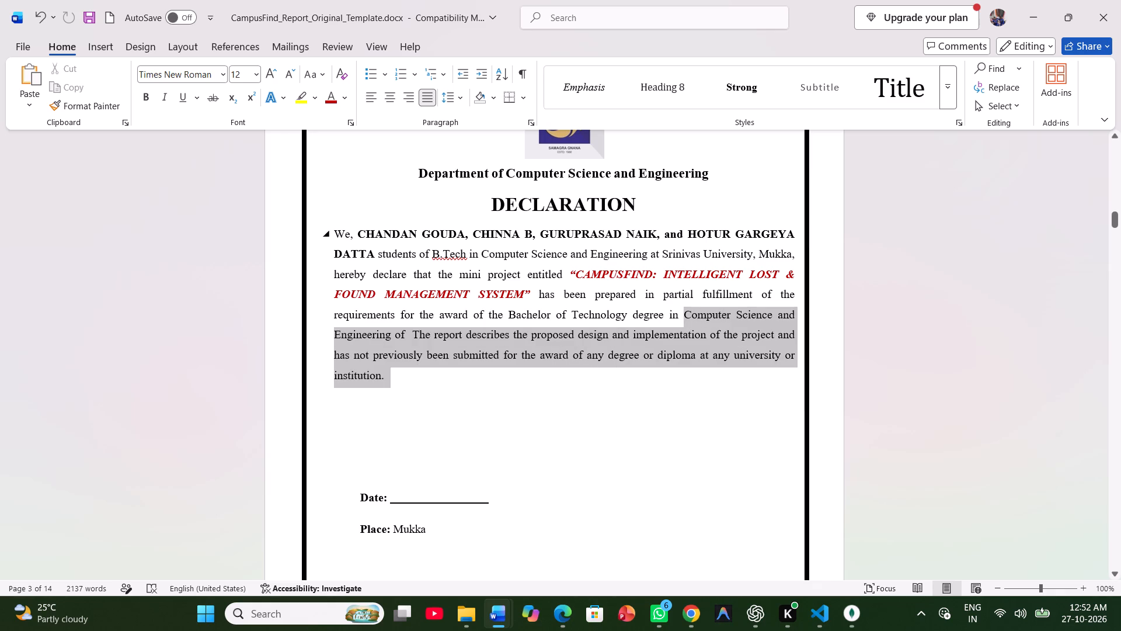
{"action": "left_click_drag", "start_coordinate": [503, 383], "coordinate": [432, 375]}
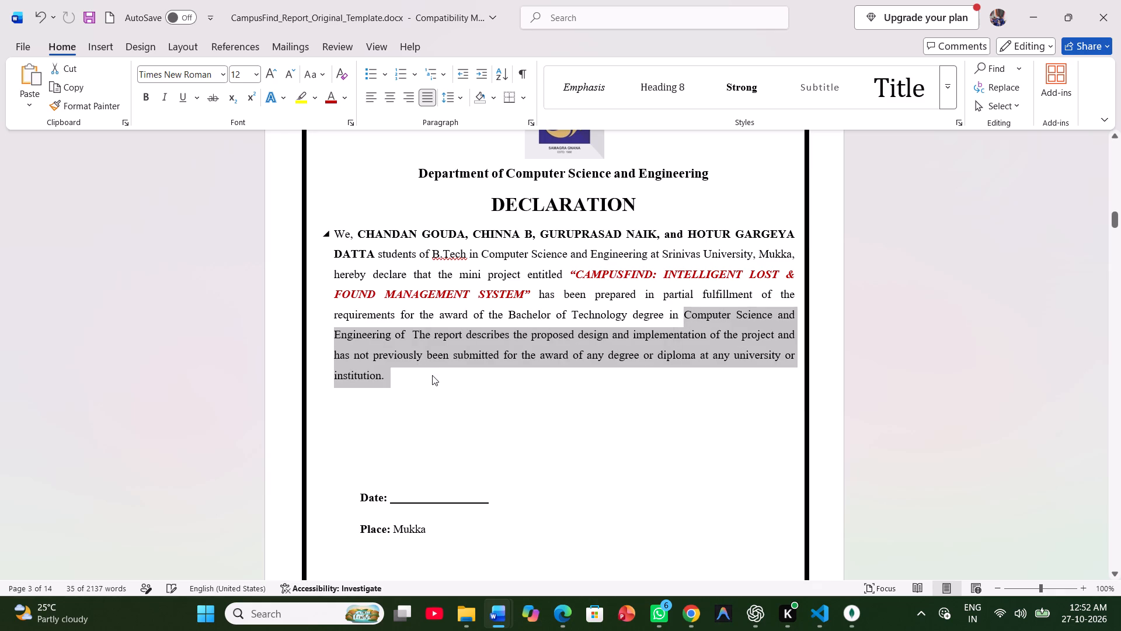
{"action": "key", "text": "ctrl+v"}
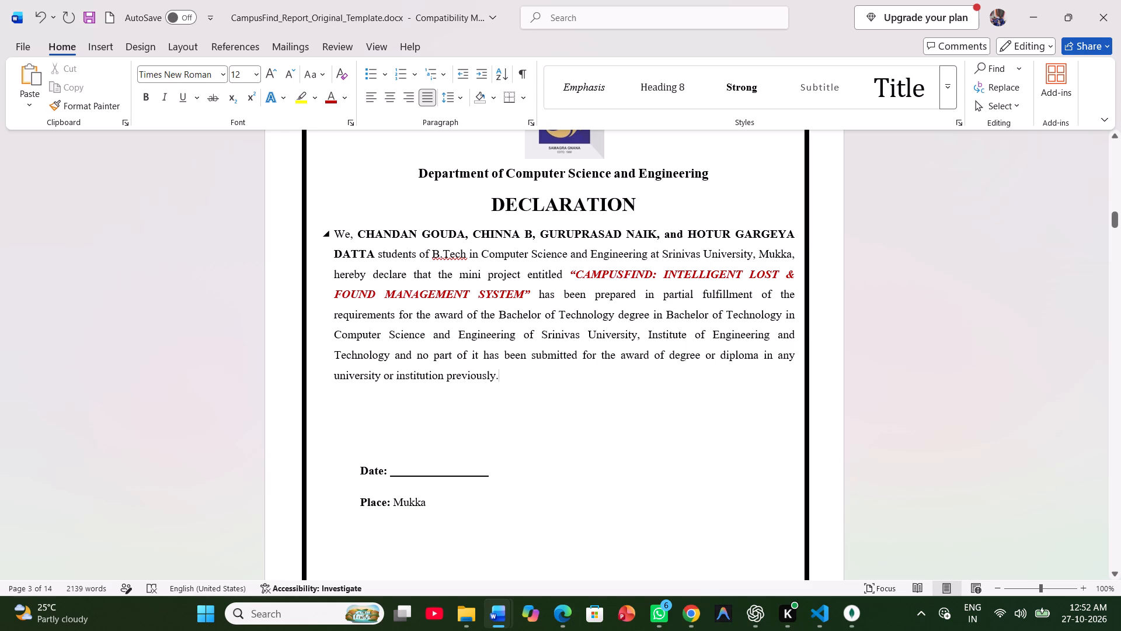
Delete the duplicate "Bachelor of Technology" before "degree in" in the declaration, leaving "for the award of the degree in".
{"action": "left_click", "coordinate": [663, 317]}
{"action": "key", "text": "Left"}
{"action": "key", "text": "Left"}
{"action": "key", "text": "Left"}
{"action": "key", "text": "Left"}
{"action": "key", "text": "Left"}
{"action": "key", "text": "Left"}
{"action": "key", "text": "Left"}
{"action": "key", "text": "Left"}
{"action": "key", "text": "Left"}
{"action": "key", "text": "BackSpace"}
{"action": "key", "text": "BackSpace"}
{"action": "key", "text": "BackSpace"}
{"action": "key", "text": "BackSpace"}
{"action": "key", "text": "BackSpace"}
{"action": "key", "text": "BackSpace"}
{"action": "key", "text": "BackSpace"}
{"action": "key", "text": "BackSpace"}
{"action": "key", "text": "BackSpace"}
{"action": "key", "text": "BackSpace"}
{"action": "key", "text": "BackSpace"}
{"action": "key", "text": "BackSpace"}
{"action": "key", "text": "BackSpace"}
{"action": "key", "text": "BackSpace"}
{"action": "key", "text": "BackSpace"}
{"action": "key", "text": "BackSpace"}
{"action": "key", "text": "BackSpace"}
{"action": "key", "text": "BackSpace"}
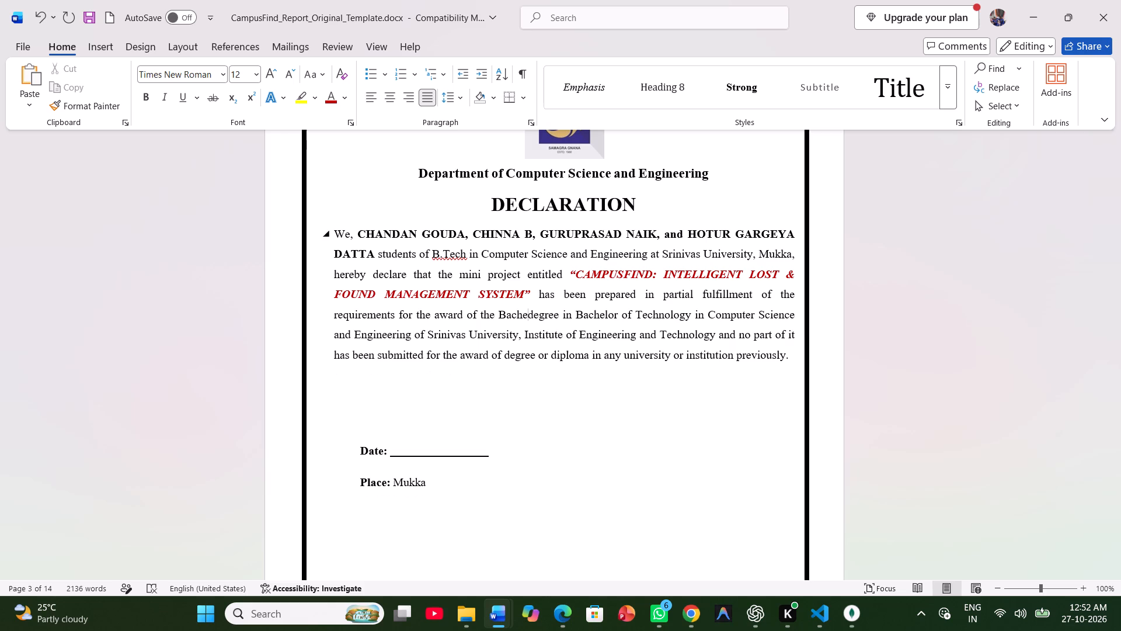
Delete the leftover "Bache" before "degree in" in the declaration paragraph.
{"action": "key", "text": "BackSpace"}
{"action": "key", "text": "BackSpace"}
{"action": "key", "text": "BackSpace"}
{"action": "key", "text": "BackSpace"}
{"action": "key", "text": "BackSpace"}
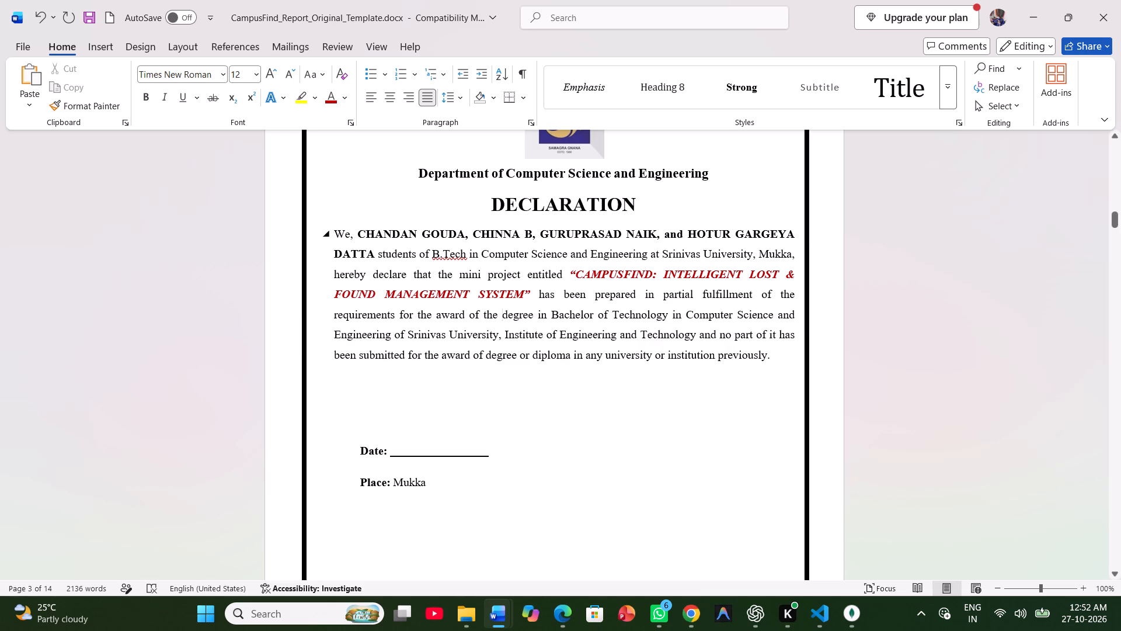
Bold the declaration's wording from "Bachelor of Technology in Computer Science and Engineering" through "Institute of Engineering and Technology".
{"action": "left_click_drag", "start_coordinate": [551, 314], "coordinate": [505, 344]}
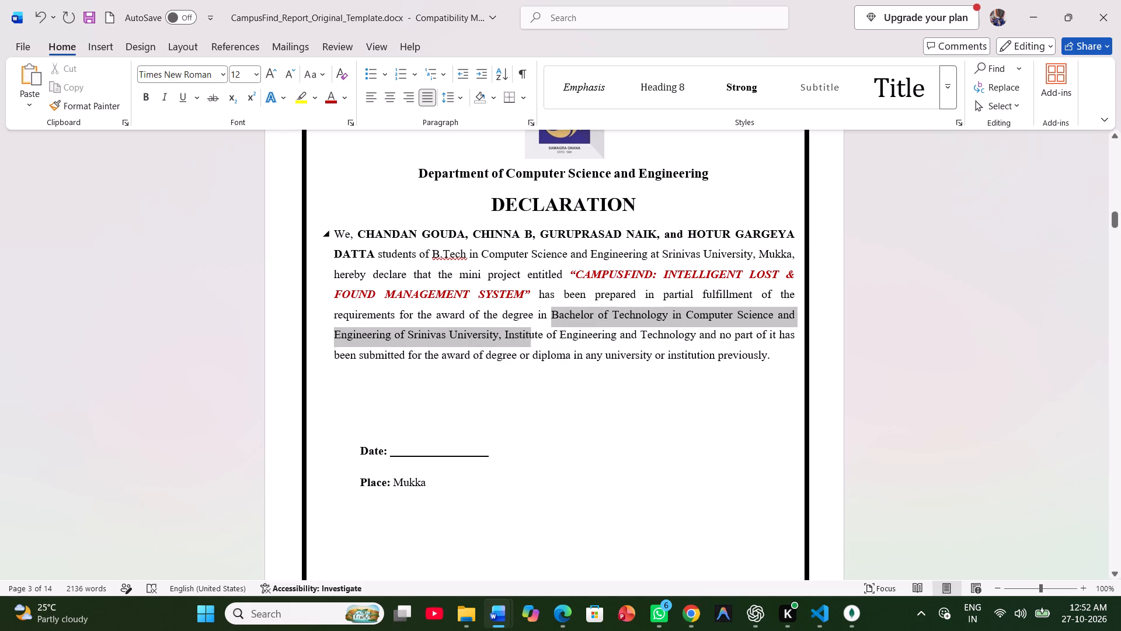
{"action": "left_click_drag", "start_coordinate": [505, 344], "coordinate": [684, 317]}
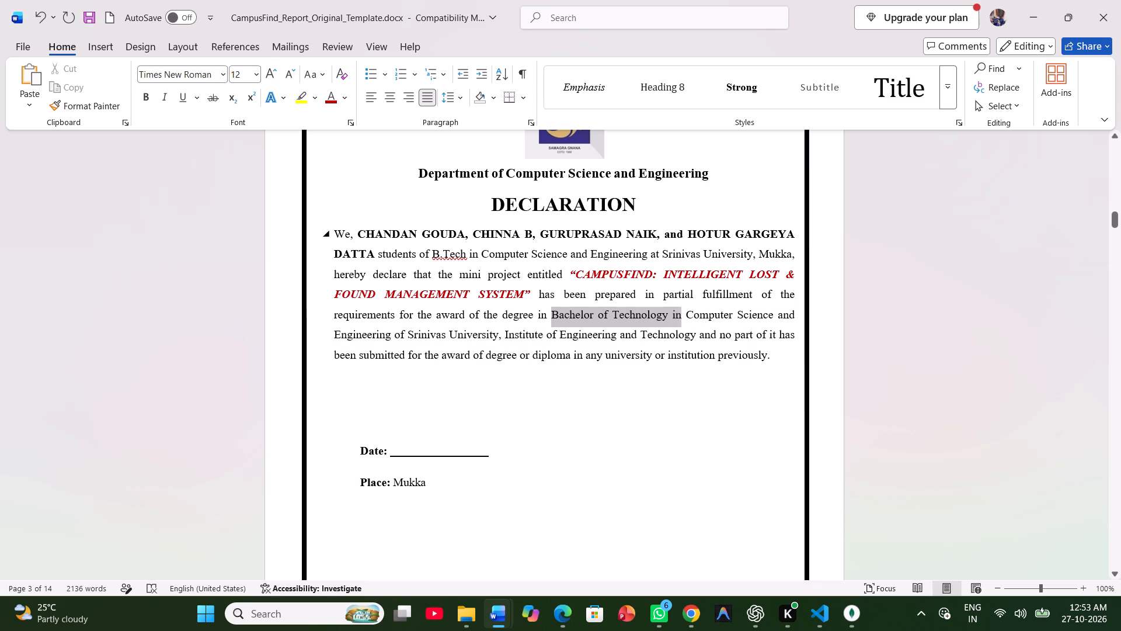
{"action": "left_click_drag", "start_coordinate": [684, 317], "coordinate": [695, 339]}
{"action": "left_click", "coordinate": [704, 317]}
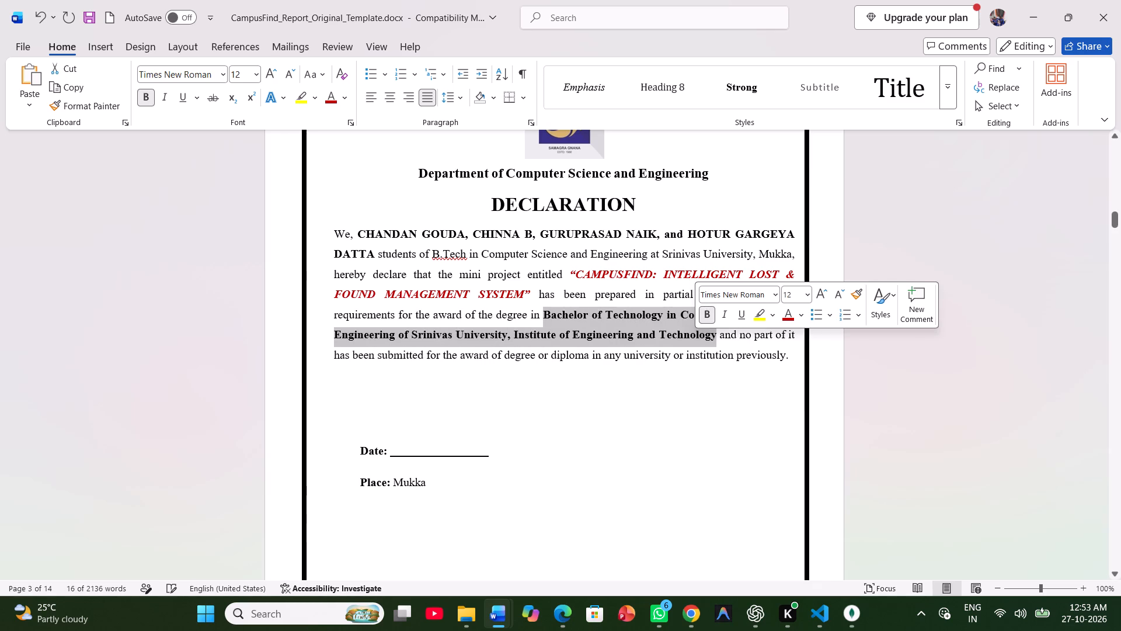
{"action": "left_click", "coordinate": [749, 456]}
Review the rest of the declaration page, including the date and place lines, and the Abstract page that follows.
{"action": "scroll", "coordinate": [706, 456], "scroll_direction": "down", "scroll_amount": 2}
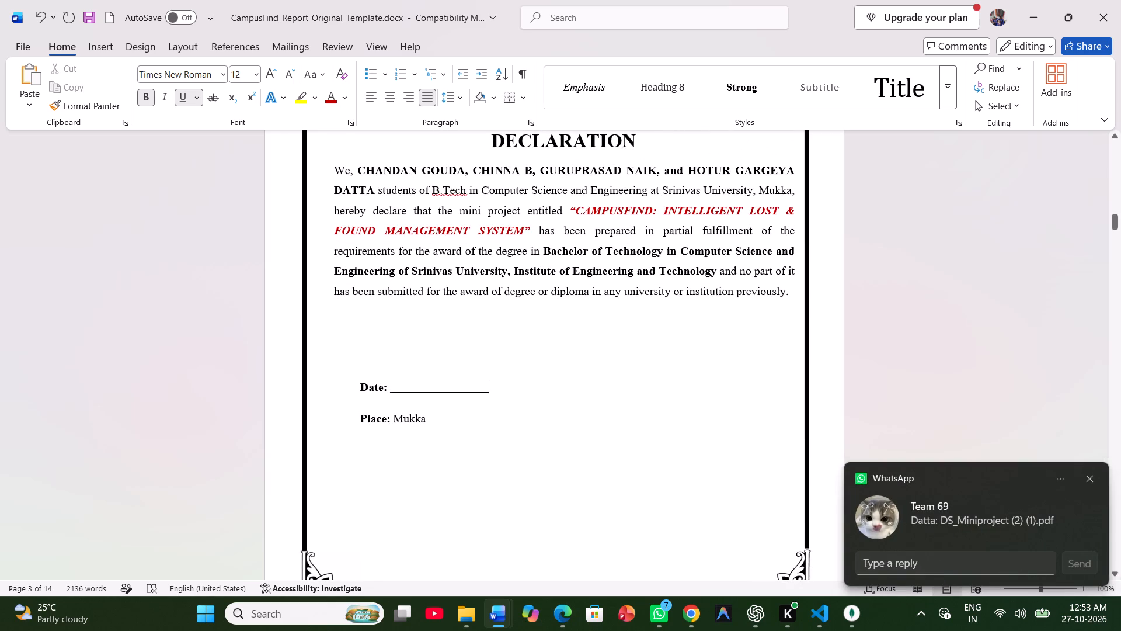
{"action": "scroll", "coordinate": [633, 439], "scroll_direction": "down", "scroll_amount": 1}
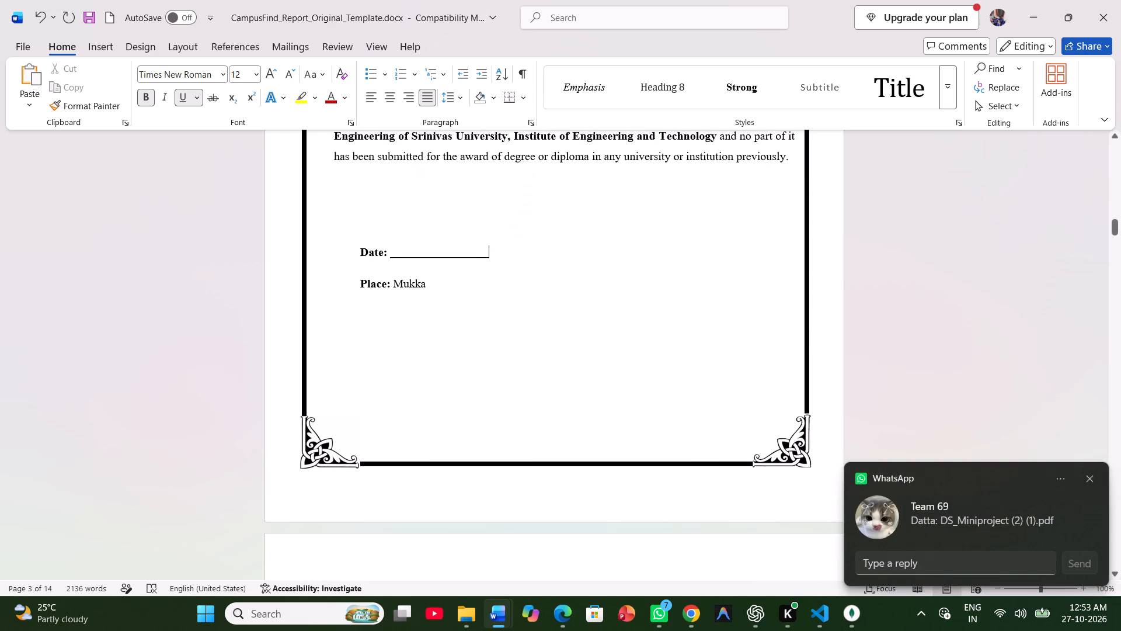
{"action": "scroll", "coordinate": [633, 439], "scroll_direction": "down", "scroll_amount": 3}
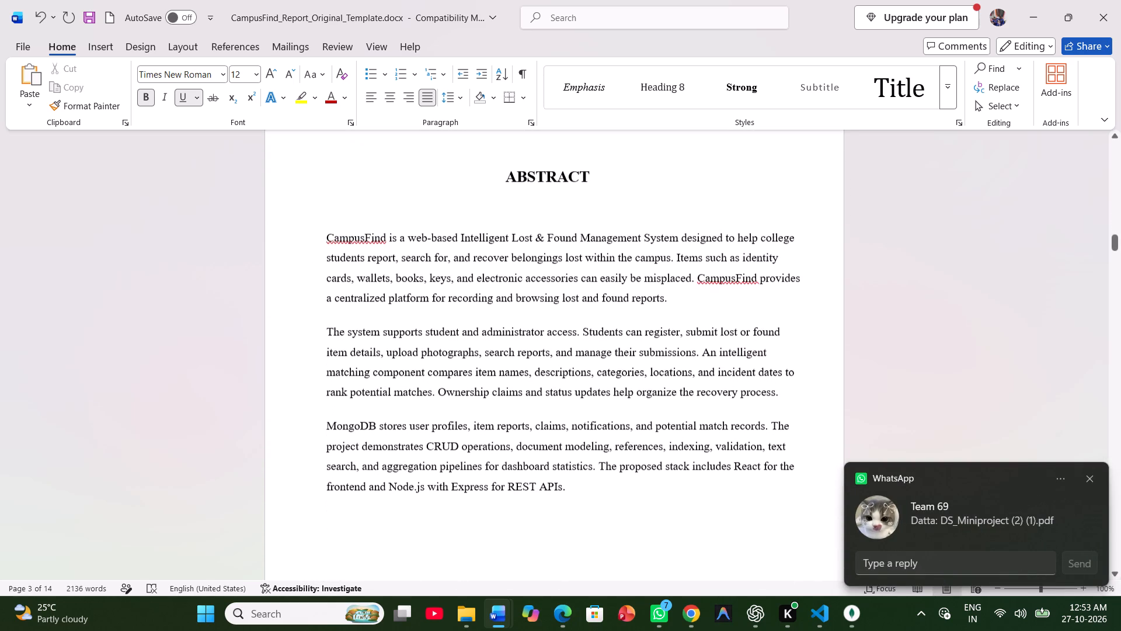
{"action": "scroll", "coordinate": [633, 439], "scroll_direction": "down", "scroll_amount": 1}
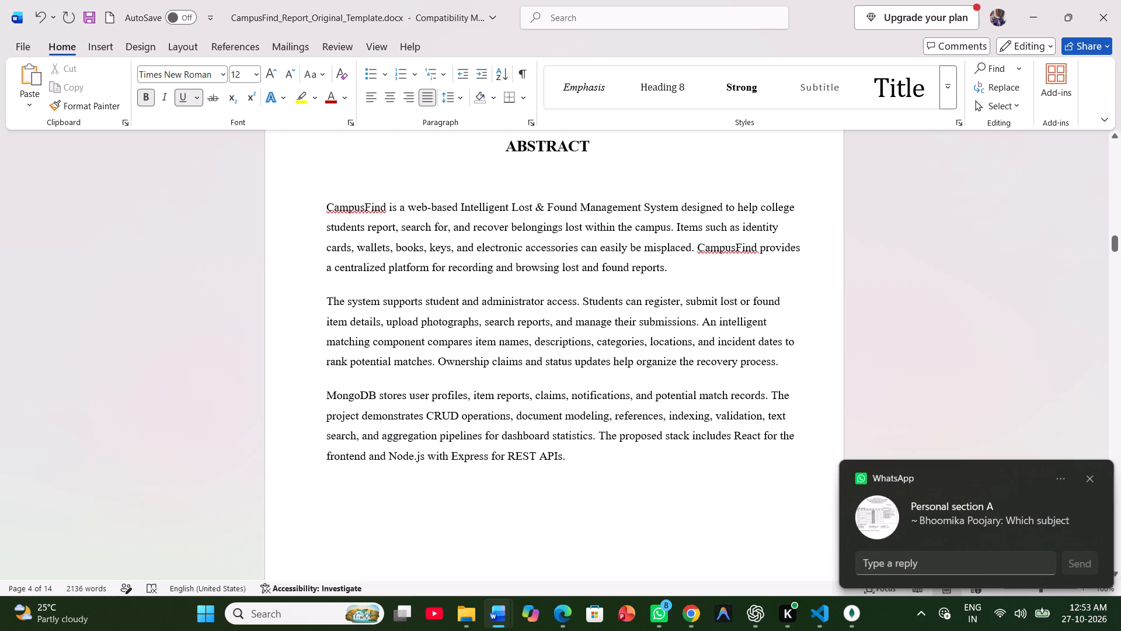
{"action": "scroll", "coordinate": [573, 443], "scroll_direction": "up", "scroll_amount": 1}
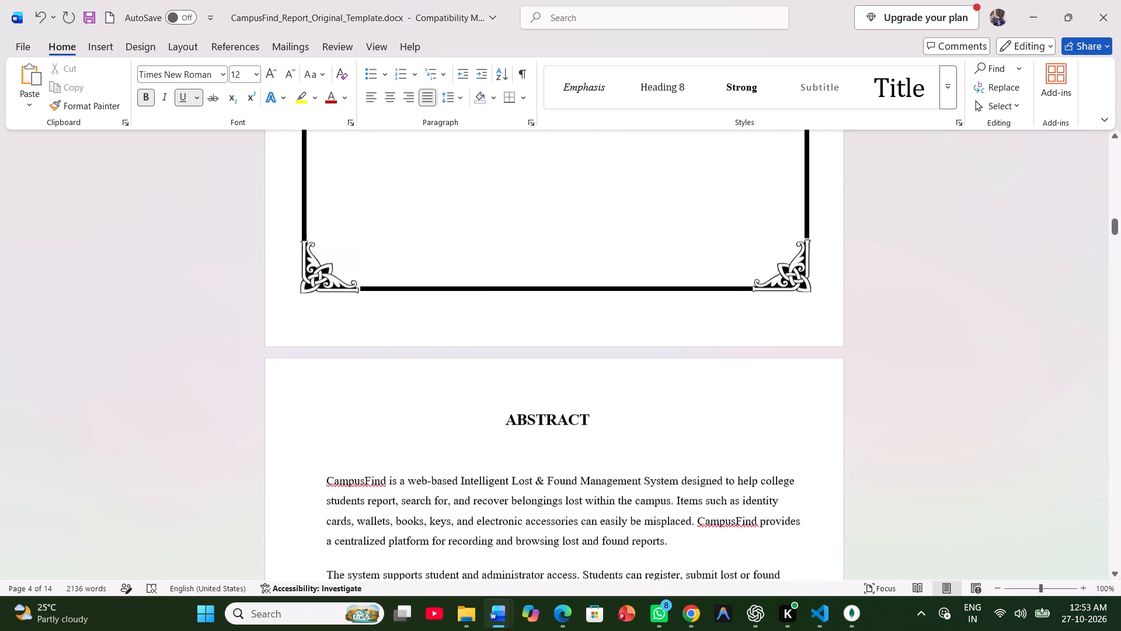
{"action": "scroll", "coordinate": [573, 443], "scroll_direction": "up", "scroll_amount": 1}
{"action": "scroll", "coordinate": [573, 443], "scroll_direction": "down", "scroll_amount": 3}
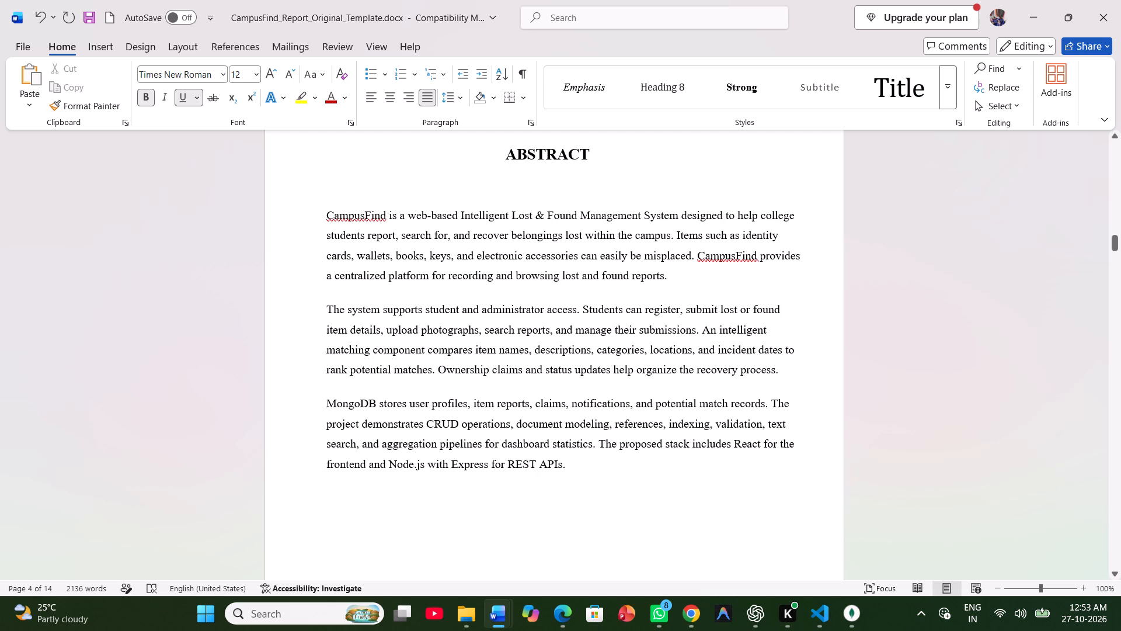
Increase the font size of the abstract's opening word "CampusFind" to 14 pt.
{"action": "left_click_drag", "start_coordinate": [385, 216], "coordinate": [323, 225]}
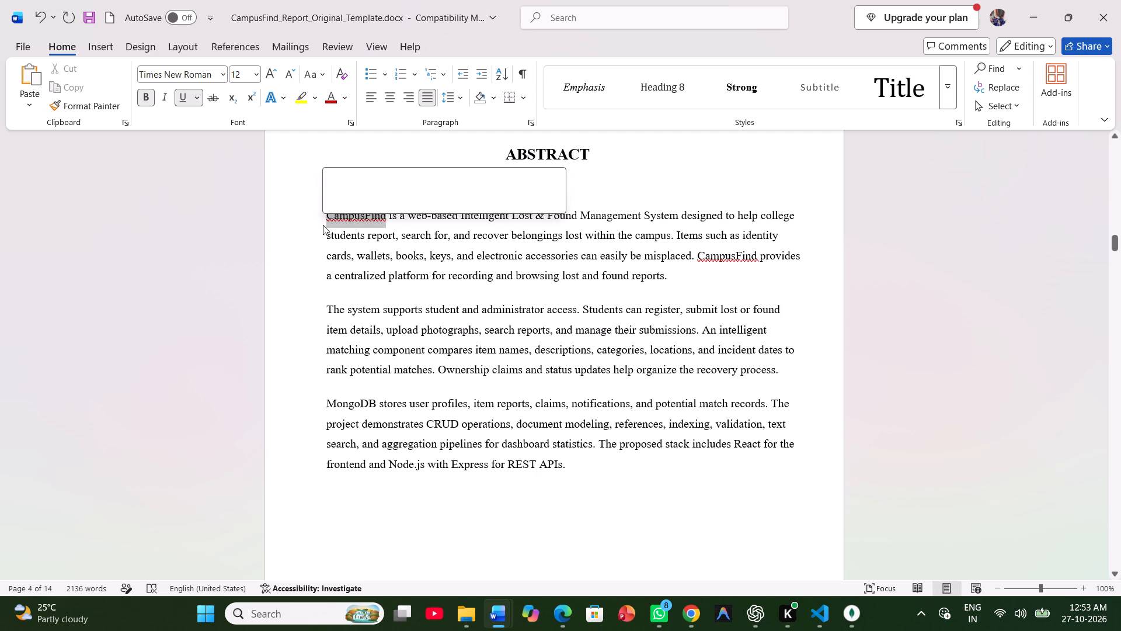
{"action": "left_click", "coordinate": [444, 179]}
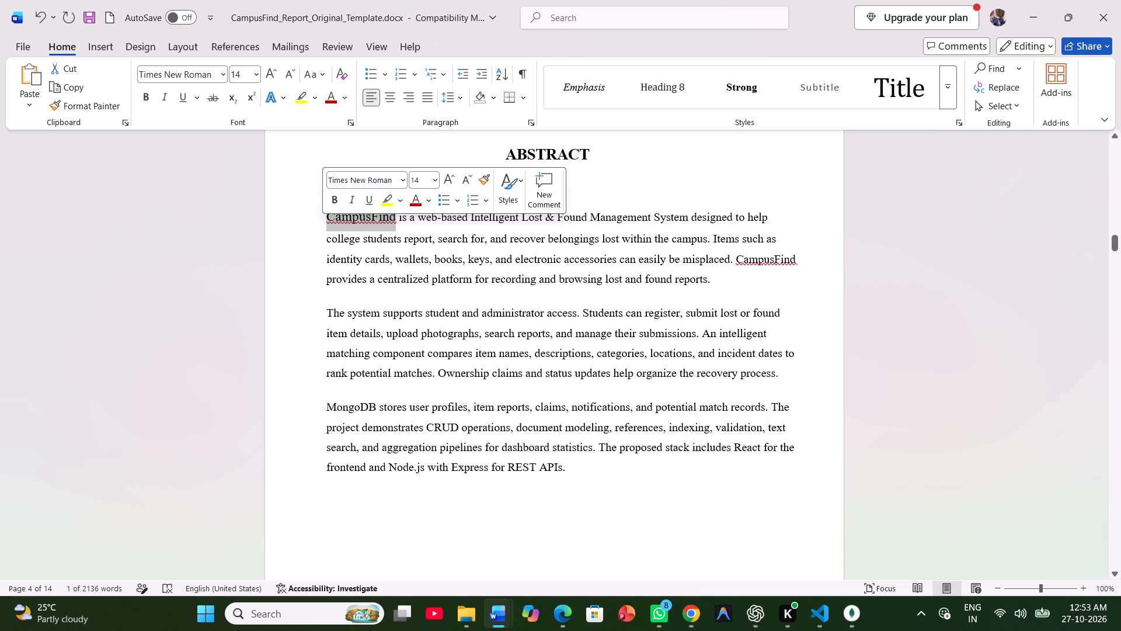
Increase the font size of all three abstract paragraphs by one step, bringing the regular body text to 14 pt.
{"action": "left_click_drag", "start_coordinate": [566, 468], "coordinate": [343, 222]}
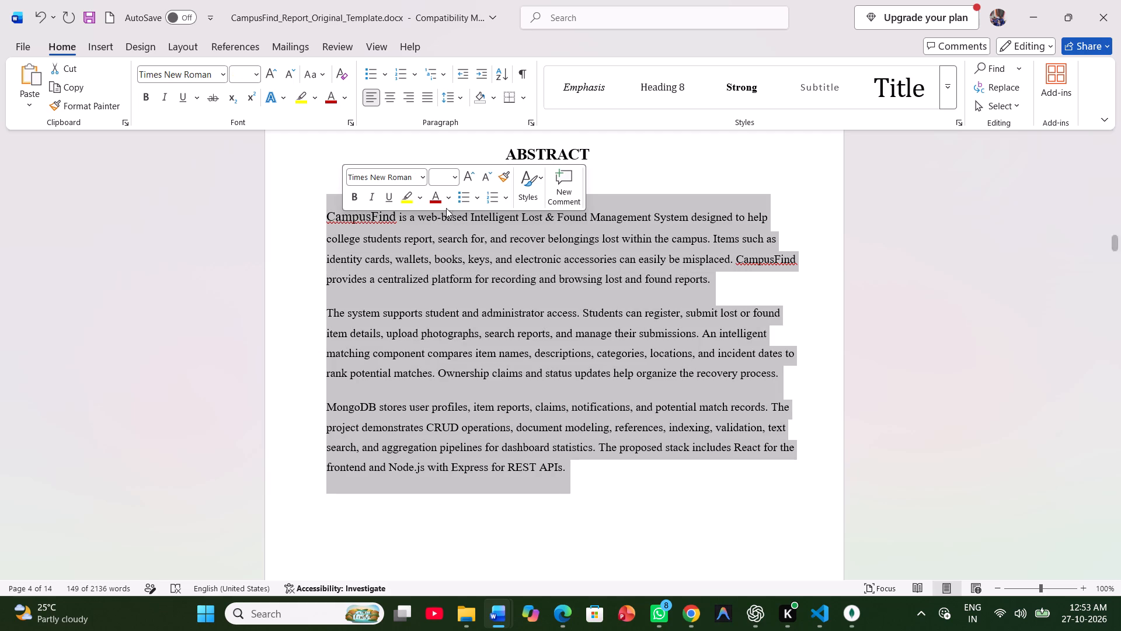
{"action": "left_click", "coordinate": [466, 181]}
{"action": "left_click", "coordinate": [593, 321]}
Review the report's page layout in a multi-page overview, including the declaration and abstract pages side by side.
{"action": "scroll", "coordinate": [593, 321], "scroll_direction": "down", "scroll_amount": 1}
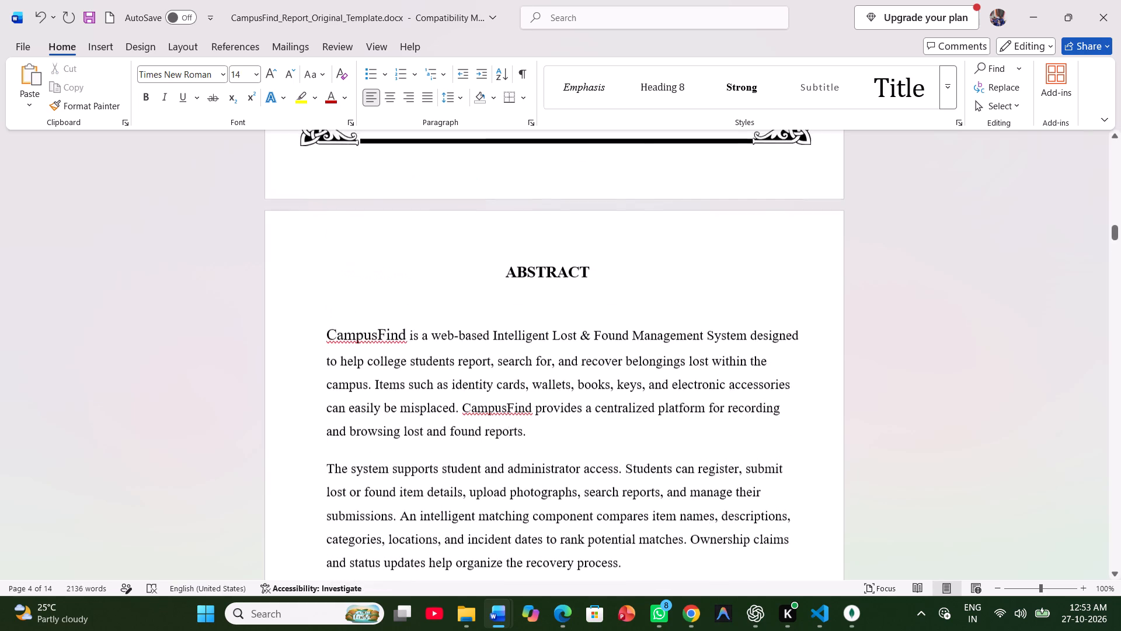
{"action": "scroll", "coordinate": [593, 321], "scroll_direction": "down", "scroll_amount": 1}
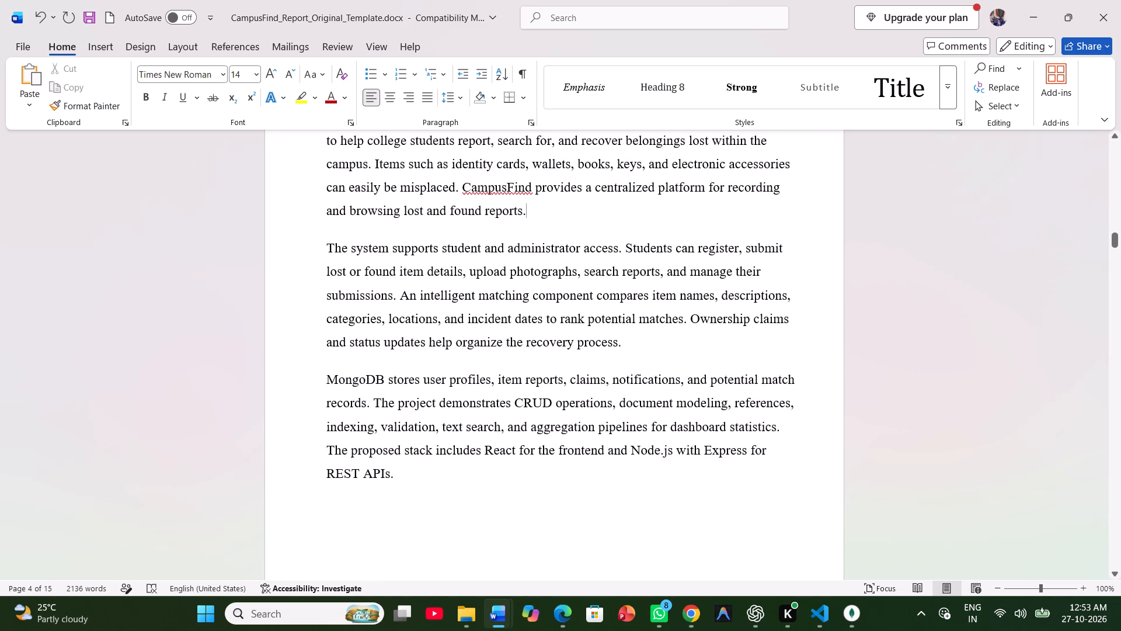
{"action": "scroll", "coordinate": [593, 321], "scroll_direction": "down", "scroll_amount": 7, "text": "ctrl"}
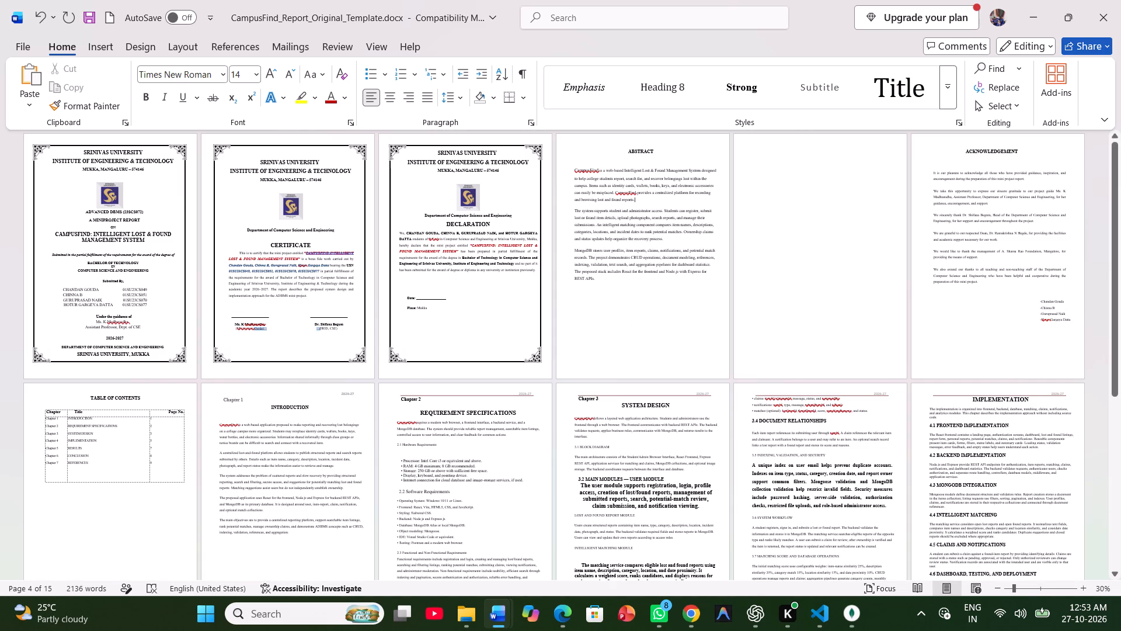
{"action": "scroll", "coordinate": [633, 155], "scroll_direction": "up", "scroll_amount": 4, "text": "ctrl"}
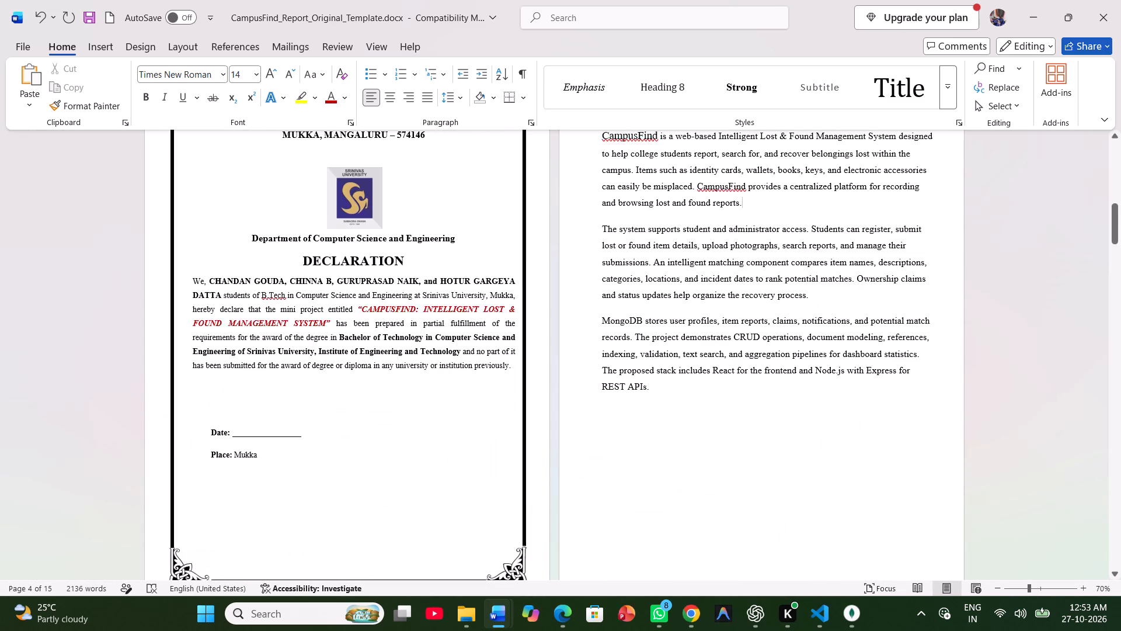
{"action": "scroll", "coordinate": [650, 252], "scroll_direction": "right", "scroll_amount": 2}
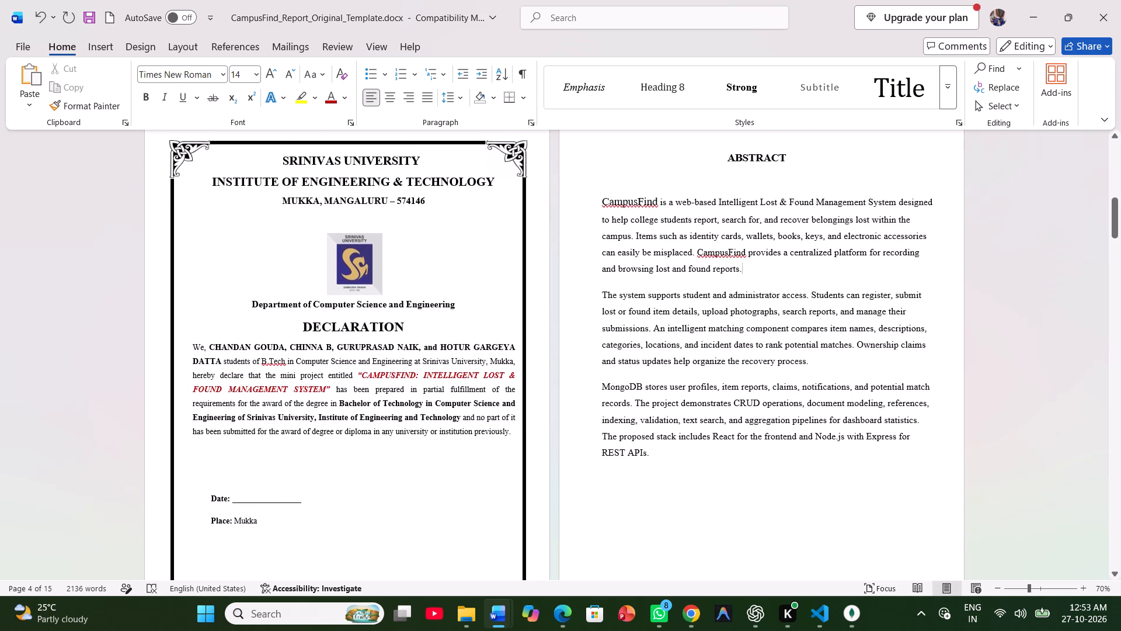
{"action": "scroll", "coordinate": [650, 252], "scroll_direction": "right", "scroll_amount": 2}
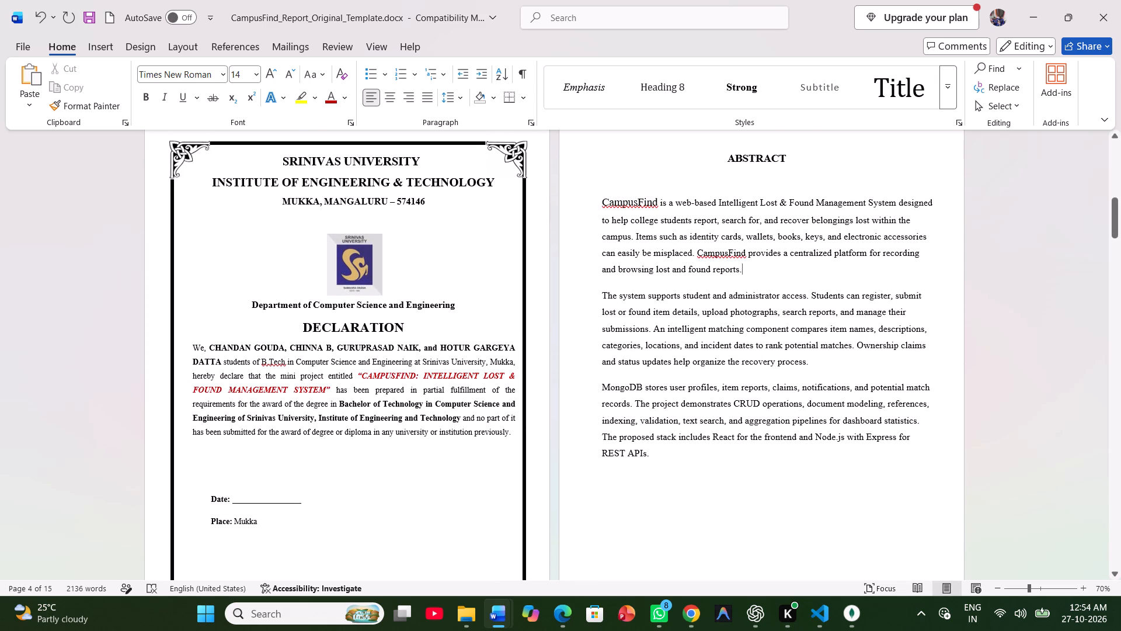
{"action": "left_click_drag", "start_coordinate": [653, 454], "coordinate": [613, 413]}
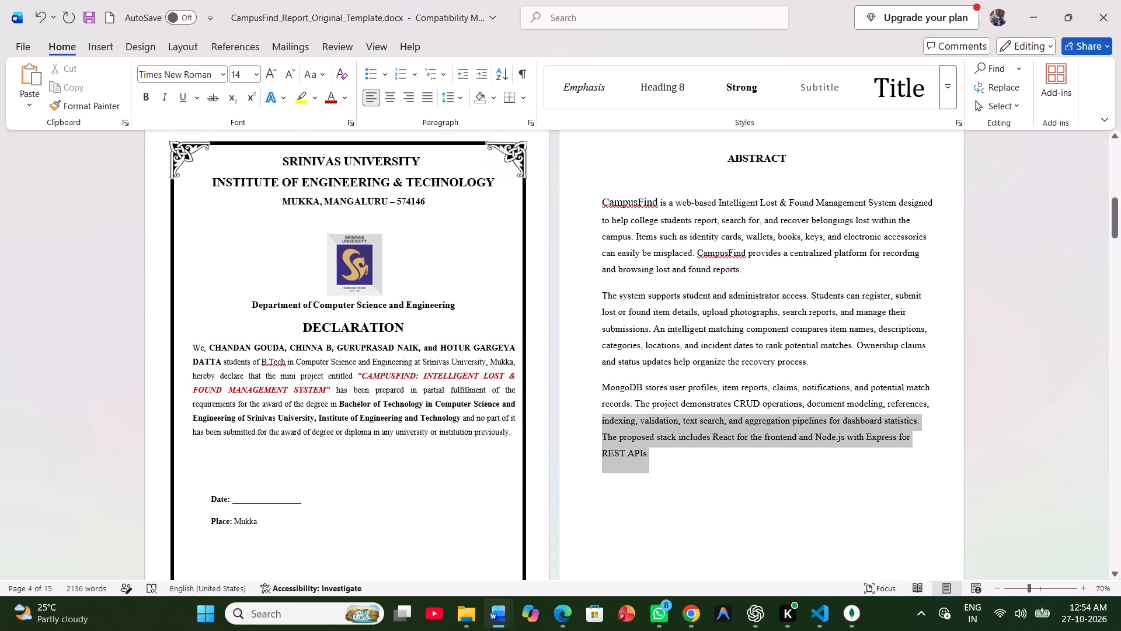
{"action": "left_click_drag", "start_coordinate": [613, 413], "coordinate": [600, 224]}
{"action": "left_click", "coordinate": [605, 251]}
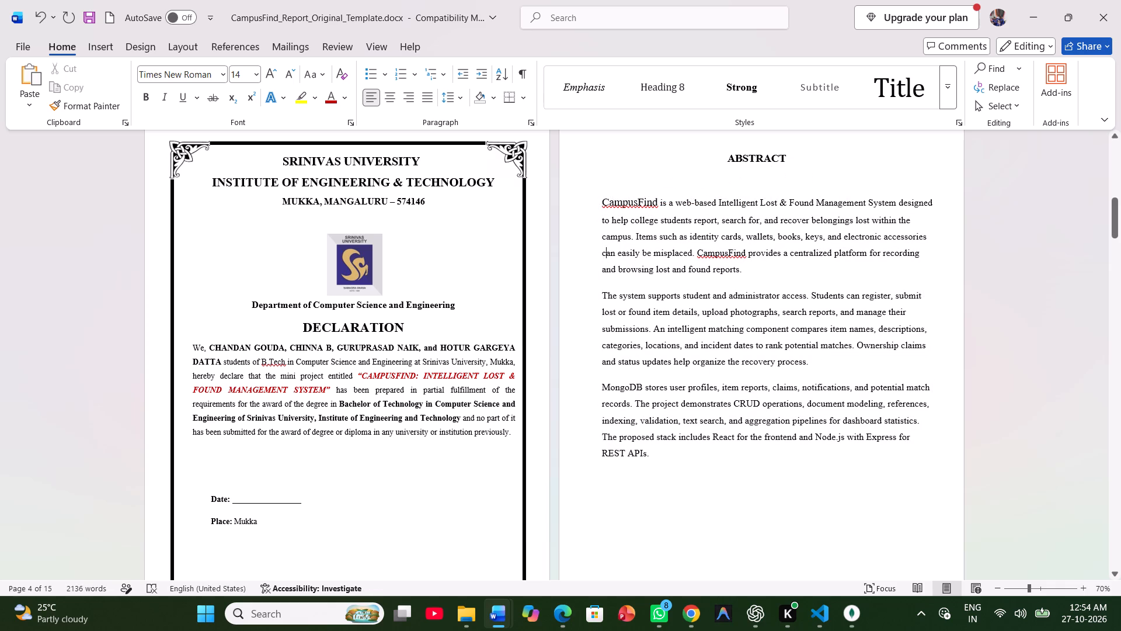
Make the abstract's opening word "CampusFind" bold and set its size to 14 pt.
{"action": "left_click_drag", "start_coordinate": [659, 202], "coordinate": [600, 210]}
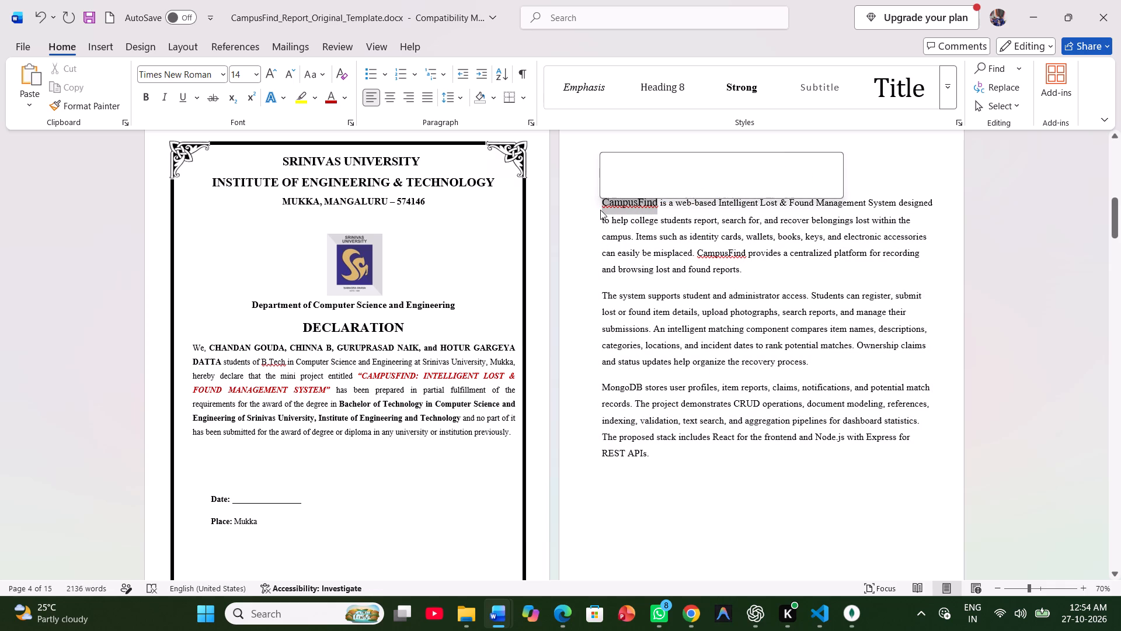
{"action": "left_click", "coordinate": [608, 185]}
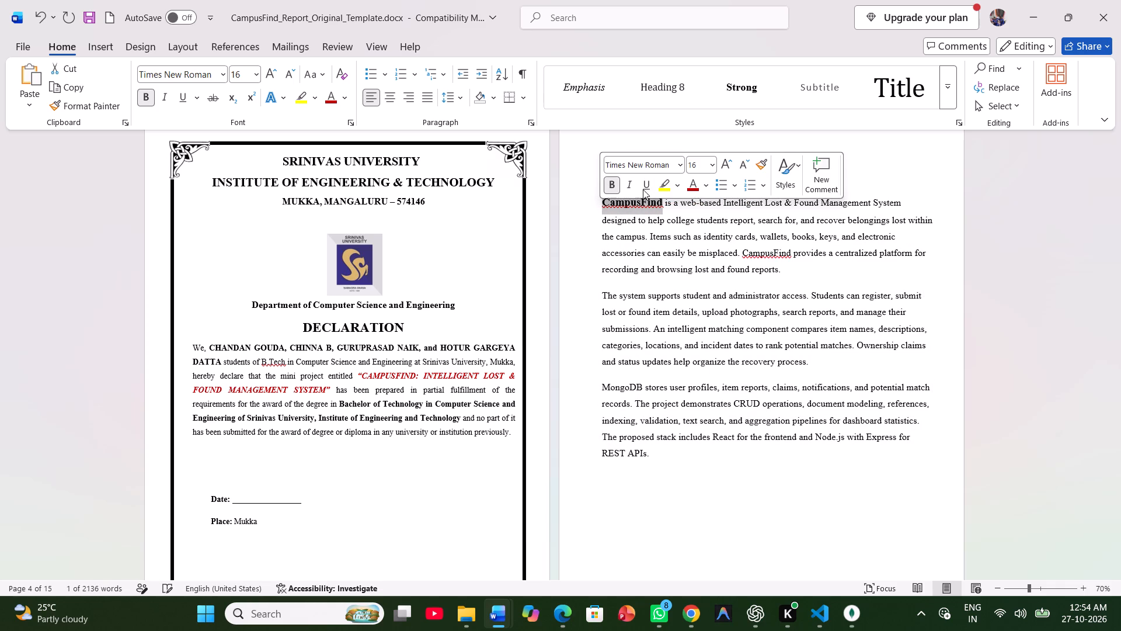
{"action": "left_click", "coordinate": [738, 162]}
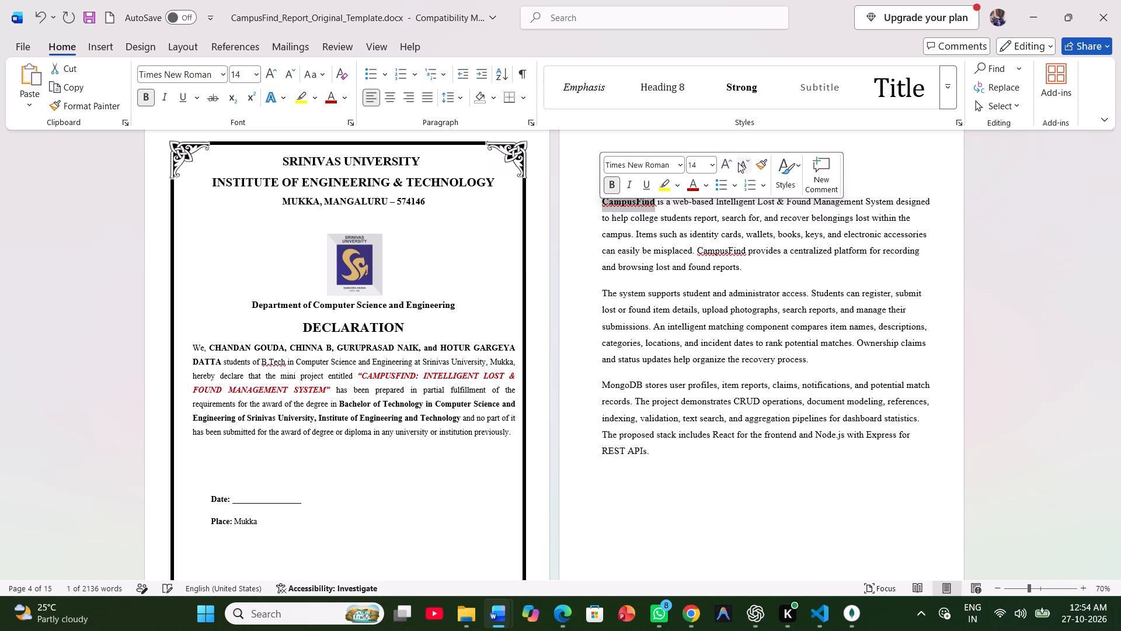
{"action": "left_click", "coordinate": [684, 255]}
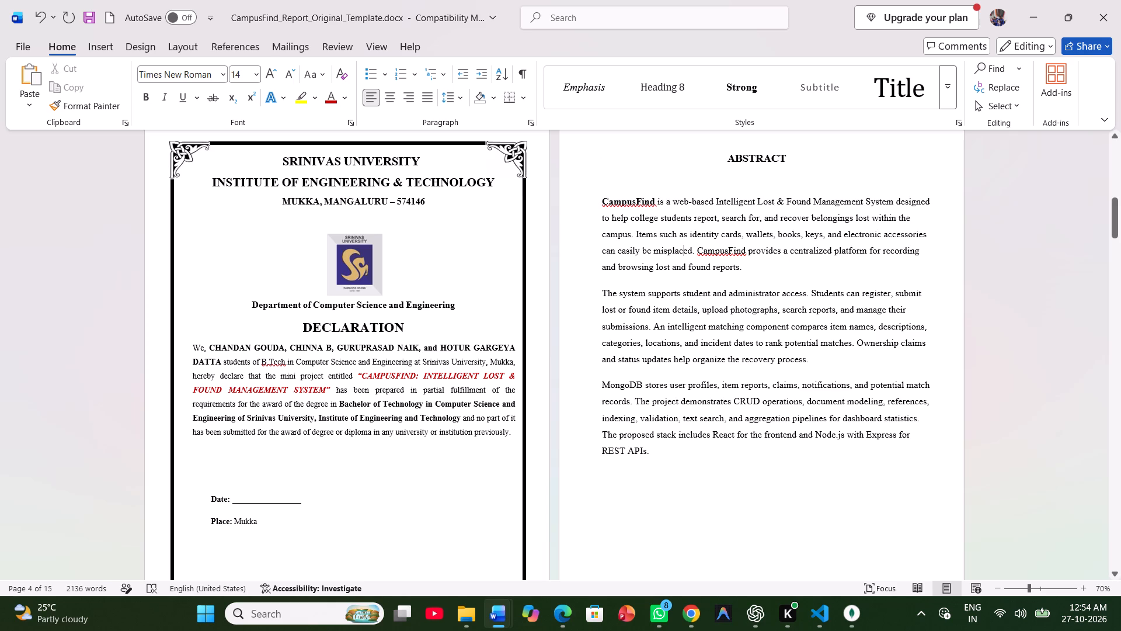
Bold the phrase "Lost & Found Management System" in the abstract's first sentence.
{"action": "left_click_drag", "start_coordinate": [756, 197], "coordinate": [878, 208]}
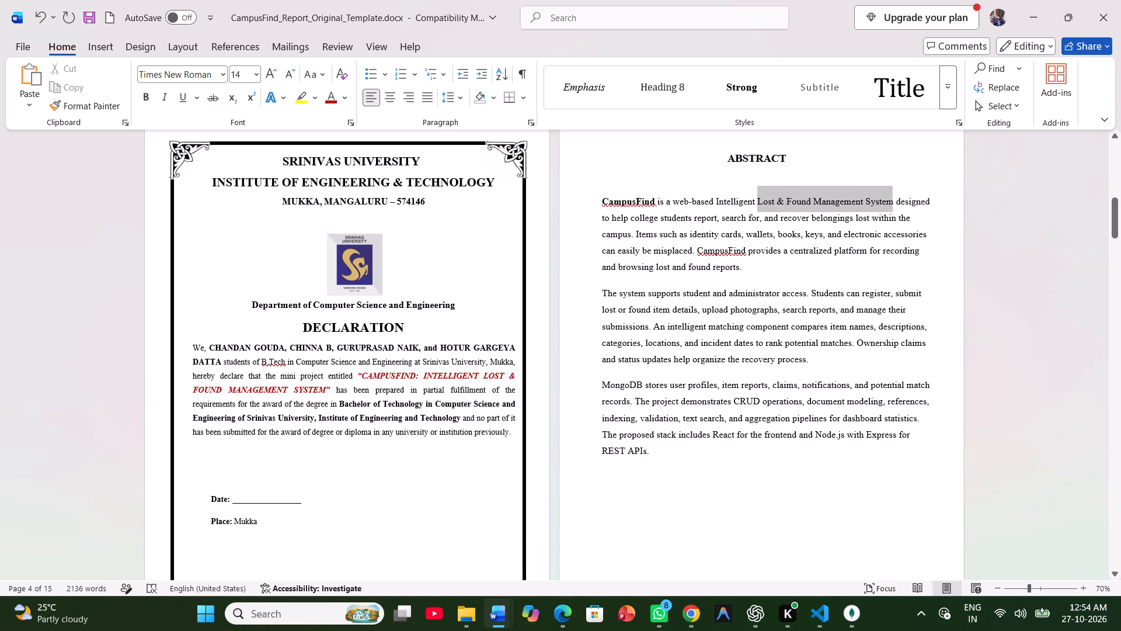
{"action": "left_click_drag", "start_coordinate": [878, 208], "coordinate": [883, 208]}
{"action": "left_click", "coordinate": [889, 184]}
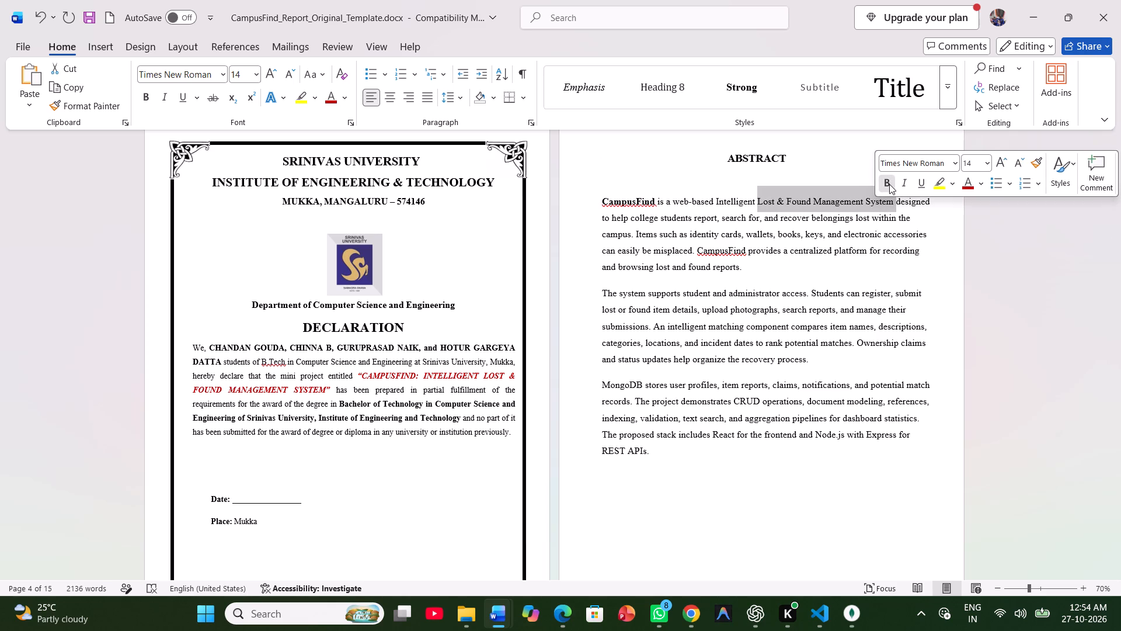
{"action": "left_click", "coordinate": [819, 289]}
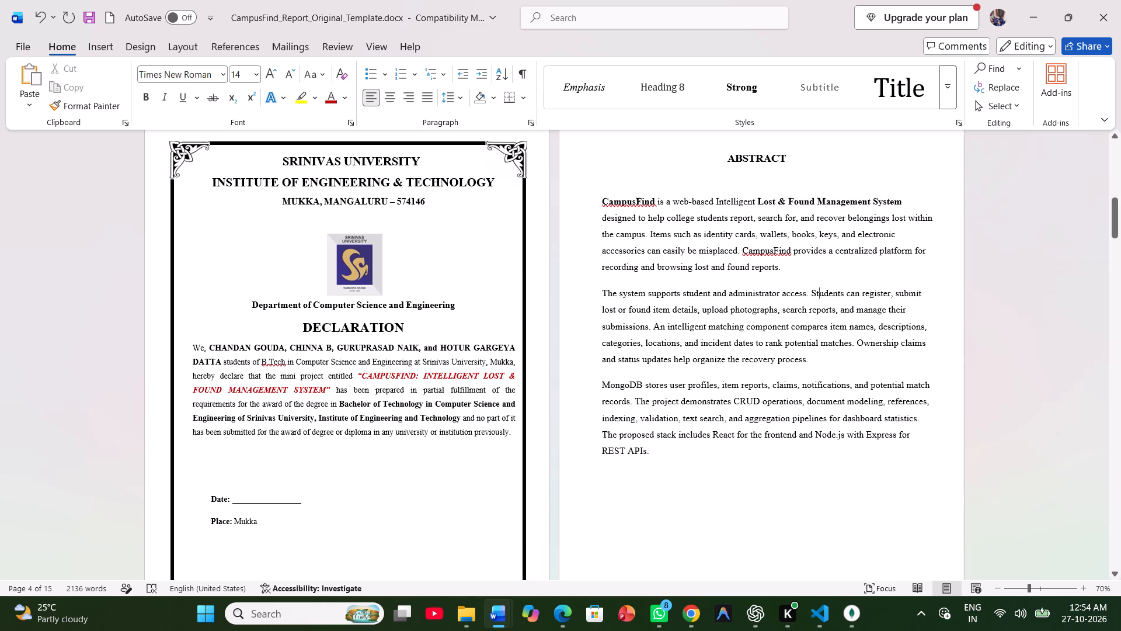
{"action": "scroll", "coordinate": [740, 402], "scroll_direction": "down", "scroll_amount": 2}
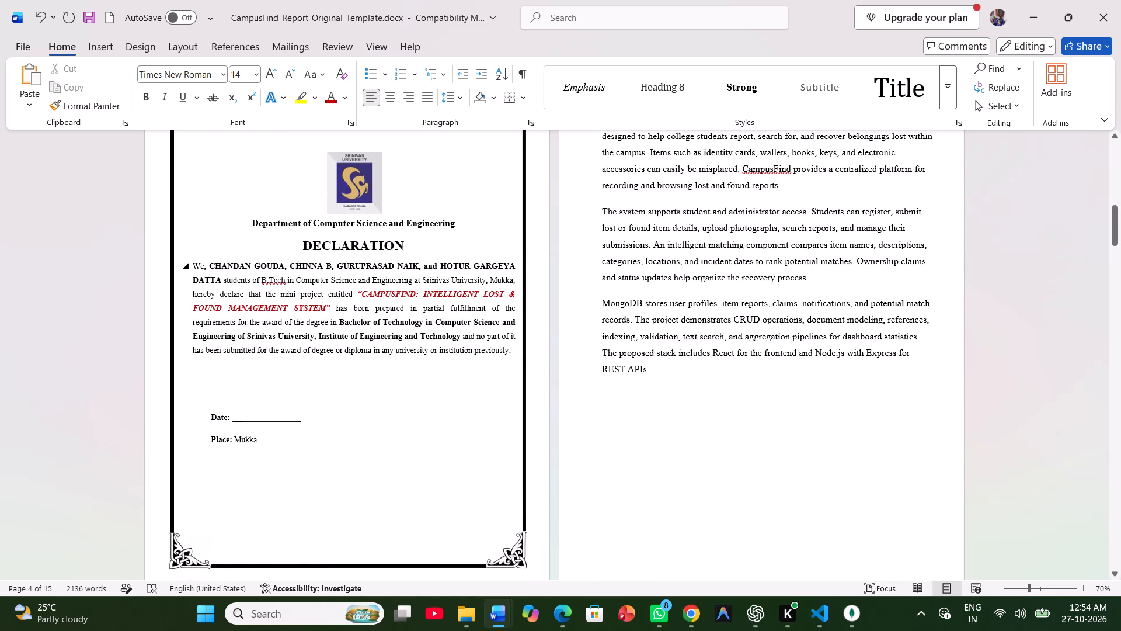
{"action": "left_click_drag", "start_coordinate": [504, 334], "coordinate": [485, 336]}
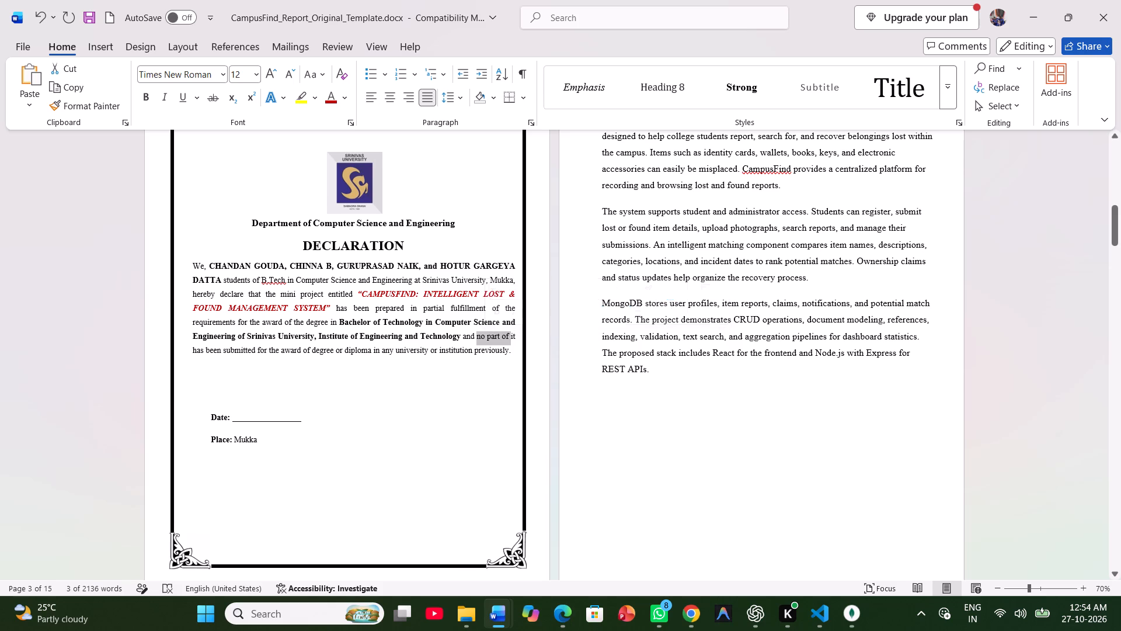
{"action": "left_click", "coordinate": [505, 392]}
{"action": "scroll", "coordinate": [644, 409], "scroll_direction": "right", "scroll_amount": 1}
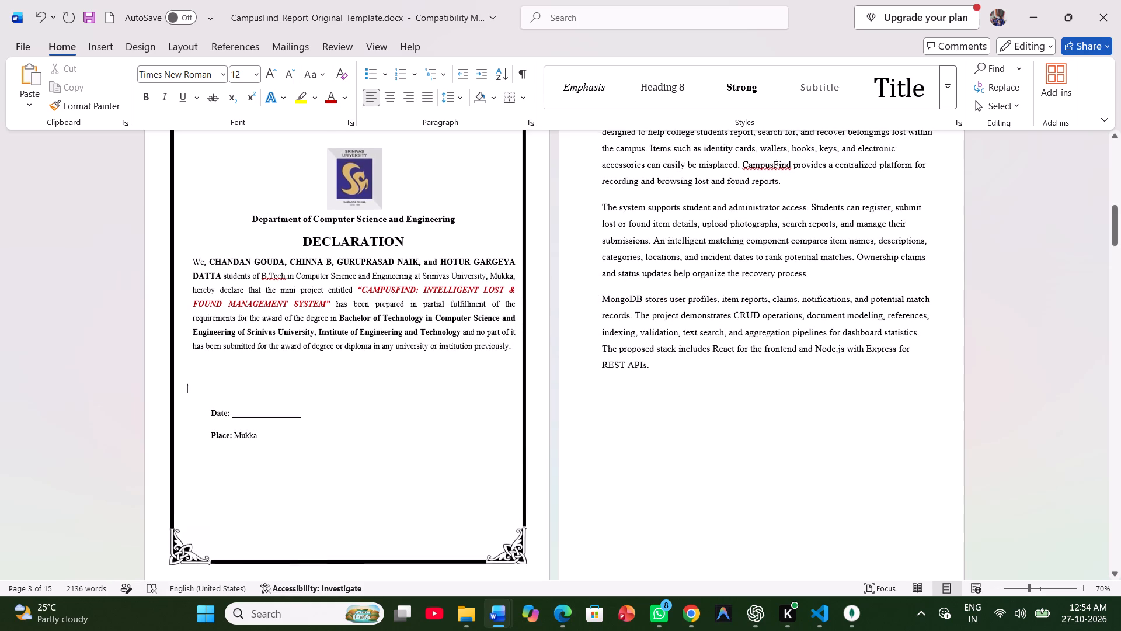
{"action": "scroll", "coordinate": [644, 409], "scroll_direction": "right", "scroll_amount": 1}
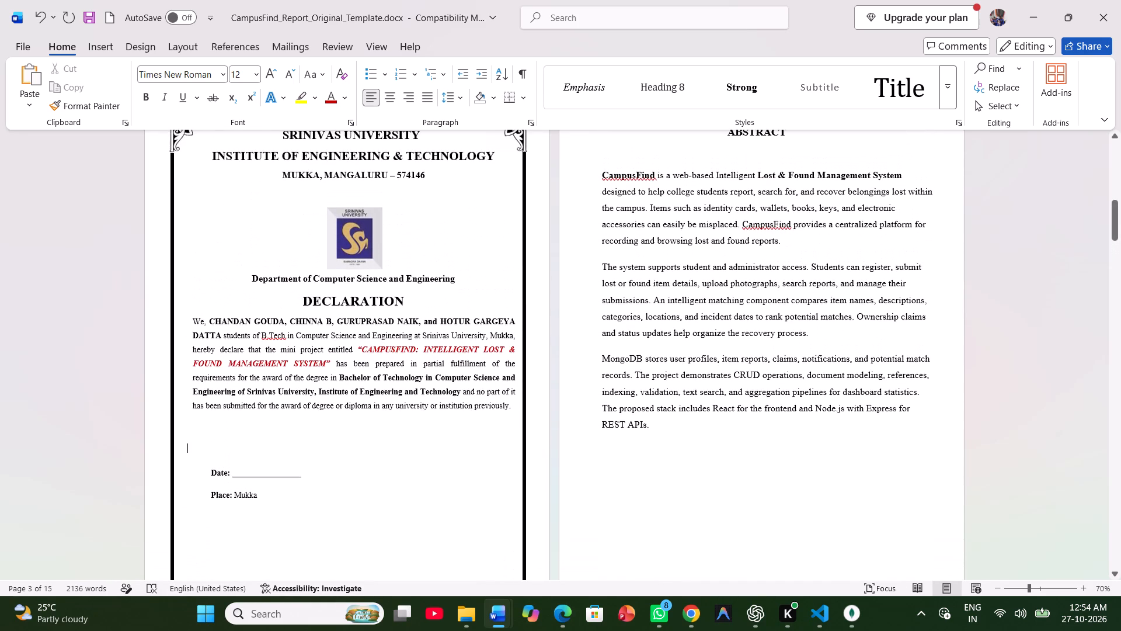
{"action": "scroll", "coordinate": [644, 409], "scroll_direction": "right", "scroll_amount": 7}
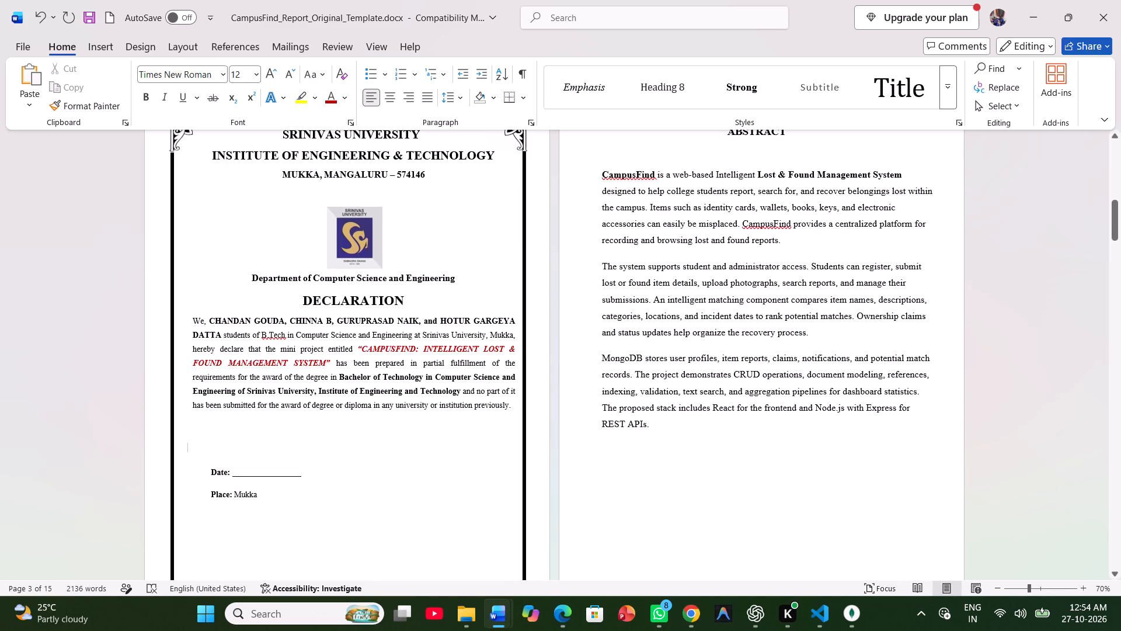
Review the declaration and abstract pages side by side.
{"action": "scroll", "coordinate": [644, 409], "scroll_direction": "right", "scroll_amount": 3}
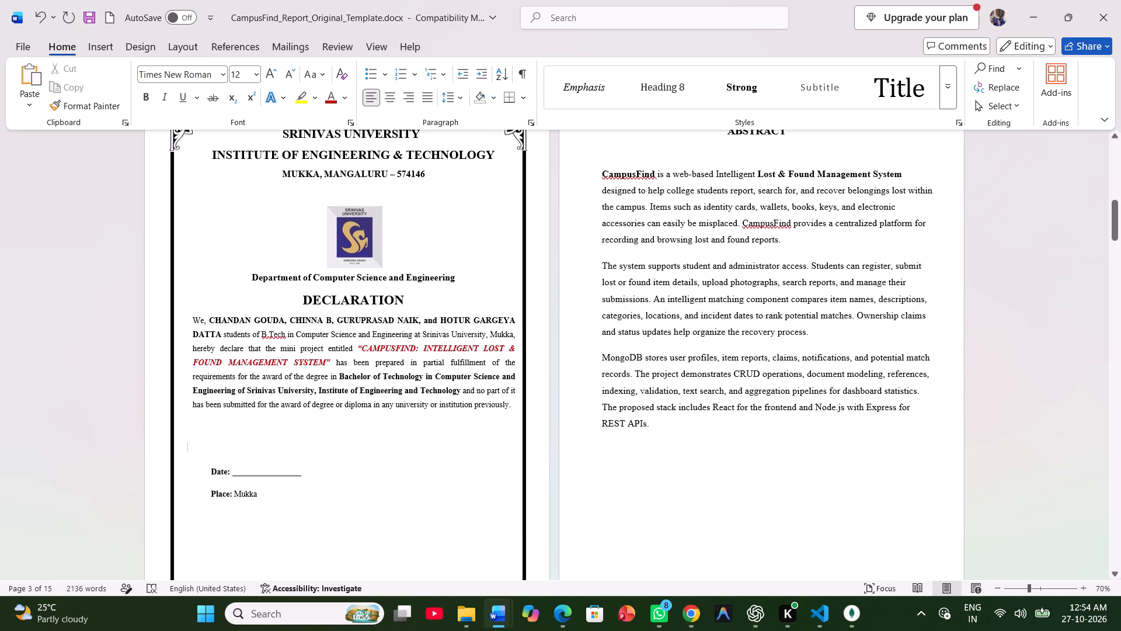
{"action": "scroll", "coordinate": [644, 409], "scroll_direction": "right", "scroll_amount": 1}
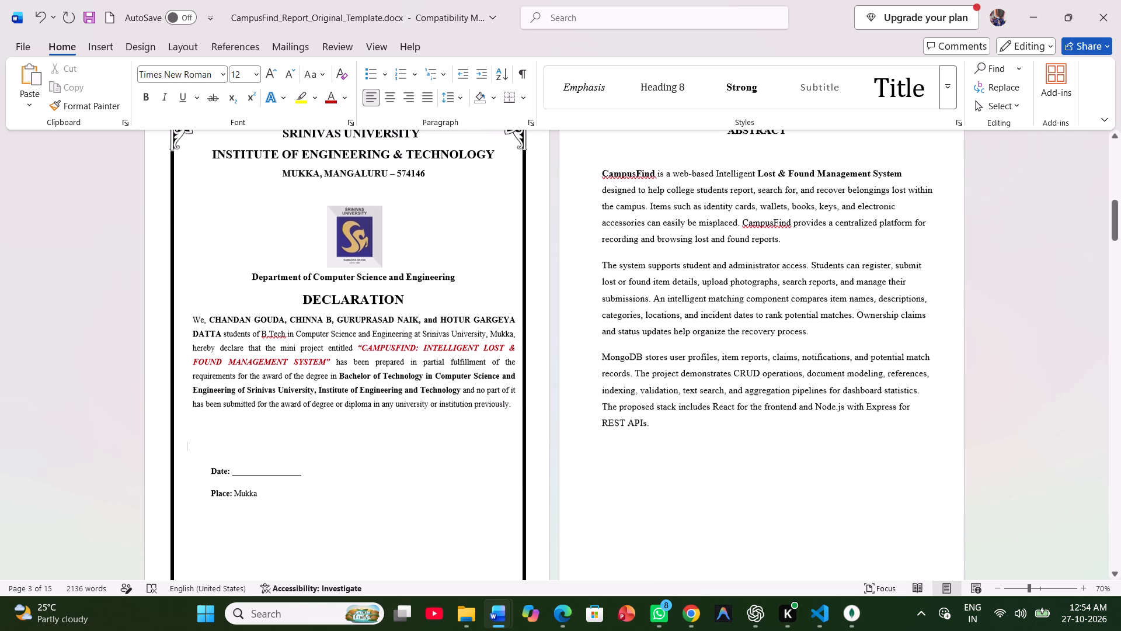
{"action": "scroll", "coordinate": [644, 409], "scroll_direction": "right", "scroll_amount": 1}
{"action": "scroll", "coordinate": [644, 409], "scroll_direction": "up", "scroll_amount": 1}
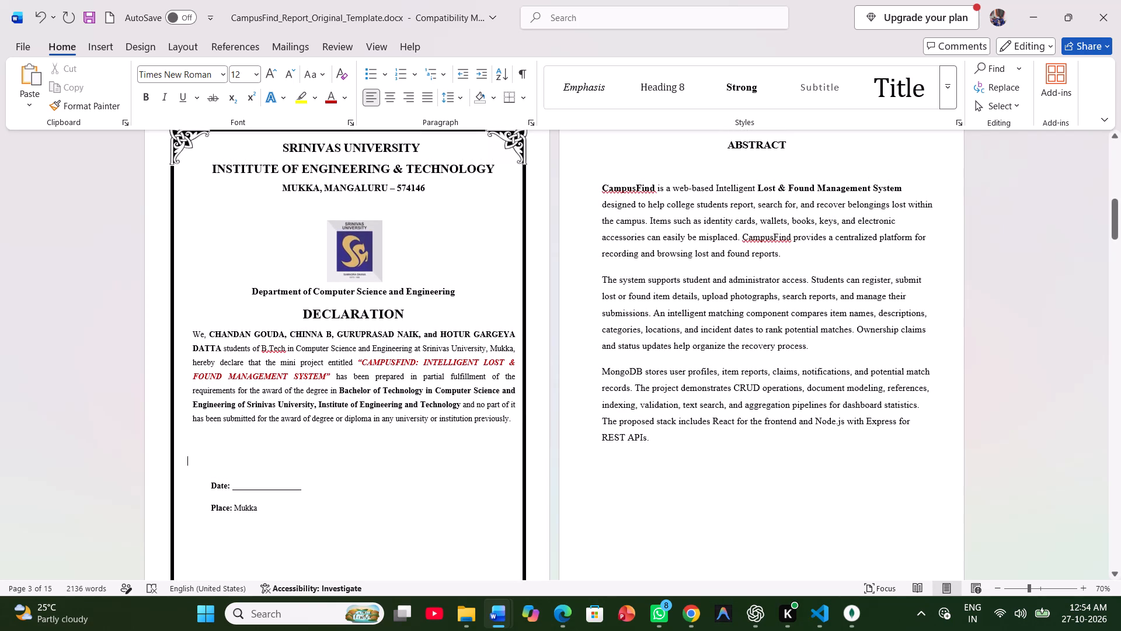
{"action": "scroll", "coordinate": [644, 409], "scroll_direction": "up", "scroll_amount": 1}
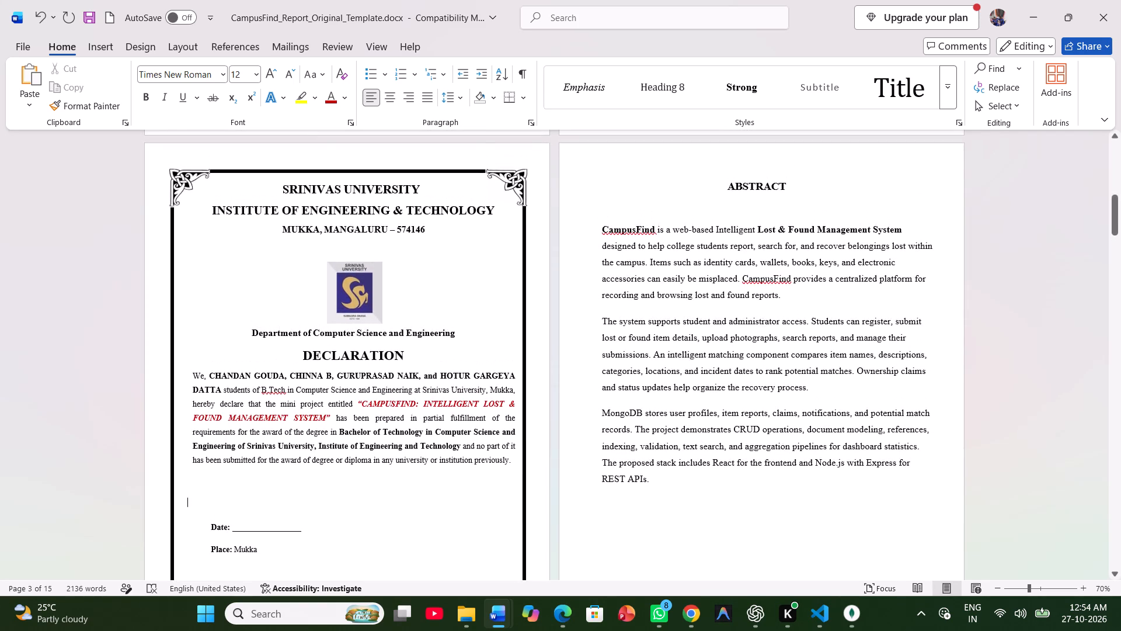
{"action": "scroll", "coordinate": [644, 409], "scroll_direction": "down", "scroll_amount": 1}
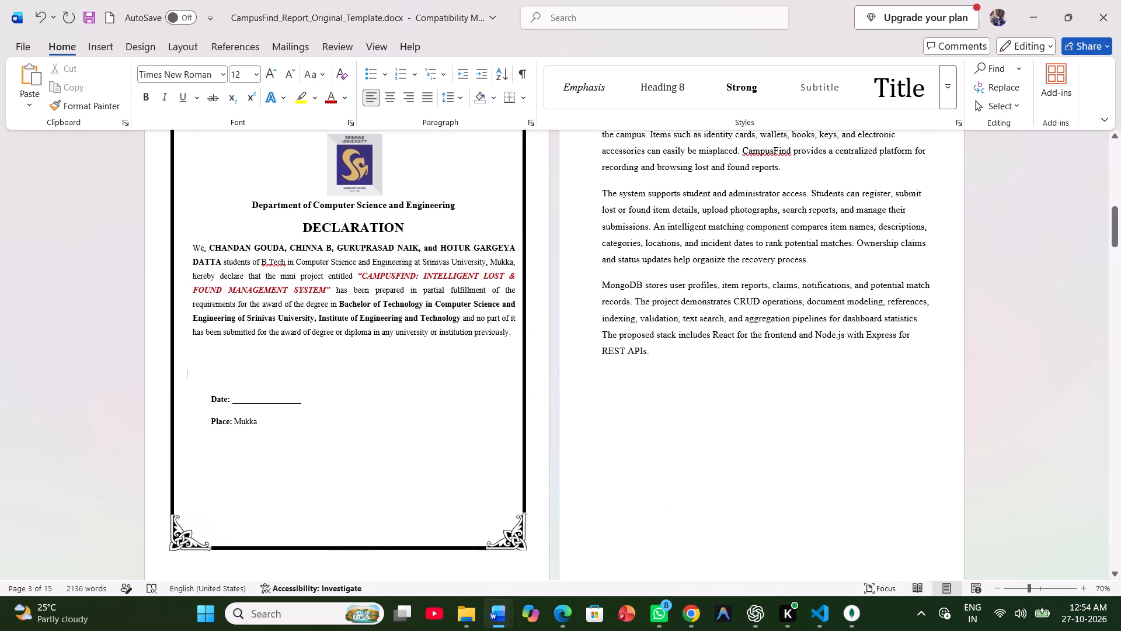
Check the font size of the certificate's body text against that of the abstract's second paragraph.
{"action": "scroll", "coordinate": [644, 409], "scroll_direction": "up", "scroll_amount": 1}
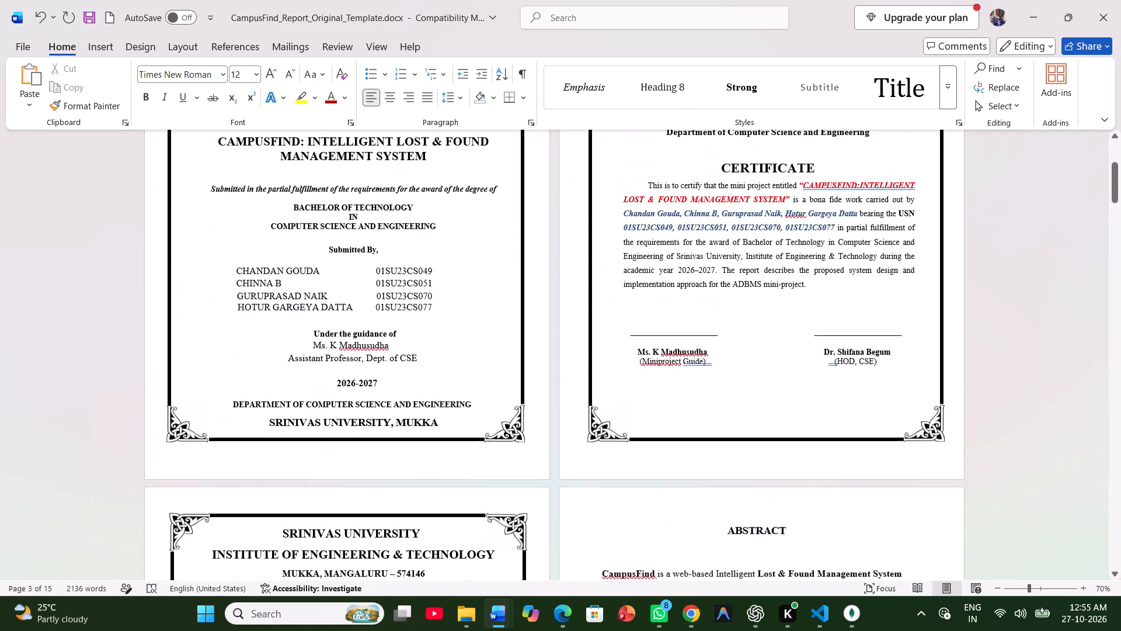
{"action": "scroll", "coordinate": [644, 409], "scroll_direction": "up", "scroll_amount": 1}
{"action": "left_click_drag", "start_coordinate": [739, 280], "coordinate": [721, 285]}
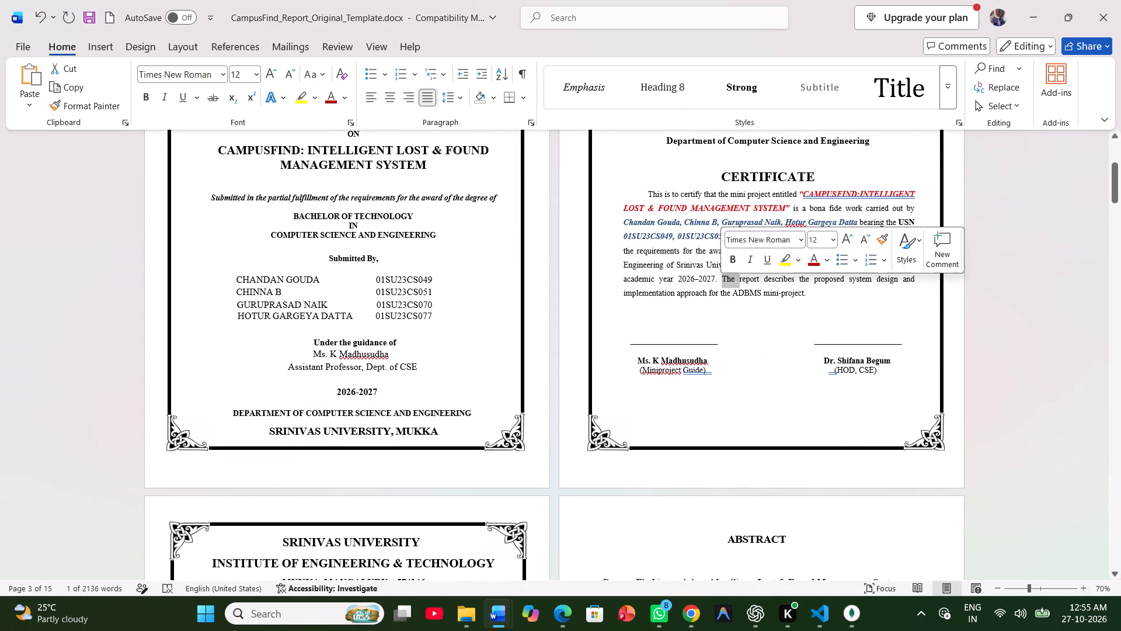
{"action": "scroll", "coordinate": [760, 516], "scroll_direction": "down", "scroll_amount": 2}
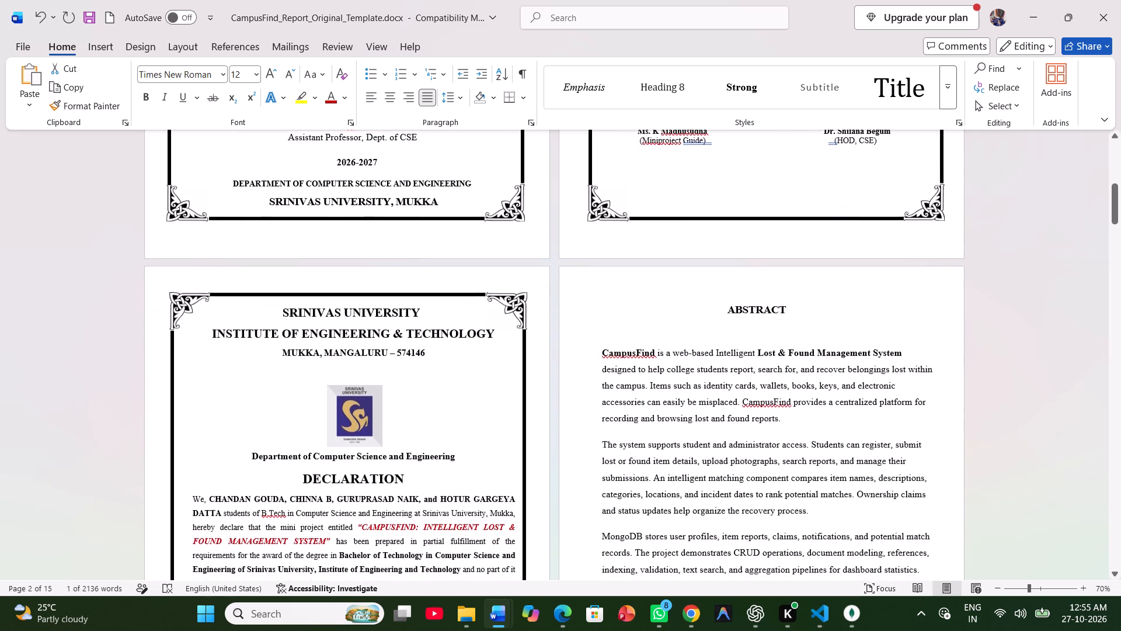
{"action": "left_click_drag", "start_coordinate": [758, 483], "coordinate": [716, 471]}
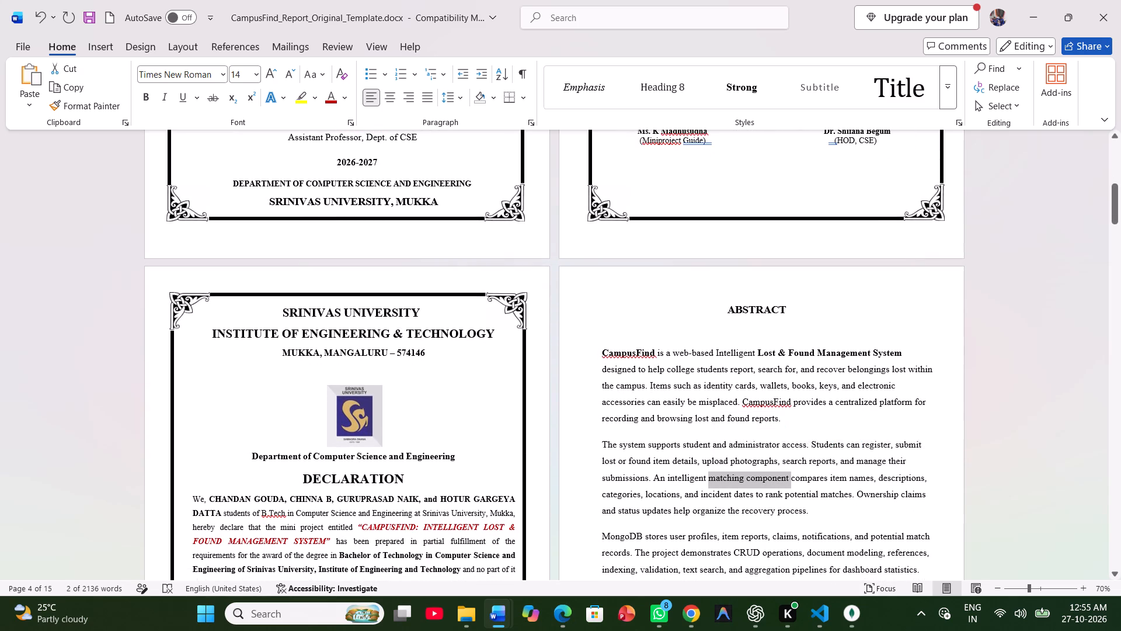
{"action": "scroll", "coordinate": [720, 552], "scroll_direction": "down", "scroll_amount": 3}
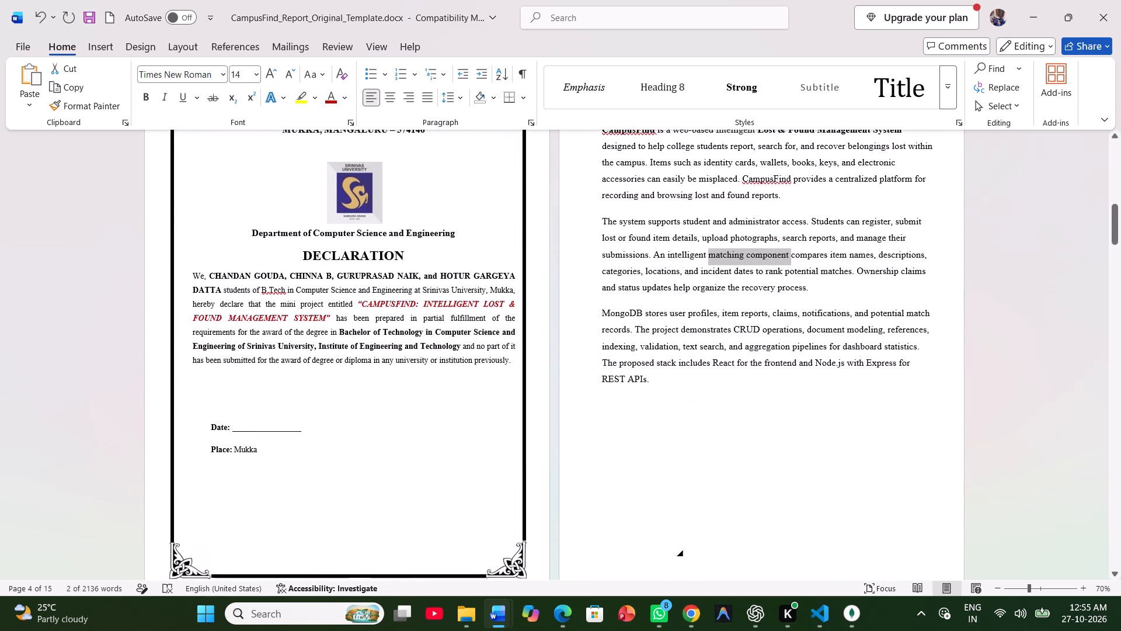
{"action": "scroll", "coordinate": [720, 552], "scroll_direction": "up", "scroll_amount": 2}
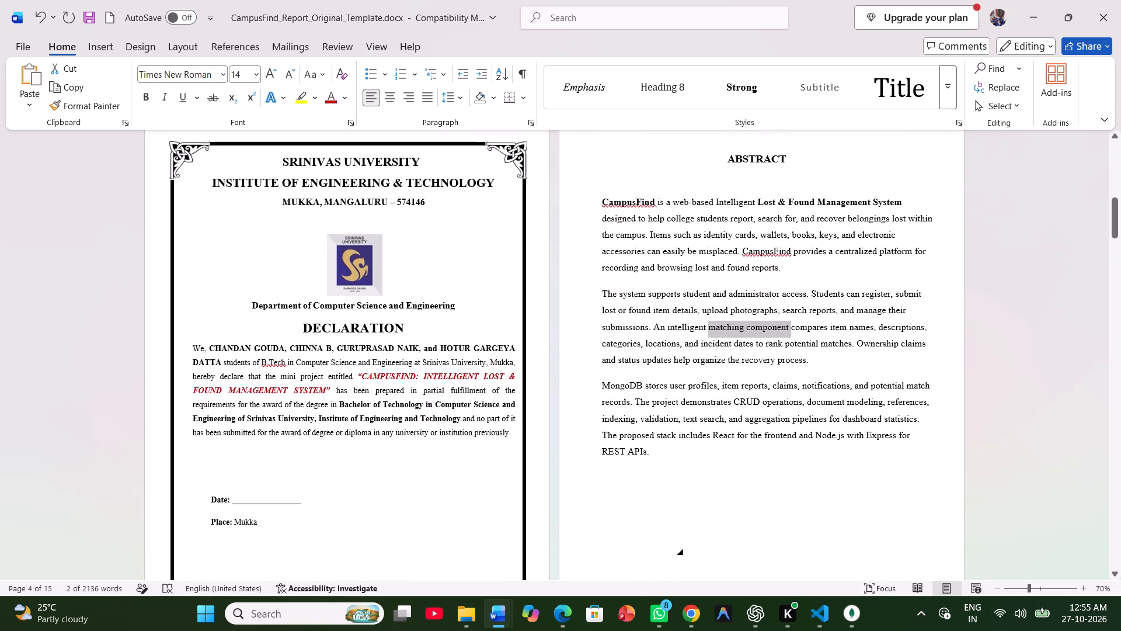
{"action": "scroll", "coordinate": [720, 552], "scroll_direction": "up", "scroll_amount": 1}
Examine the pages following the abstract, including the blank page and the acknowledgement.
{"action": "scroll", "coordinate": [657, 455], "scroll_direction": "down", "scroll_amount": 1}
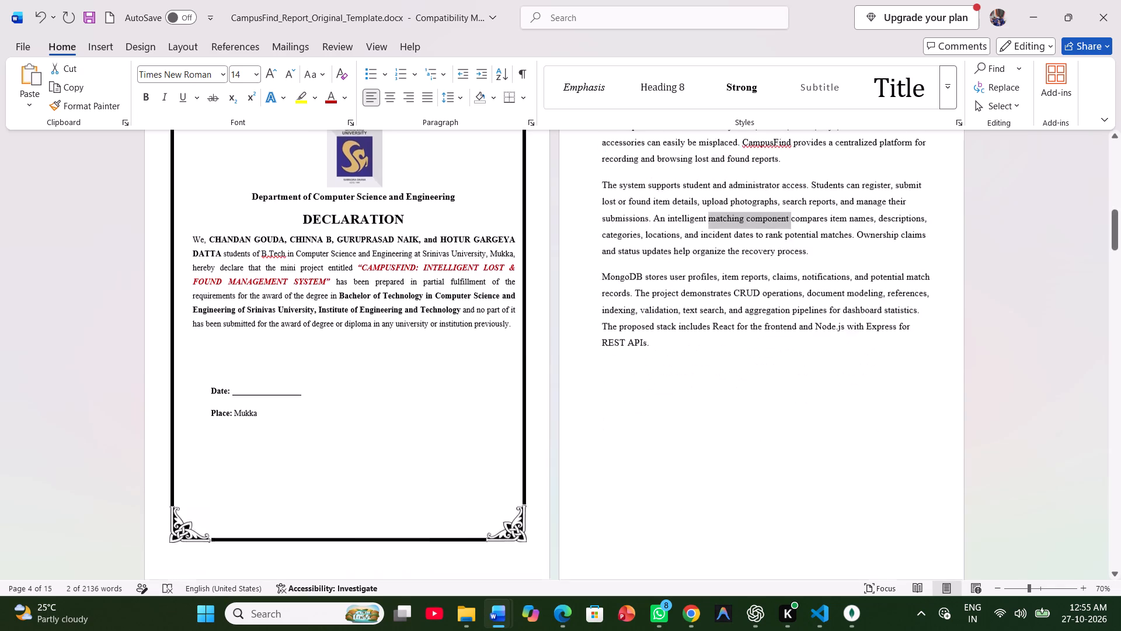
{"action": "scroll", "coordinate": [657, 455], "scroll_direction": "down", "scroll_amount": 1}
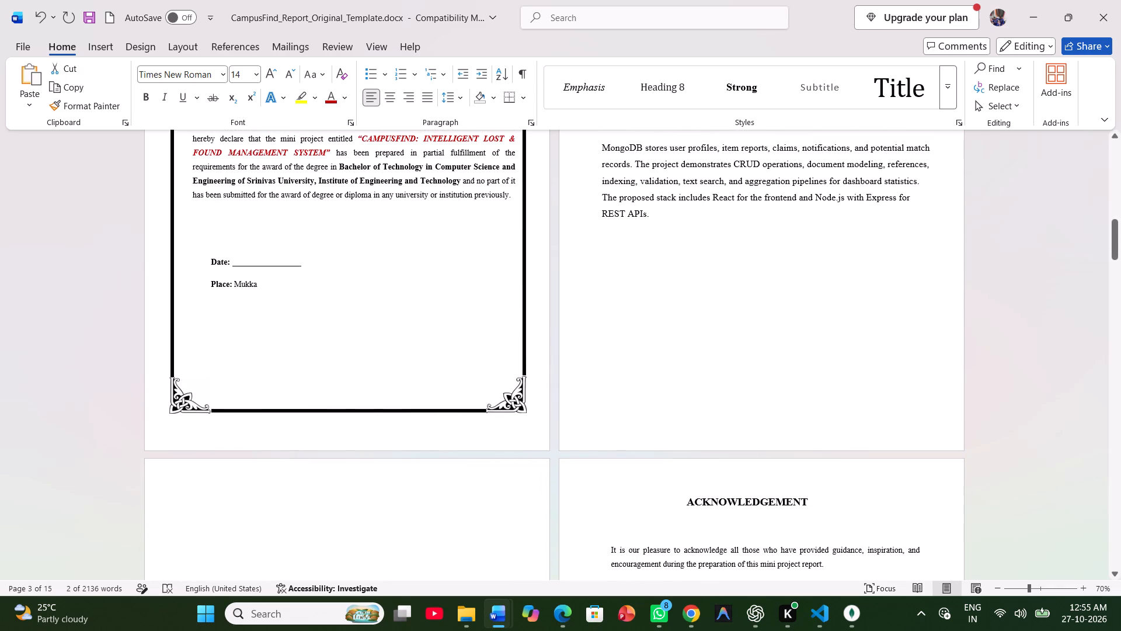
{"action": "scroll", "coordinate": [657, 455], "scroll_direction": "down", "scroll_amount": 2}
{"action": "scroll", "coordinate": [657, 455], "scroll_direction": "right", "scroll_amount": 1}
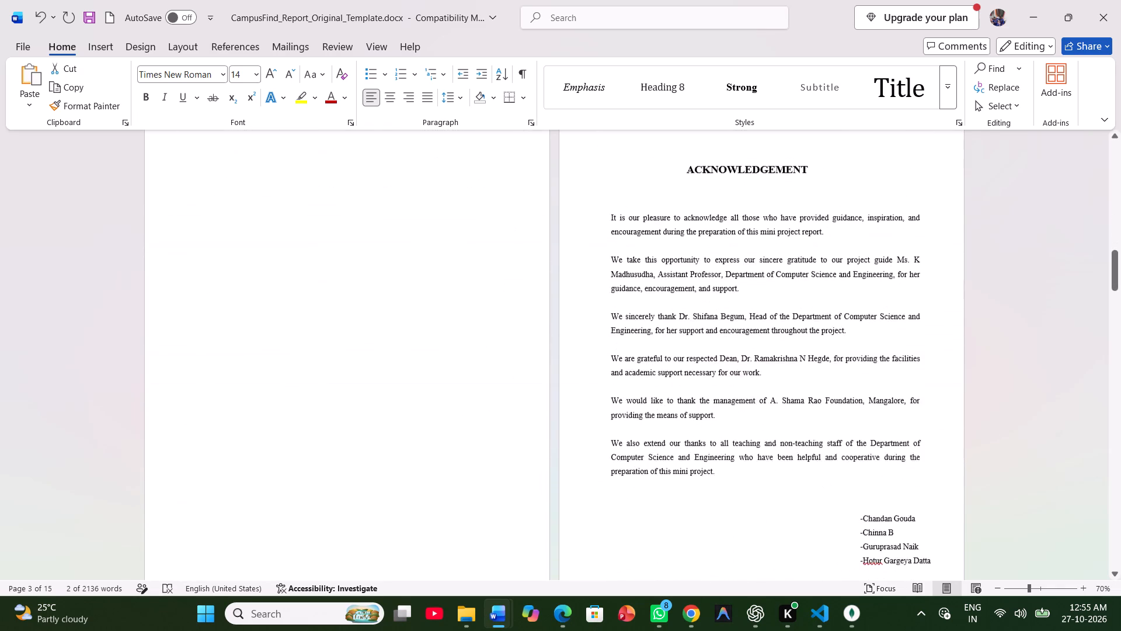
{"action": "scroll", "coordinate": [657, 455], "scroll_direction": "right", "scroll_amount": 1}
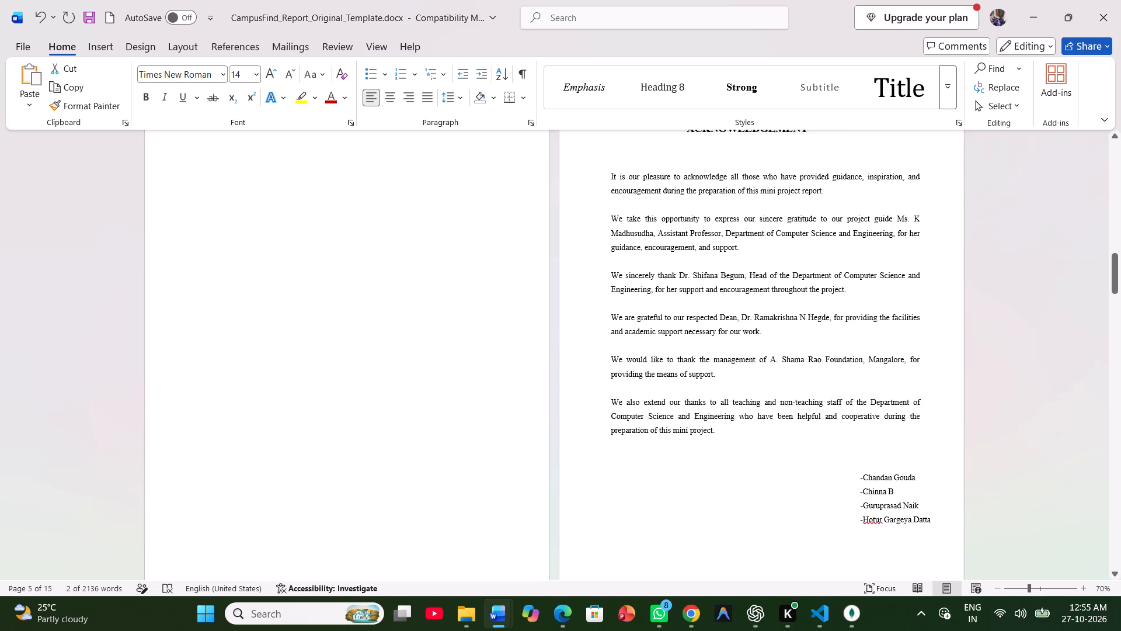
{"action": "scroll", "coordinate": [655, 446], "scroll_direction": "up", "scroll_amount": 8, "text": "ctrl"}
{"action": "scroll", "coordinate": [655, 446], "scroll_direction": "up", "scroll_amount": 5}
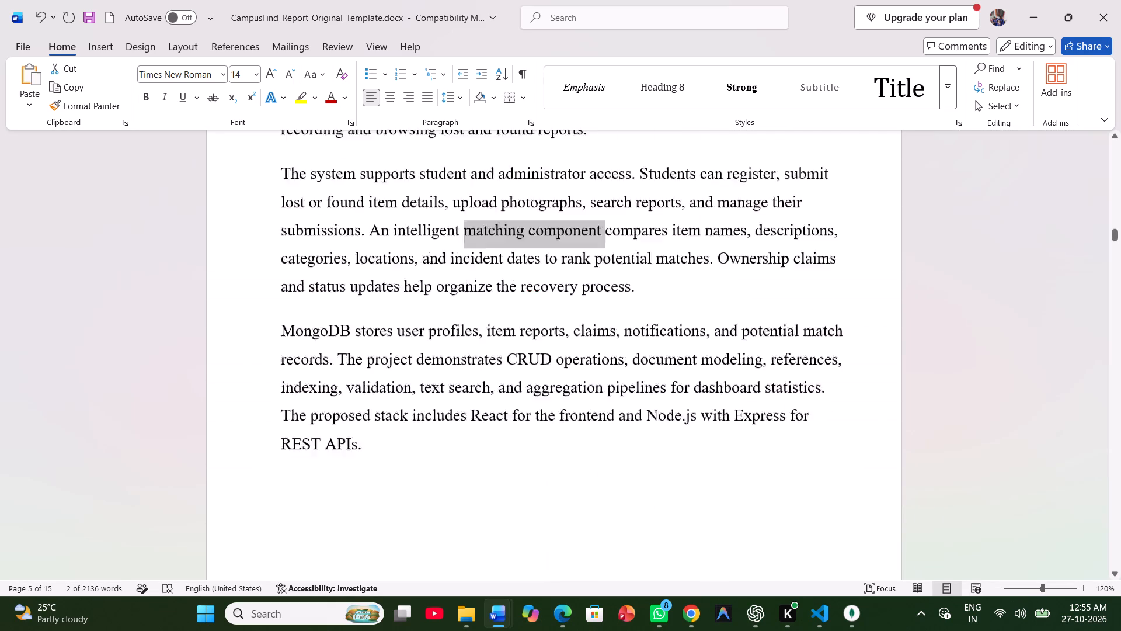
{"action": "scroll", "coordinate": [655, 446], "scroll_direction": "down", "scroll_amount": 4}
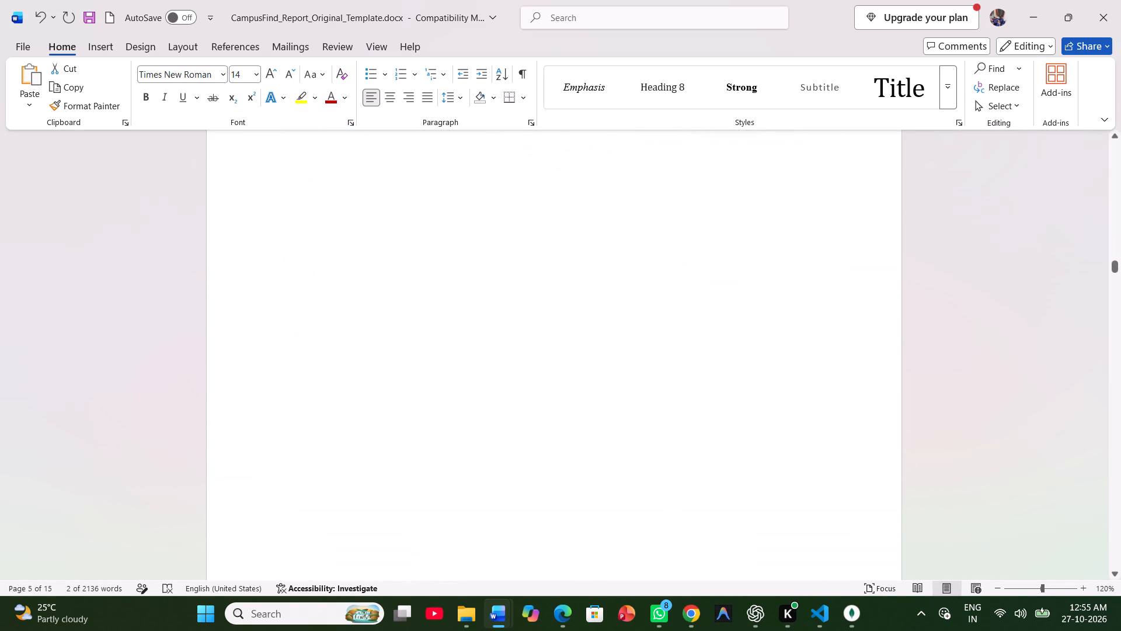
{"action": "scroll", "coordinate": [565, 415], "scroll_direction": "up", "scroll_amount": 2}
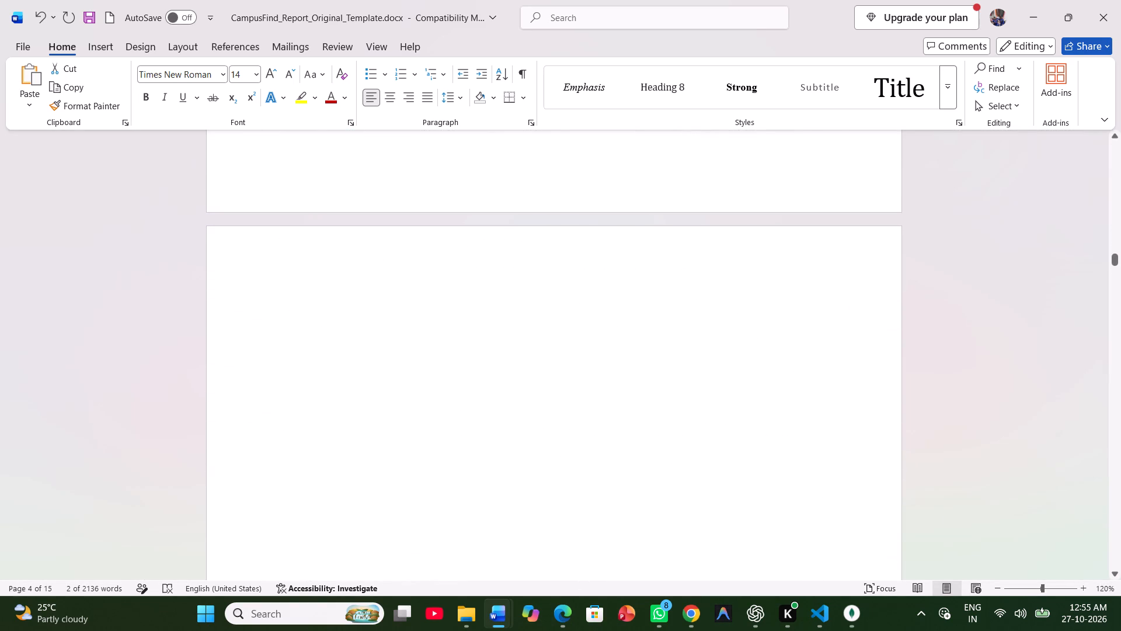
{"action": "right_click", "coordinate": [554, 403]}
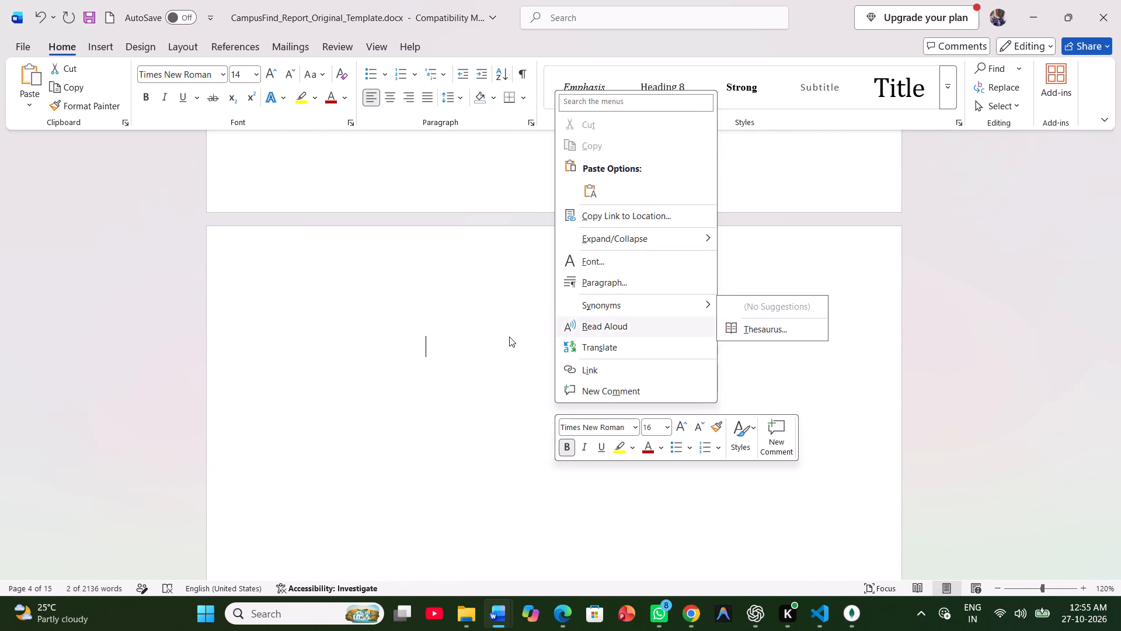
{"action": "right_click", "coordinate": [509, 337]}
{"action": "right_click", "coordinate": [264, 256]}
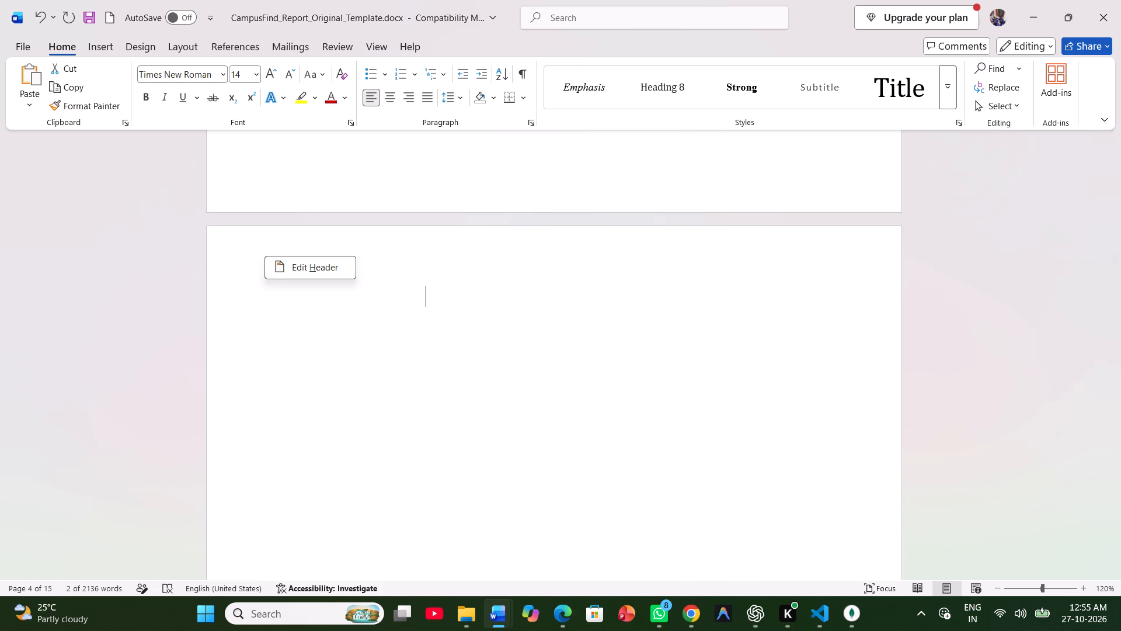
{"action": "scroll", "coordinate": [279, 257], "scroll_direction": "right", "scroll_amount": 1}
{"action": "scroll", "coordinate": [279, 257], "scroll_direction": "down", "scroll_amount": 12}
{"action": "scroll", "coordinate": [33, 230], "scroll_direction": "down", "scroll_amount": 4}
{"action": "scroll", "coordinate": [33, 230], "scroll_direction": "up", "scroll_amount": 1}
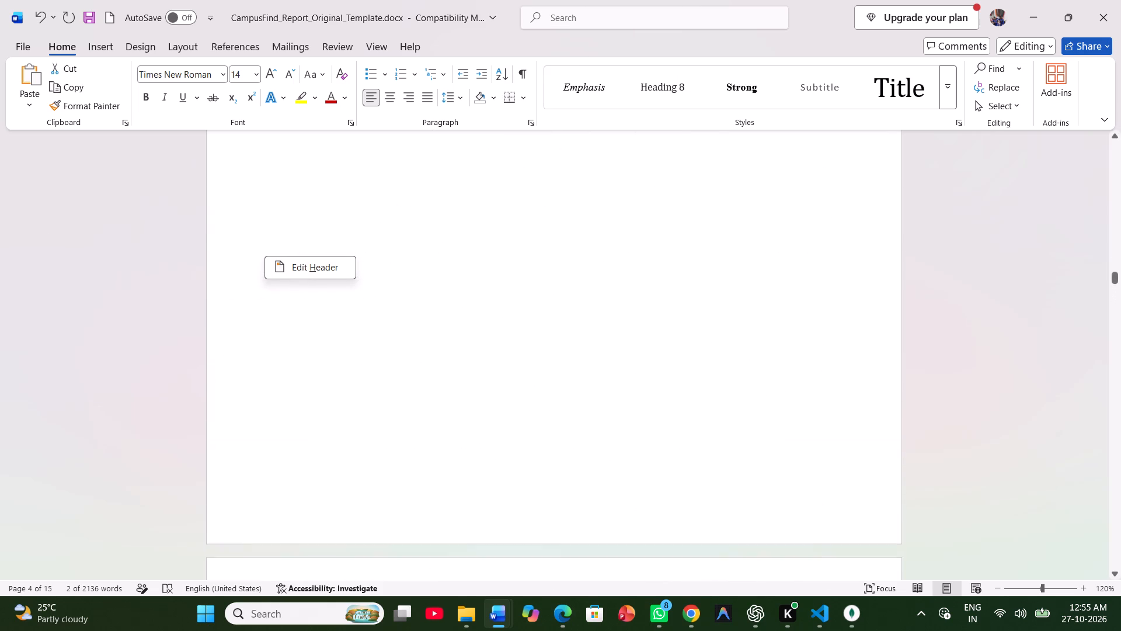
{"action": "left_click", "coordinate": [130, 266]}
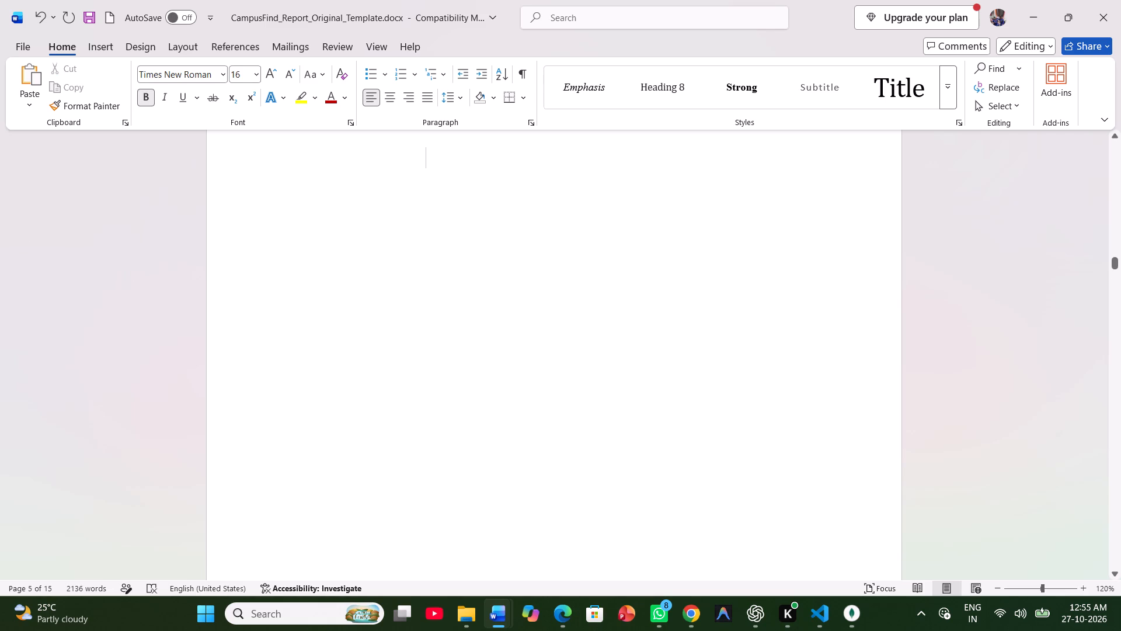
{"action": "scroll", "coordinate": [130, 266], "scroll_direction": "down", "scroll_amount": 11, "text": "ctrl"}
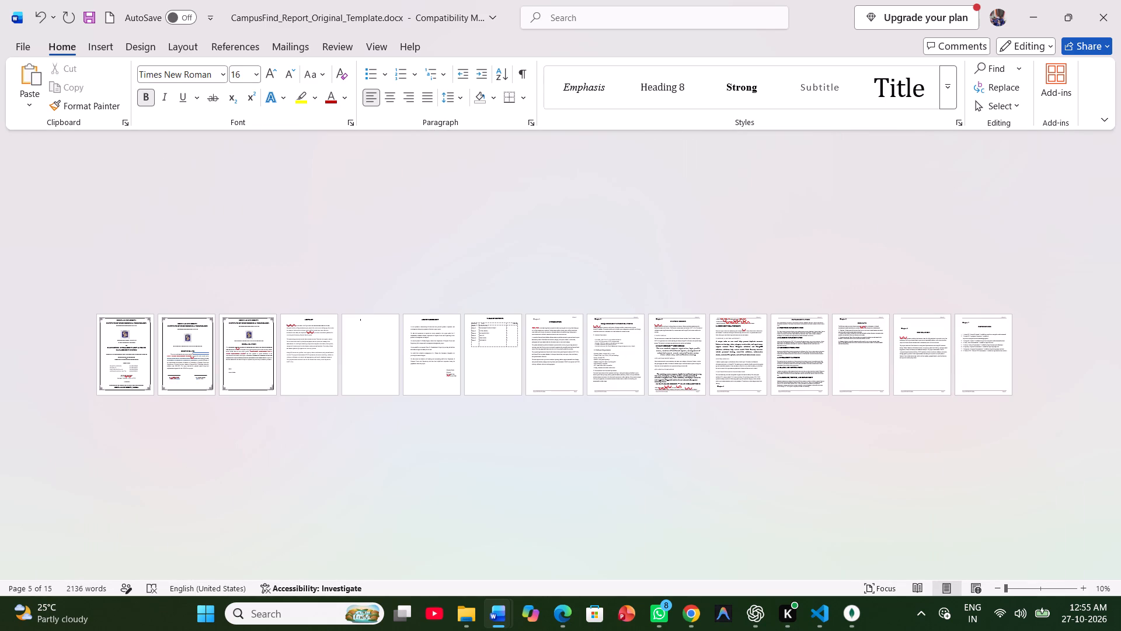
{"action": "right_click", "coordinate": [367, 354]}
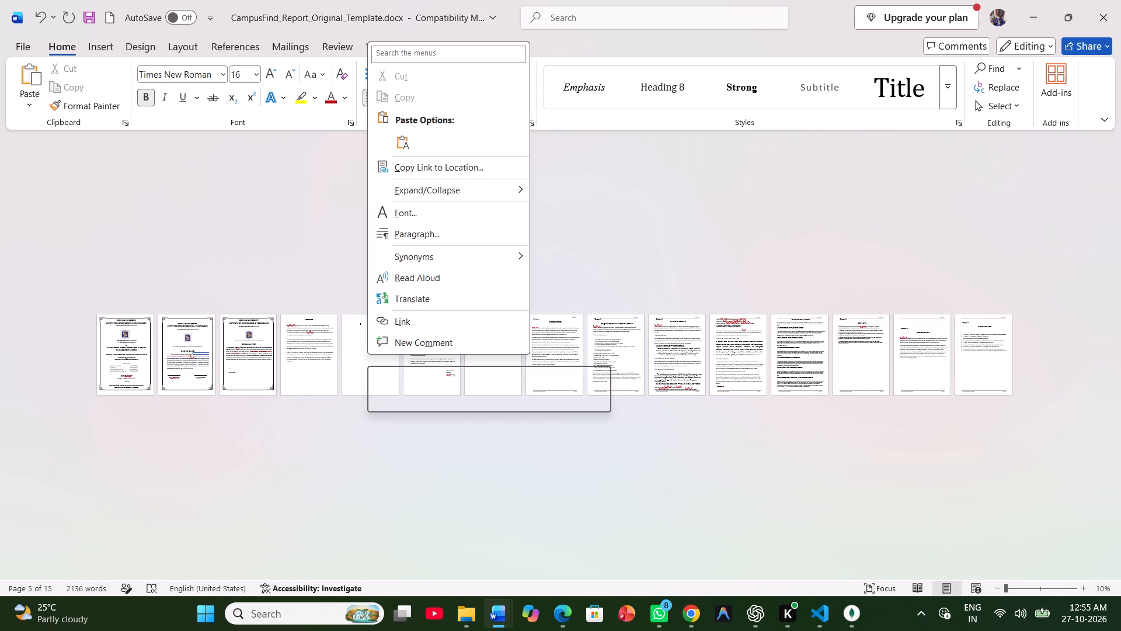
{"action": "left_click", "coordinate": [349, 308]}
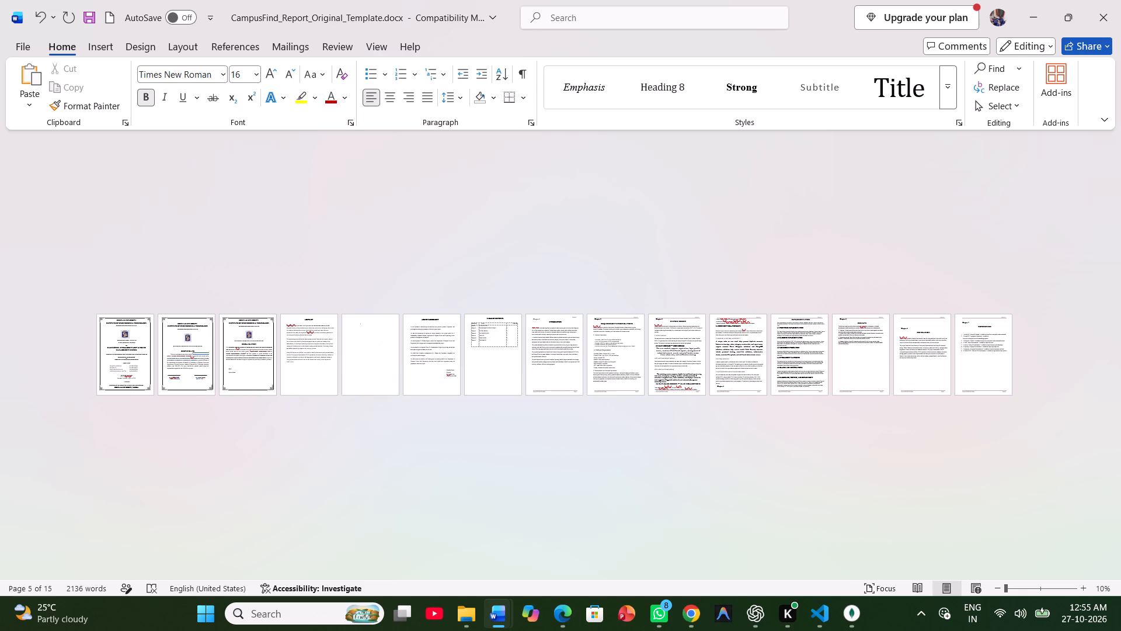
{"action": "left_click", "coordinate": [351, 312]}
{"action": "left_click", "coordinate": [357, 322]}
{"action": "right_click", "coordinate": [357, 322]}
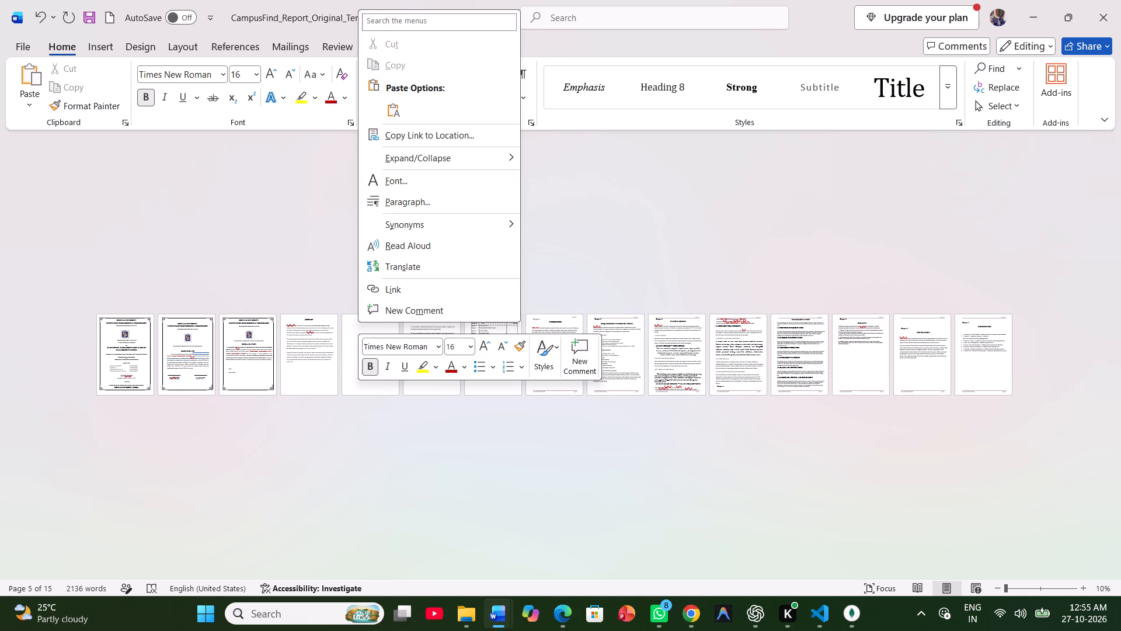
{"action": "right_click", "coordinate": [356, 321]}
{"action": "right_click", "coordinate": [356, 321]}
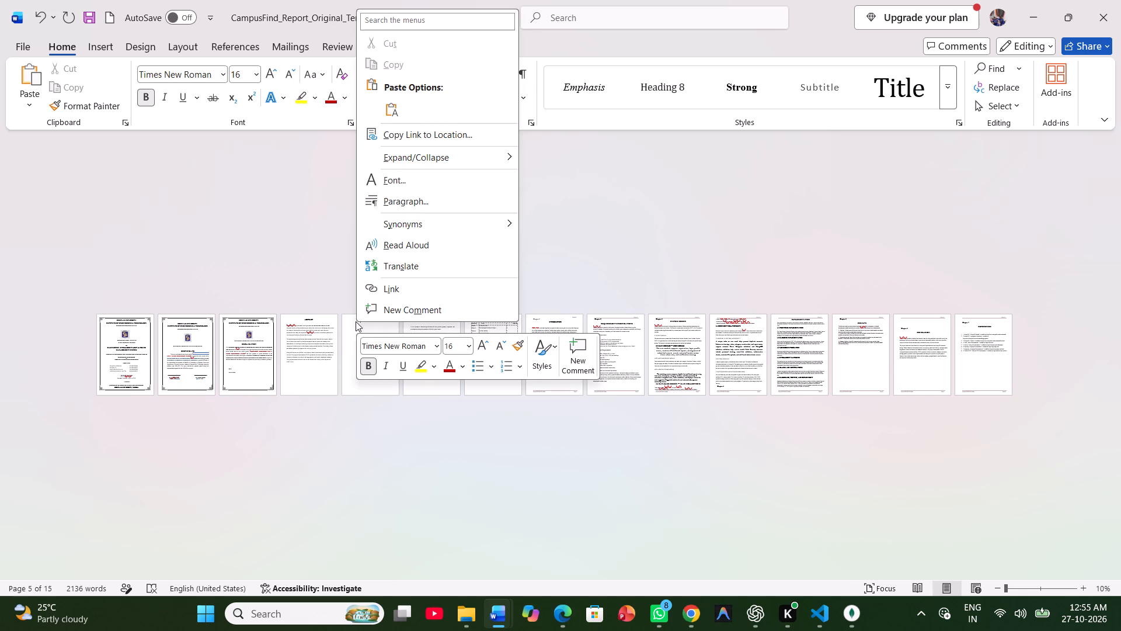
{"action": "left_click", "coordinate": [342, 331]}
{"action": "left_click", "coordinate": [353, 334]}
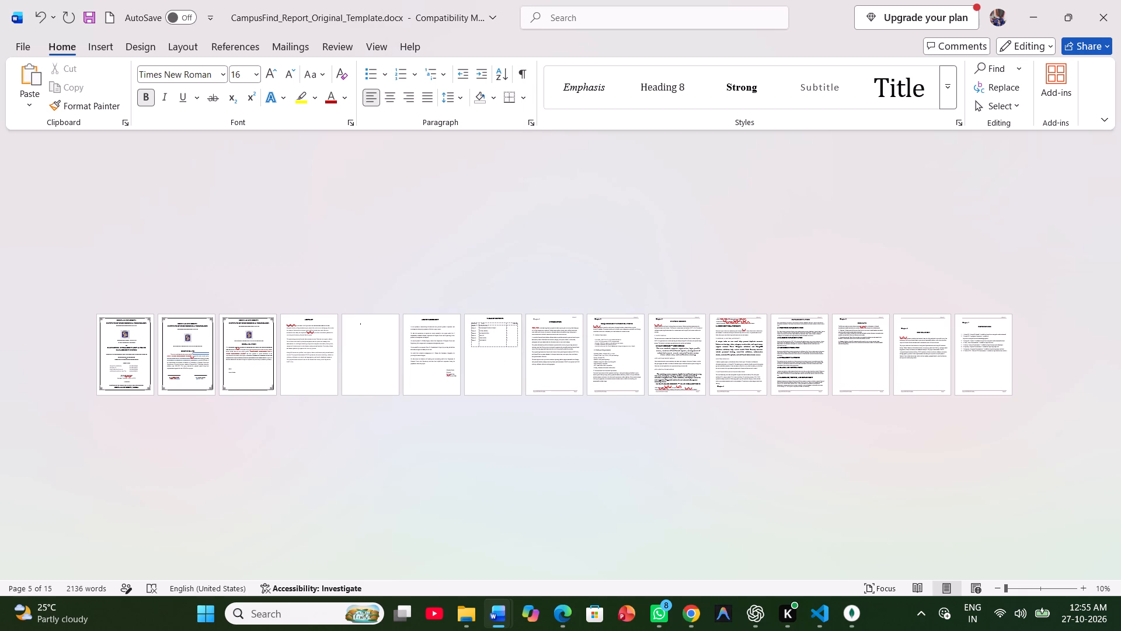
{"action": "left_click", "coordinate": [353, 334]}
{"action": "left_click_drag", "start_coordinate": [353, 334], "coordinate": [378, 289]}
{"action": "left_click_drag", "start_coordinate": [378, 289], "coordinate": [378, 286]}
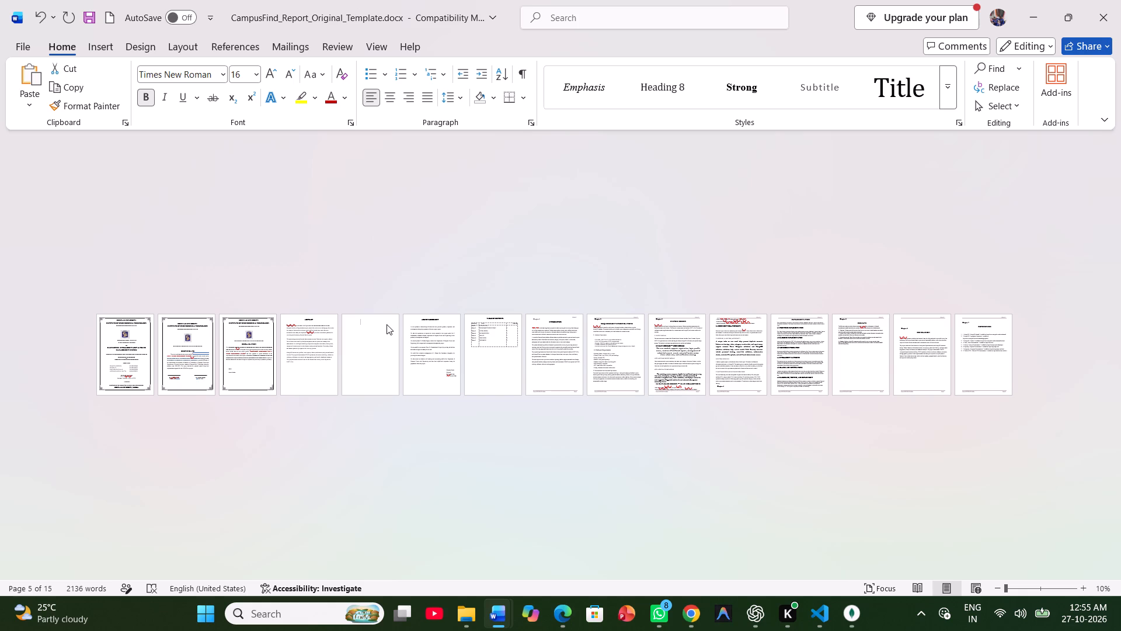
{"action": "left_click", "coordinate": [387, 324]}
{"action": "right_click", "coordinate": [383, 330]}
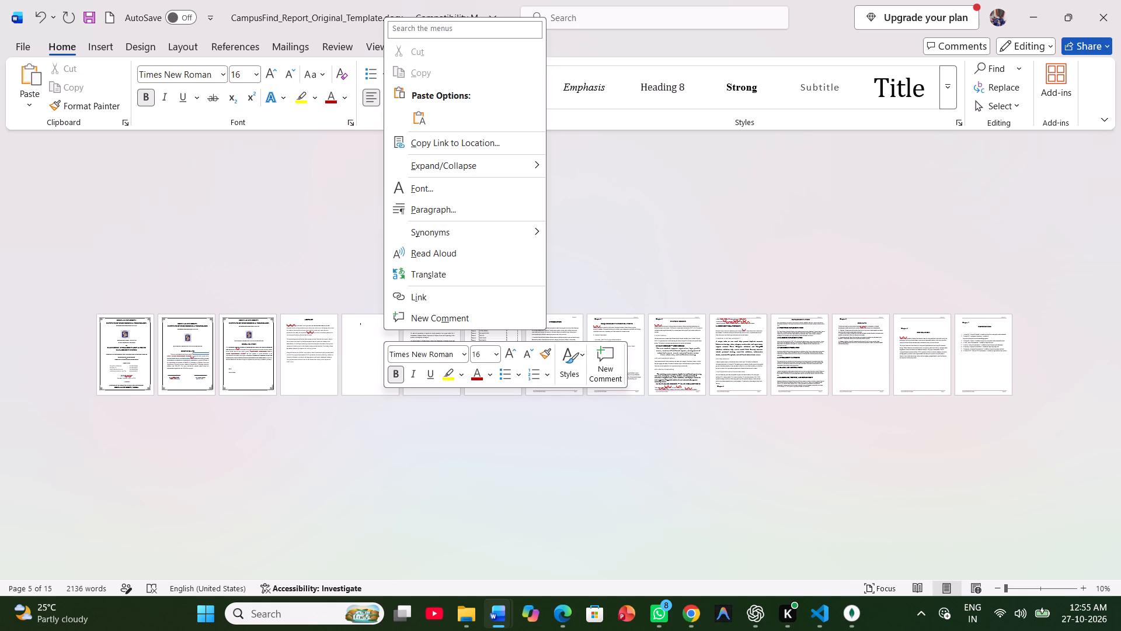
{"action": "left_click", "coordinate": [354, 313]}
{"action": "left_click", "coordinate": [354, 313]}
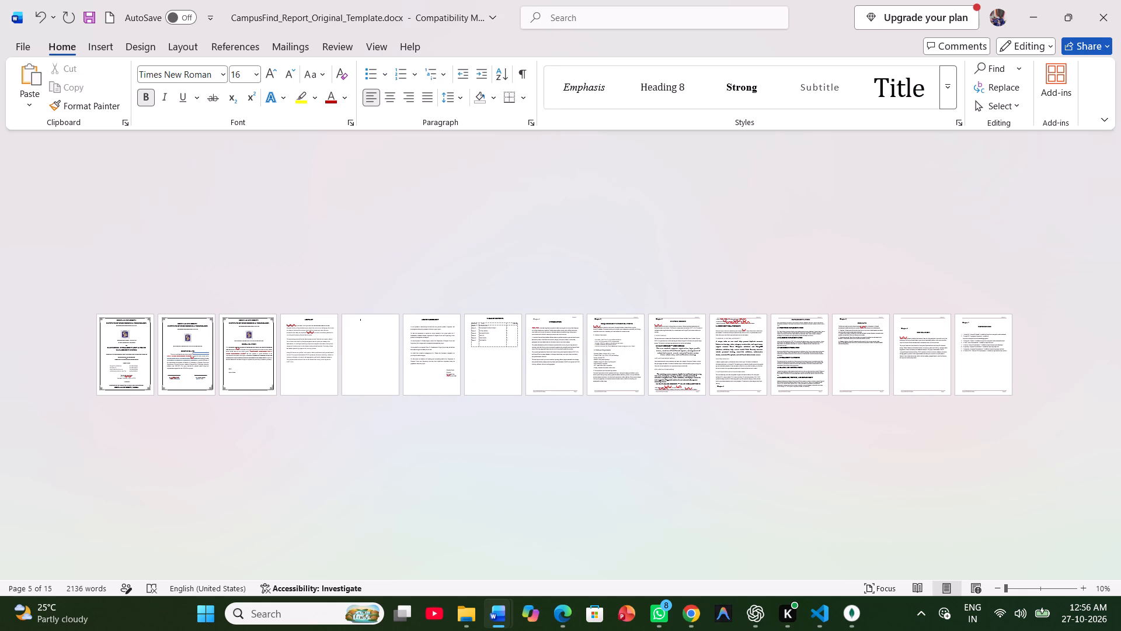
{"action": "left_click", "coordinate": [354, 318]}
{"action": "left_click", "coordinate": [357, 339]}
Remove the blank page between the abstract and the acknowledgement by deleting its empty content back to the abstract page.
{"action": "scroll", "coordinate": [367, 374], "scroll_direction": "up", "scroll_amount": 7, "text": "ctrl"}
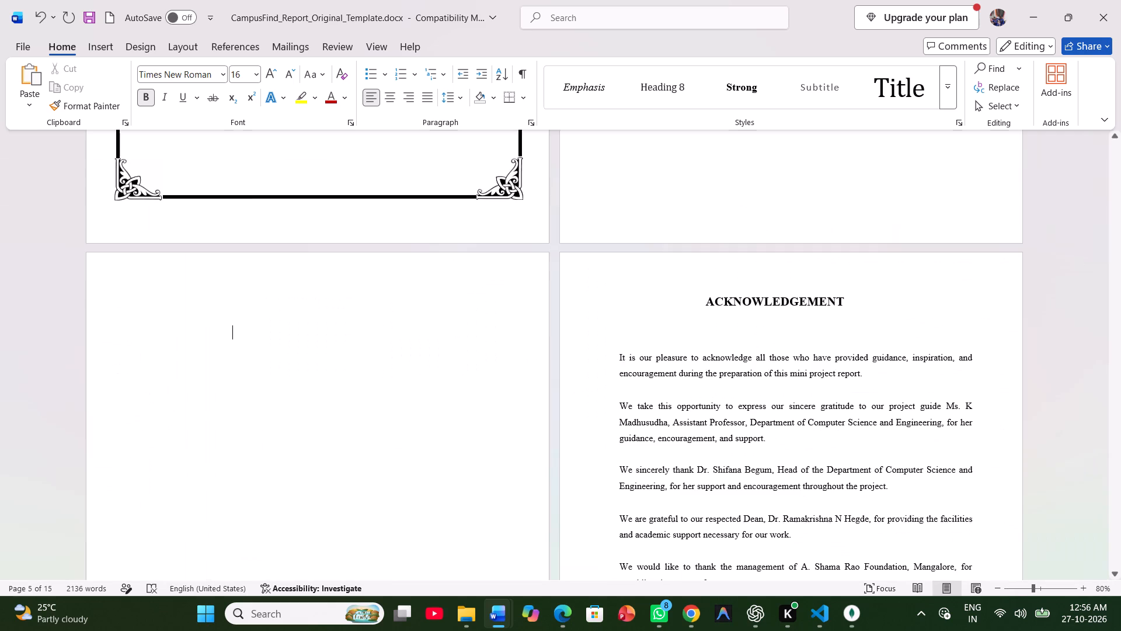
{"action": "scroll", "coordinate": [367, 374], "scroll_direction": "up", "scroll_amount": 1, "text": "ctrl"}
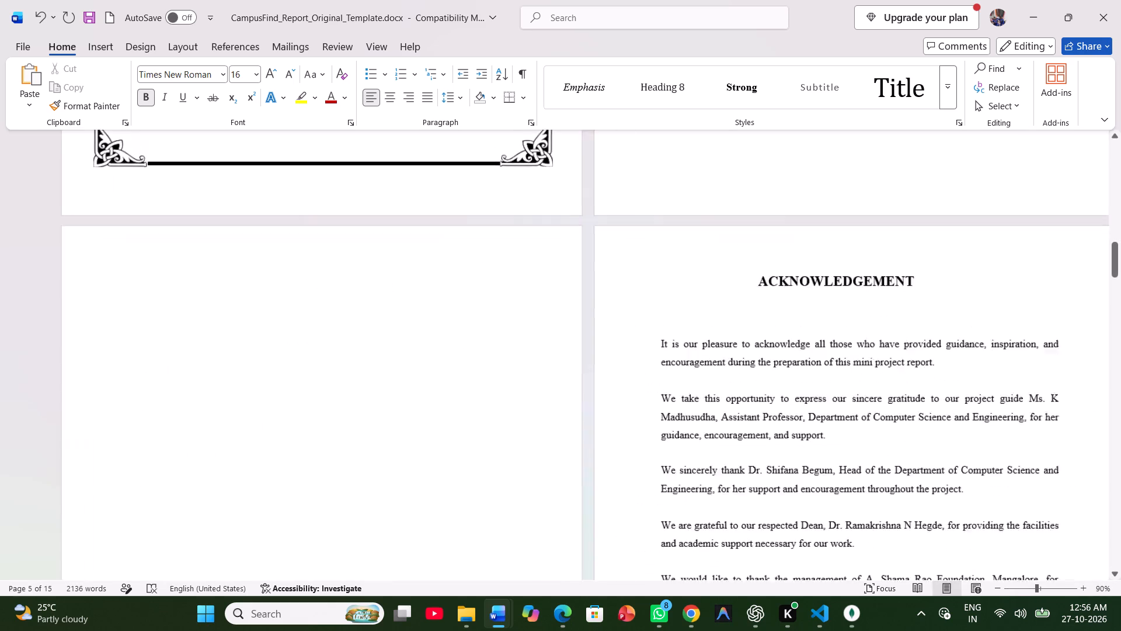
{"action": "scroll", "coordinate": [367, 374], "scroll_direction": "up", "scroll_amount": 3, "text": "ctrl"}
{"action": "scroll", "coordinate": [367, 374], "scroll_direction": "down", "scroll_amount": 4}
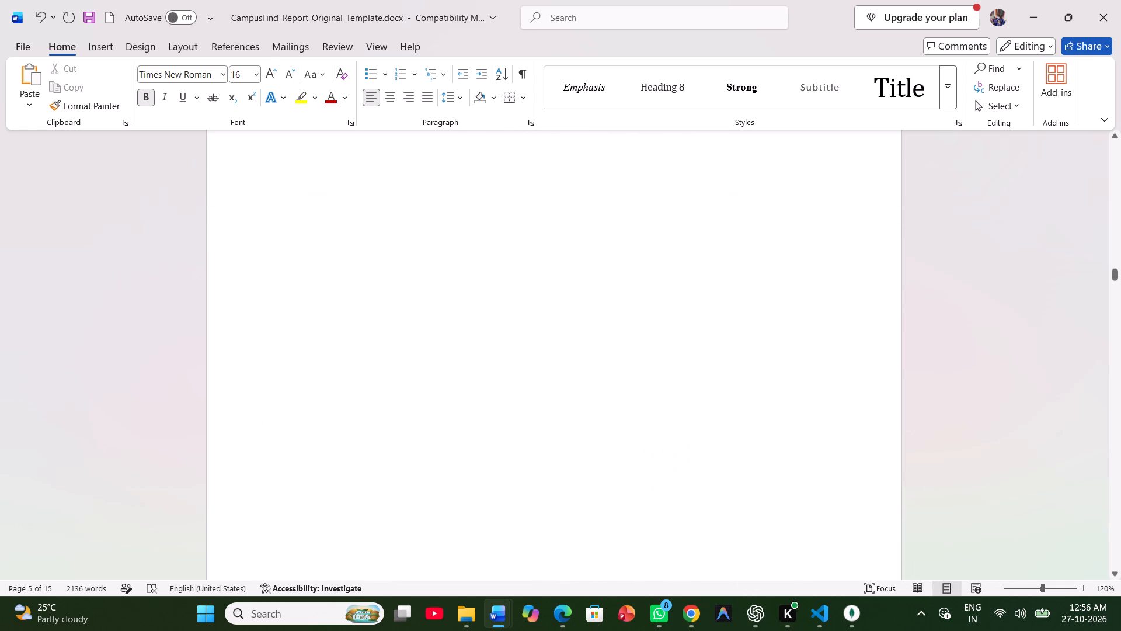
{"action": "left_click", "coordinate": [350, 400]}
{"action": "left_click", "coordinate": [349, 412]}
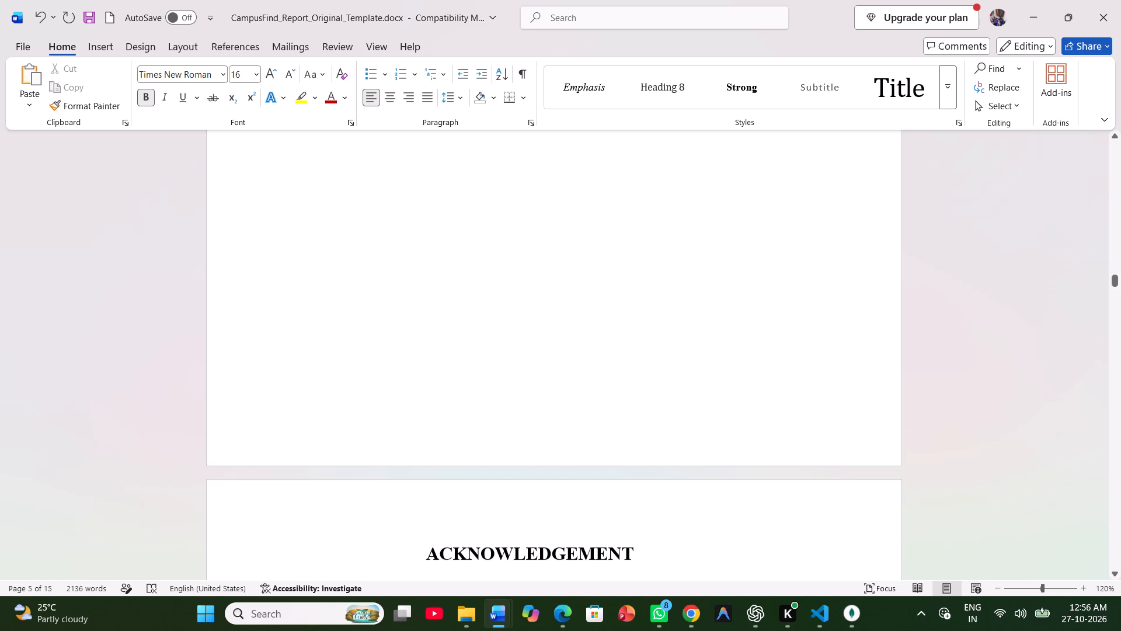
{"action": "left_click", "coordinate": [350, 416]}
{"action": "scroll", "coordinate": [350, 410], "scroll_direction": "up", "scroll_amount": 3}
{"action": "scroll", "coordinate": [350, 410], "scroll_direction": "down", "scroll_amount": 1}
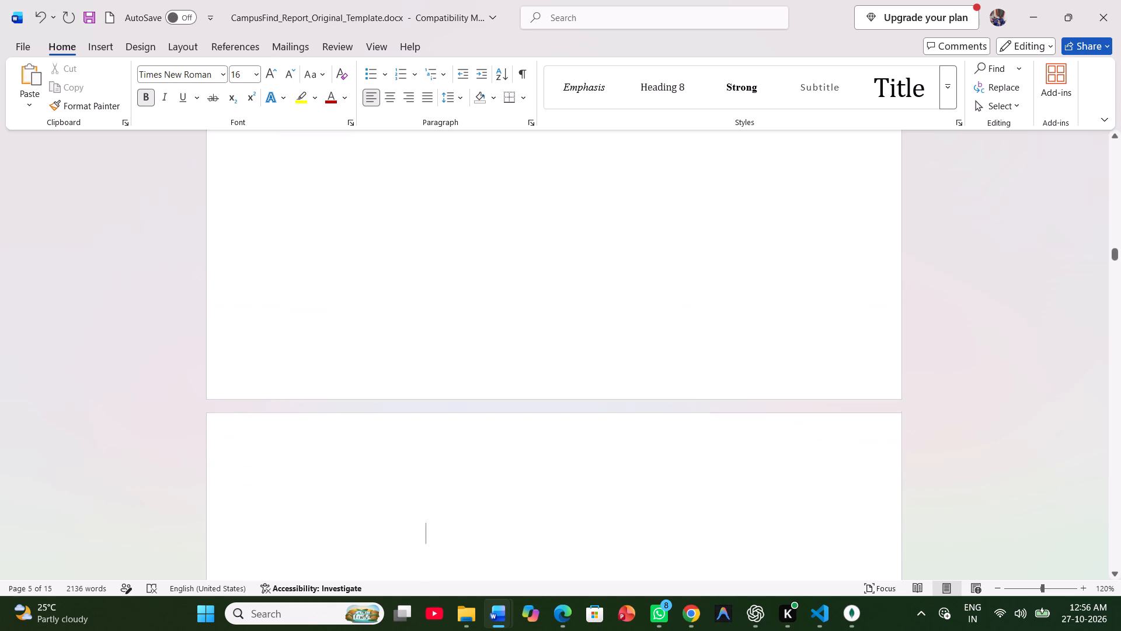
{"action": "scroll", "coordinate": [350, 410], "scroll_direction": "down", "scroll_amount": 1}
{"action": "key", "text": "BackSpace"}
{"action": "key", "text": "BackSpace"}
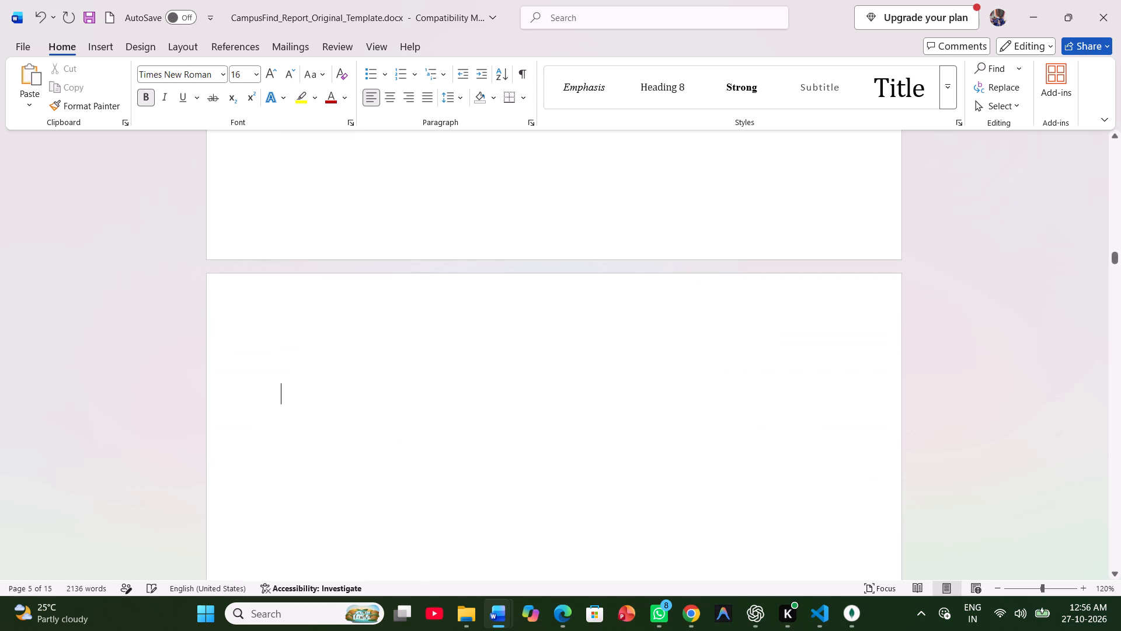
{"action": "key", "text": "BackSpace"}
{"action": "key", "text": "BackSpace"}
{"action": "key", "text": "BackSpace"}
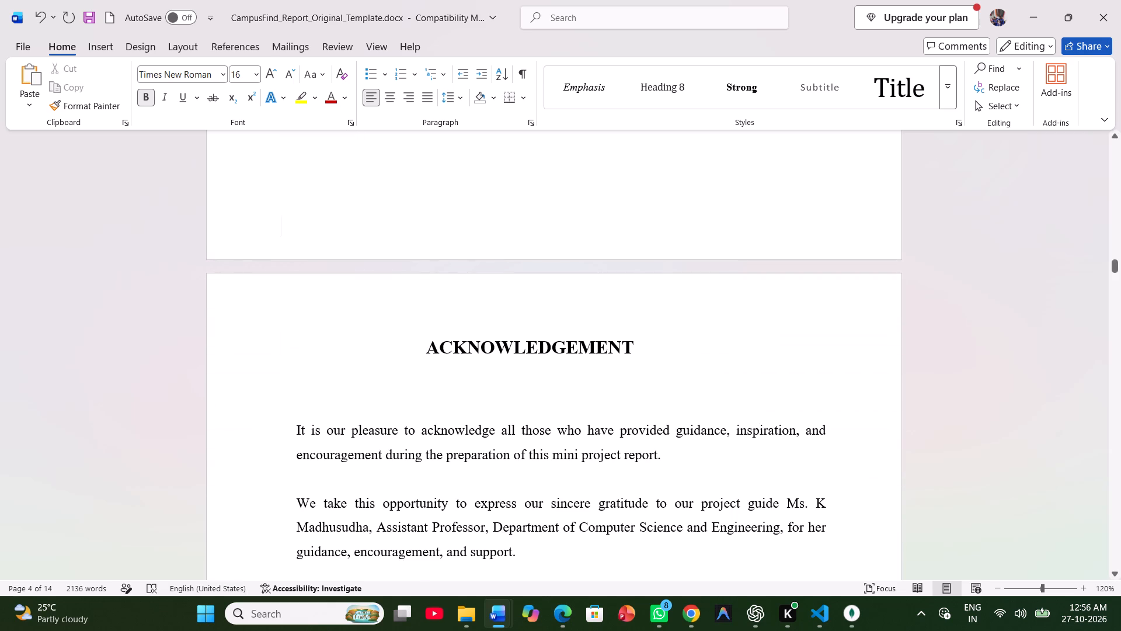
Bold the project guide's name, including the title "Ms.", in the acknowledgement's second paragraph.
{"action": "scroll", "coordinate": [350, 410], "scroll_direction": "down", "scroll_amount": 2}
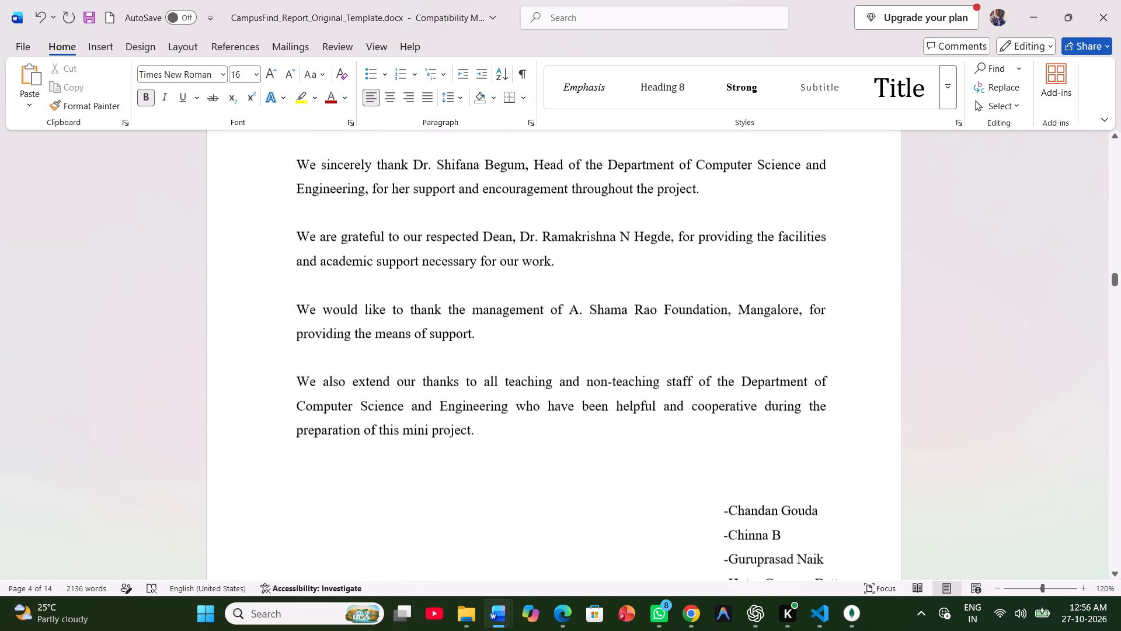
{"action": "scroll", "coordinate": [350, 410], "scroll_direction": "down", "scroll_amount": 1}
{"action": "scroll", "coordinate": [350, 410], "scroll_direction": "up", "scroll_amount": 2}
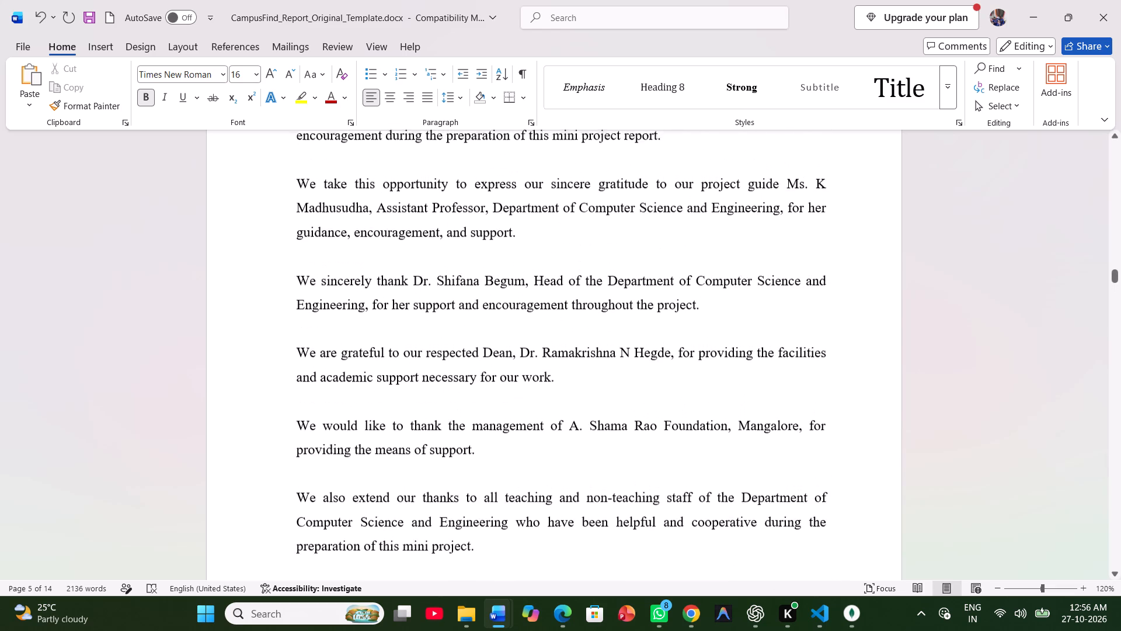
{"action": "scroll", "coordinate": [350, 410], "scroll_direction": "up", "scroll_amount": 2}
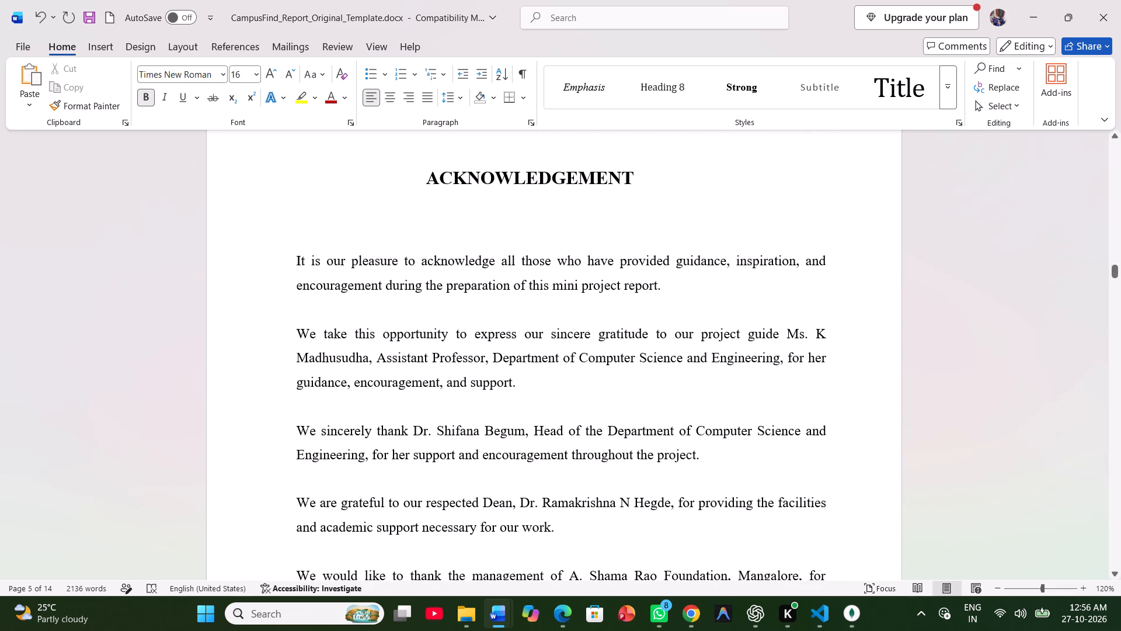
{"action": "scroll", "coordinate": [350, 410], "scroll_direction": "up", "scroll_amount": 1}
{"action": "left_click_drag", "start_coordinate": [787, 335], "coordinate": [386, 358]}
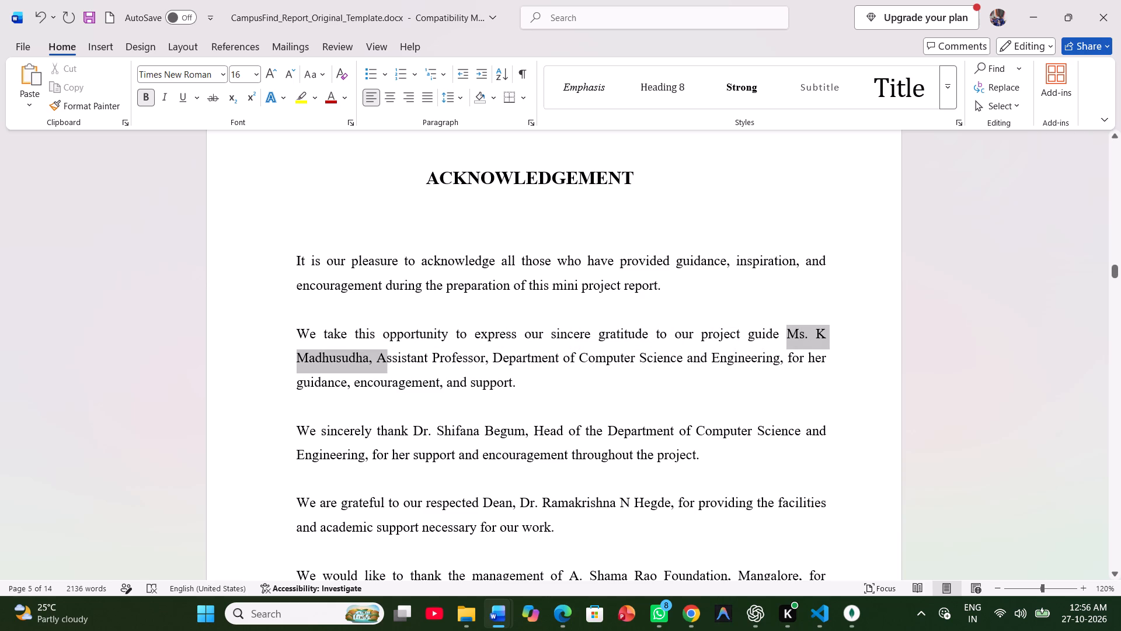
{"action": "left_click_drag", "start_coordinate": [386, 358], "coordinate": [370, 353]}
{"action": "left_click_drag", "start_coordinate": [370, 353], "coordinate": [369, 353]}
{"action": "left_click", "coordinate": [380, 330]}
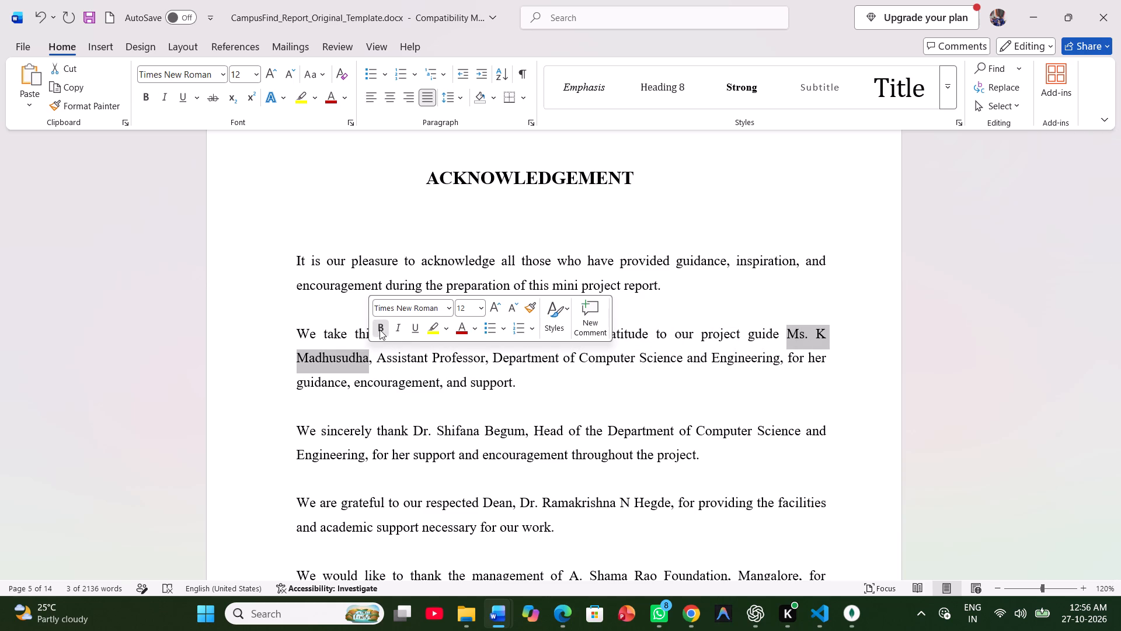
{"action": "left_click", "coordinate": [520, 451]}
Bold the name and title of the Head of the Department in the acknowledgement's third paragraph.
{"action": "scroll", "coordinate": [520, 451], "scroll_direction": "down", "scroll_amount": 1}
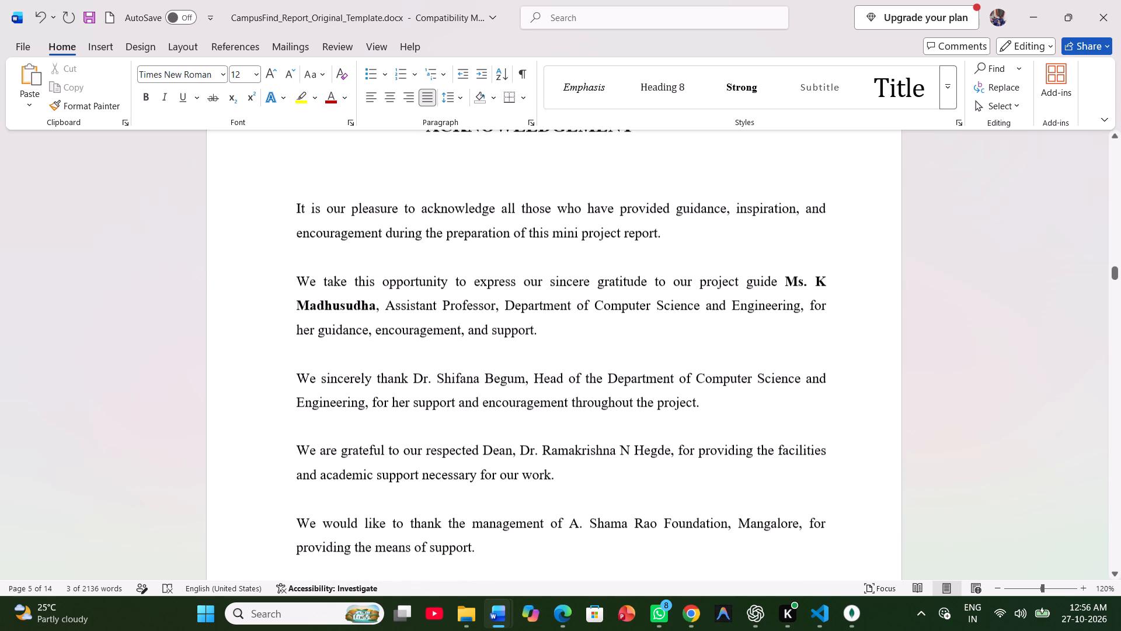
{"action": "scroll", "coordinate": [520, 451], "scroll_direction": "down", "scroll_amount": 1}
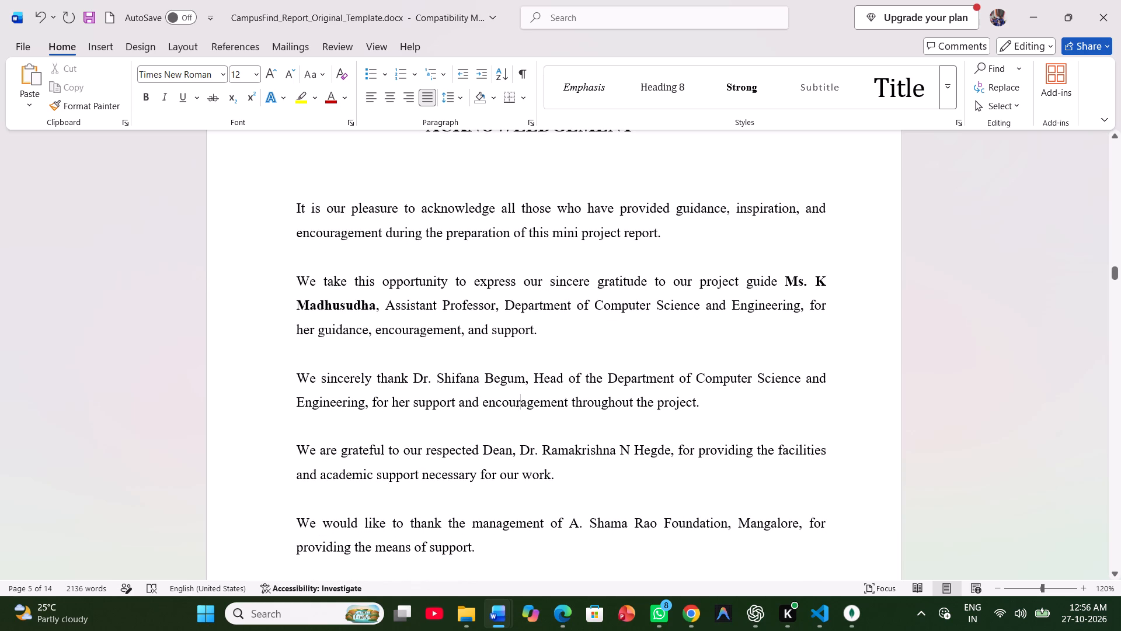
{"action": "left_click_drag", "start_coordinate": [415, 375], "coordinate": [512, 378]}
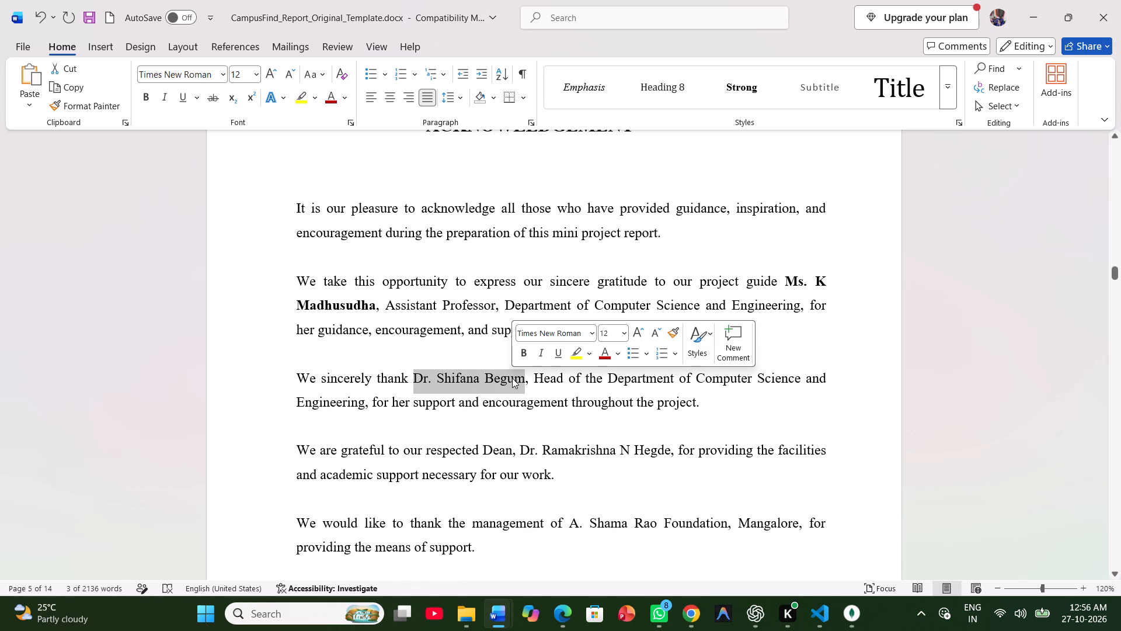
{"action": "left_click", "coordinate": [524, 352]}
Bold the Dean's name and title in the acknowledgement's fourth paragraph.
{"action": "scroll", "coordinate": [524, 373], "scroll_direction": "down", "scroll_amount": 1}
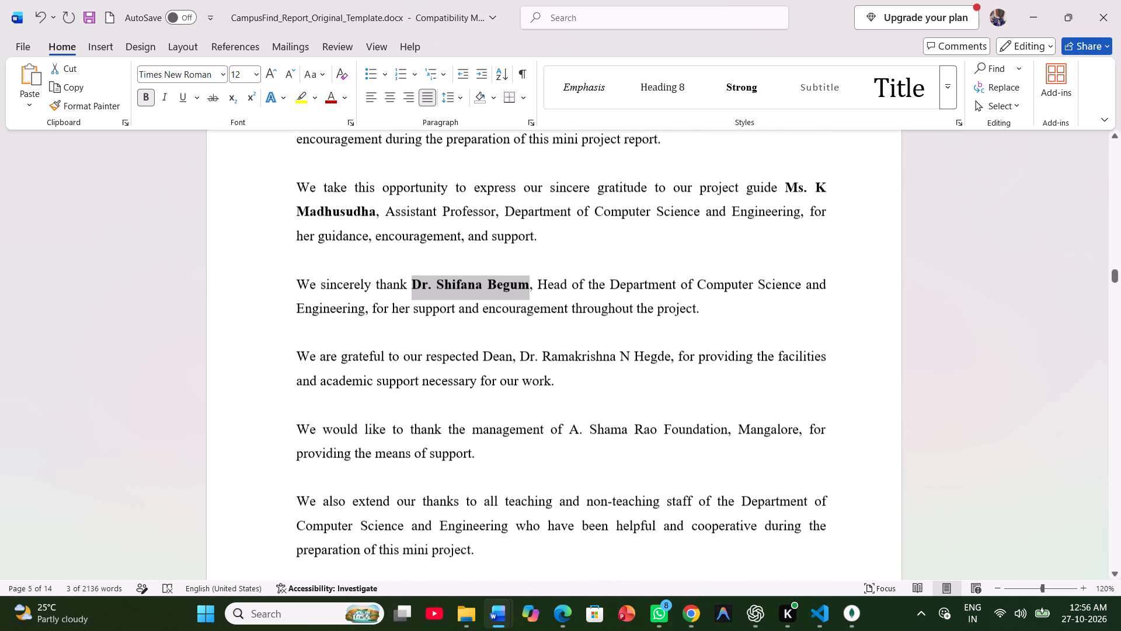
{"action": "scroll", "coordinate": [524, 373], "scroll_direction": "down", "scroll_amount": 1}
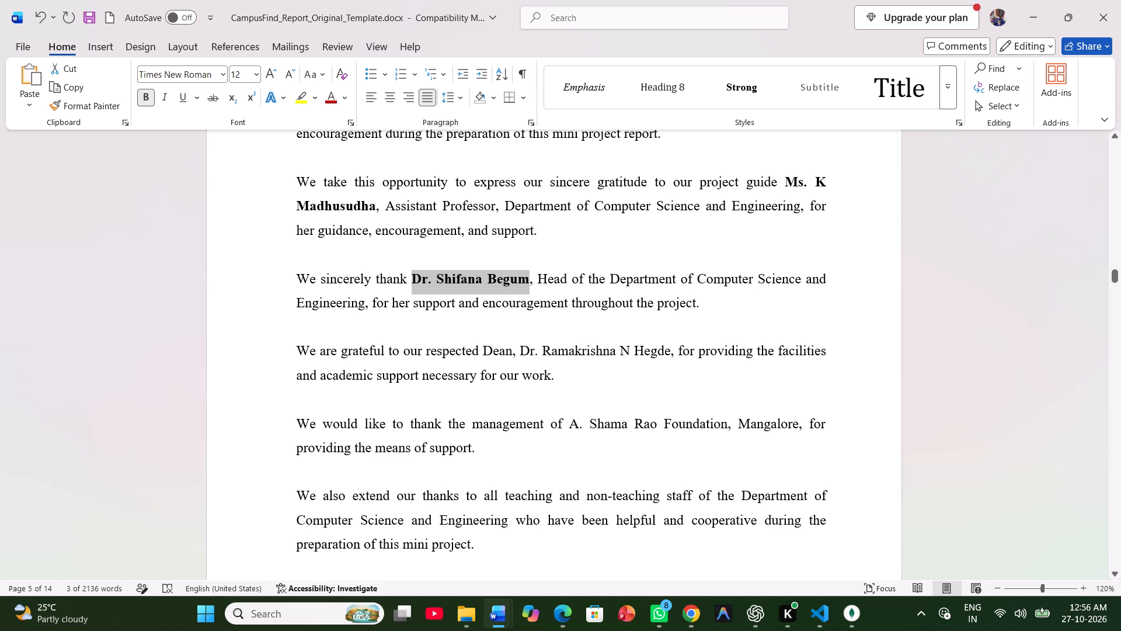
{"action": "left_click_drag", "start_coordinate": [523, 344], "coordinate": [640, 346]}
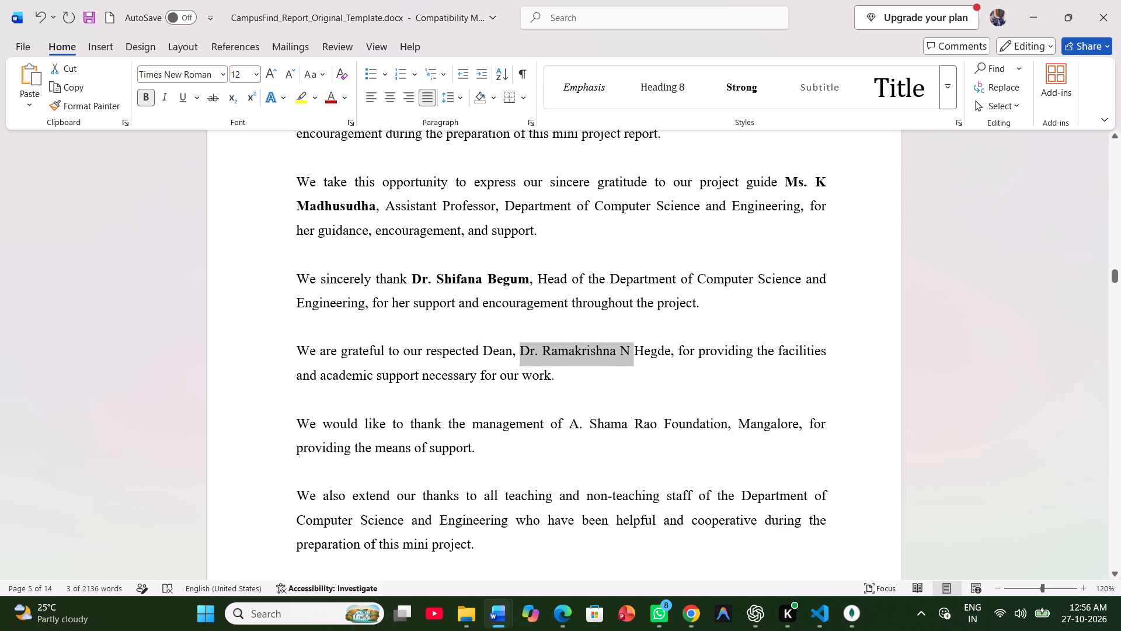
{"action": "left_click_drag", "start_coordinate": [640, 346], "coordinate": [652, 346]}
{"action": "left_click", "coordinate": [664, 316]}
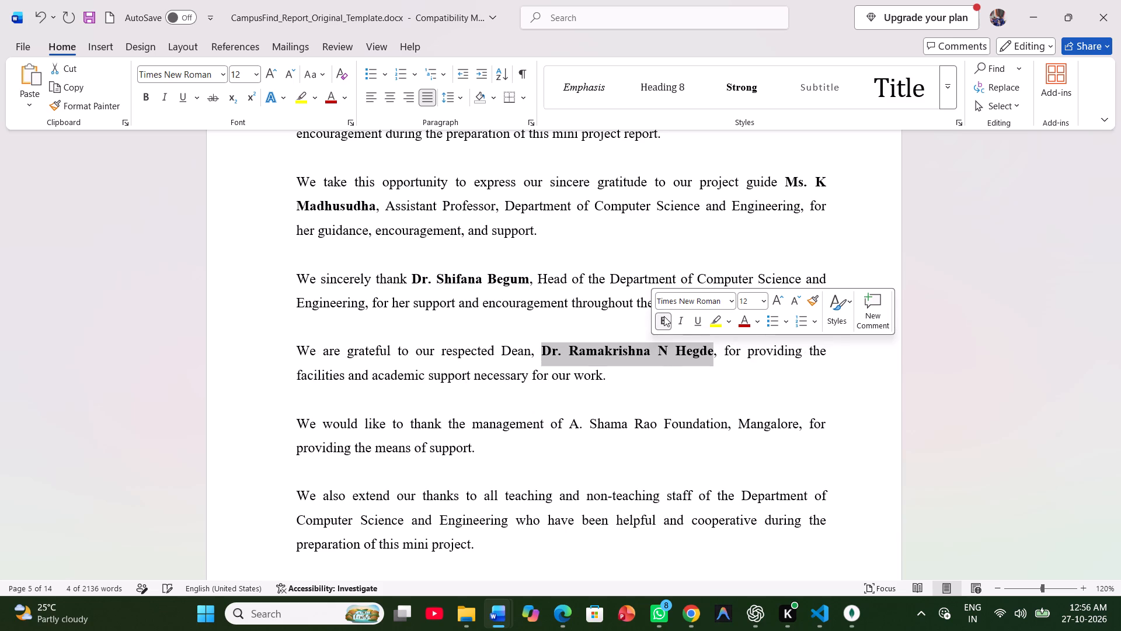
Review the remainder of the acknowledgement page and the table of contents that follows it.
{"action": "scroll", "coordinate": [625, 427], "scroll_direction": "down", "scroll_amount": 1}
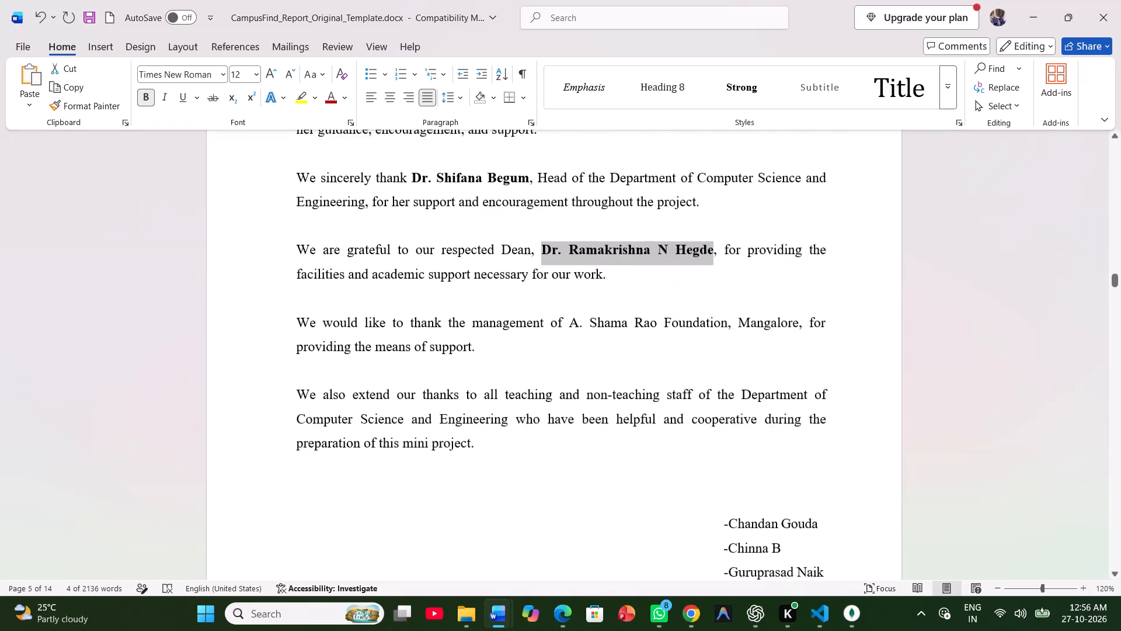
{"action": "scroll", "coordinate": [625, 427], "scroll_direction": "down", "scroll_amount": 1}
{"action": "right_click", "coordinate": [625, 427]}
{"action": "scroll", "coordinate": [560, 439], "scroll_direction": "down", "scroll_amount": 1}
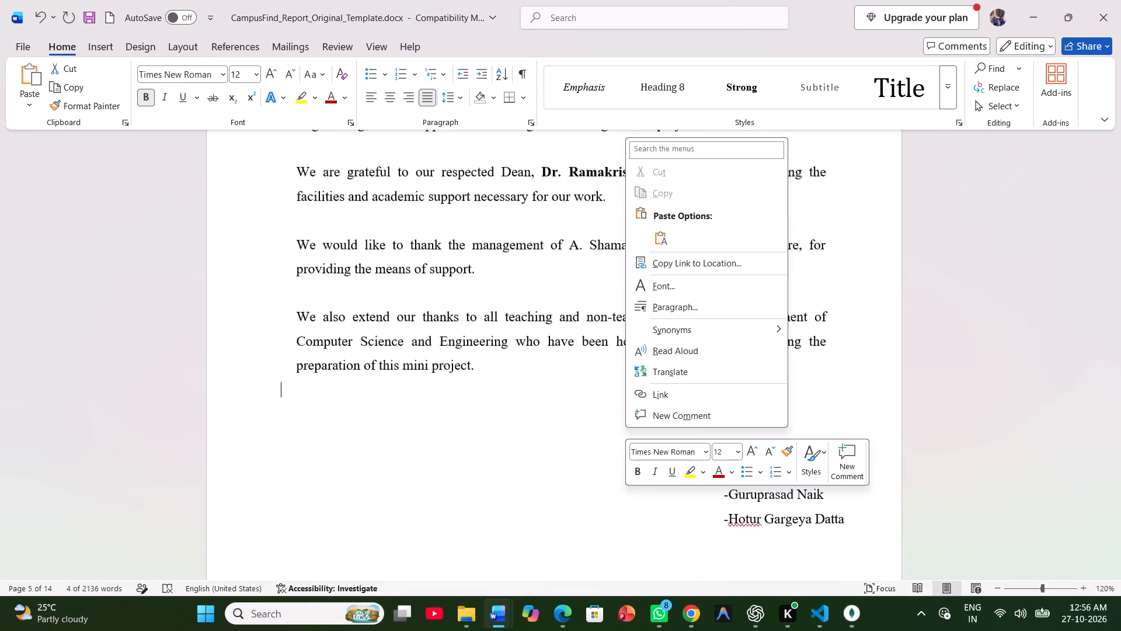
{"action": "scroll", "coordinate": [560, 439], "scroll_direction": "down", "scroll_amount": 2}
{"action": "left_click", "coordinate": [560, 439]}
{"action": "scroll", "coordinate": [560, 439], "scroll_direction": "down", "scroll_amount": 2}
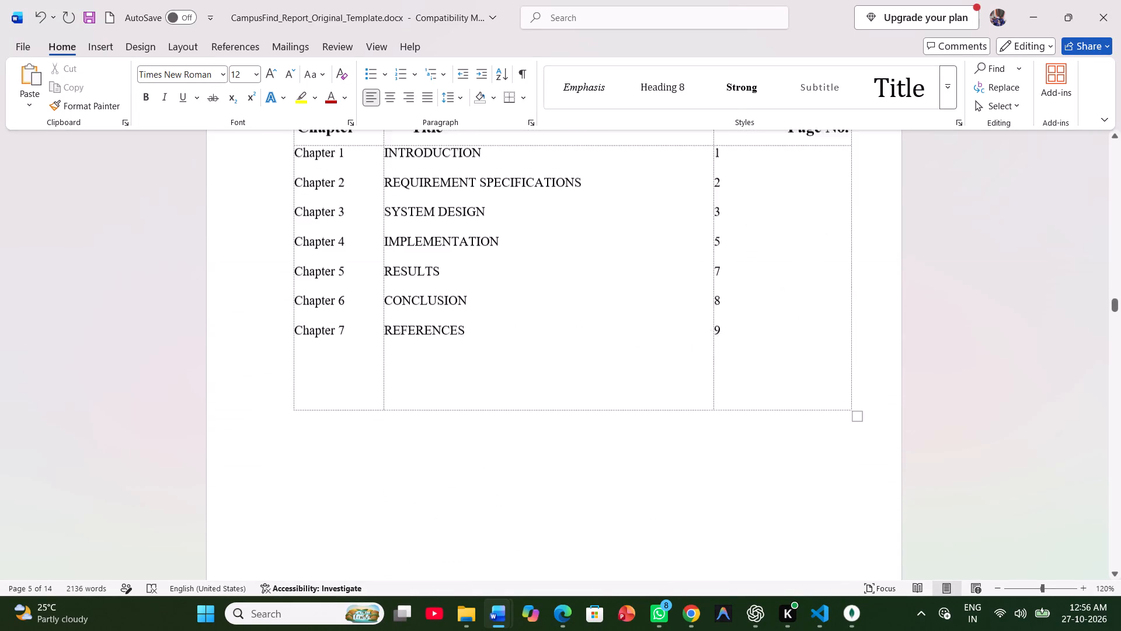
Review the table of contents and the opening paragraphs of the Chapter 1 introduction.
{"action": "scroll", "coordinate": [560, 439], "scroll_direction": "down", "scroll_amount": 2}
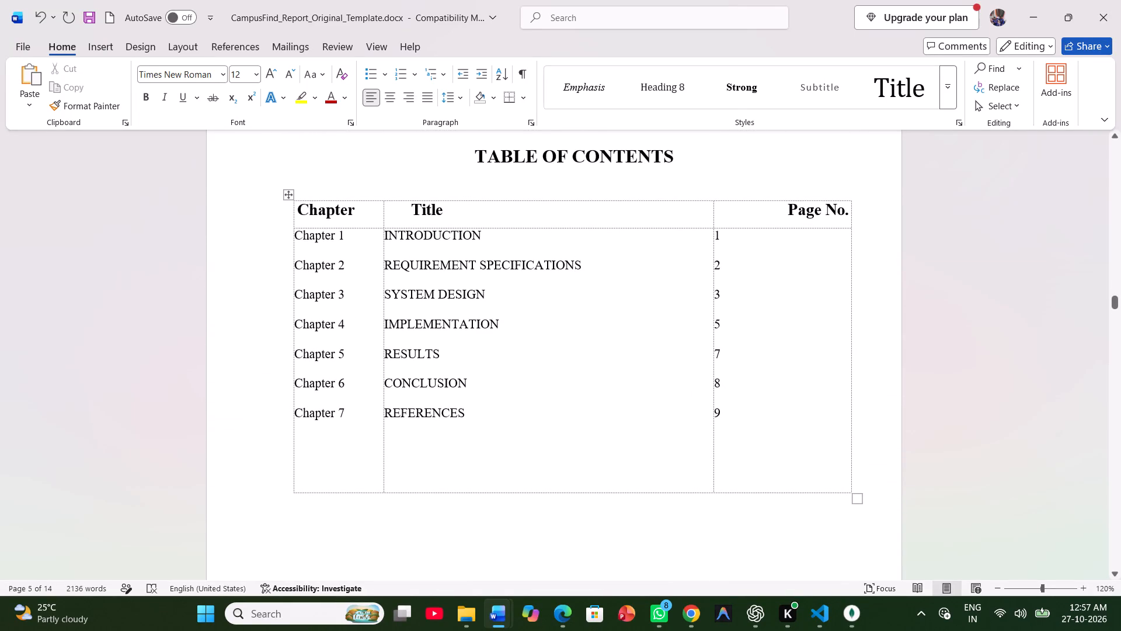
{"action": "scroll", "coordinate": [560, 439], "scroll_direction": "down", "scroll_amount": 2}
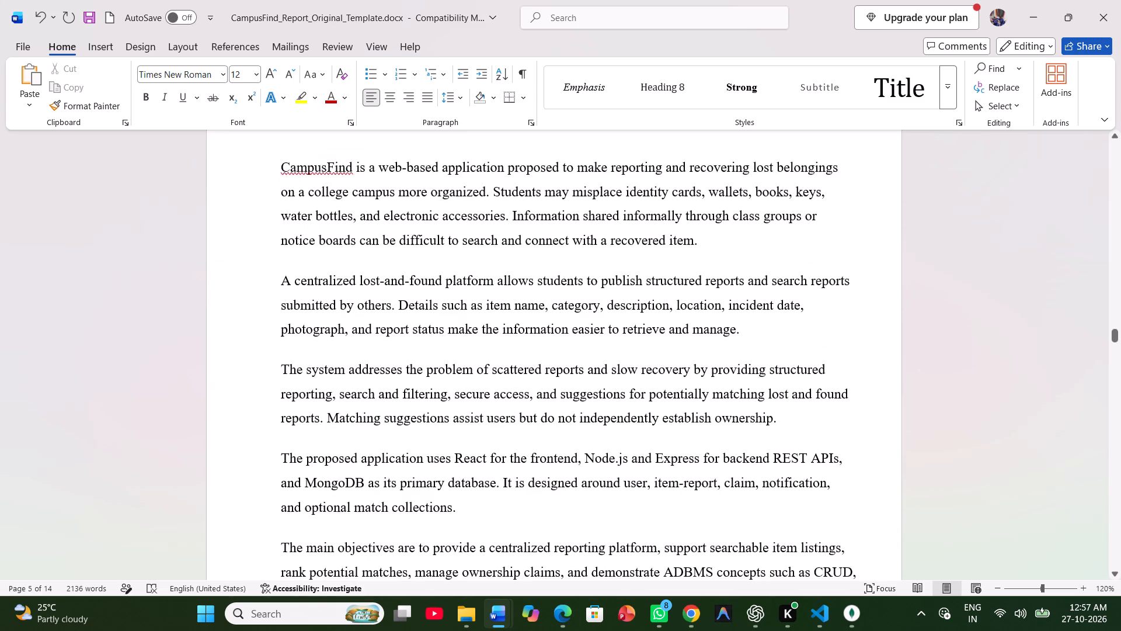
{"action": "scroll", "coordinate": [560, 439], "scroll_direction": "down", "scroll_amount": 2}
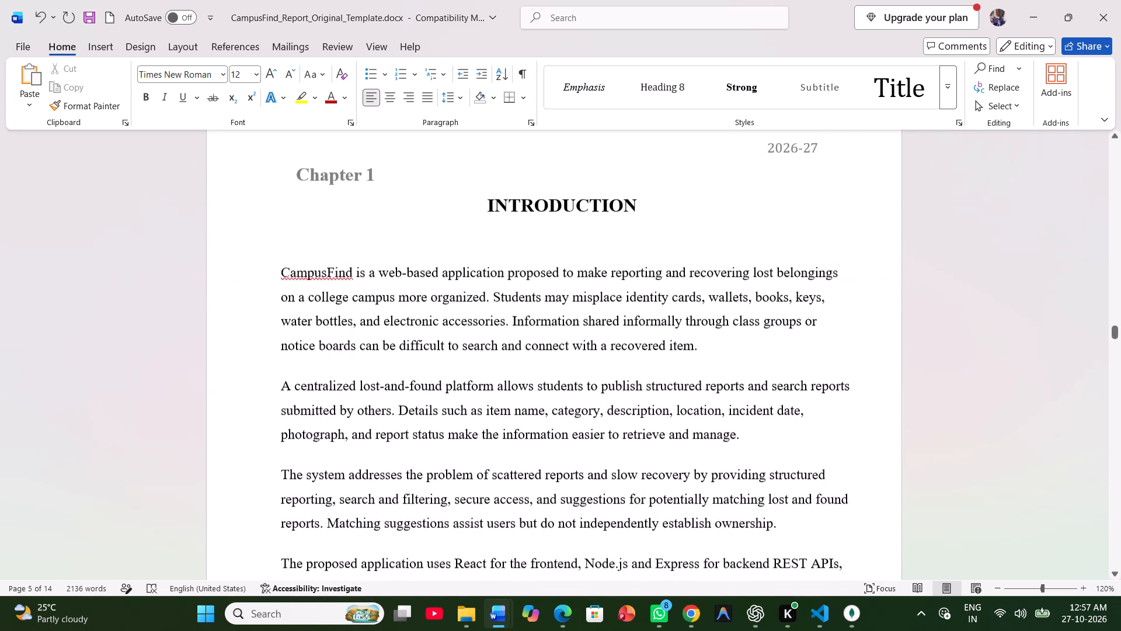
{"action": "scroll", "coordinate": [560, 439], "scroll_direction": "down", "scroll_amount": 1}
{"action": "scroll", "coordinate": [560, 439], "scroll_direction": "up", "scroll_amount": 1}
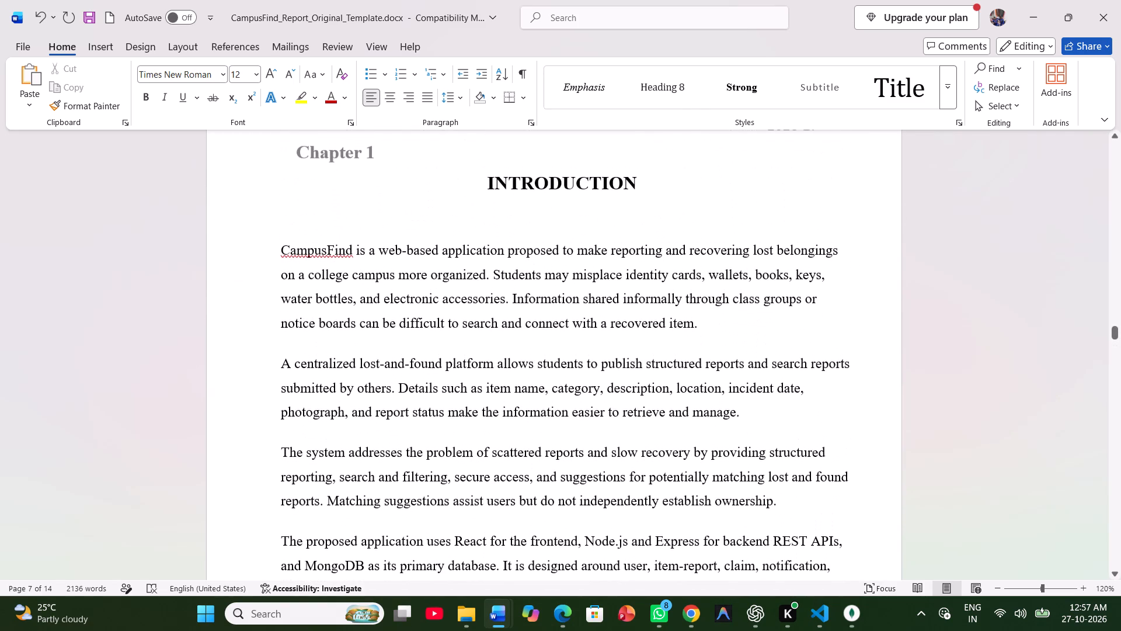
{"action": "scroll", "coordinate": [560, 439], "scroll_direction": "up", "scroll_amount": 1}
{"action": "scroll", "coordinate": [560, 439], "scroll_direction": "down", "scroll_amount": 1}
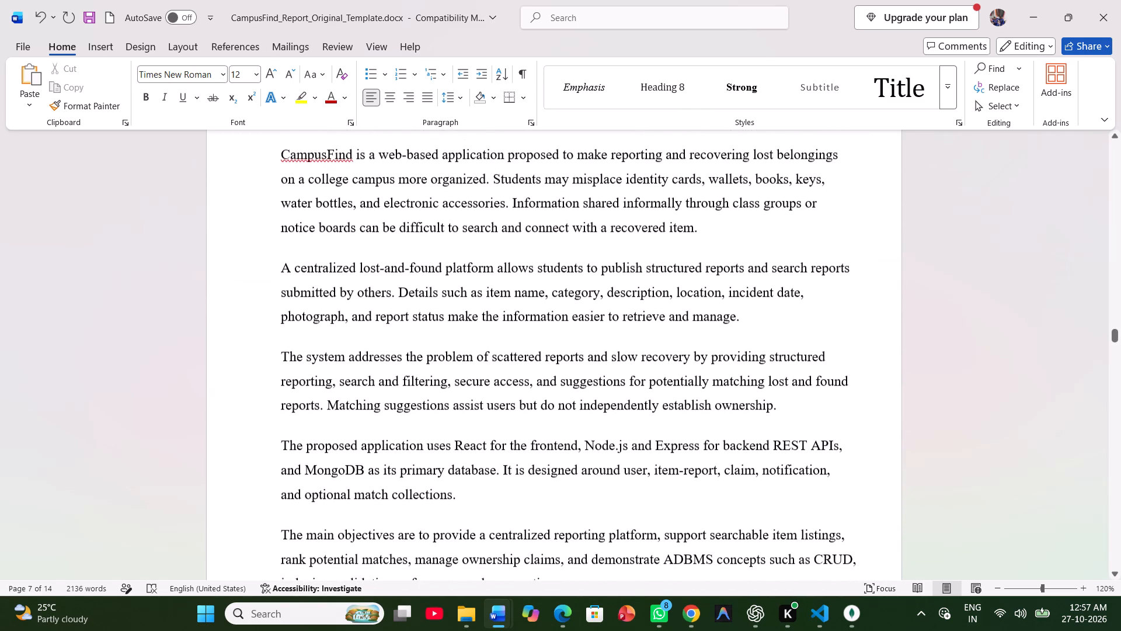
{"action": "scroll", "coordinate": [560, 439], "scroll_direction": "down", "scroll_amount": 1}
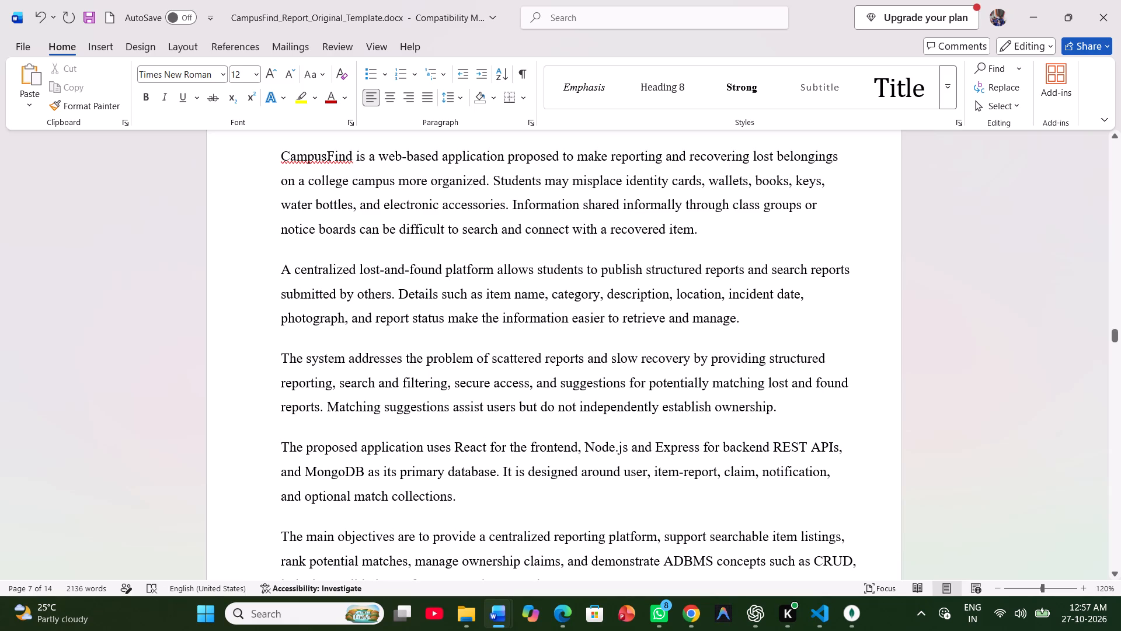
Bold the word "CampusFind" at the start of the introduction's first paragraph.
{"action": "scroll", "coordinate": [560, 439], "scroll_direction": "up", "scroll_amount": 1}
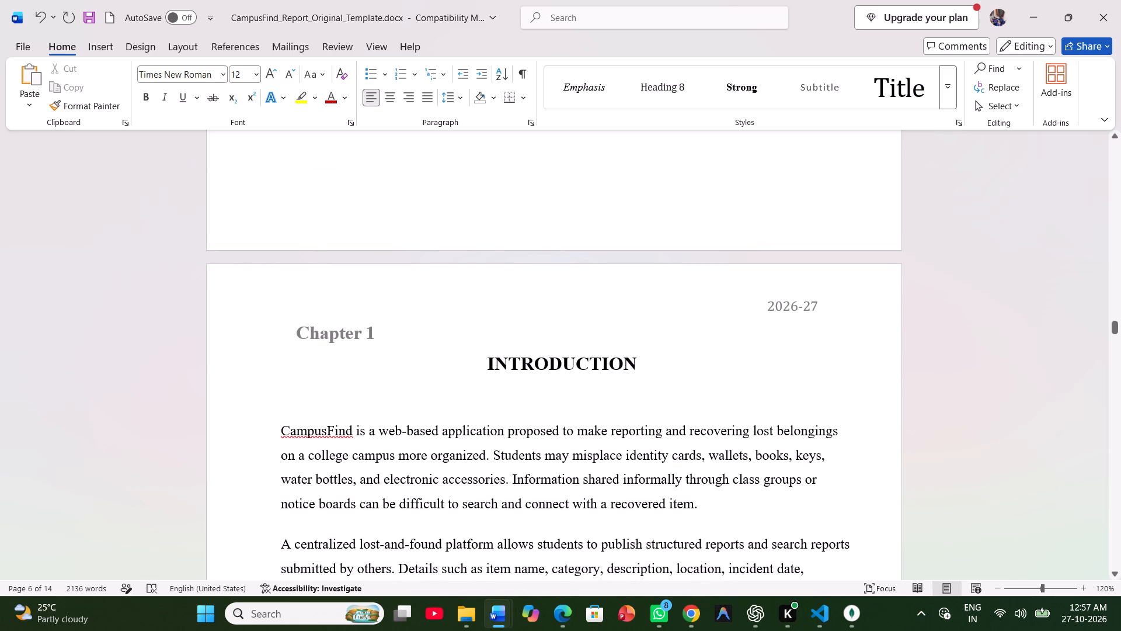
{"action": "left_click_drag", "start_coordinate": [350, 428], "coordinate": [285, 422]}
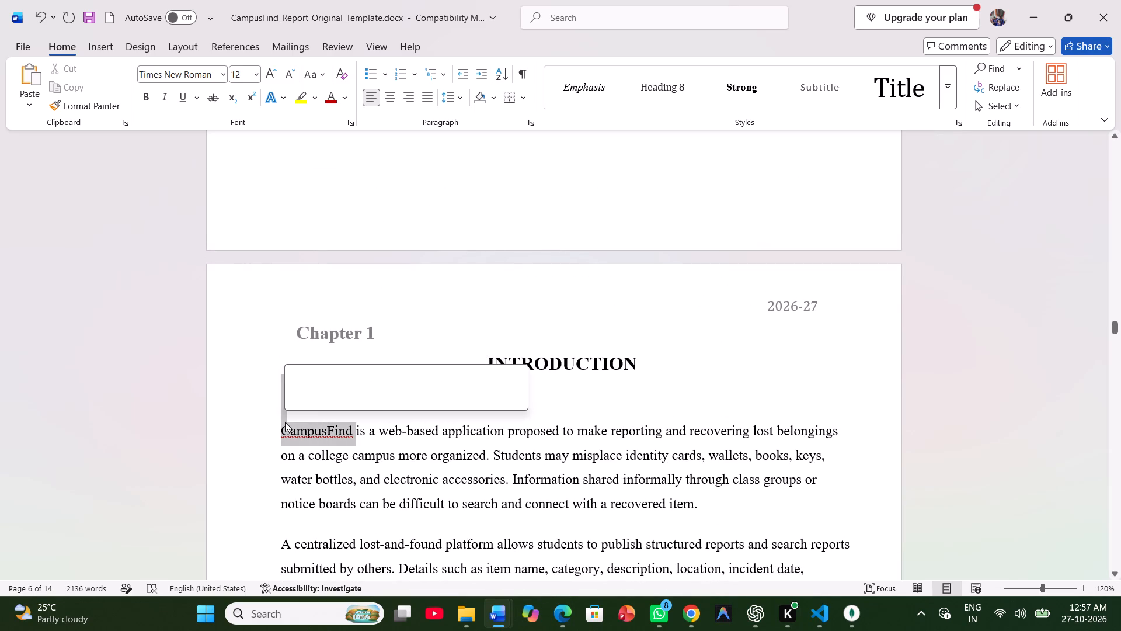
{"action": "left_click", "coordinate": [291, 398]}
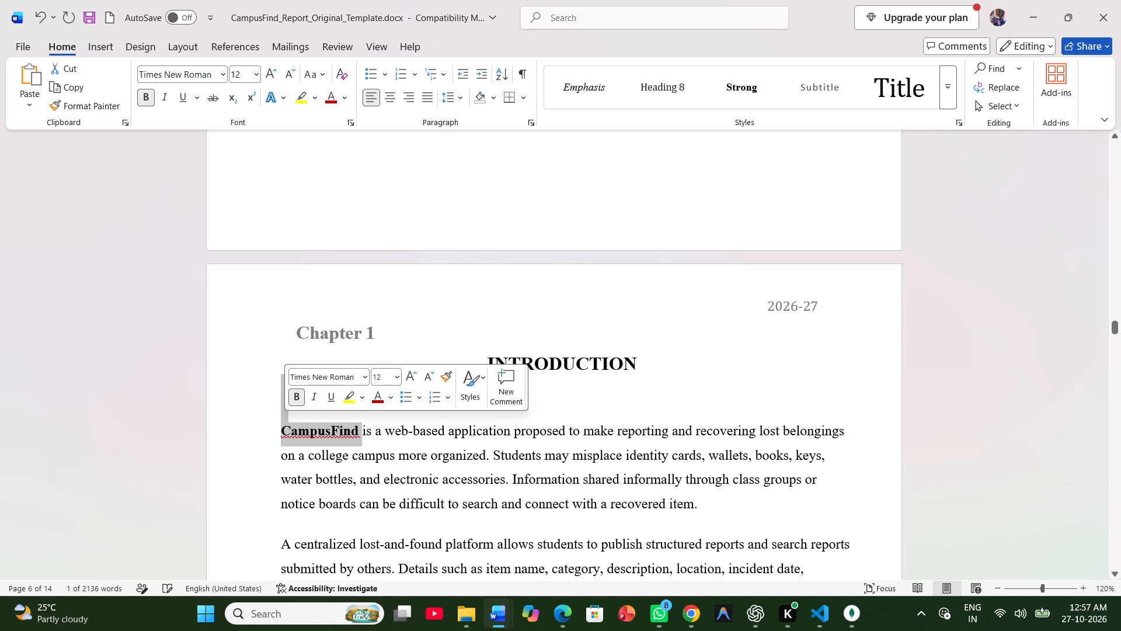
{"action": "left_click", "coordinate": [403, 443]}
Review the rest of the Chapter 1 introduction and the opening of Chapter 2, Requirement Specifications.
{"action": "scroll", "coordinate": [403, 443], "scroll_direction": "down", "scroll_amount": 2}
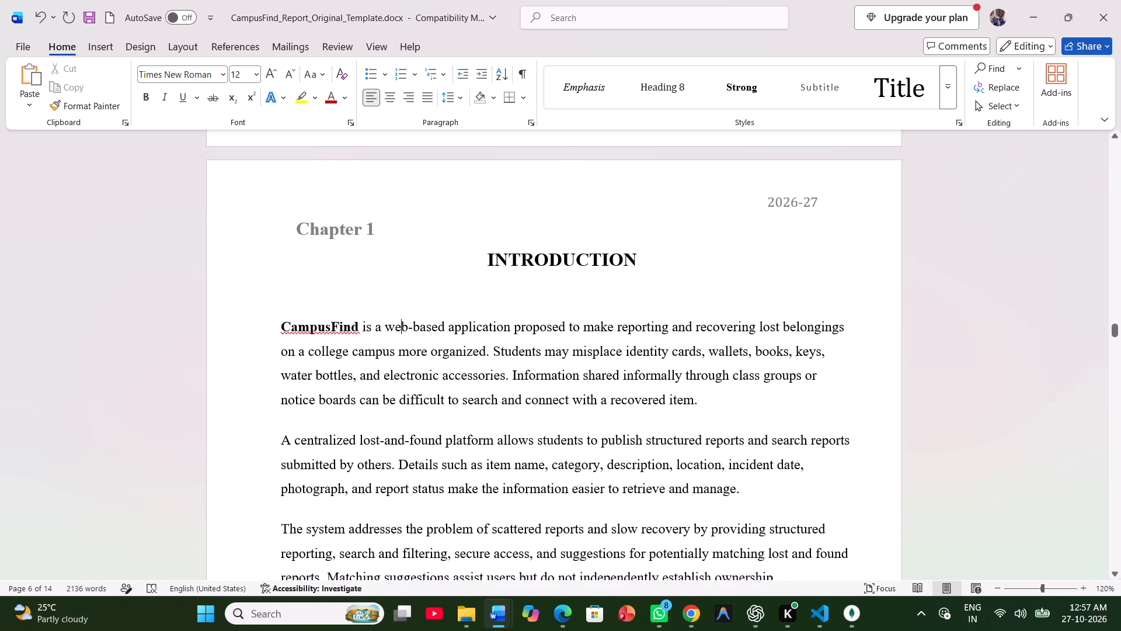
{"action": "scroll", "coordinate": [403, 443], "scroll_direction": "down", "scroll_amount": 1}
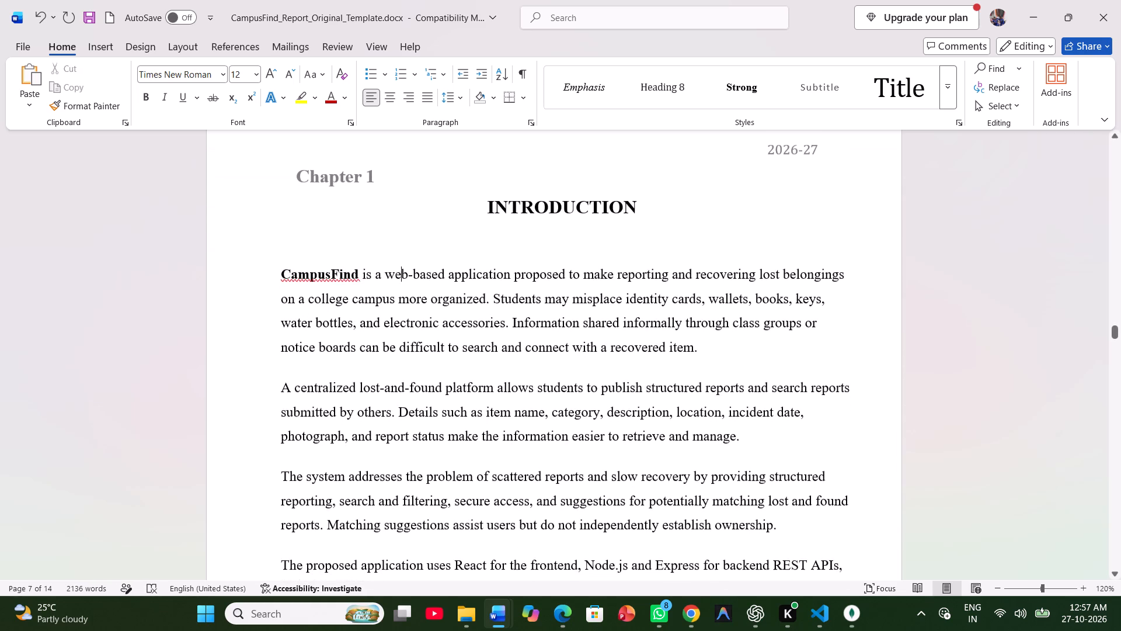
{"action": "scroll", "coordinate": [403, 443], "scroll_direction": "down", "scroll_amount": 3}
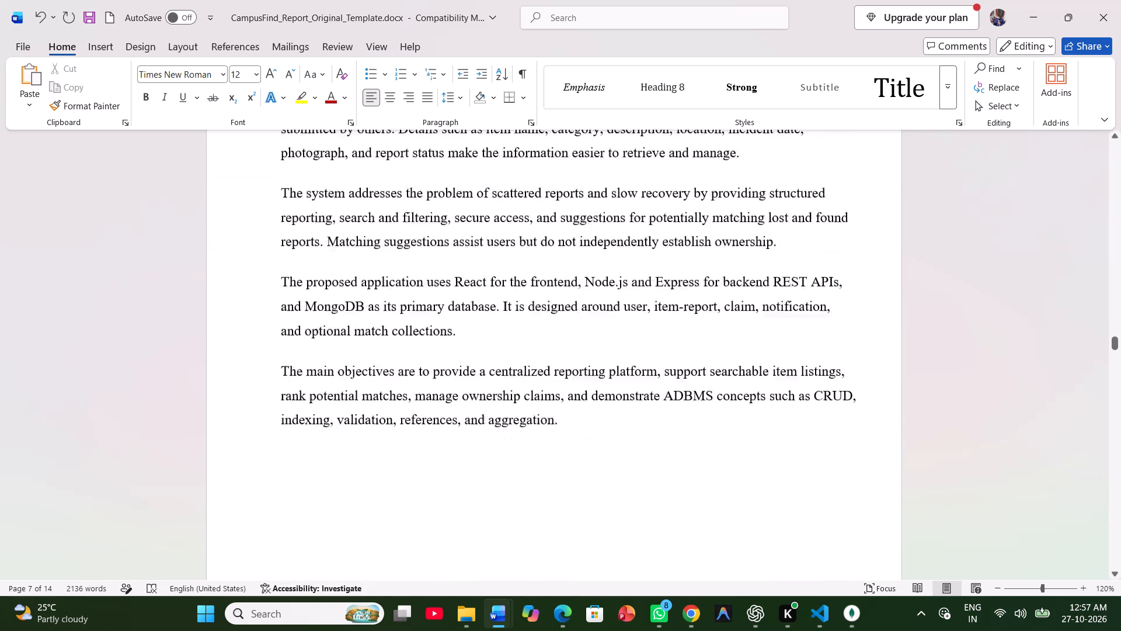
{"action": "scroll", "coordinate": [403, 443], "scroll_direction": "down", "scroll_amount": 5}
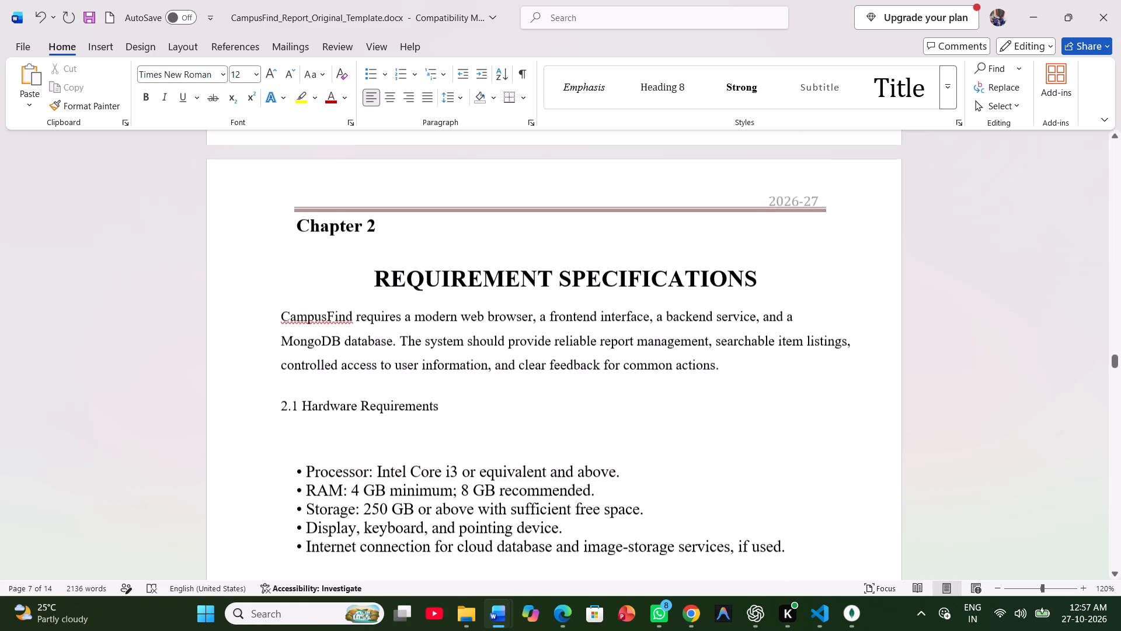
{"action": "scroll", "coordinate": [403, 443], "scroll_direction": "down", "scroll_amount": 2}
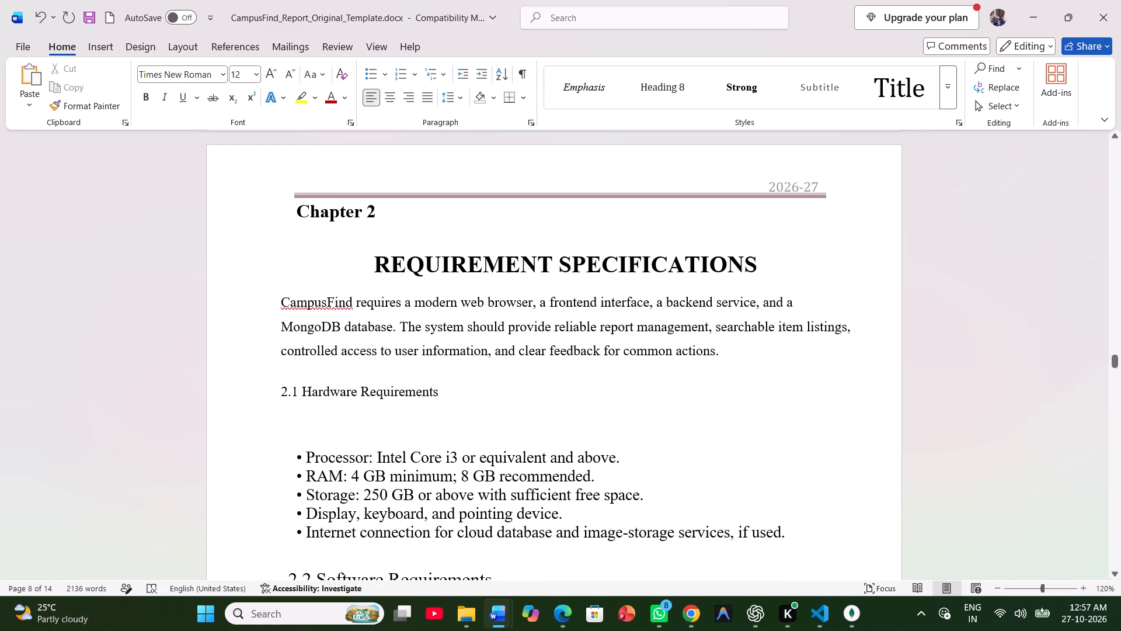
Delete the empty paragraph between the "2.1 Hardware Requirements" heading and its bullet list.
{"action": "left_click", "coordinate": [344, 430]}
{"action": "key", "text": "BackSpace"}
{"action": "key", "text": "BackSpace"}
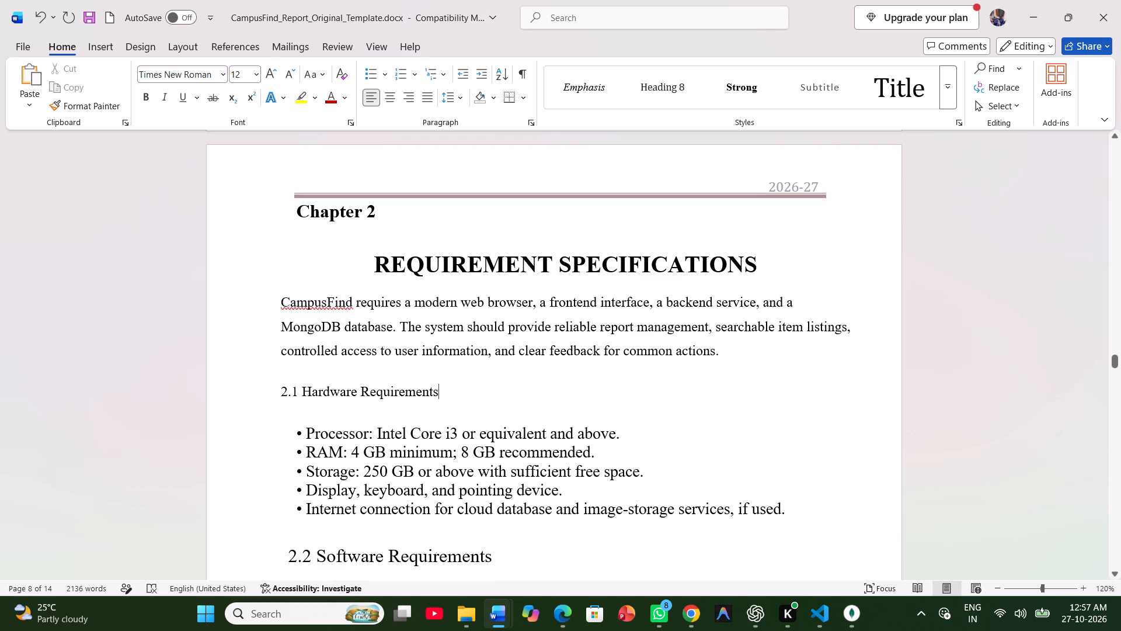
Format the "2.1 Hardware Requirements" heading as 14 pt bold.
{"action": "left_click_drag", "start_coordinate": [438, 391], "coordinate": [281, 385]}
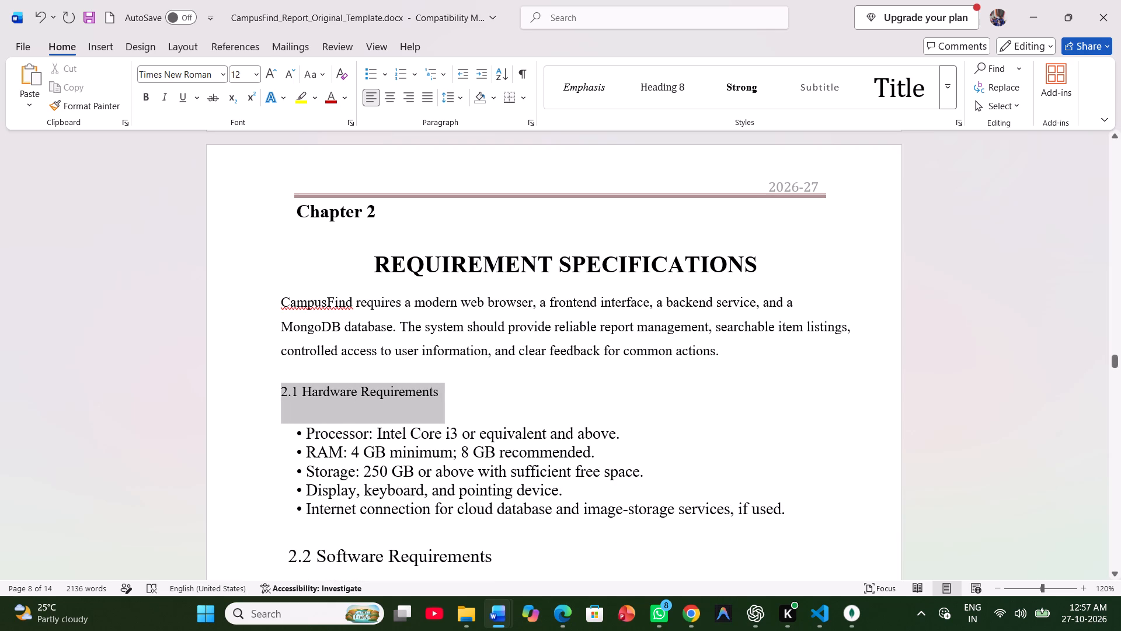
{"action": "left_click_drag", "start_coordinate": [281, 385], "coordinate": [281, 385]}
{"action": "left_click", "coordinate": [399, 335]}
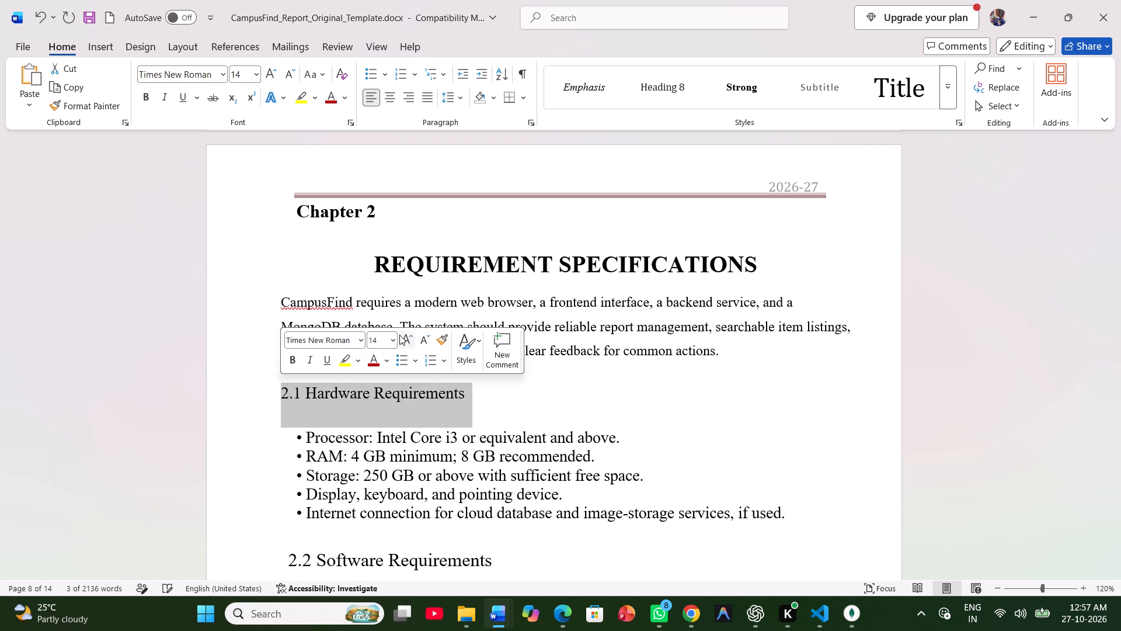
{"action": "left_click", "coordinate": [287, 358]}
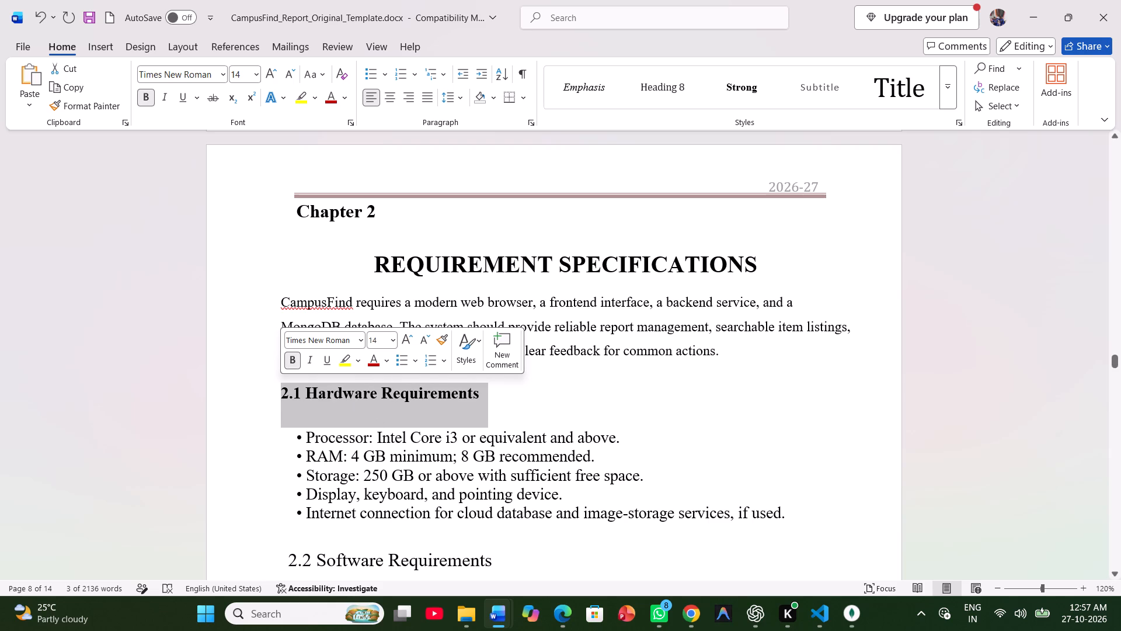
Remove the left indent from the bullet list under "2.1 Hardware Requirements", starting at the Processor item.
{"action": "left_click", "coordinate": [344, 425]}
{"action": "left_click", "coordinate": [321, 426]}
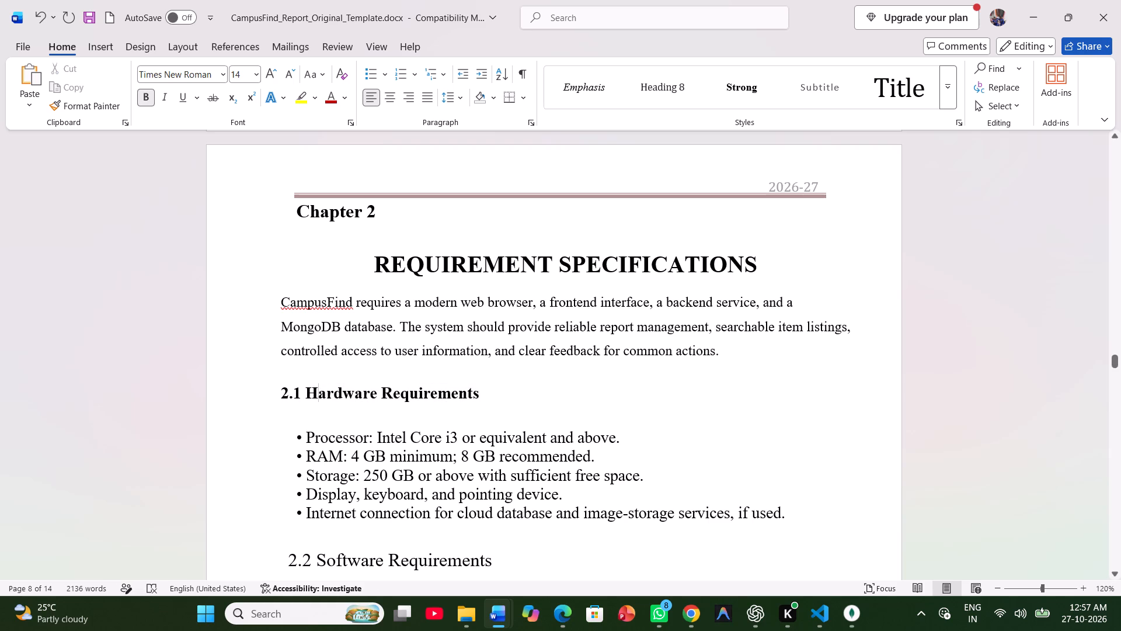
{"action": "left_click", "coordinate": [312, 421]}
{"action": "left_click", "coordinate": [288, 426]}
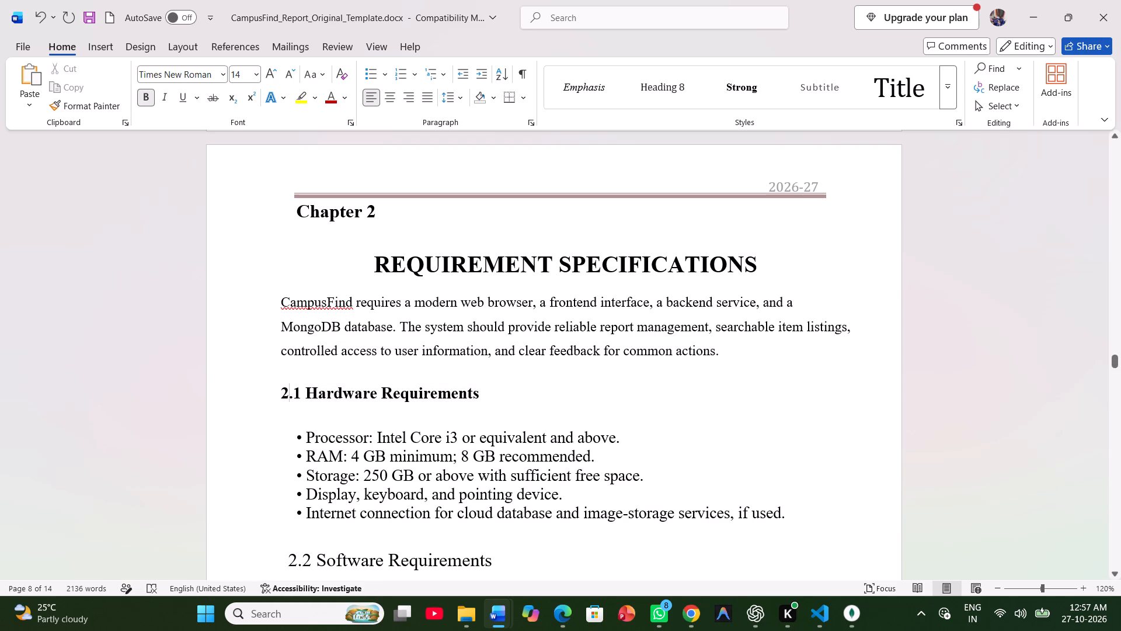
{"action": "left_click", "coordinate": [295, 432]}
{"action": "left_click", "coordinate": [295, 422]}
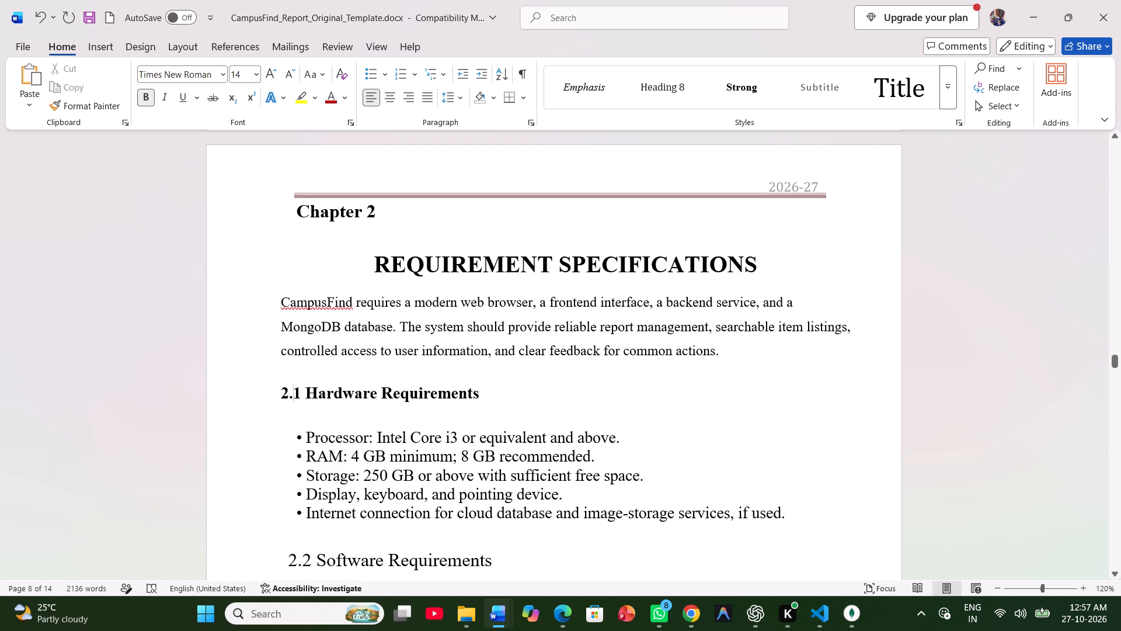
{"action": "left_click", "coordinate": [301, 425]}
{"action": "left_click", "coordinate": [348, 424]}
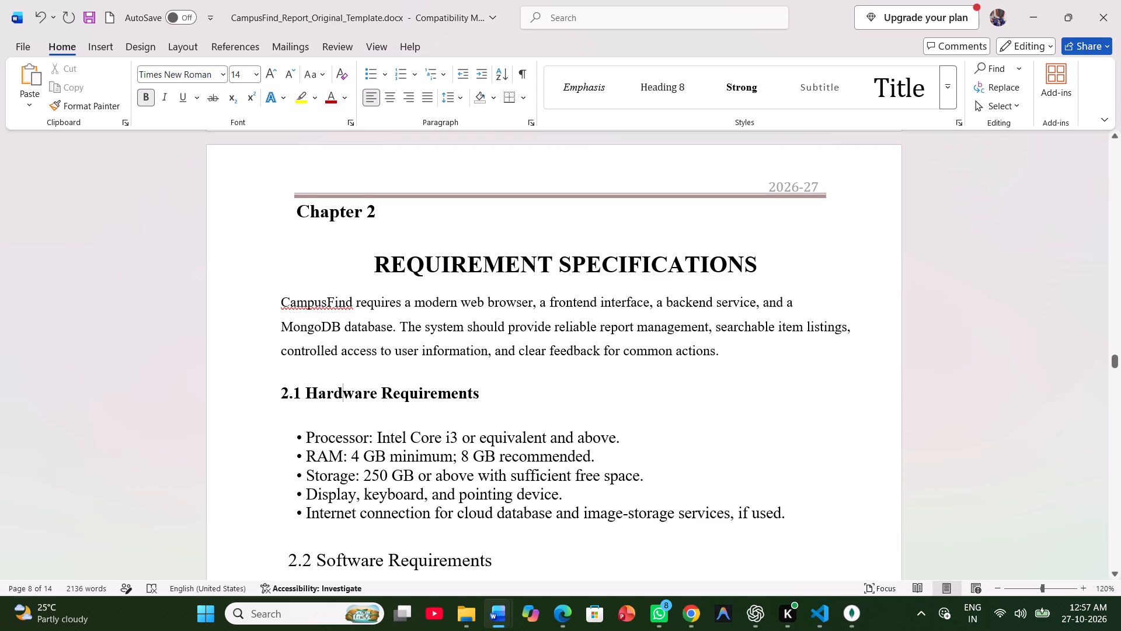
{"action": "left_click", "coordinate": [295, 433]}
{"action": "key", "text": "BackSpace"}
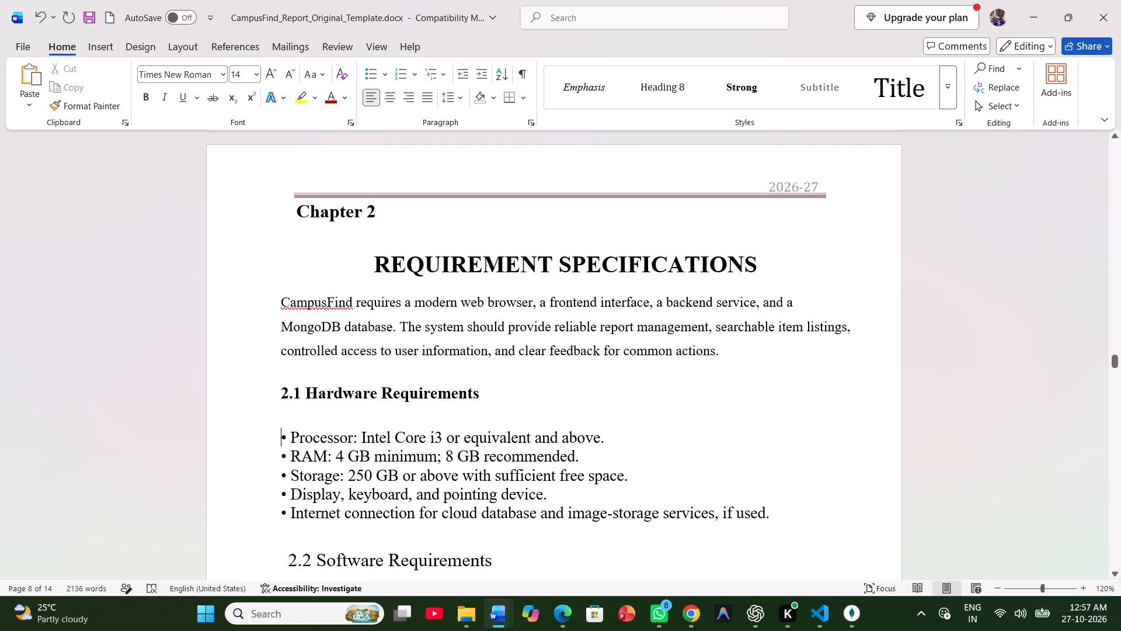
{"action": "left_click", "coordinate": [295, 433]}
Set the line spacing of the "2.1 Hardware Requirements" heading to 1.0.
{"action": "scroll", "coordinate": [295, 433], "scroll_direction": "right", "scroll_amount": 1}
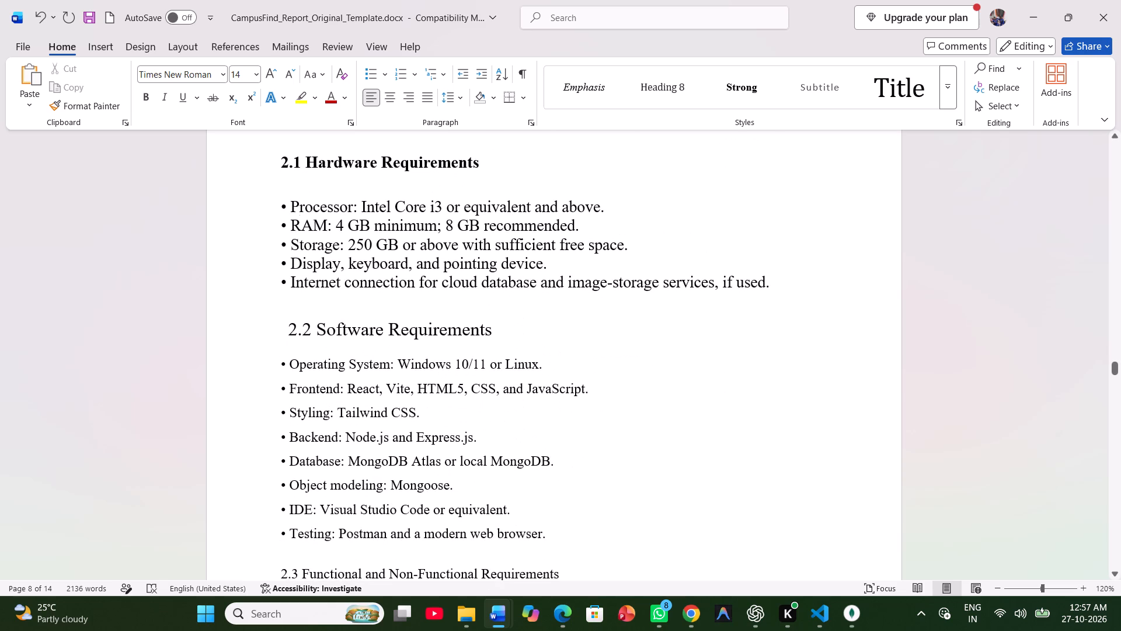
{"action": "scroll", "coordinate": [295, 433], "scroll_direction": "right", "scroll_amount": 1}
{"action": "left_click", "coordinate": [302, 290]}
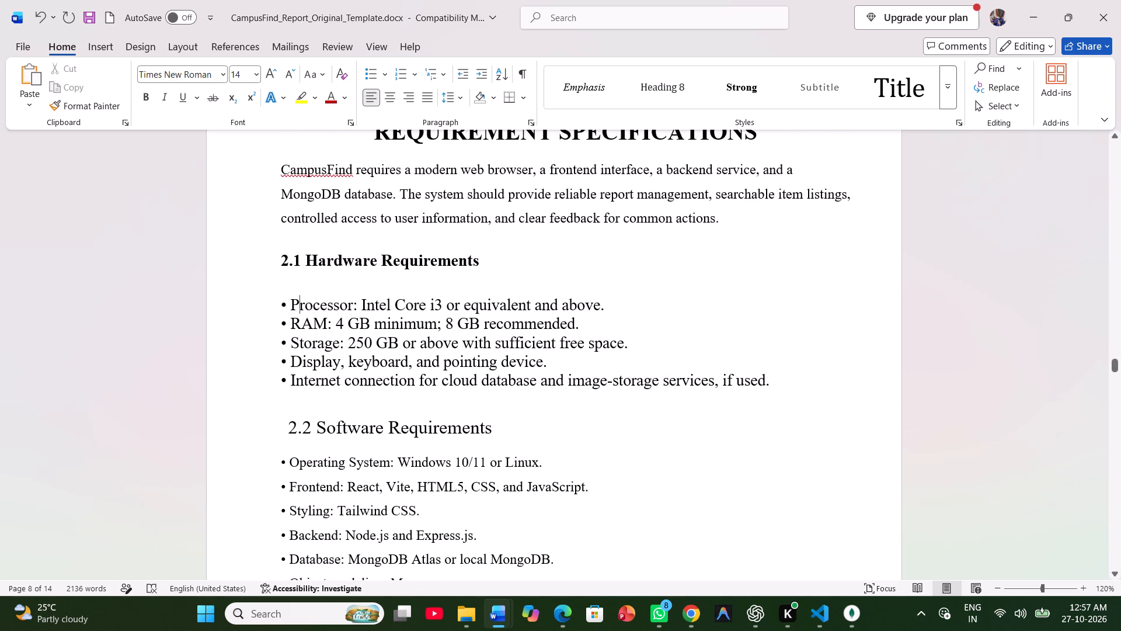
{"action": "left_click", "coordinate": [302, 290]}
{"action": "left_click_drag", "start_coordinate": [368, 283], "coordinate": [273, 249]}
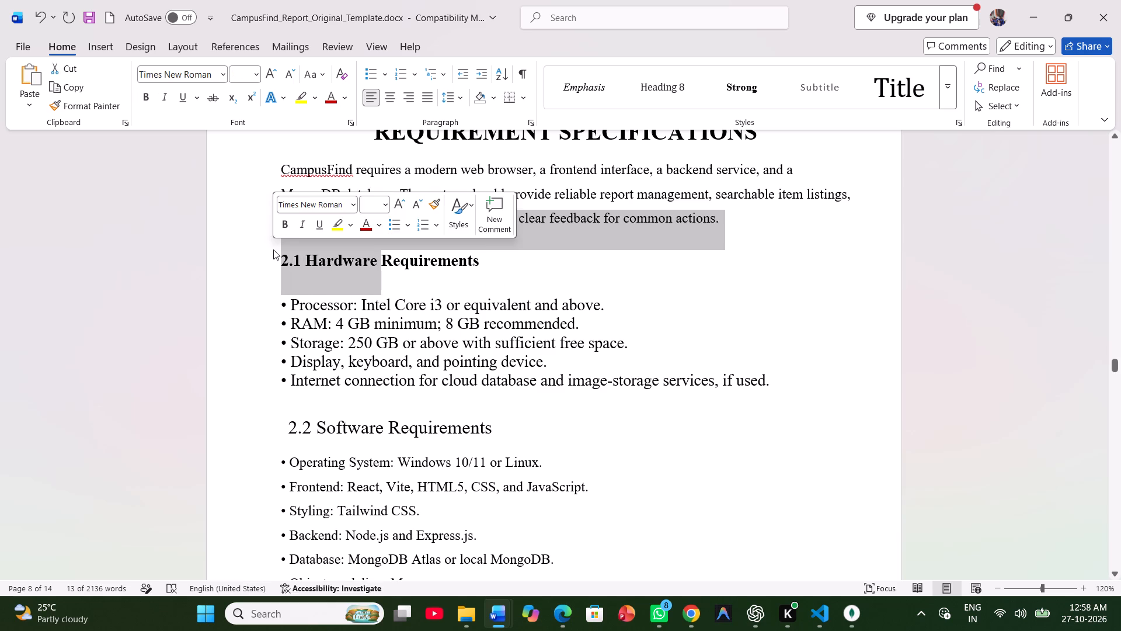
{"action": "left_click", "coordinate": [394, 285]}
{"action": "left_click_drag", "start_coordinate": [455, 285], "coordinate": [397, 275]}
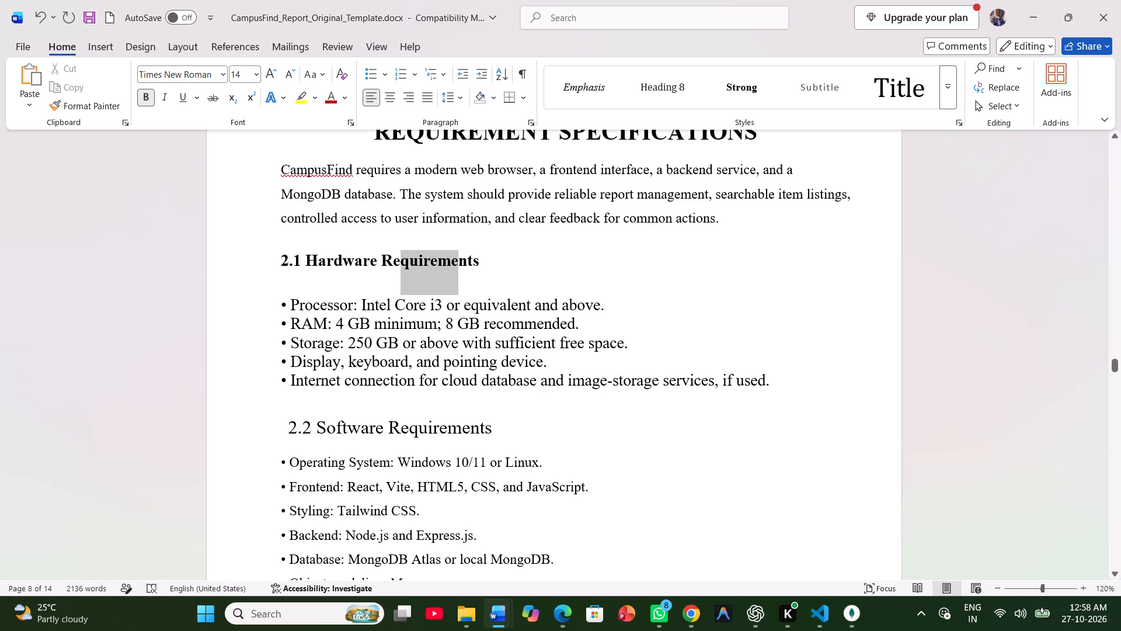
{"action": "left_click_drag", "start_coordinate": [397, 275], "coordinate": [293, 261]}
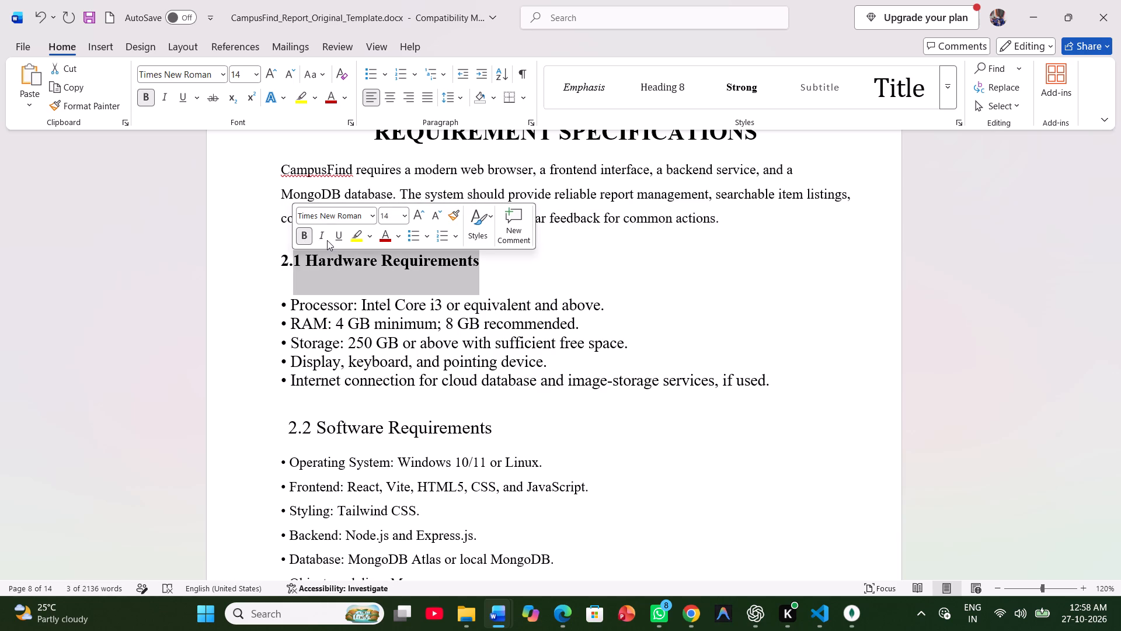
{"action": "left_click", "coordinate": [461, 92]}
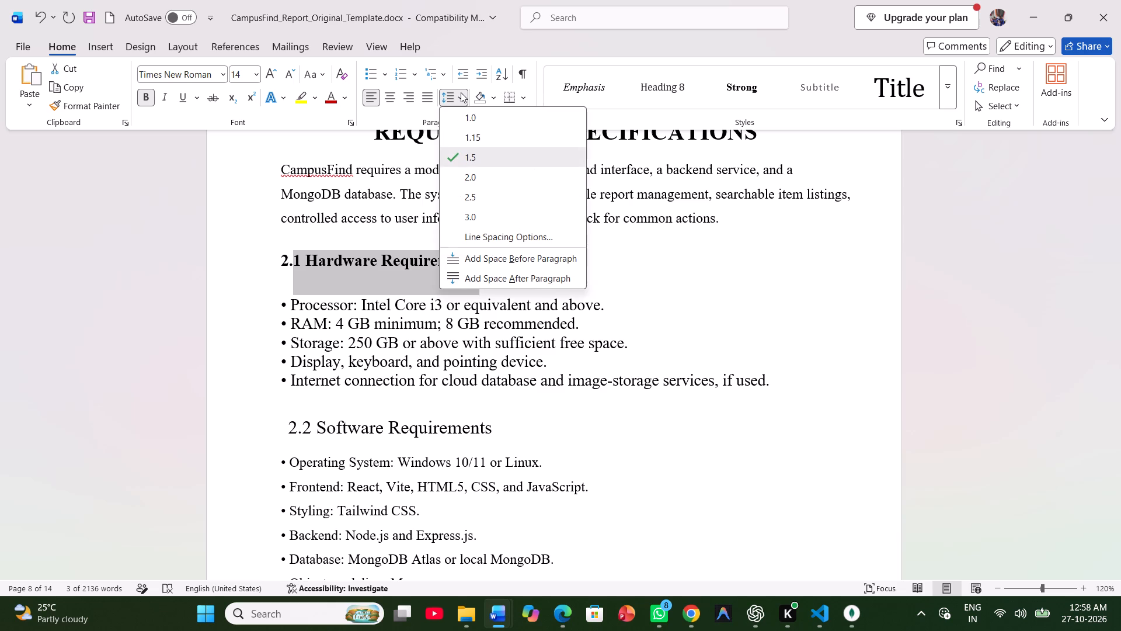
{"action": "left_click", "coordinate": [490, 120]}
{"action": "left_click", "coordinate": [342, 281]}
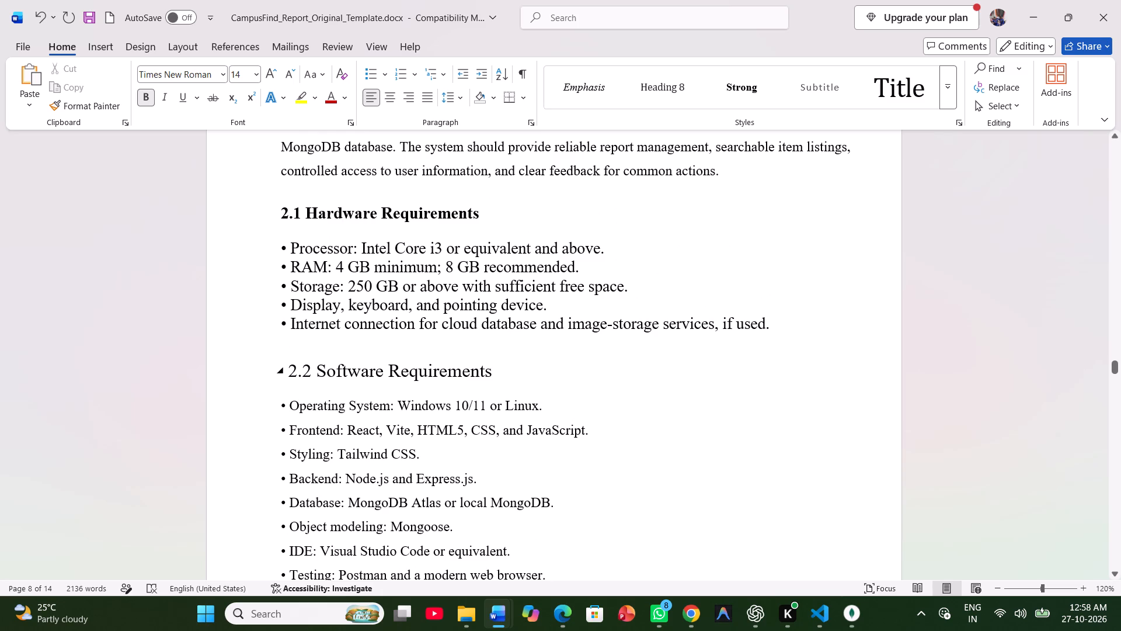
Reduce the "2.2 Software Requirements" heading to 14 pt.
{"action": "left_click", "coordinate": [293, 369]}
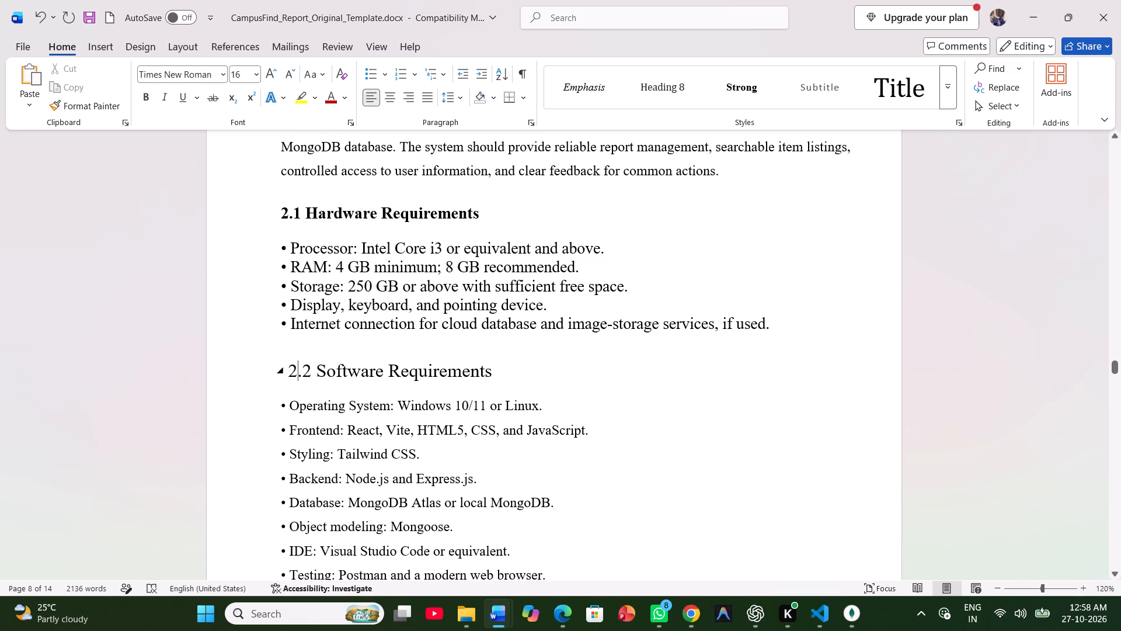
{"action": "left_click", "coordinate": [290, 368]}
{"action": "left_click_drag", "start_coordinate": [492, 371], "coordinate": [279, 368]}
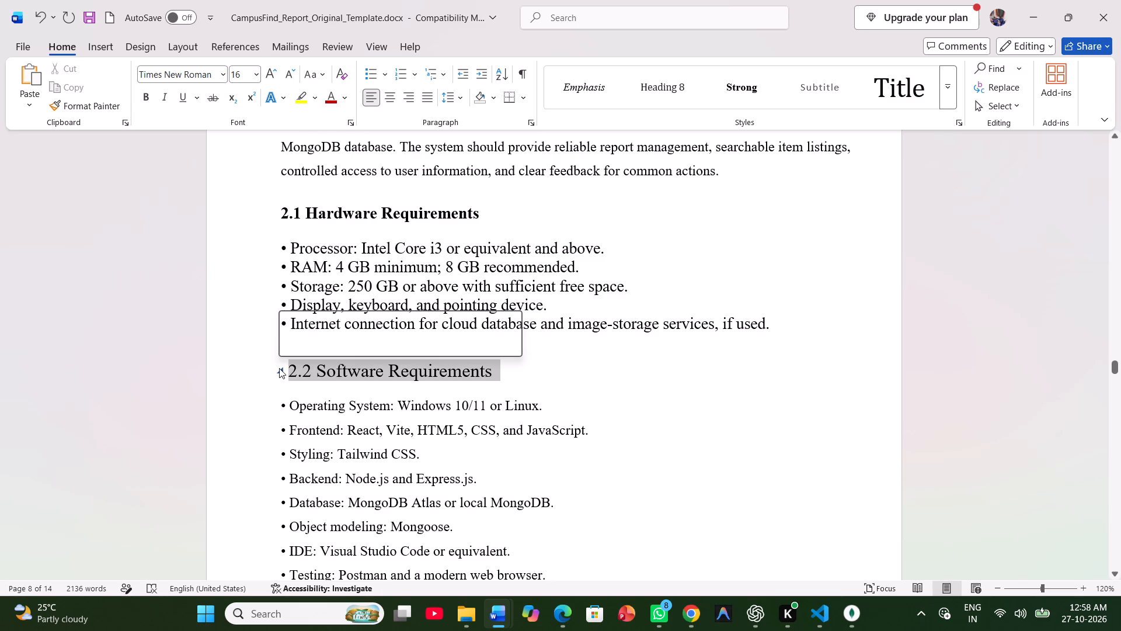
{"action": "left_click", "coordinate": [424, 324]}
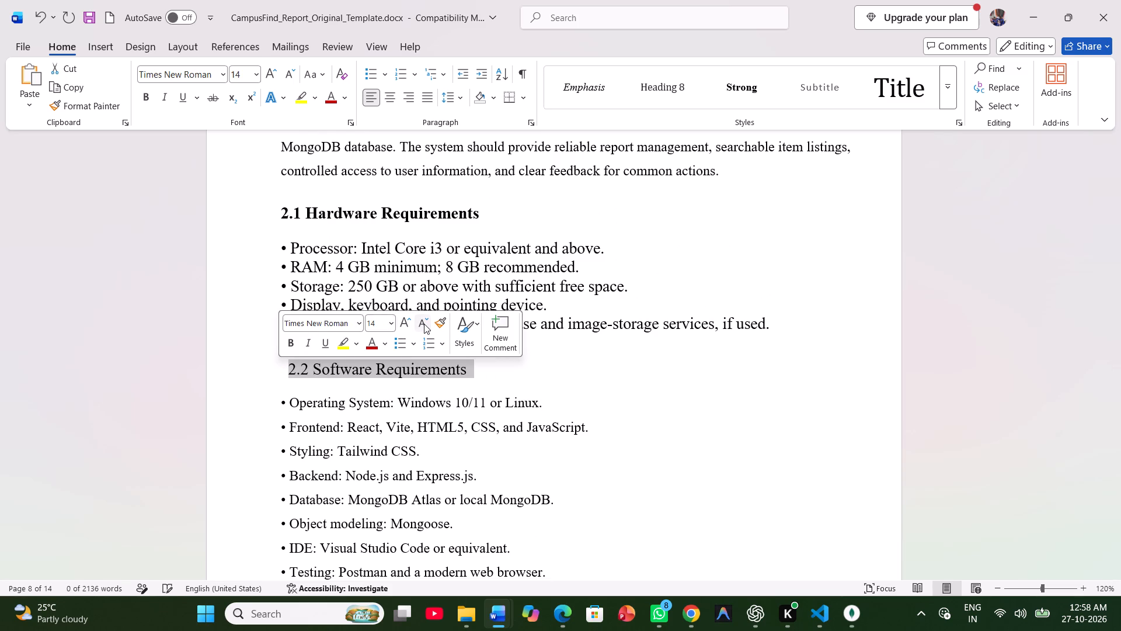
Make the "2.2 Software Requirements" heading bold.
{"action": "left_click", "coordinate": [294, 344]}
{"action": "left_click", "coordinate": [490, 370]}
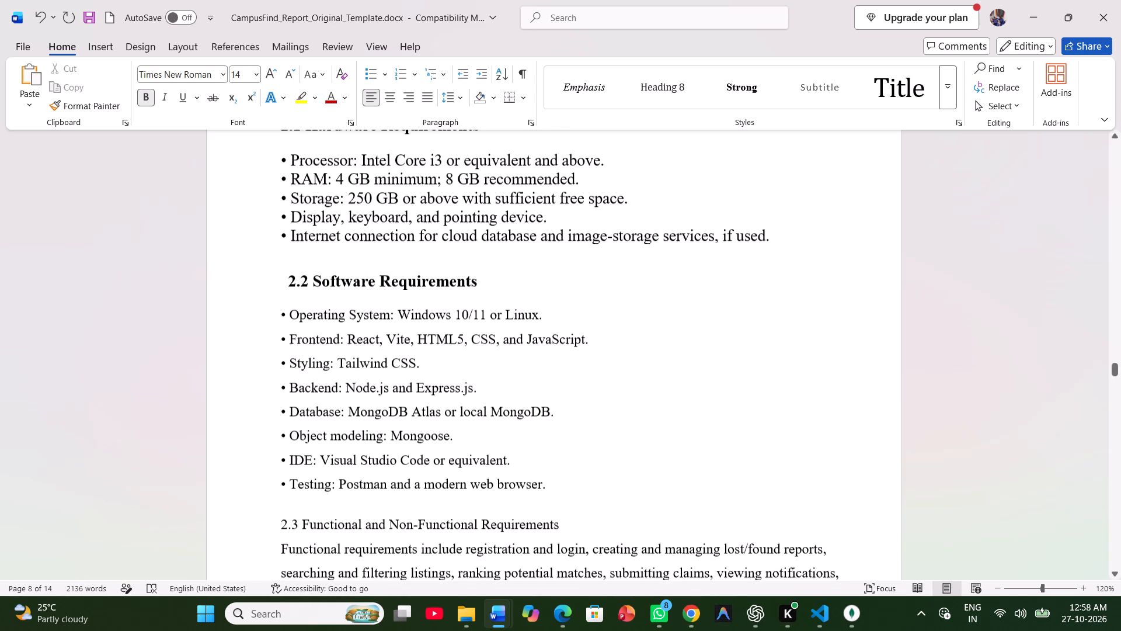
Format the bullet list under "2.1 Hardware Requirements" as 12 pt text with 1.5 line spacing.
{"action": "left_click_drag", "start_coordinate": [776, 234], "coordinate": [298, 148]}
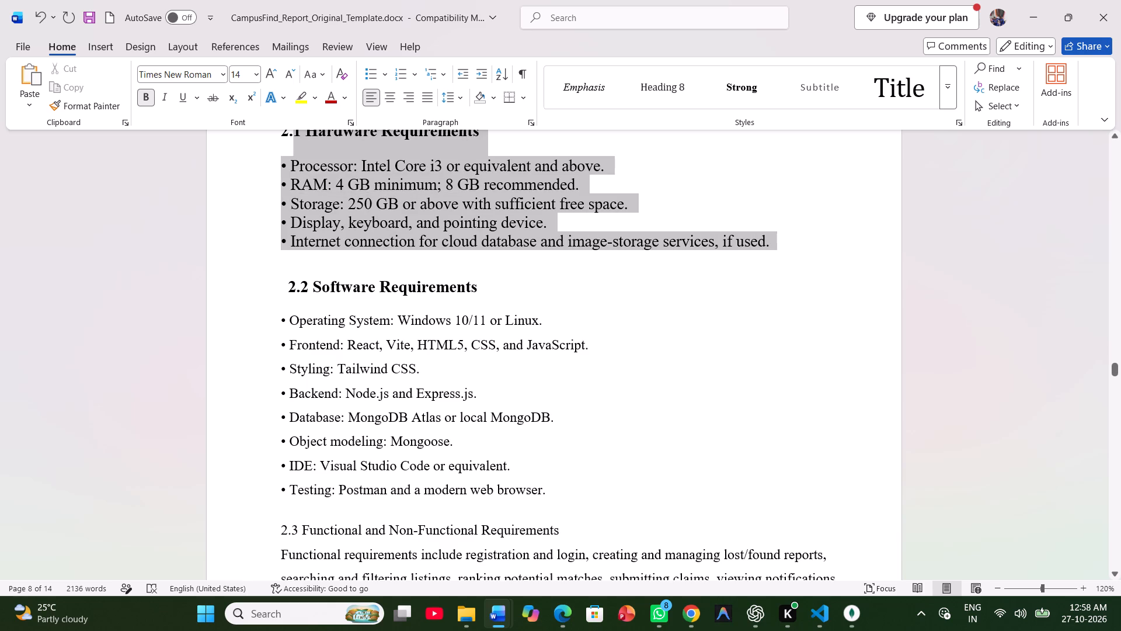
{"action": "left_click_drag", "start_coordinate": [298, 148], "coordinate": [279, 158]}
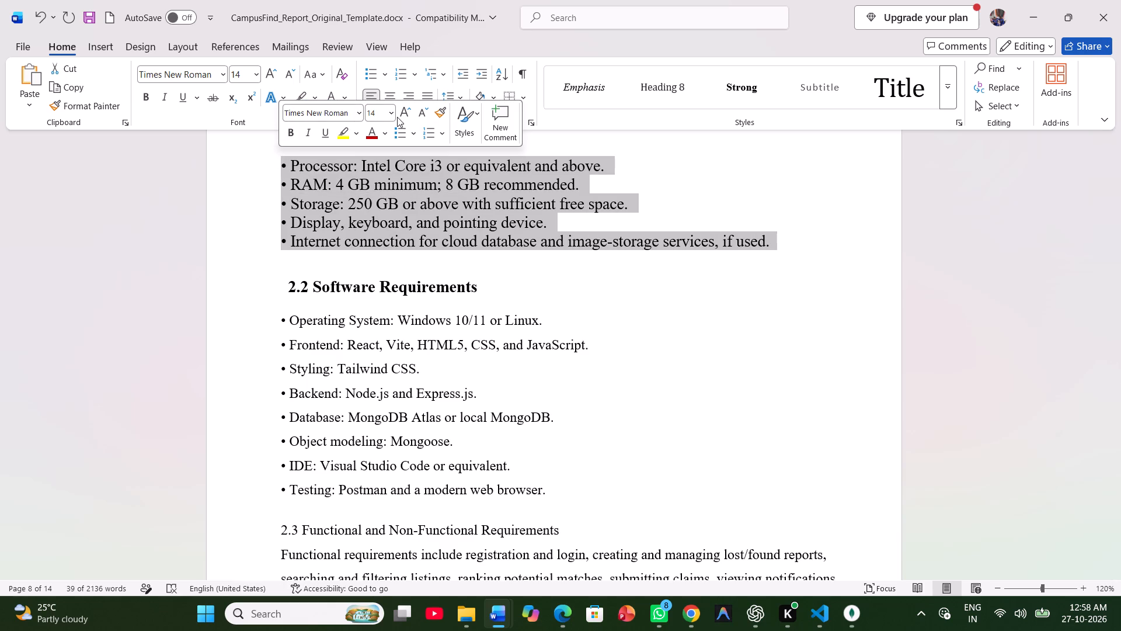
{"action": "left_click", "coordinate": [420, 113]}
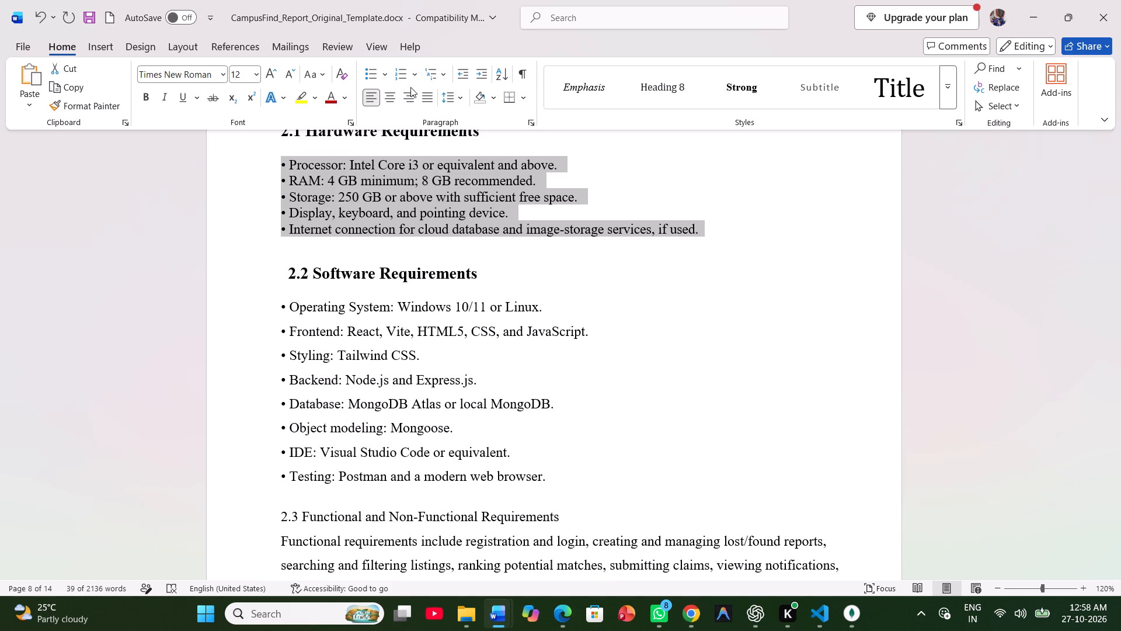
{"action": "left_click", "coordinate": [455, 92]}
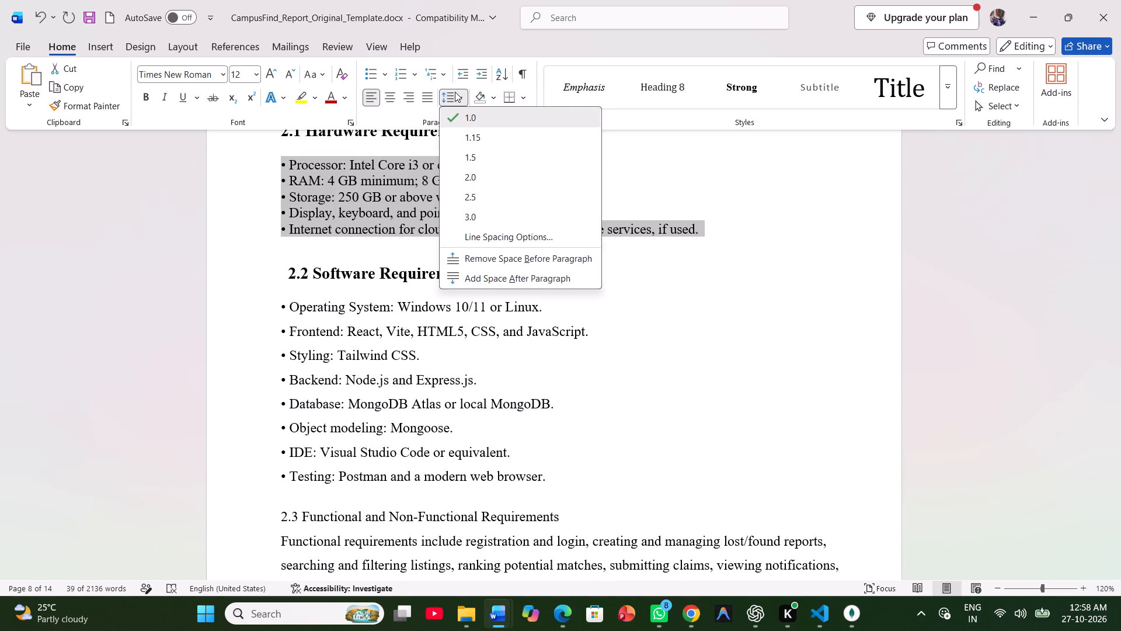
{"action": "left_click", "coordinate": [468, 152]}
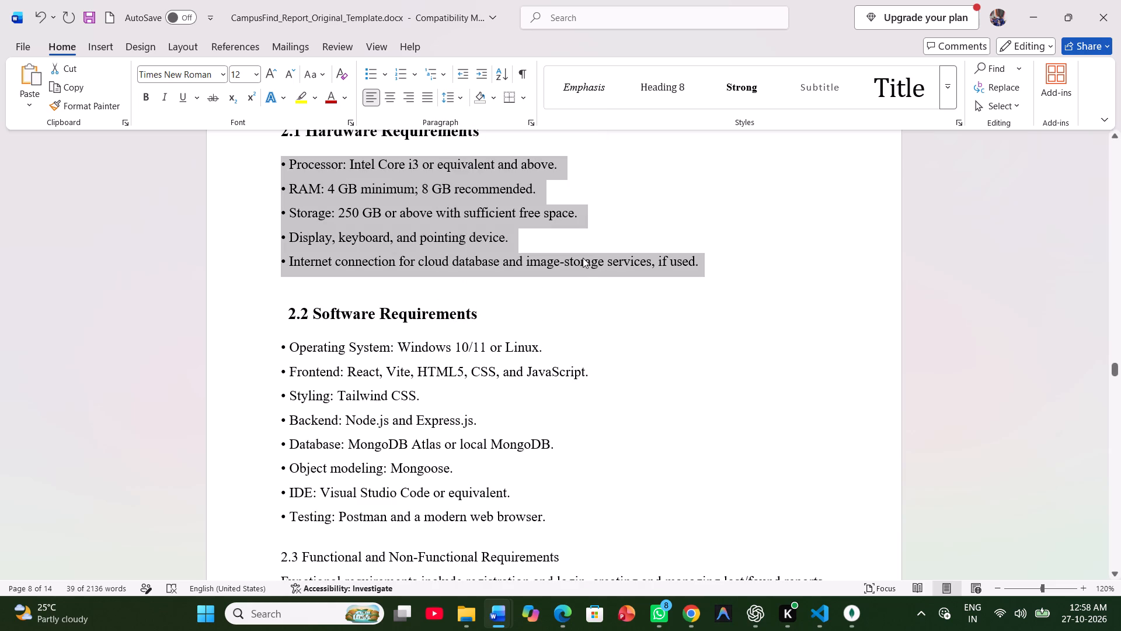
{"action": "left_click", "coordinate": [583, 263]}
{"action": "scroll", "coordinate": [583, 263], "scroll_direction": "up", "scroll_amount": 1}
{"action": "scroll", "coordinate": [583, 263], "scroll_direction": "down", "scroll_amount": 1}
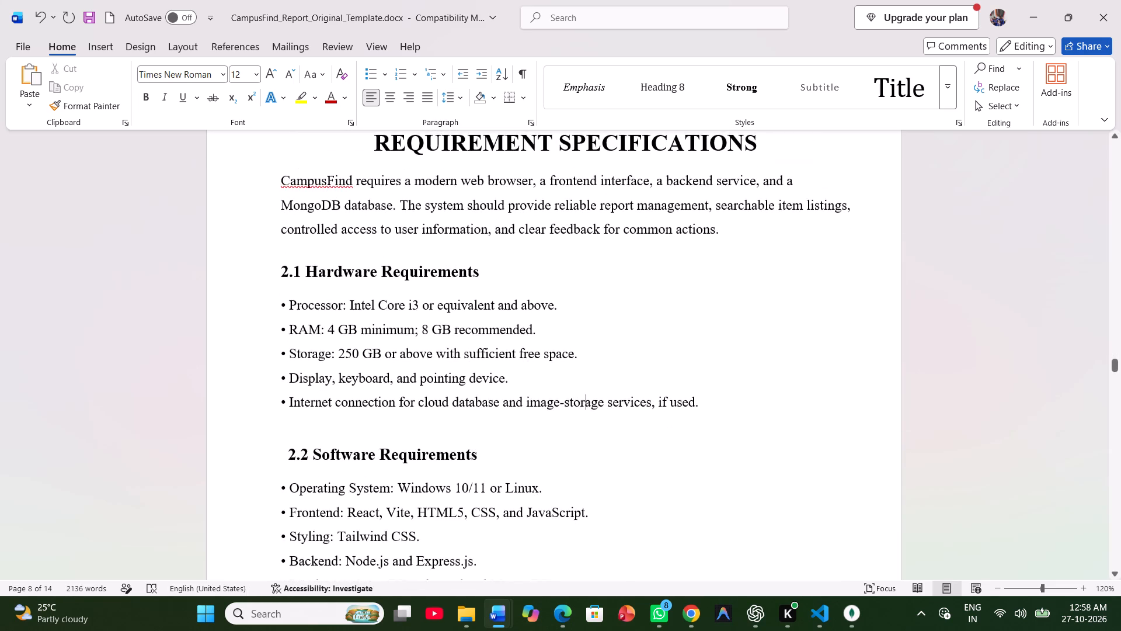
Format the "2.3 Functional and Non-Functional Requirements" heading as 14 pt bold.
{"action": "scroll", "coordinate": [583, 263], "scroll_direction": "down", "scroll_amount": 3}
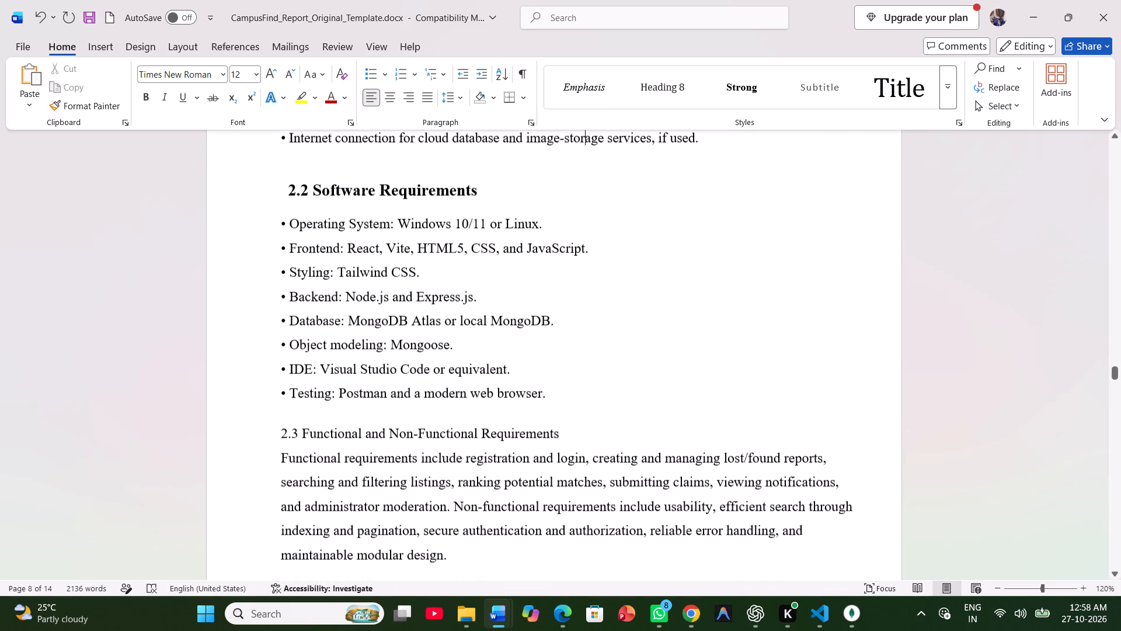
{"action": "scroll", "coordinate": [583, 262], "scroll_direction": "down", "scroll_amount": 1}
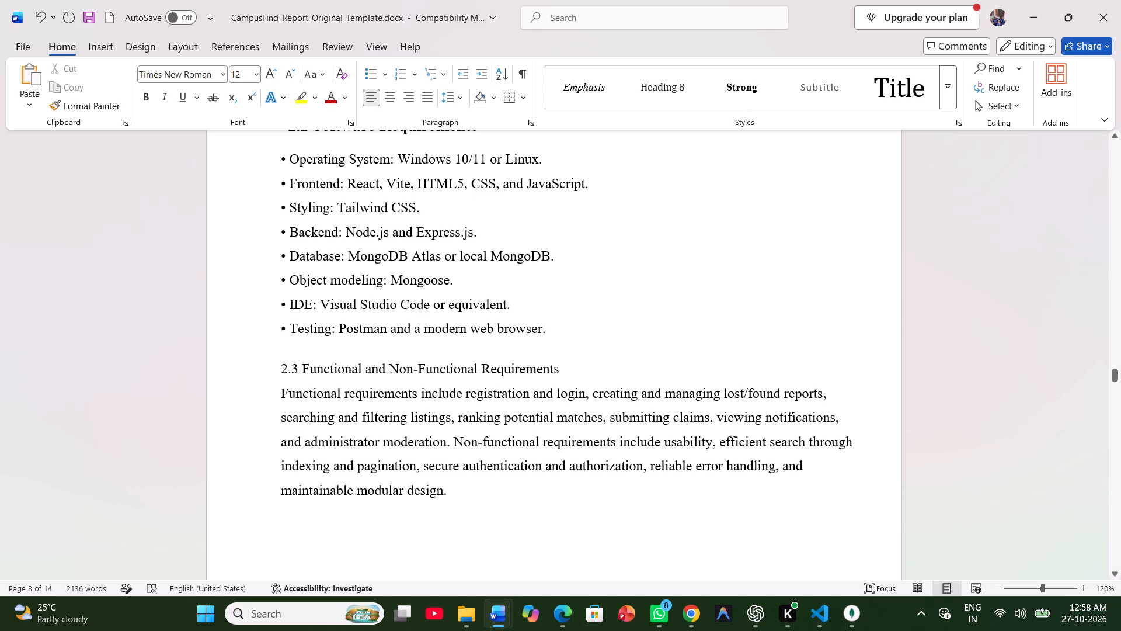
{"action": "left_click_drag", "start_coordinate": [562, 366], "coordinate": [280, 378]}
{"action": "left_click", "coordinate": [289, 354]}
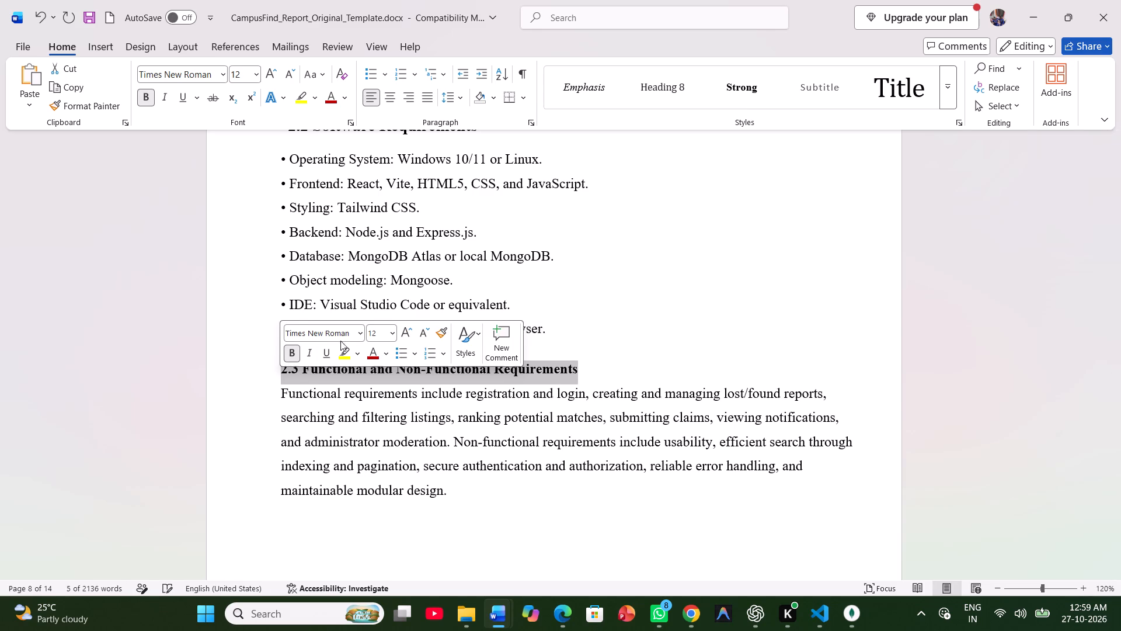
{"action": "left_click", "coordinate": [408, 337]}
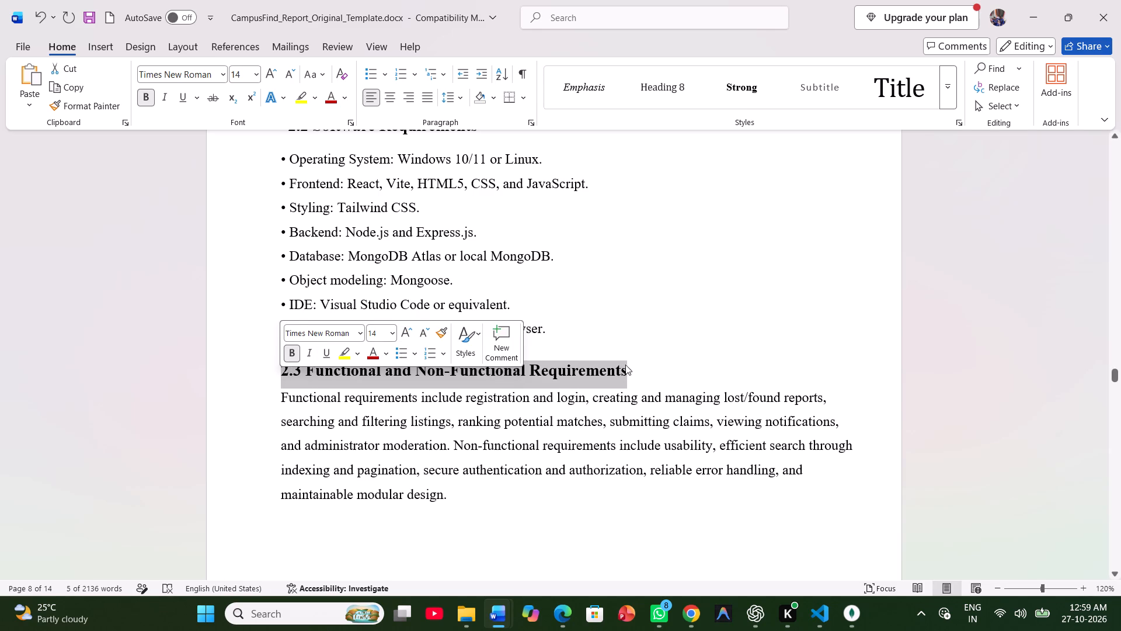
{"action": "left_click", "coordinate": [638, 365]}
Make the "3.1 BLOCK DIAGRAM" heading in Chapter 3 bold.
{"action": "scroll", "coordinate": [638, 365], "scroll_direction": "right", "scroll_amount": 2}
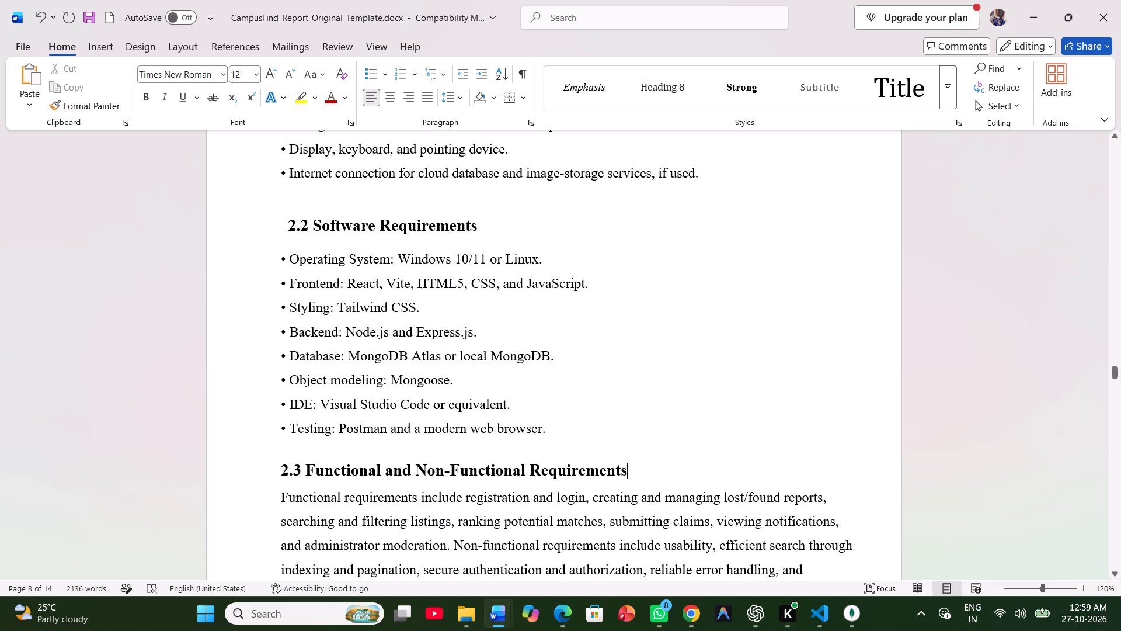
{"action": "scroll", "coordinate": [638, 365], "scroll_direction": "right", "scroll_amount": 1}
{"action": "scroll", "coordinate": [638, 365], "scroll_direction": "down", "scroll_amount": 2}
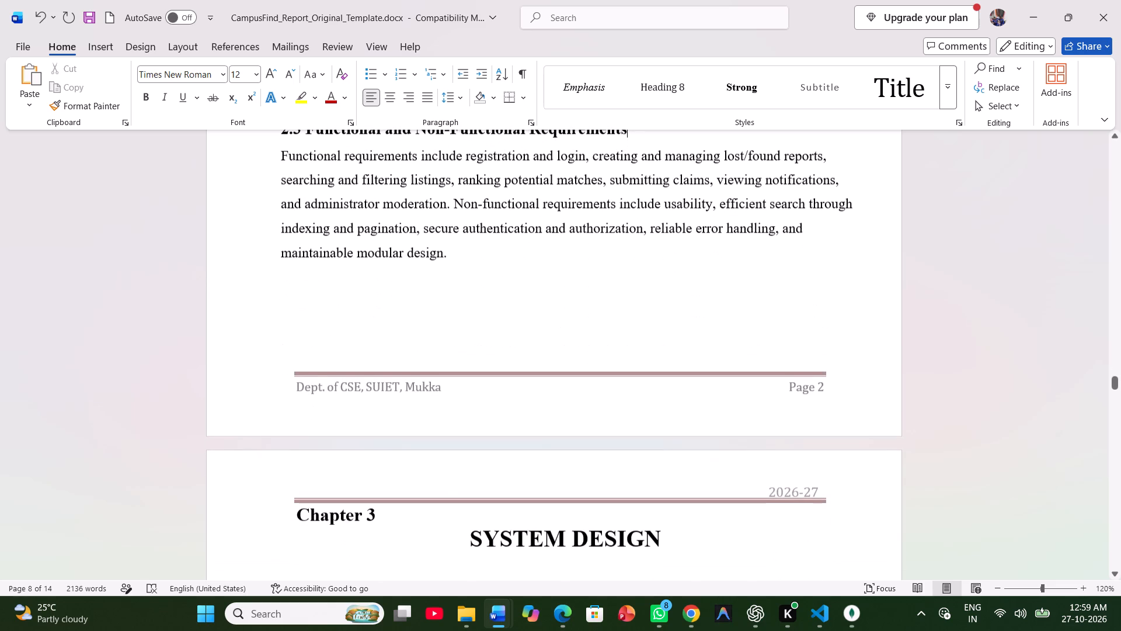
{"action": "left_click_drag", "start_coordinate": [638, 365], "coordinate": [669, 274]}
{"action": "left_click", "coordinate": [669, 274]}
{"action": "left_click_drag", "start_coordinate": [631, 384], "coordinate": [582, 359]}
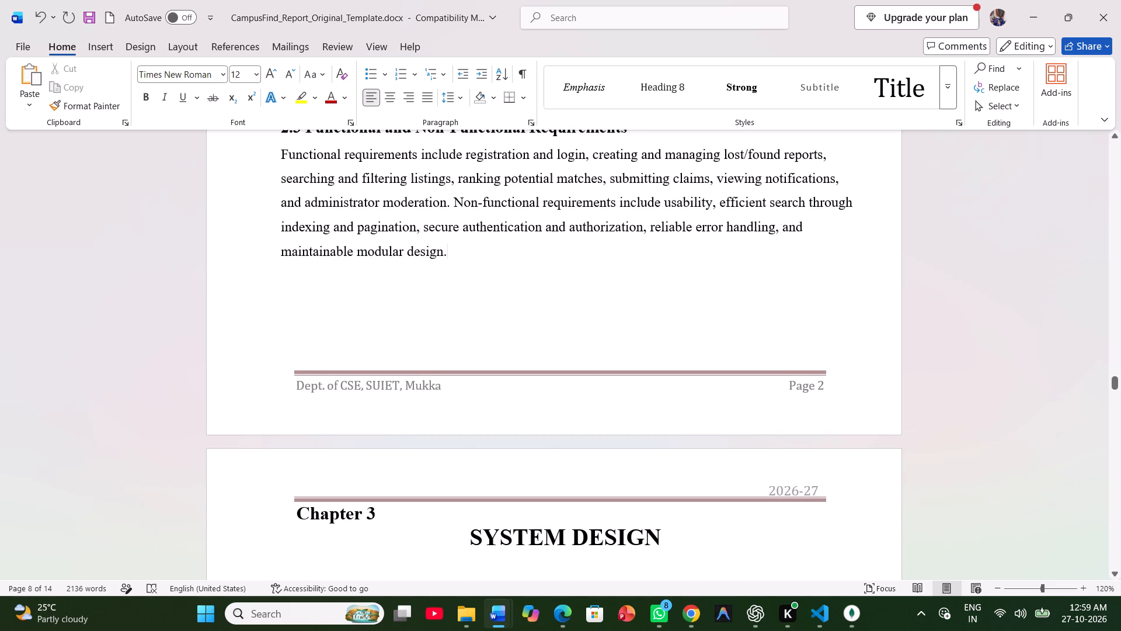
{"action": "scroll", "coordinate": [582, 359], "scroll_direction": "down", "scroll_amount": 2}
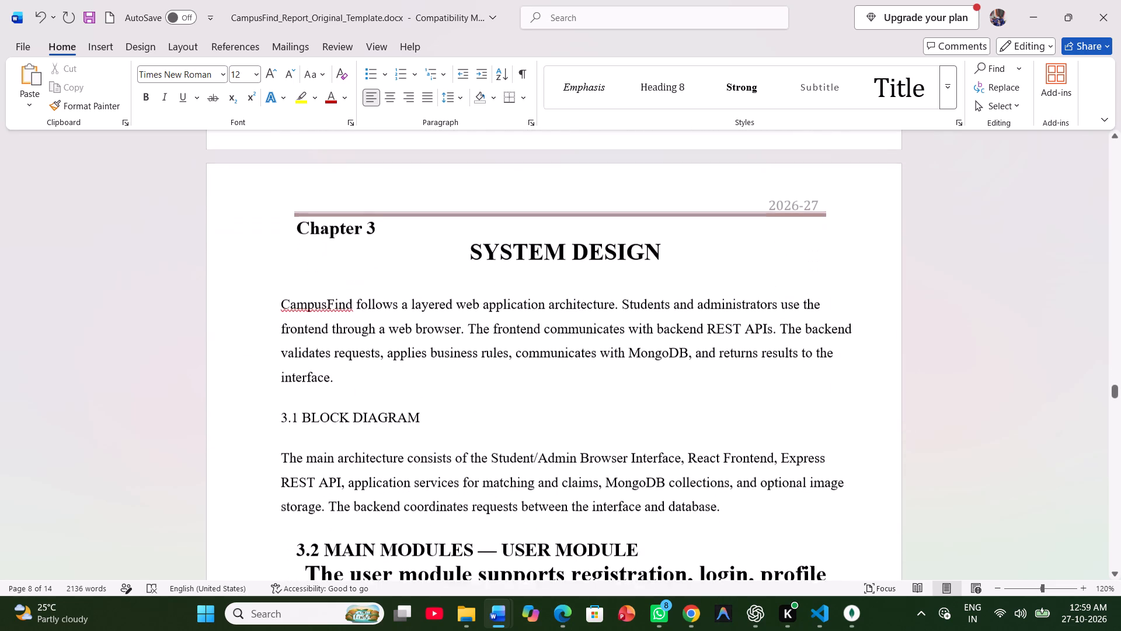
{"action": "scroll", "coordinate": [582, 359], "scroll_direction": "down", "scroll_amount": 1}
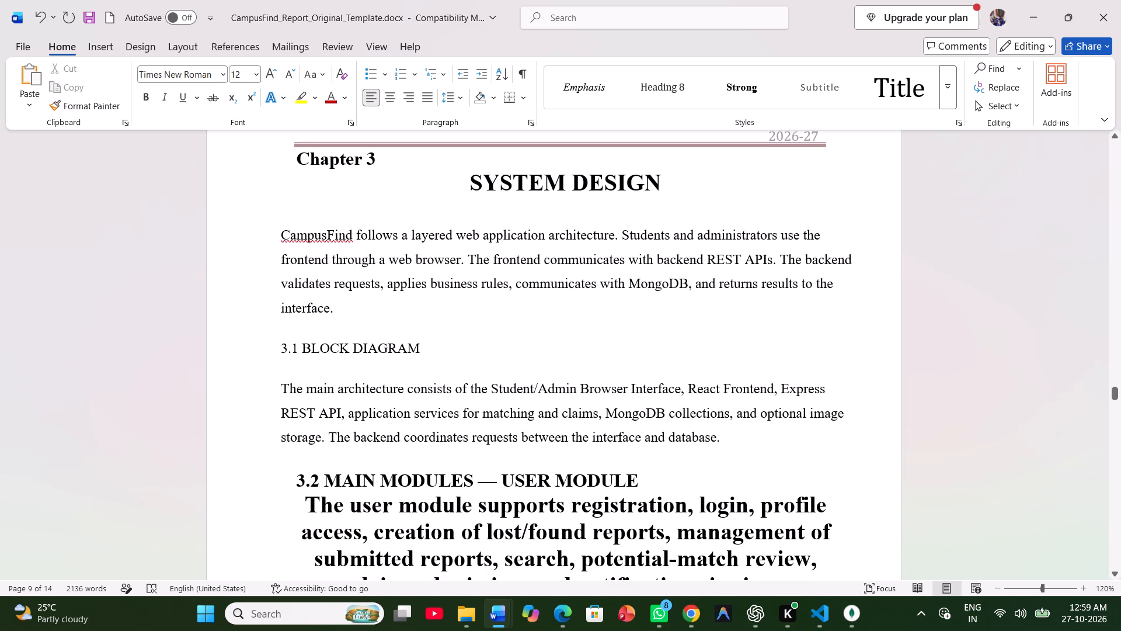
{"action": "left_click_drag", "start_coordinate": [423, 345], "coordinate": [255, 347]}
{"action": "left_click", "coordinate": [257, 317]}
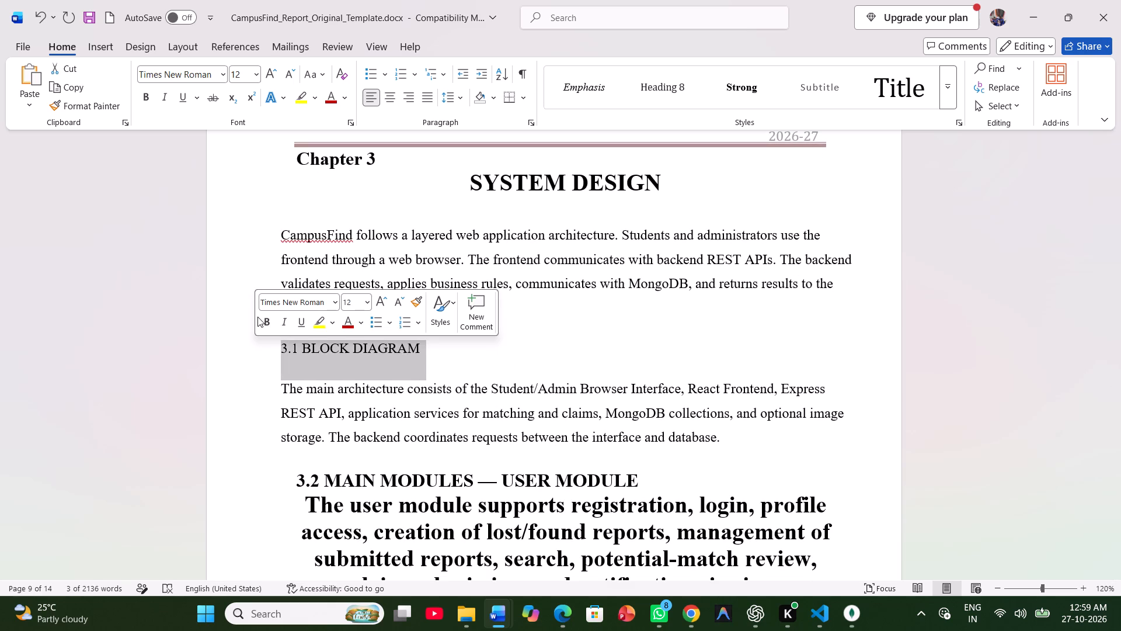
{"action": "left_click", "coordinate": [264, 317]}
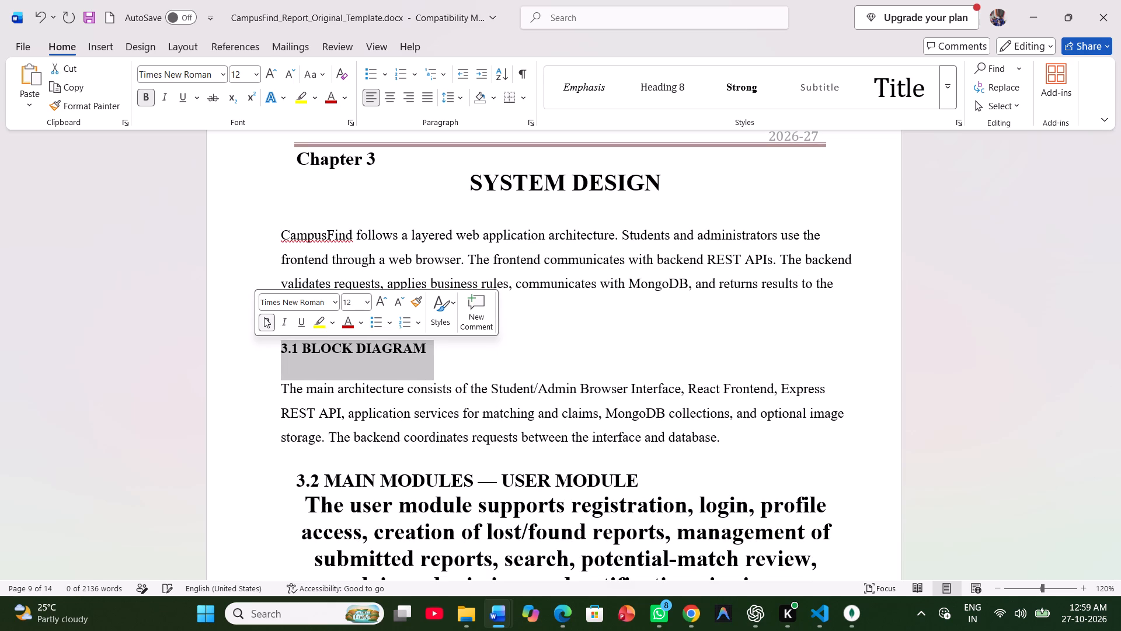
{"action": "left_click", "coordinate": [436, 370]}
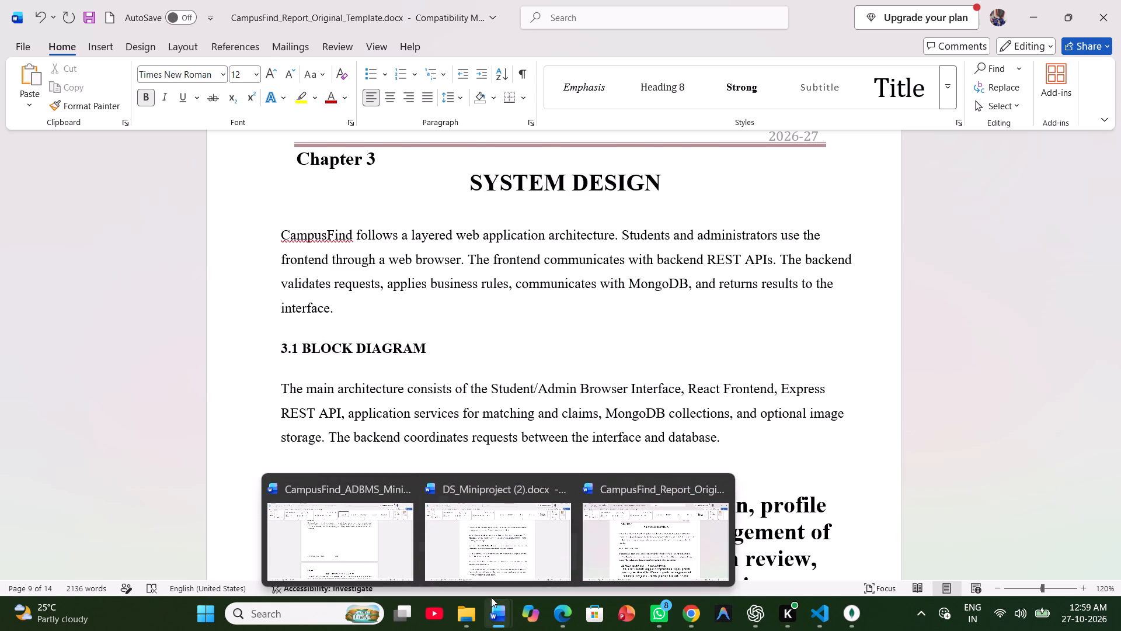
Switch to the CampusFind_ADBMS_MiniProject_Report document and cut the whole table under "3.1 Block Diagram".
{"action": "left_click", "coordinate": [363, 512]}
{"action": "scroll", "coordinate": [378, 457], "scroll_direction": "up", "scroll_amount": 3}
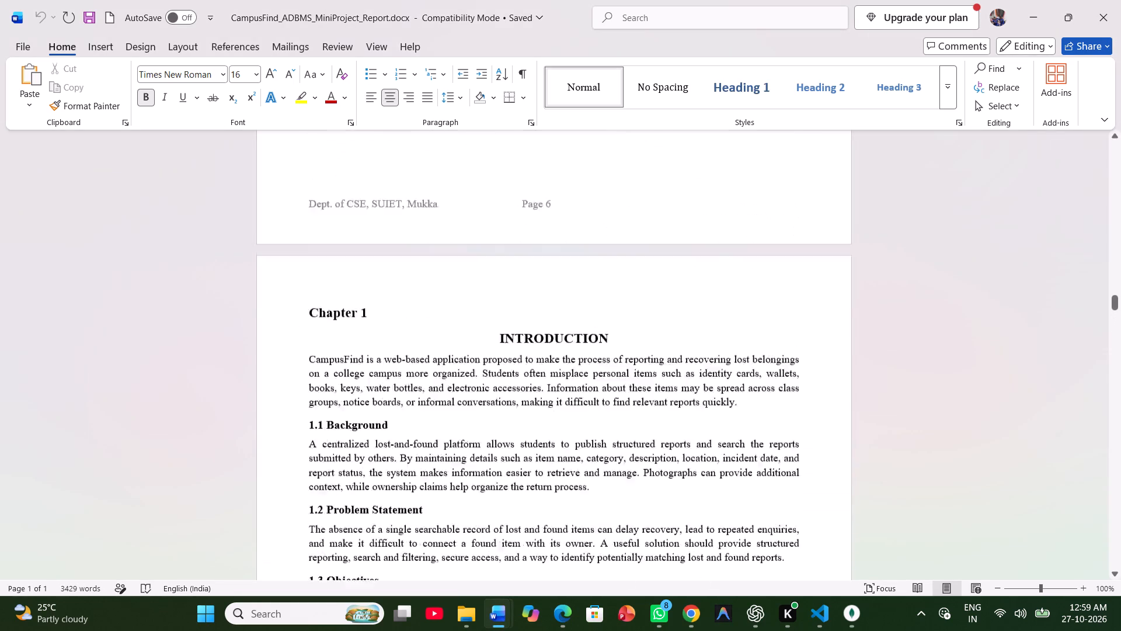
{"action": "scroll", "coordinate": [378, 457], "scroll_direction": "down", "scroll_amount": 7}
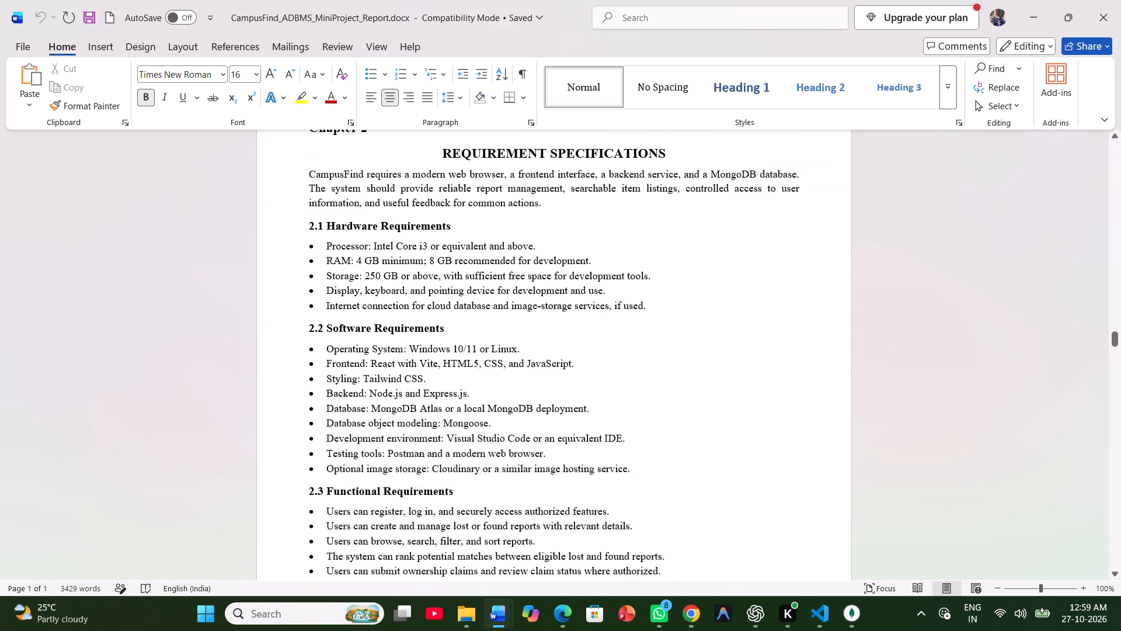
{"action": "scroll", "coordinate": [378, 457], "scroll_direction": "down", "scroll_amount": 3}
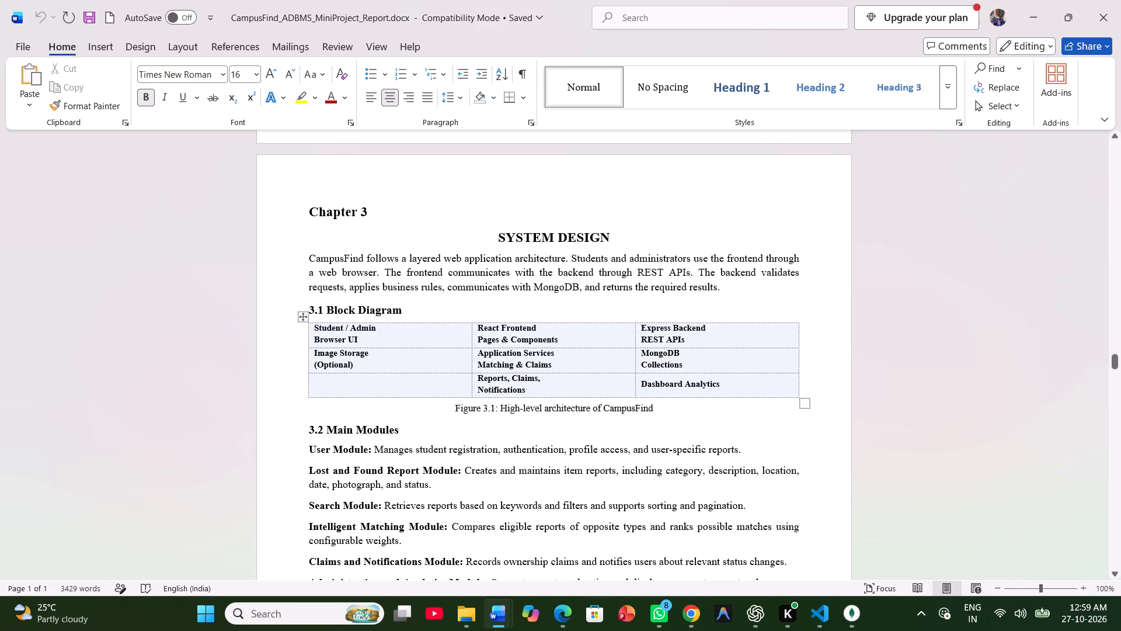
{"action": "left_click", "coordinate": [315, 324]}
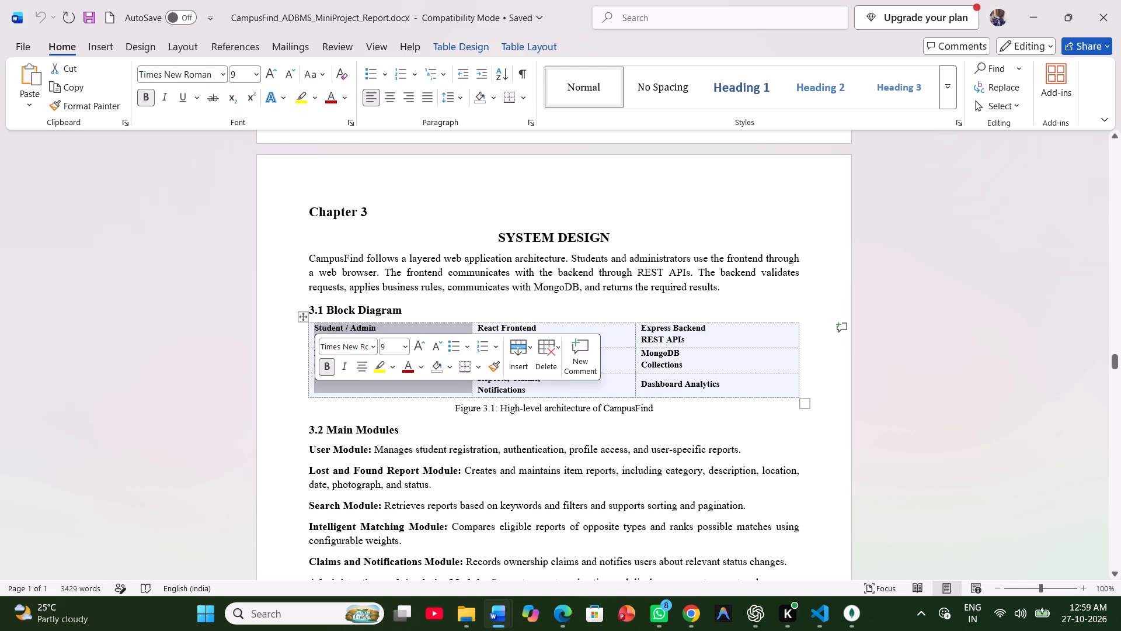
{"action": "left_click", "coordinate": [321, 323]}
{"action": "left_click", "coordinate": [343, 335]}
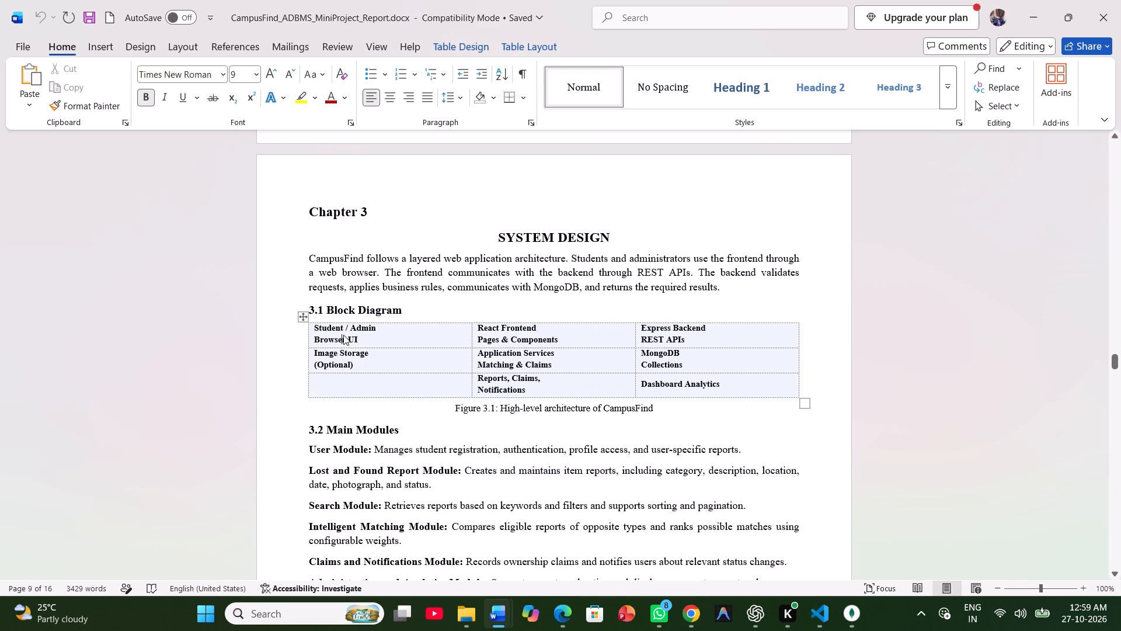
{"action": "right_click", "coordinate": [801, 400]}
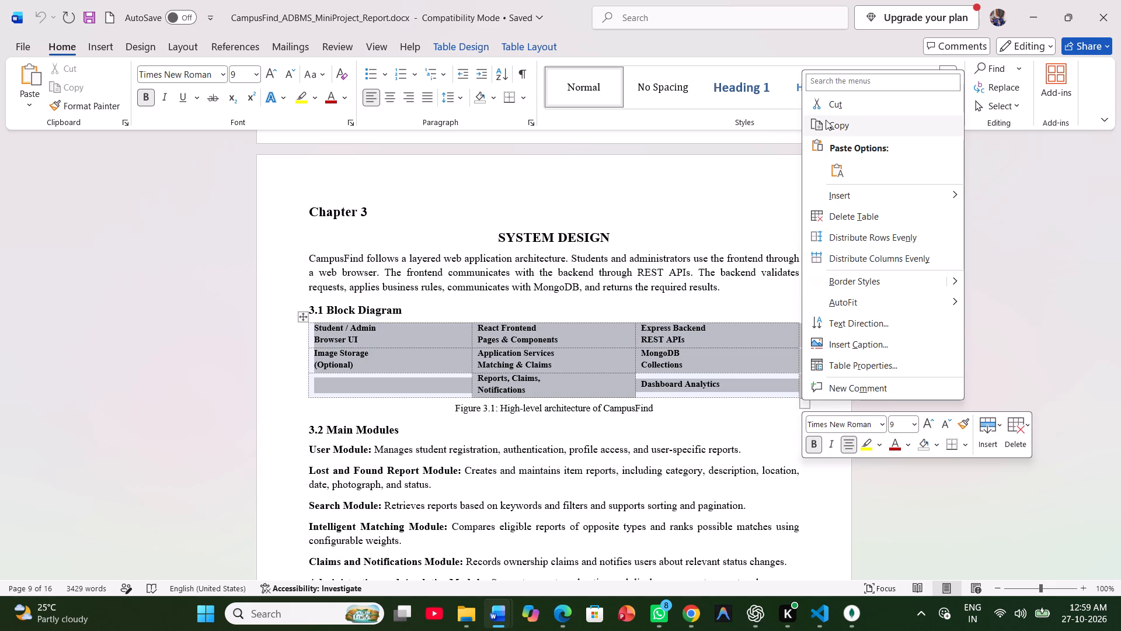
{"action": "left_click", "coordinate": [838, 105]}
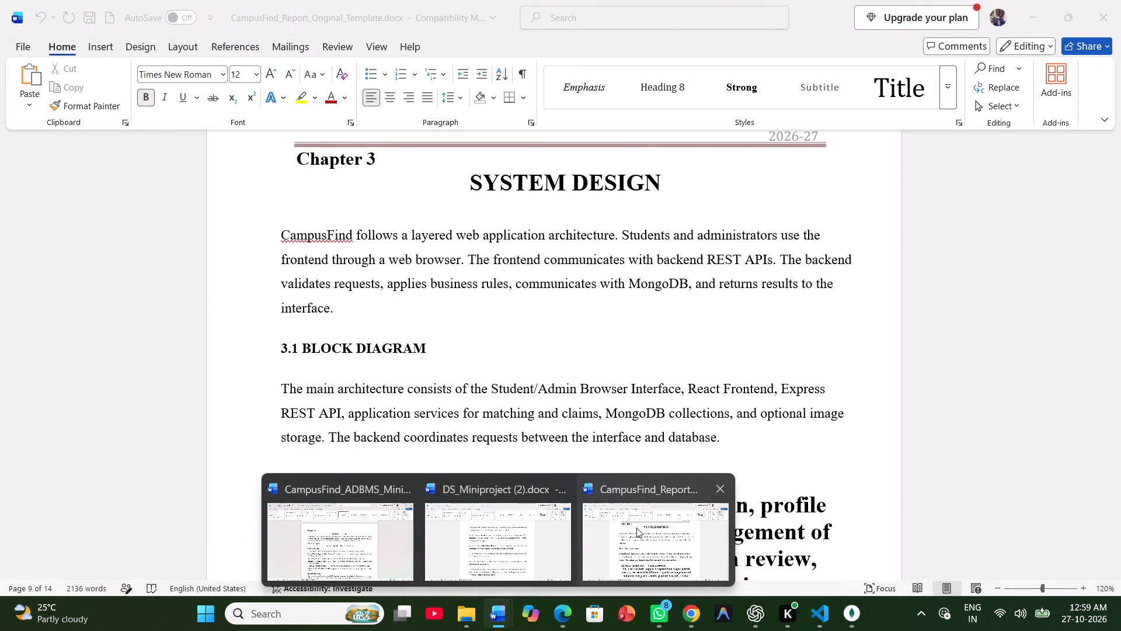
Paste the block diagram table on a new line below the "3.1 BLOCK DIAGRAM" heading in CampusFind_Report_Original_Template.
{"action": "left_click", "coordinate": [636, 528]}
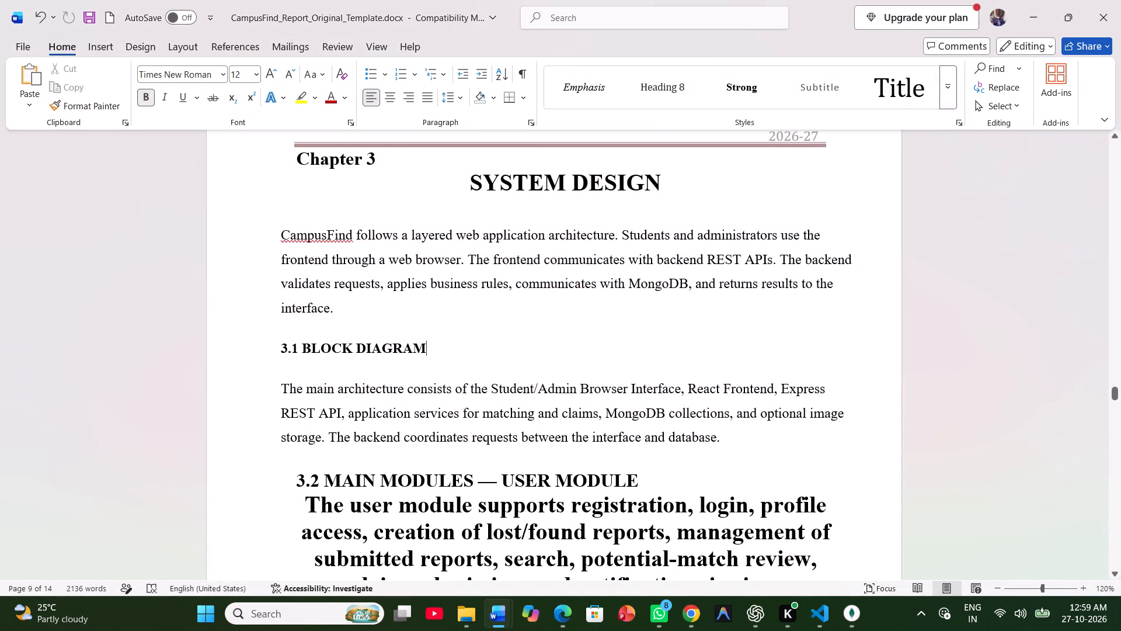
{"action": "key", "text": "Return"}
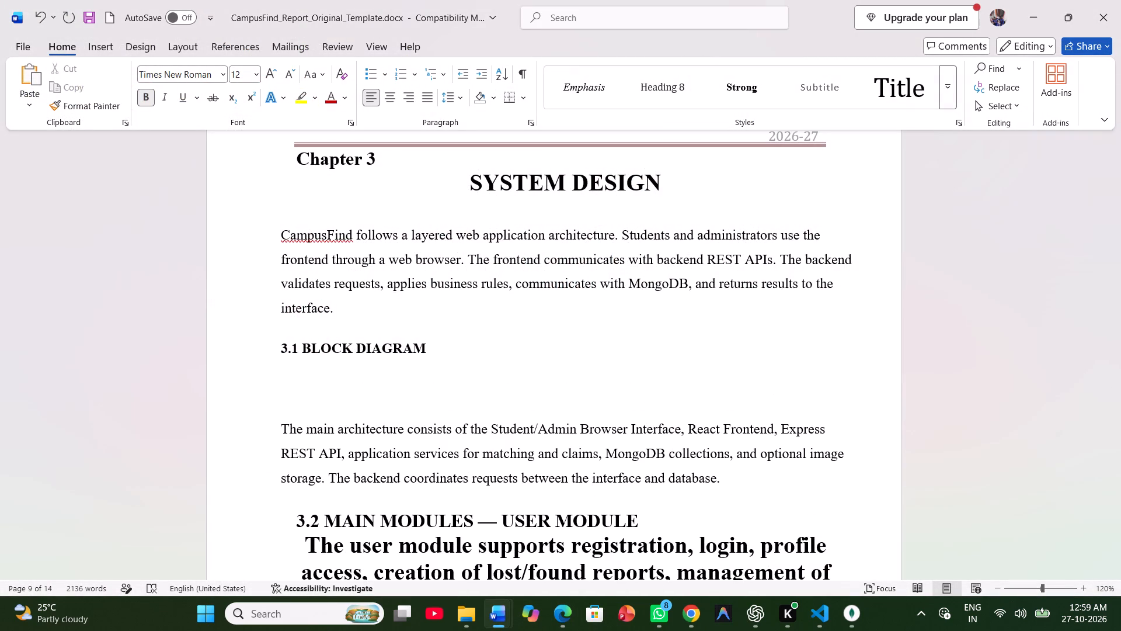
{"action": "key", "text": "ctrl+v"}
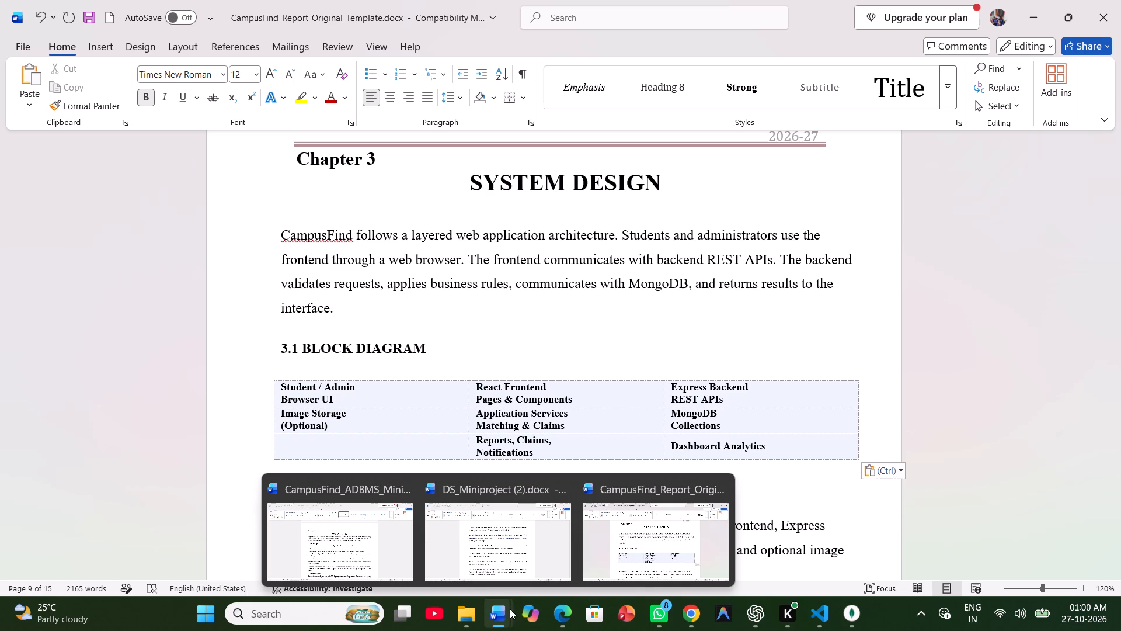
Undo the table cut in CampusFind_ADBMS_MiniProject_Report and return to the CampusFind_Report_Original_Template document.
{"action": "left_click", "coordinate": [501, 546]}
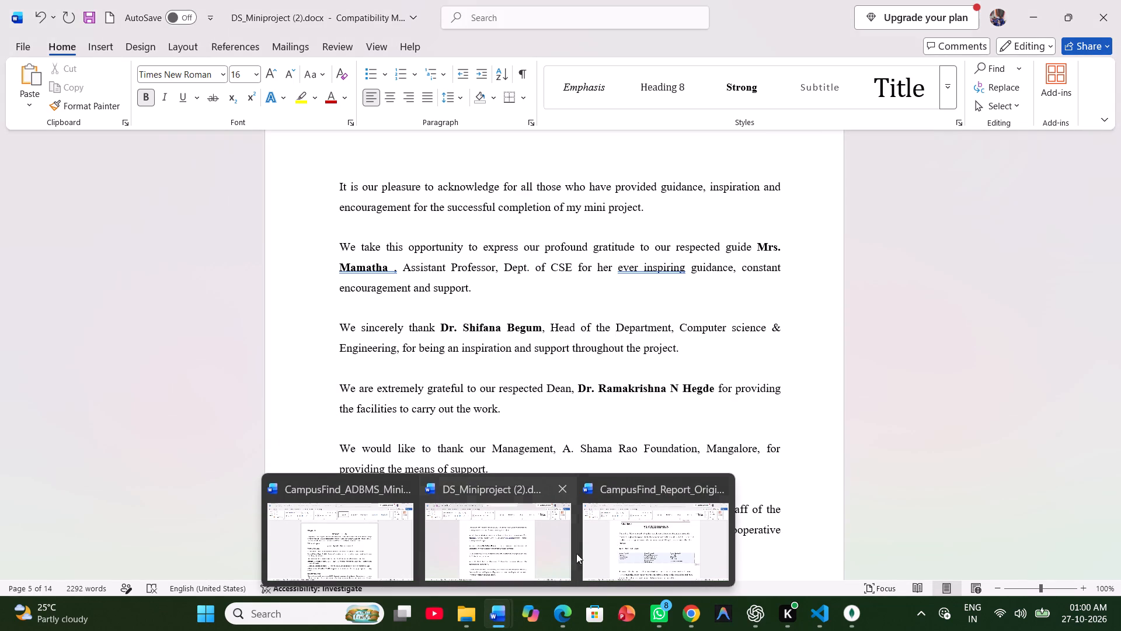
{"action": "left_click", "coordinate": [375, 545]}
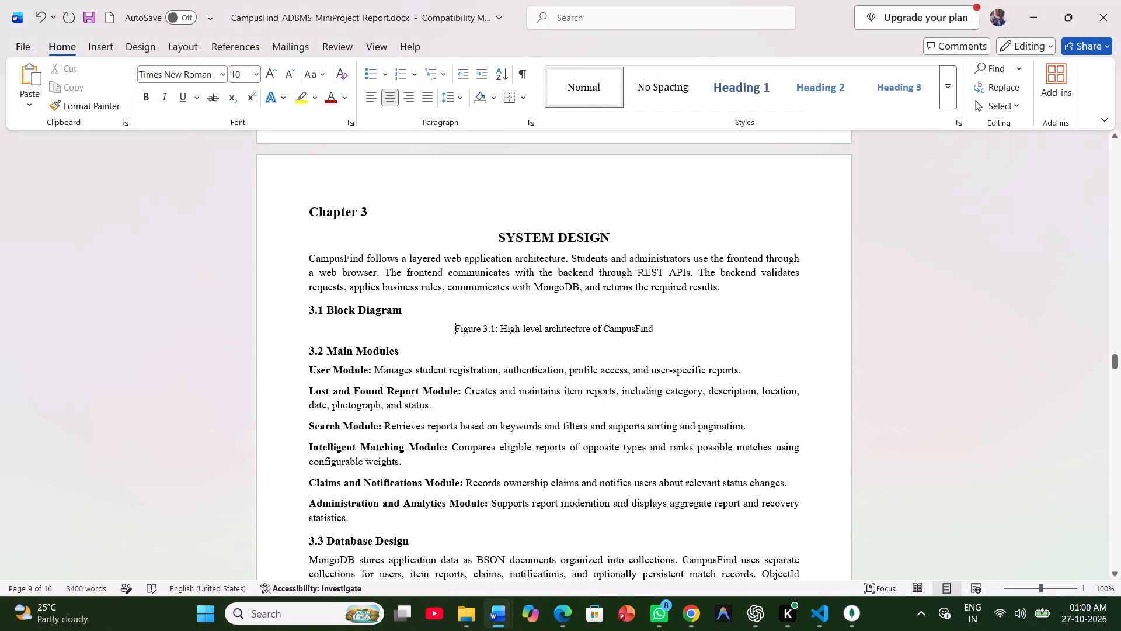
{"action": "left_click", "coordinate": [442, 316]}
{"action": "key", "text": "ctrl+z"}
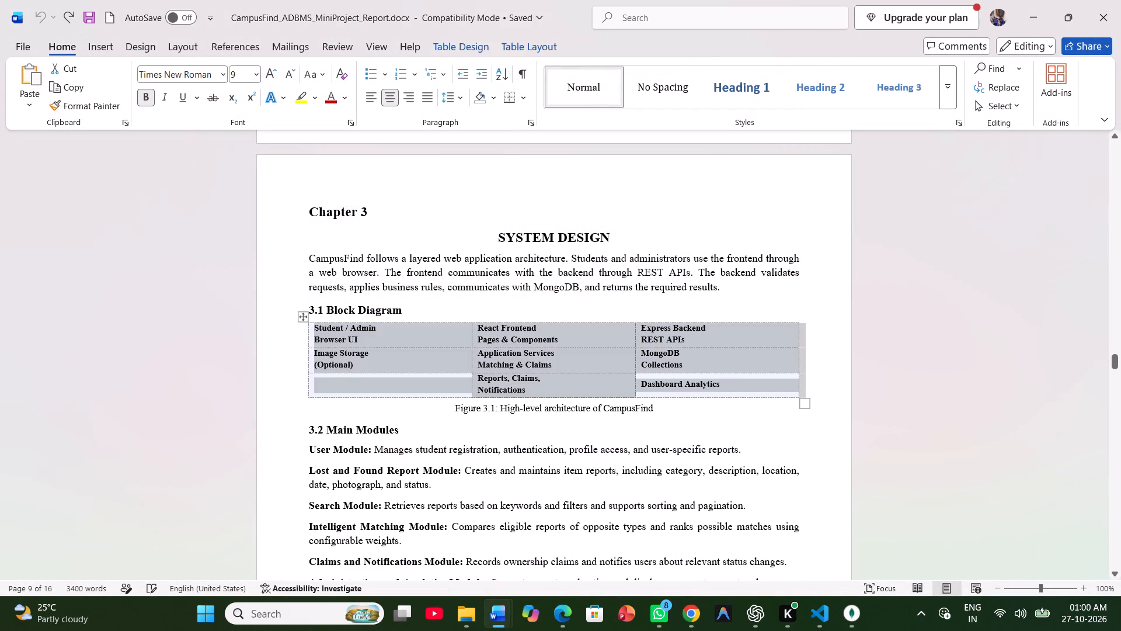
{"action": "left_click", "coordinate": [685, 415]}
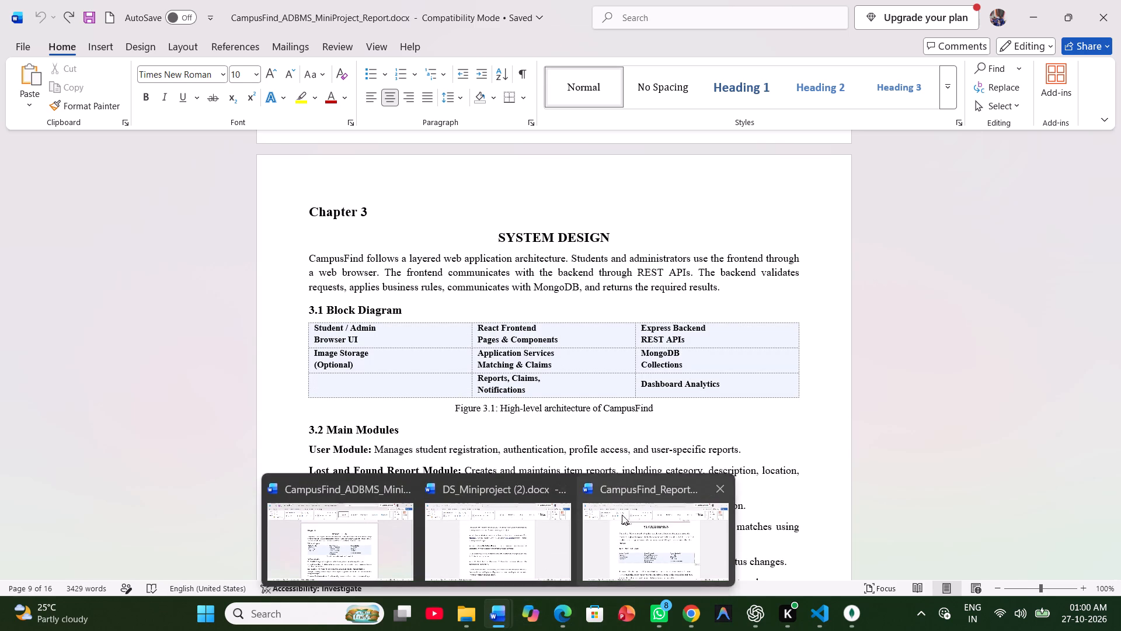
{"action": "left_click", "coordinate": [623, 514]}
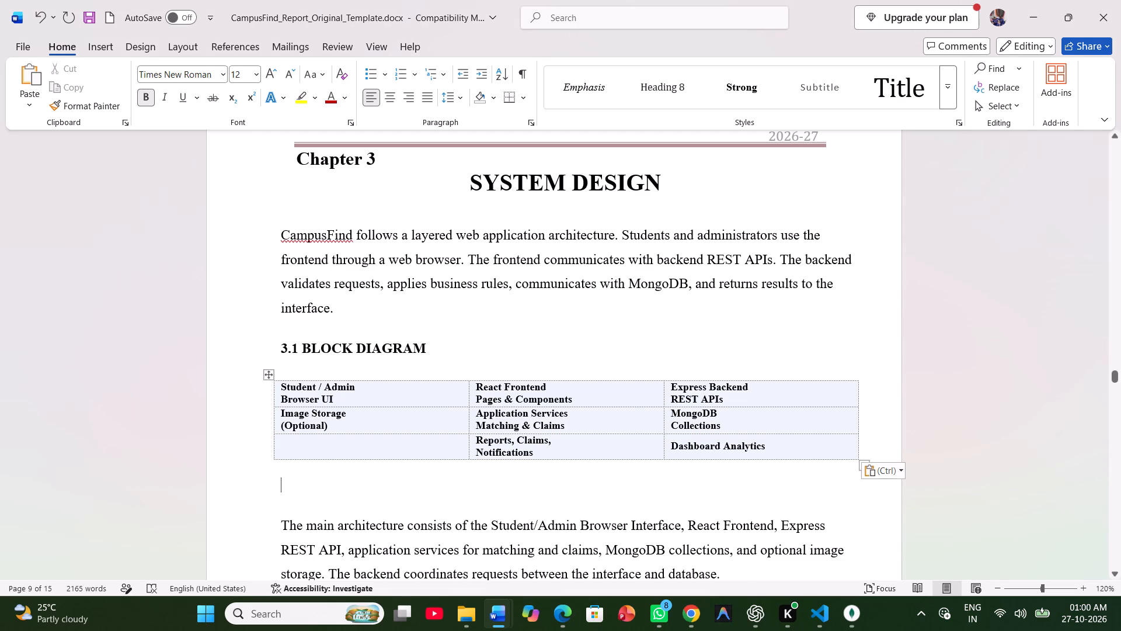
{"action": "scroll", "coordinate": [510, 477], "scroll_direction": "down", "scroll_amount": 1}
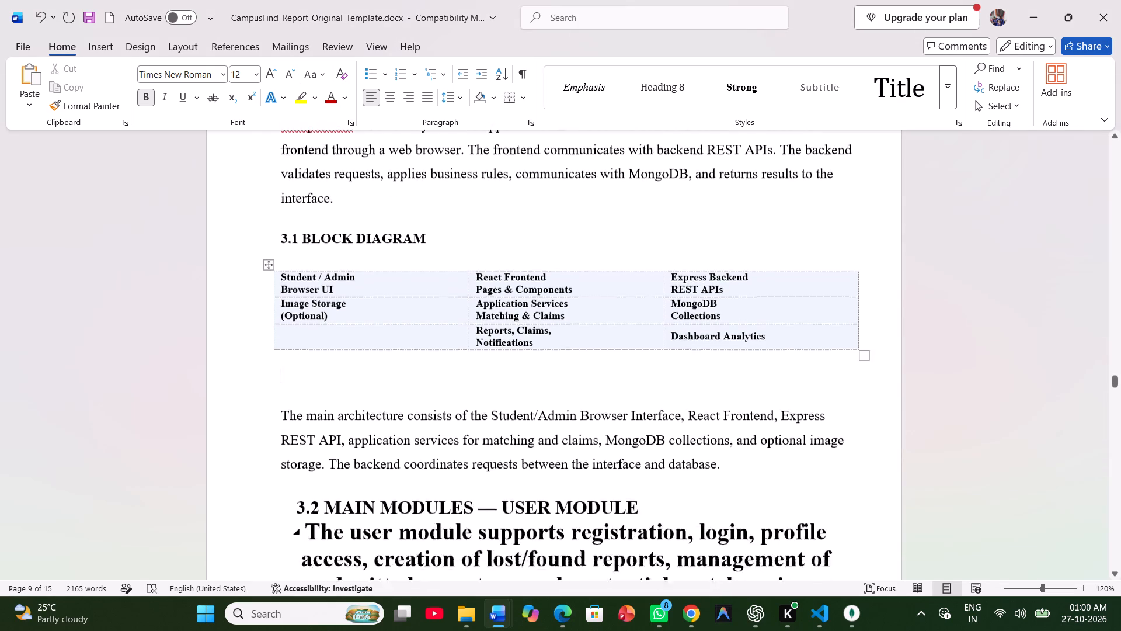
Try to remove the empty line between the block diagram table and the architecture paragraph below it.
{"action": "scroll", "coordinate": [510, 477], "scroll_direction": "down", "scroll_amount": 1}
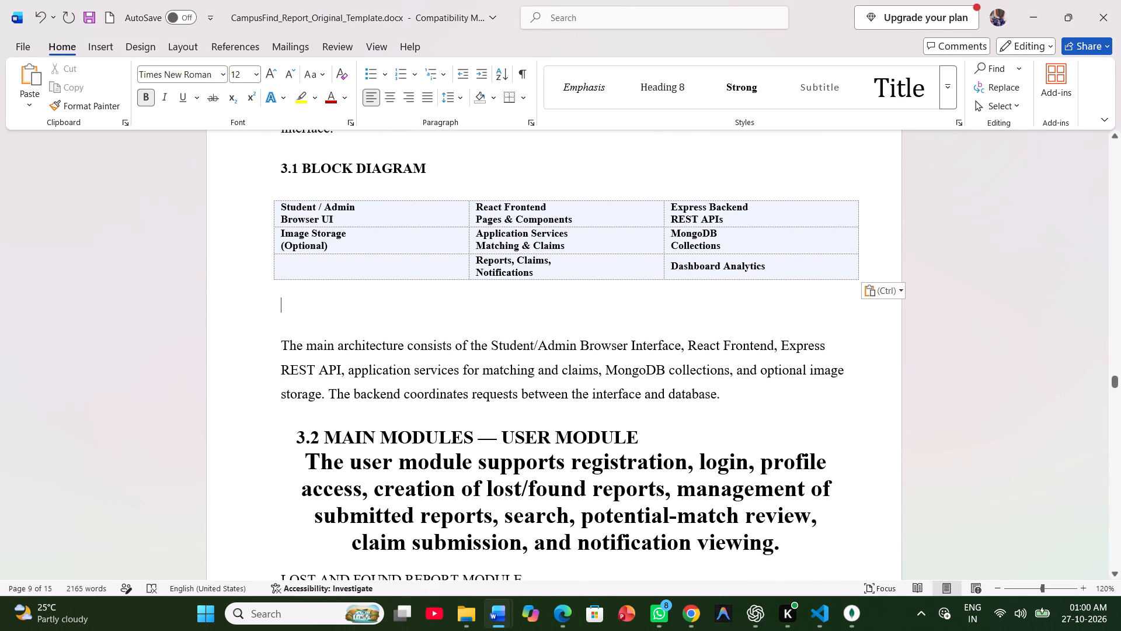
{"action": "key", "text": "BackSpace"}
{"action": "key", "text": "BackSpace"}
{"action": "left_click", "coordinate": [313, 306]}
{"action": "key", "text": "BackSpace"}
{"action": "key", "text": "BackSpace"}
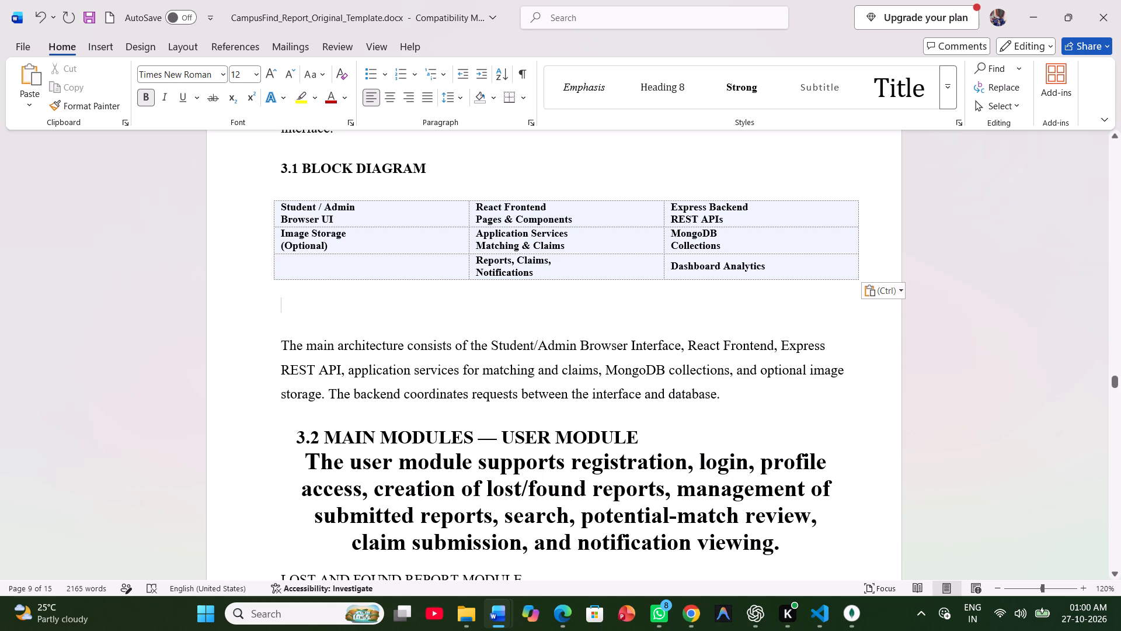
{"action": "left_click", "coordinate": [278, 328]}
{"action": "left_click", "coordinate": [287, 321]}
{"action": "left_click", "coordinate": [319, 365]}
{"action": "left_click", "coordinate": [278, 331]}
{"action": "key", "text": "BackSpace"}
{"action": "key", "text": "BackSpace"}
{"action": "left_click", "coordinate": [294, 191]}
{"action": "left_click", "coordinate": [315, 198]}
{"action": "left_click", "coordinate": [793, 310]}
Delete the "The main architecture consists of…" paragraph below the block diagram table.
{"action": "left_click_drag", "start_coordinate": [728, 396], "coordinate": [248, 351]}
{"action": "key", "text": "BackSpace"}
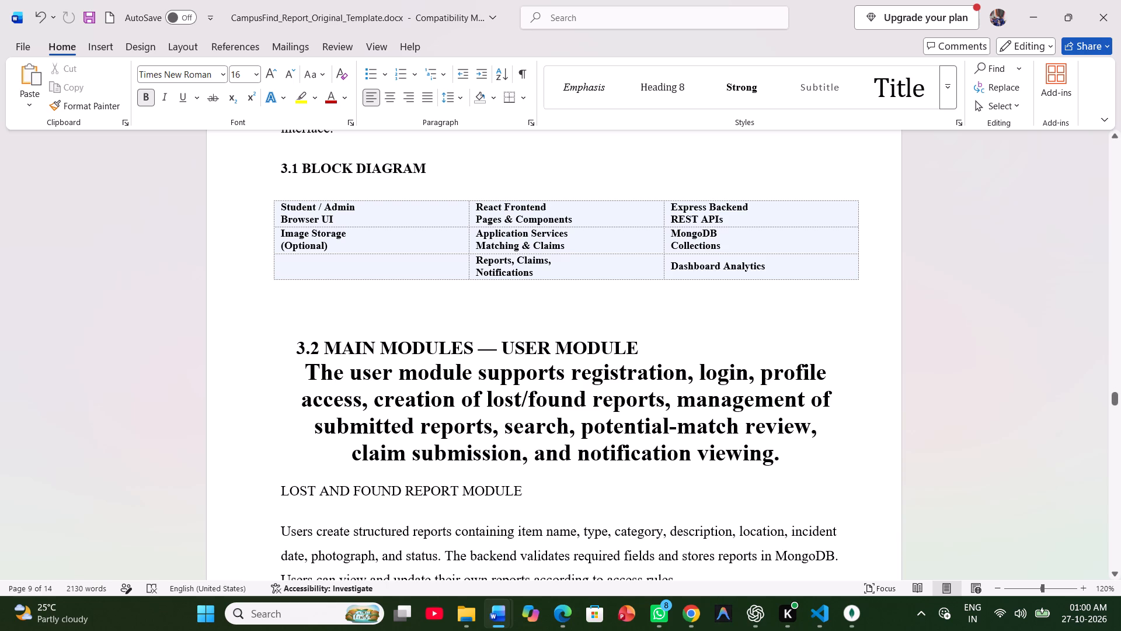
Copy the caption "Figure 3.1: High-level architecture of CampusFind" from CampusFind_ADBMS_MiniProject_Report and paste it below the block diagram table in CampusFind_Report_Original_Template.
{"action": "left_click", "coordinate": [342, 290]}
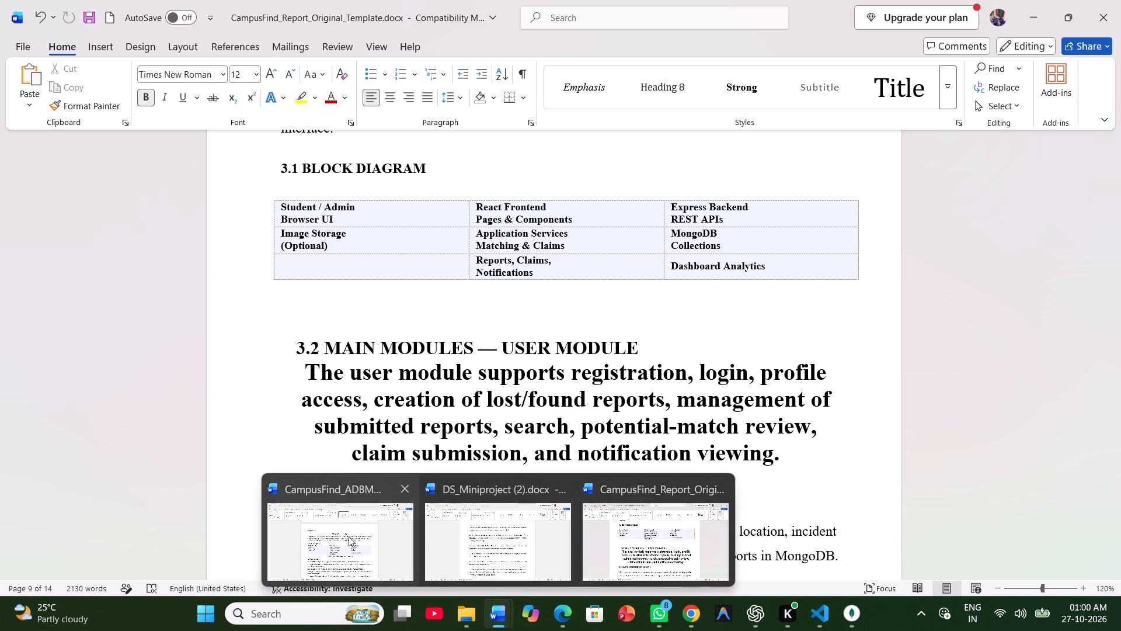
{"action": "left_click", "coordinate": [349, 536]}
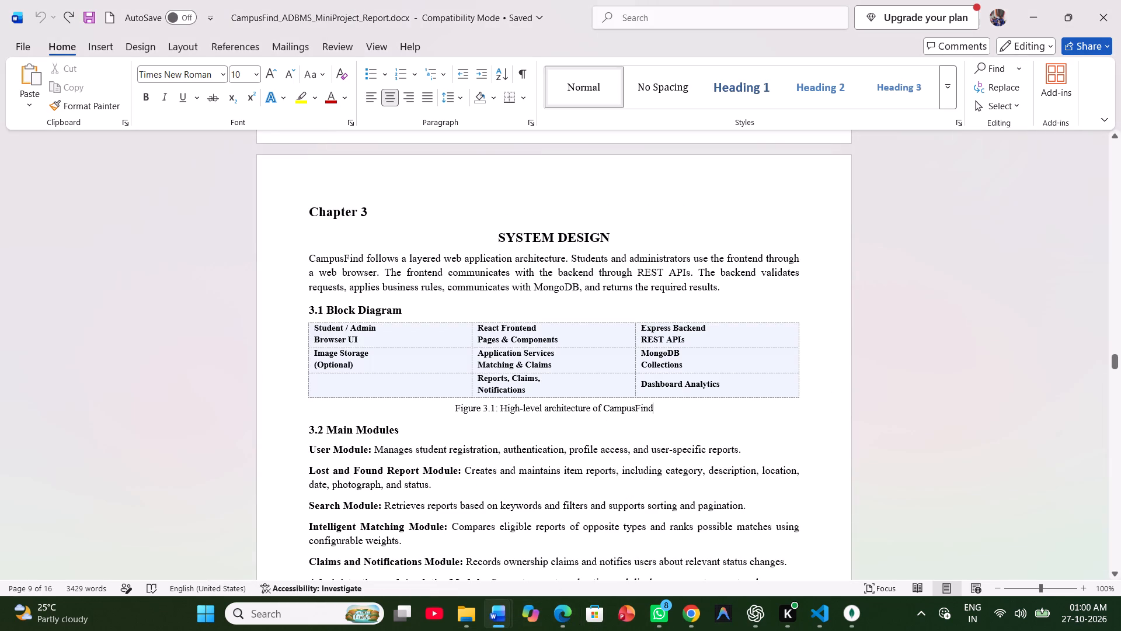
{"action": "left_click", "coordinate": [655, 408]}
{"action": "left_click_drag", "start_coordinate": [655, 408], "coordinate": [438, 411]}
{"action": "key", "text": "ctrl+c"}
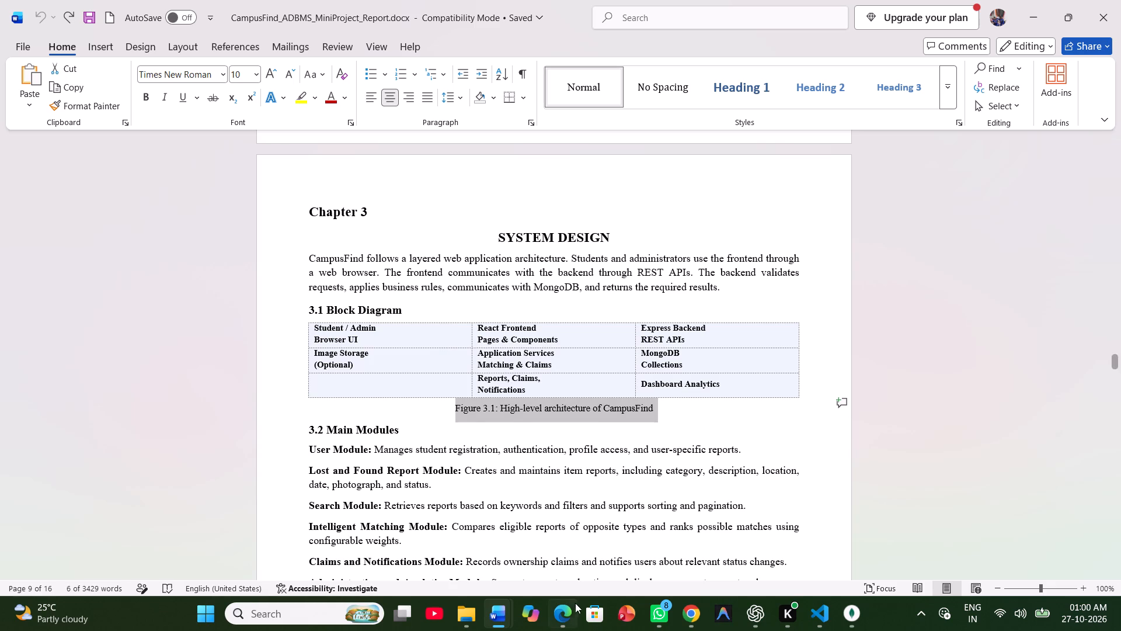
{"action": "left_click", "coordinate": [602, 529]}
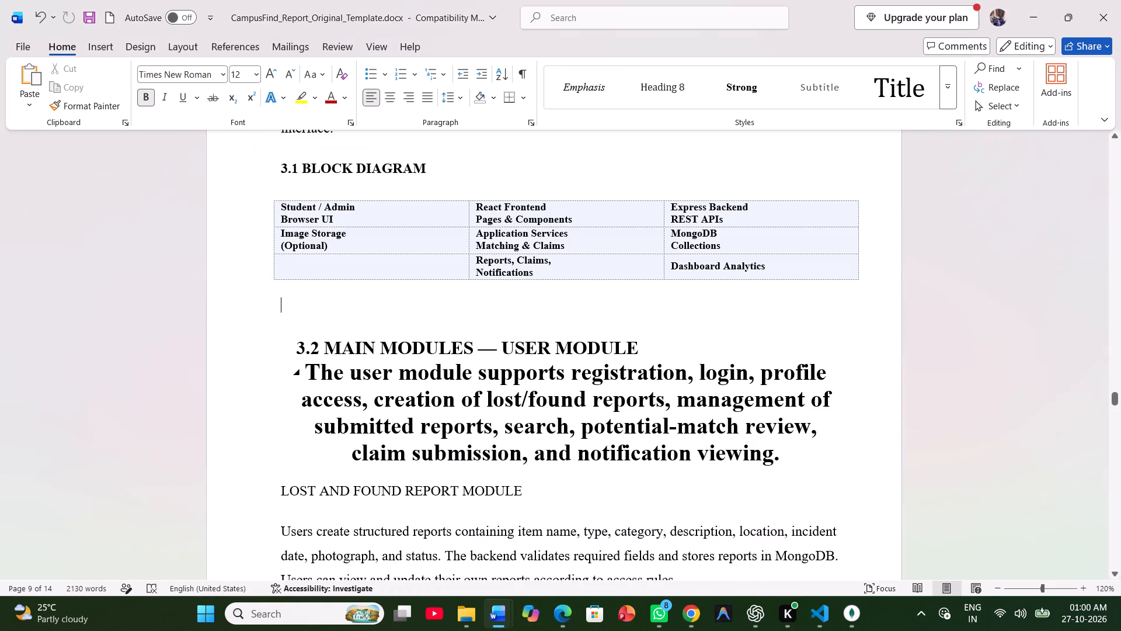
{"action": "key", "text": "ctrl+v"}
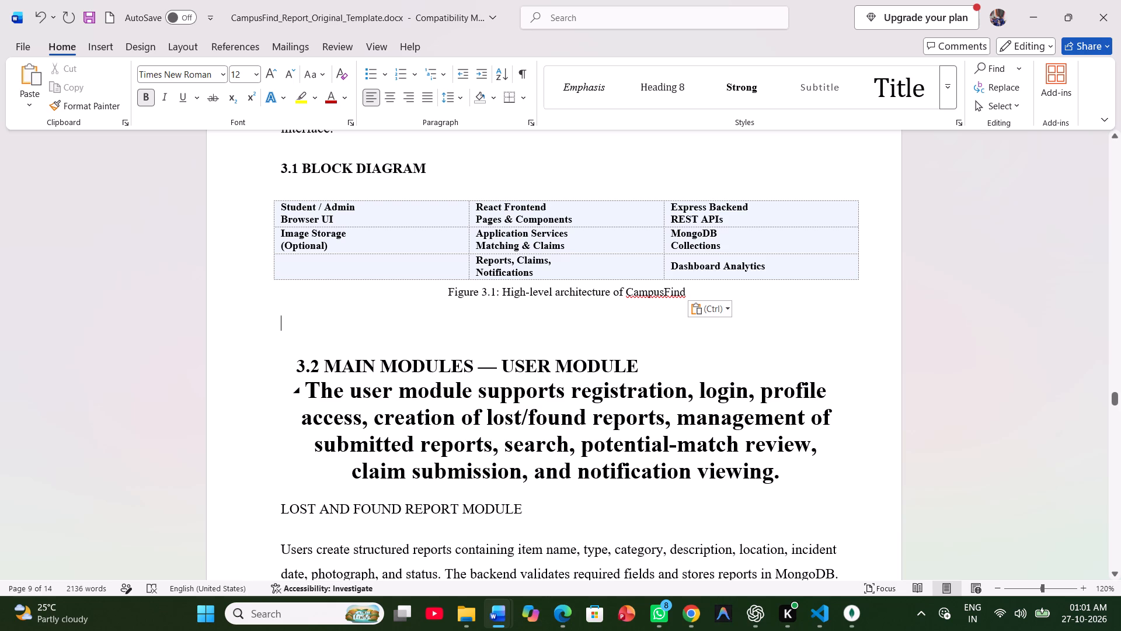
Remove the indent and extra space before the "3.2 MAIN MODULES — USER MODULE" heading, keeping one blank line below the figure caption.
{"action": "left_click", "coordinate": [298, 360]}
{"action": "key", "text": "BackSpace"}
{"action": "key", "text": "BackSpace"}
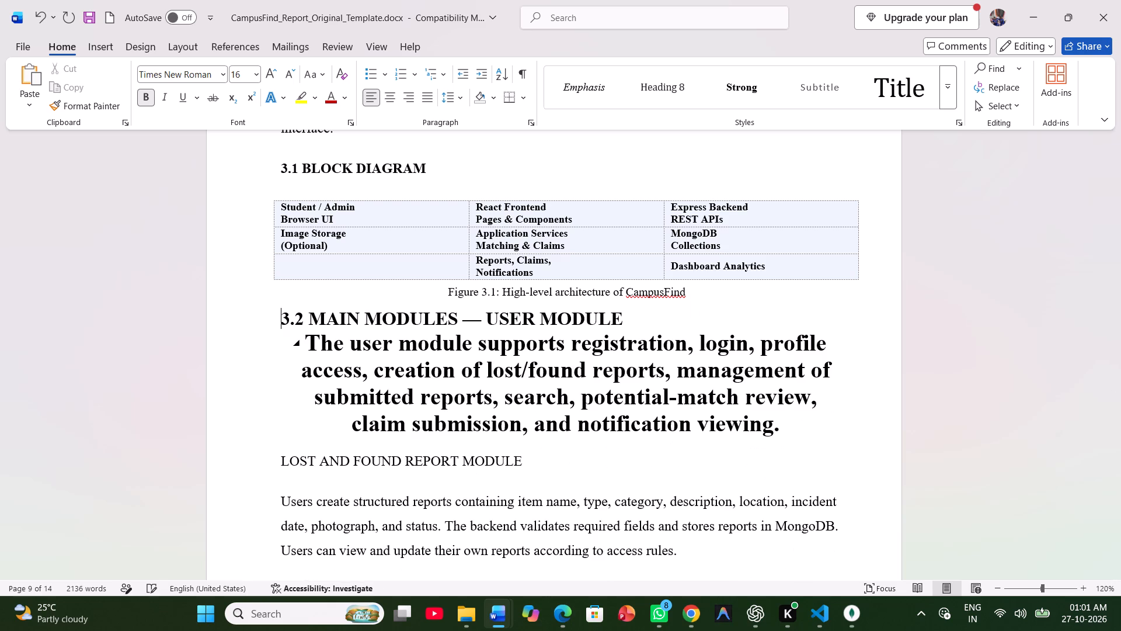
{"action": "key", "text": "Return"}
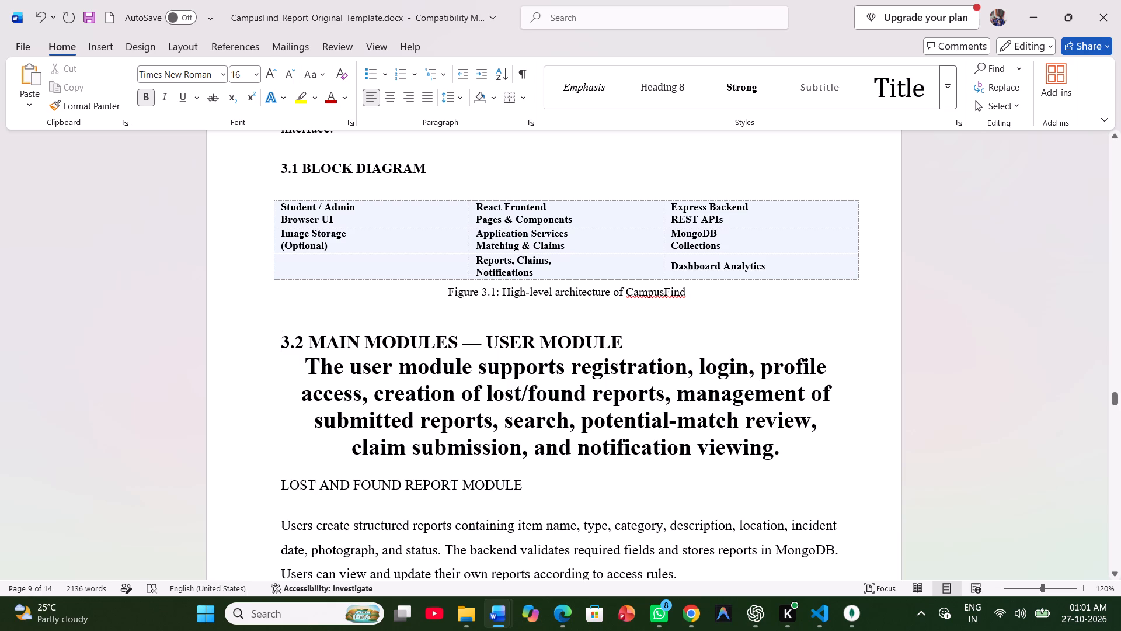
Set the "3.2 MAIN MODULES — USER MODULE" heading to 14 pt, keeping it bold.
{"action": "left_click", "coordinate": [640, 345]}
{"action": "left_click_drag", "start_coordinate": [640, 345], "coordinate": [507, 339]}
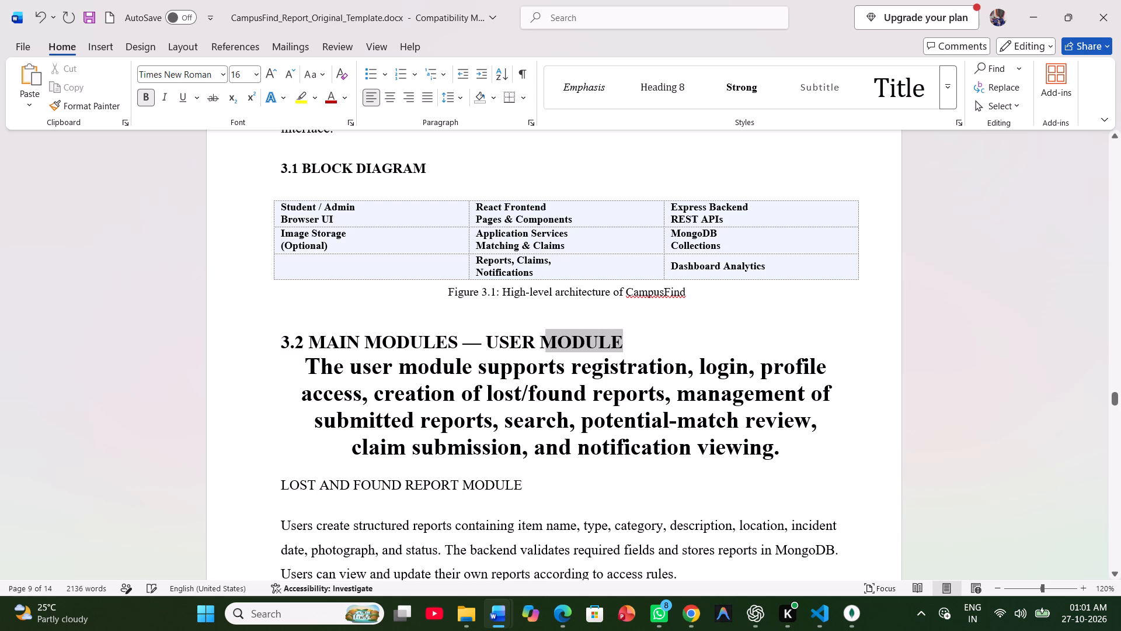
{"action": "left_click_drag", "start_coordinate": [507, 339], "coordinate": [275, 342]}
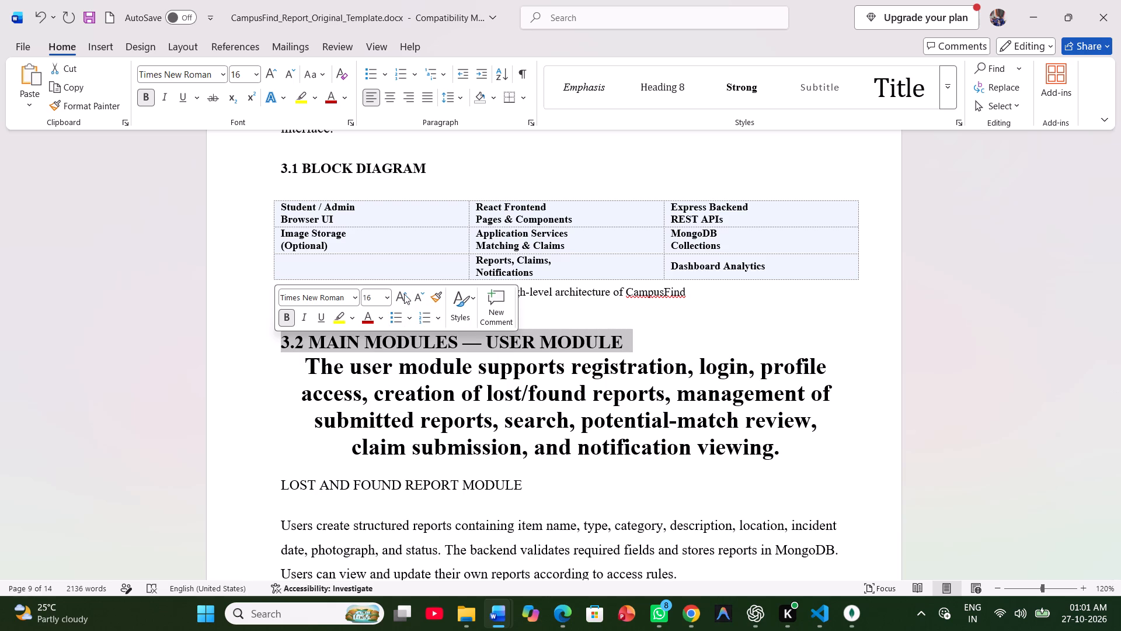
{"action": "left_click", "coordinate": [415, 294]}
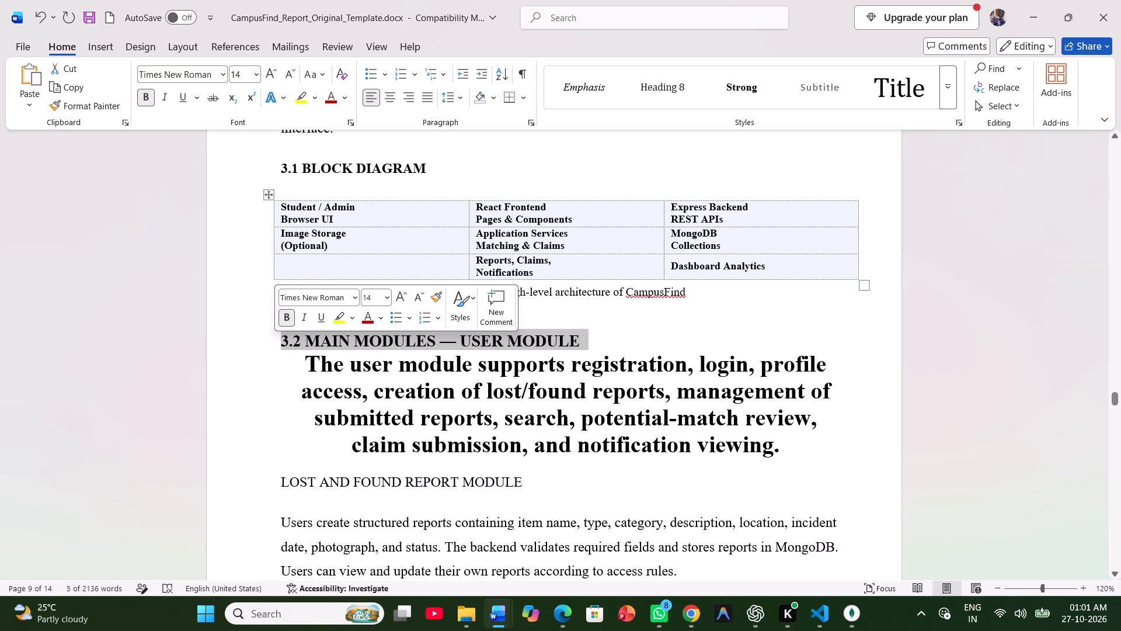
{"action": "left_click", "coordinate": [291, 319]}
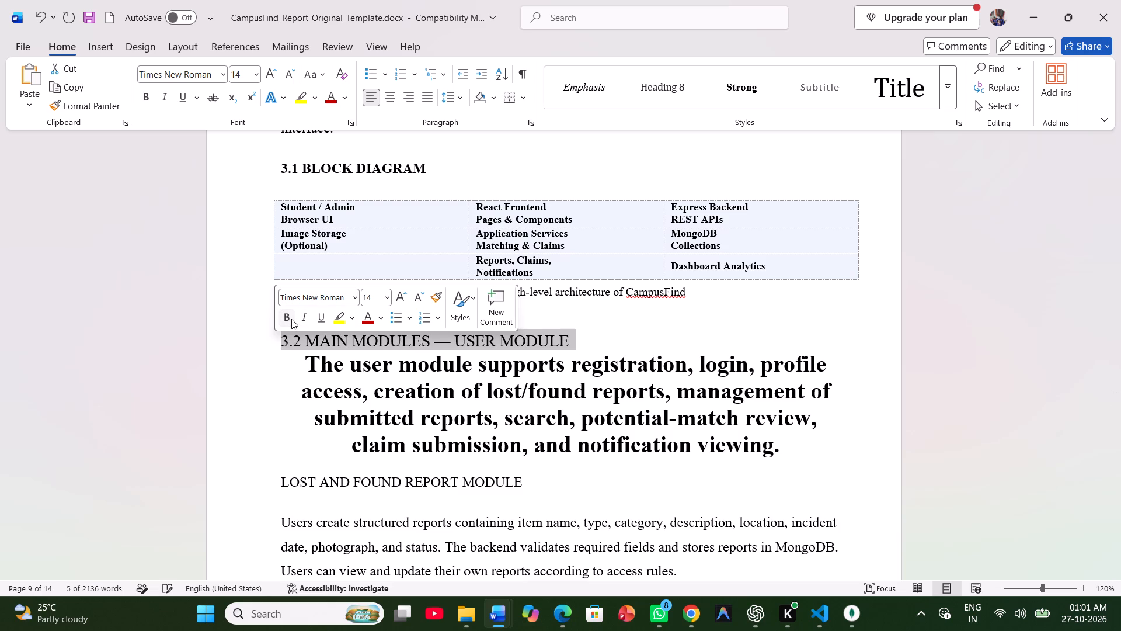
{"action": "left_click", "coordinate": [291, 319]}
Compare the "3.1 BLOCK DIAGRAM" heading with the Chapter 2 section headings and set it to 14 pt to match.
{"action": "triple_click", "coordinate": [420, 164]}
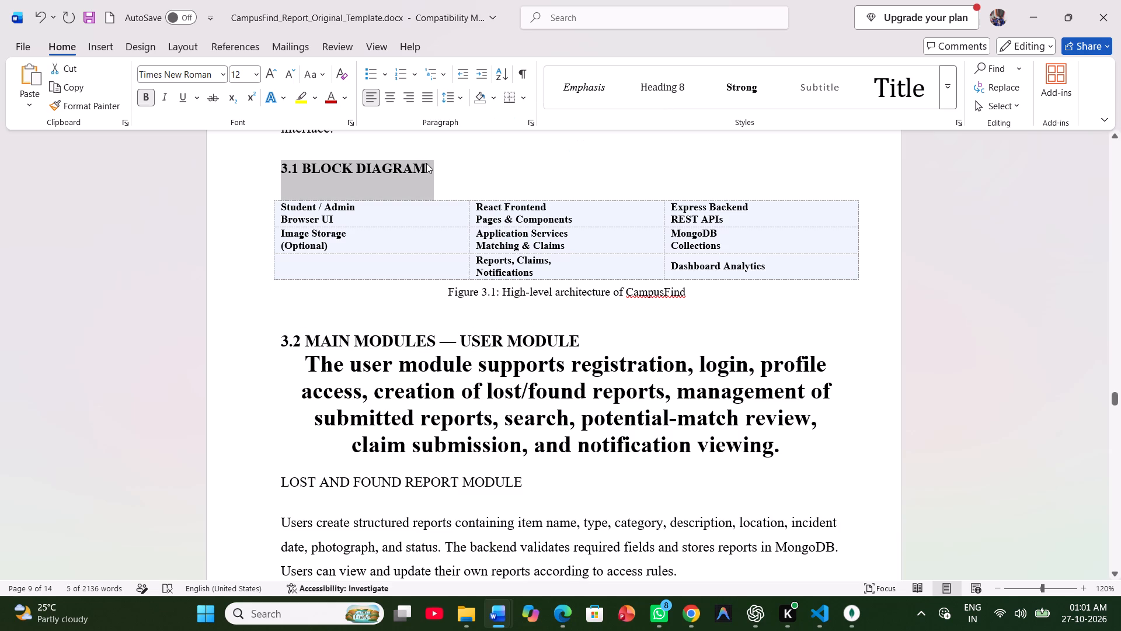
{"action": "left_click", "coordinate": [426, 163]}
{"action": "scroll", "coordinate": [426, 163], "scroll_direction": "up", "scroll_amount": 3}
{"action": "scroll", "coordinate": [461, 284], "scroll_direction": "up", "scroll_amount": 1}
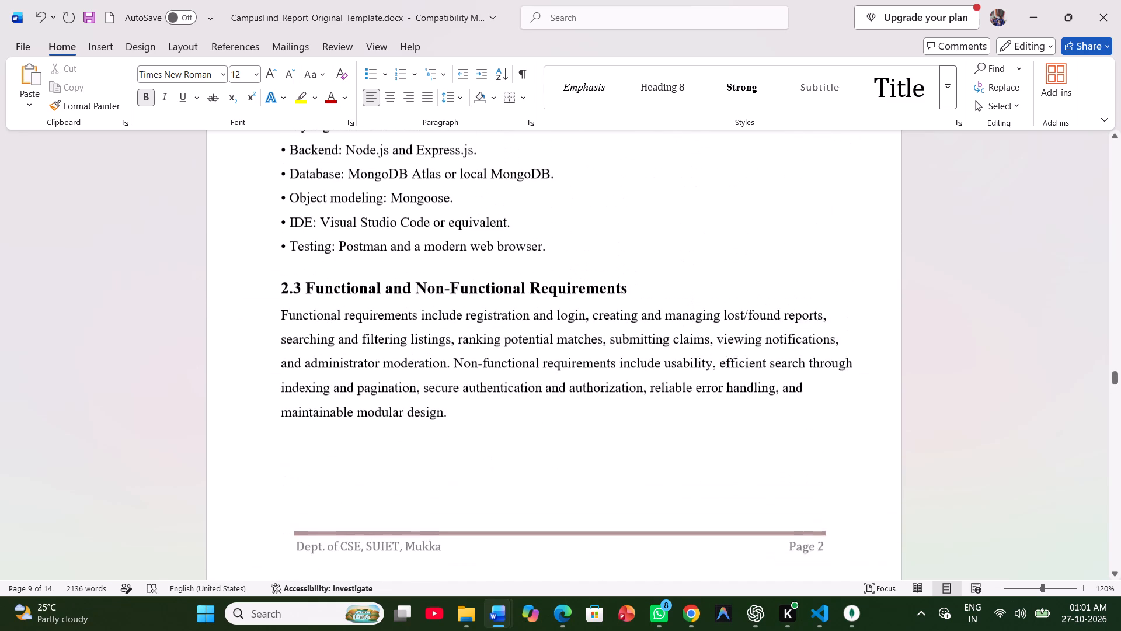
{"action": "double_click", "coordinate": [452, 294]}
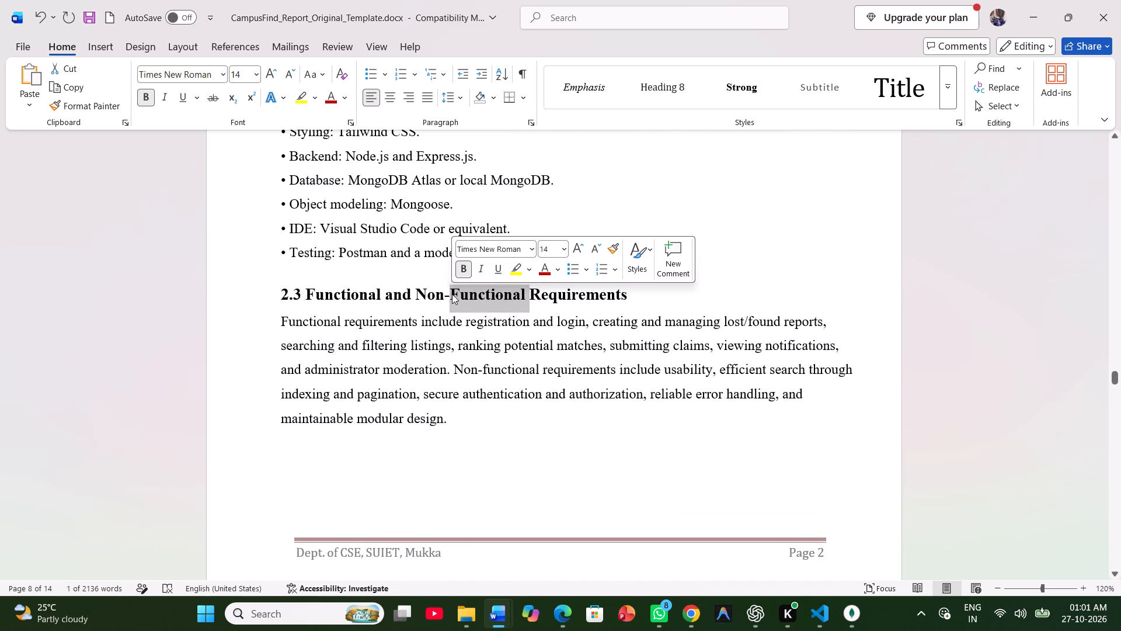
{"action": "scroll", "coordinate": [440, 355], "scroll_direction": "up", "scroll_amount": 1}
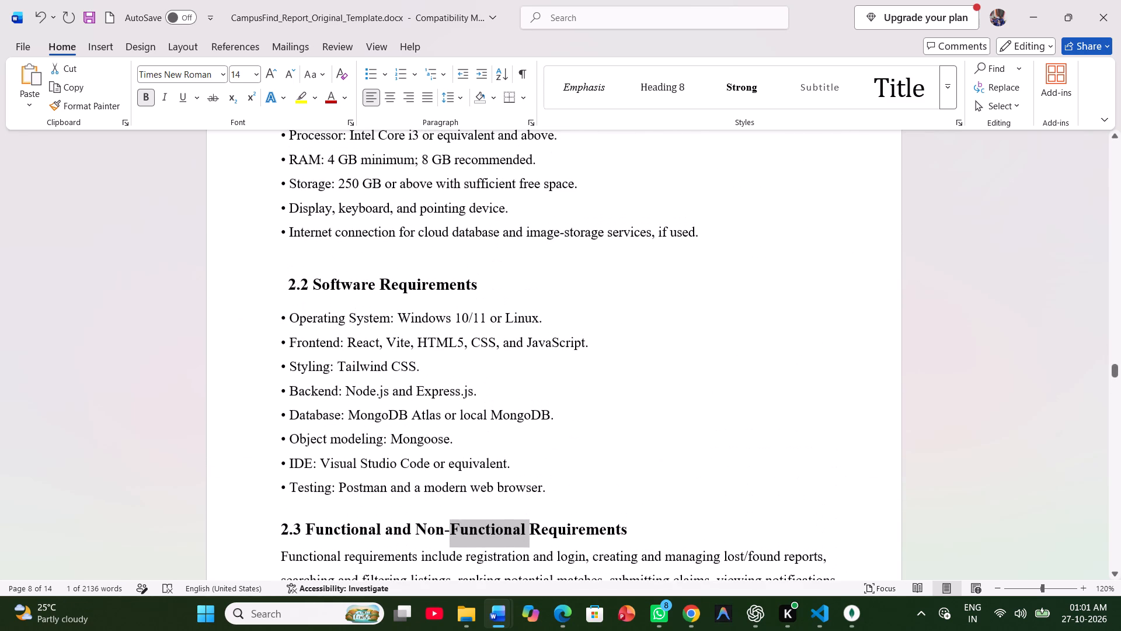
{"action": "scroll", "coordinate": [440, 355], "scroll_direction": "up", "scroll_amount": 1}
{"action": "scroll", "coordinate": [440, 355], "scroll_direction": "down", "scroll_amount": 5}
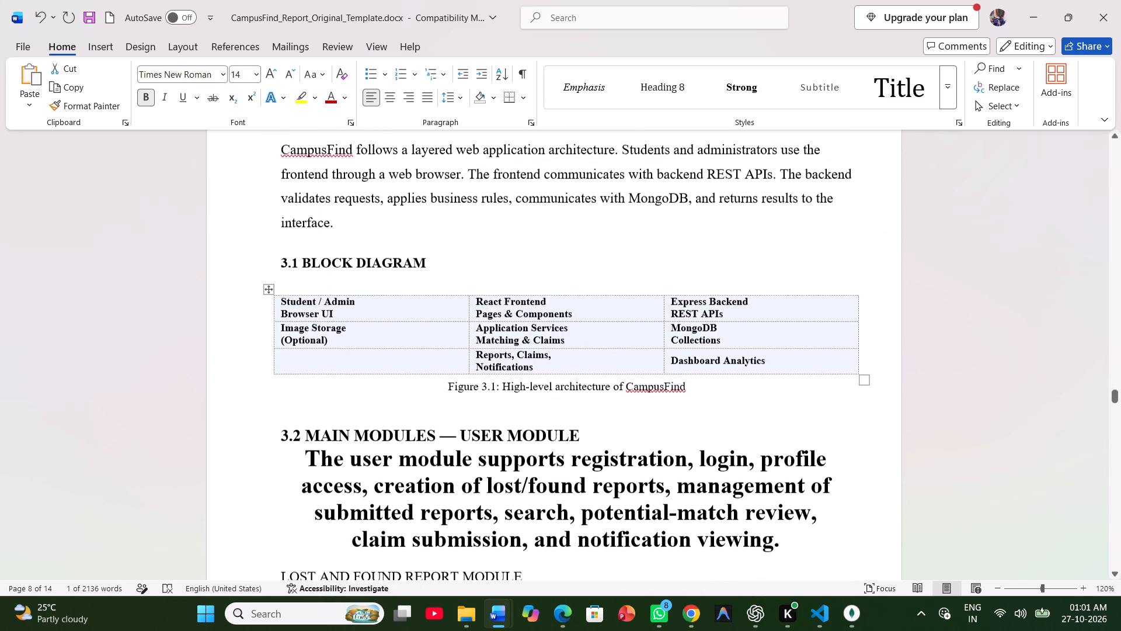
{"action": "scroll", "coordinate": [440, 355], "scroll_direction": "down", "scroll_amount": 1}
{"action": "double_click", "coordinate": [381, 253]}
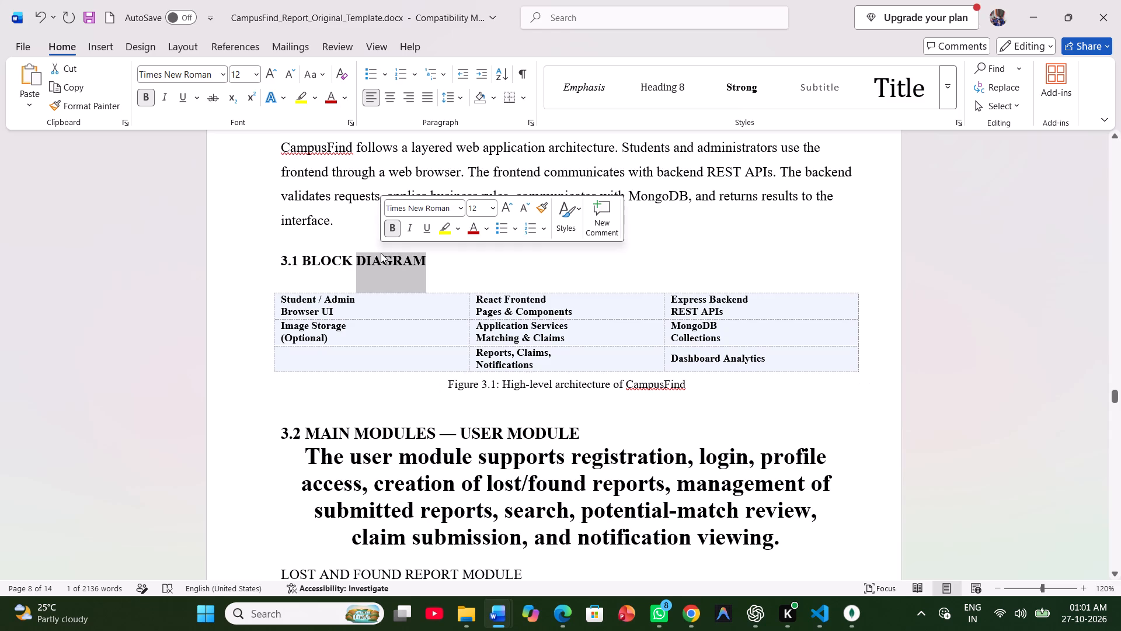
{"action": "triple_click", "coordinate": [342, 271]}
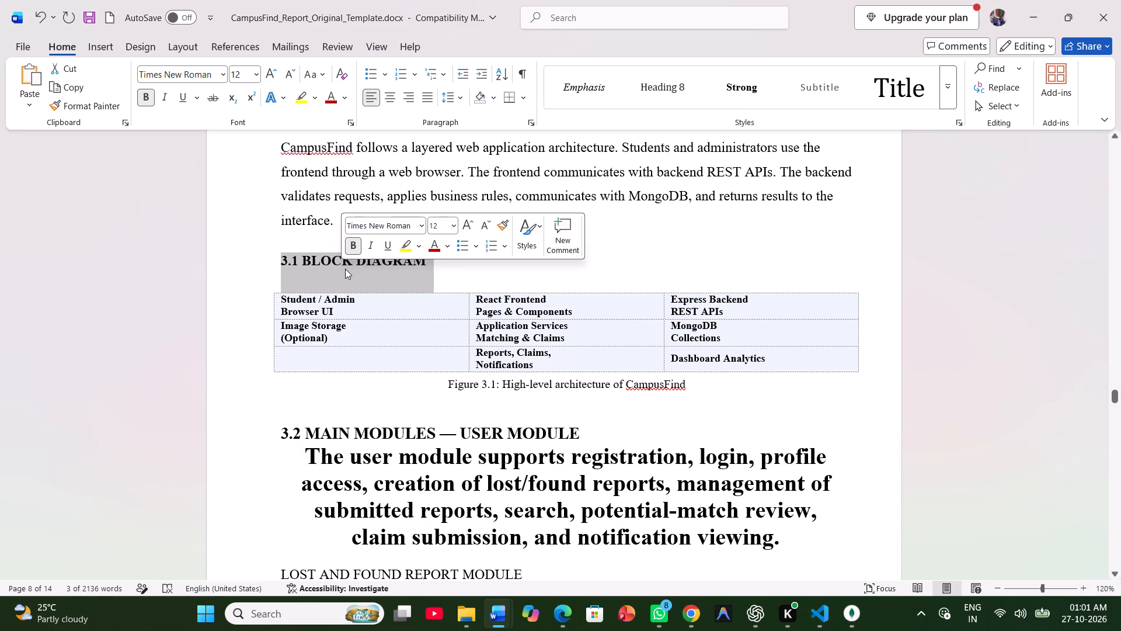
{"action": "left_click", "coordinate": [467, 223]}
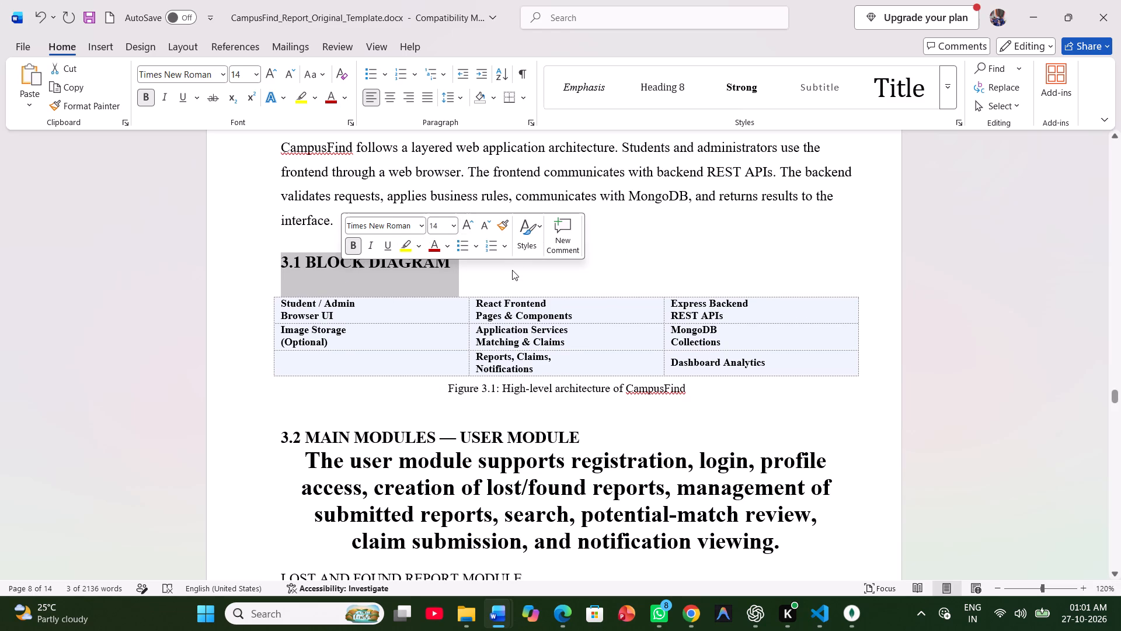
{"action": "left_click", "coordinate": [512, 274]}
Remove the bold from the paragraph beginning "The user module supports registration" and set it to 12 pt.
{"action": "scroll", "coordinate": [512, 274], "scroll_direction": "up", "scroll_amount": 1}
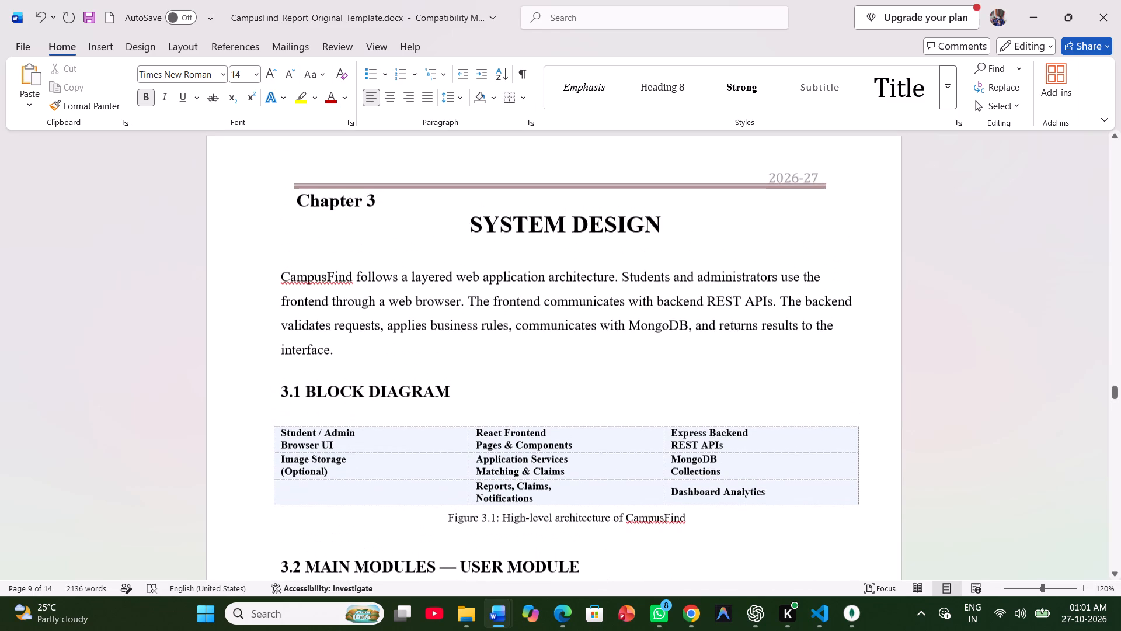
{"action": "scroll", "coordinate": [512, 274], "scroll_direction": "up", "scroll_amount": 1}
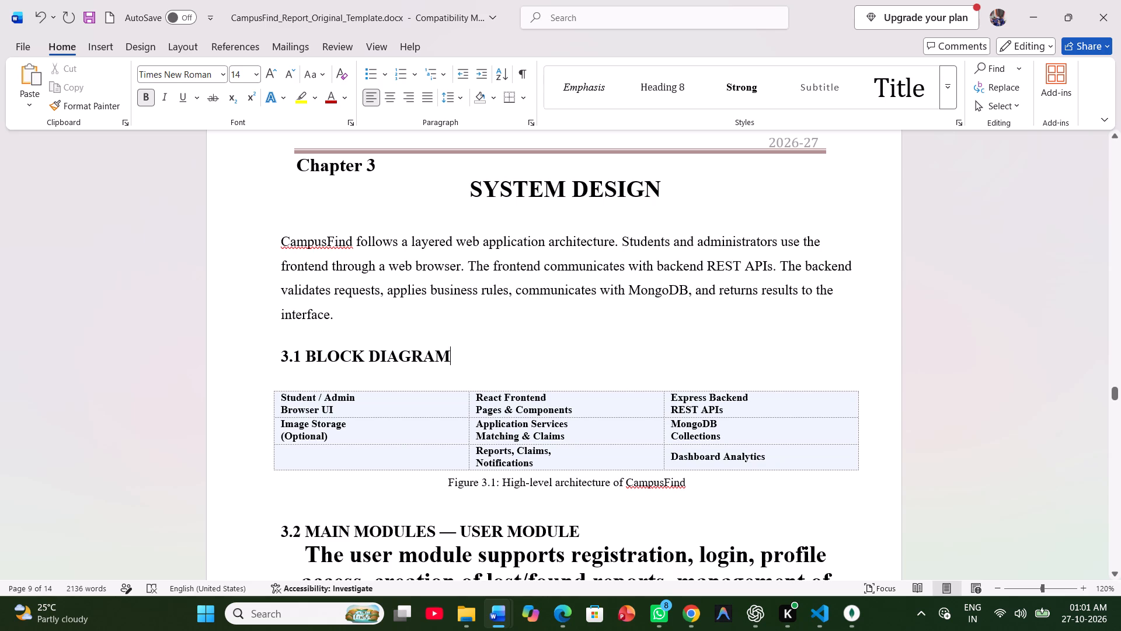
{"action": "double_click", "coordinate": [360, 158]}
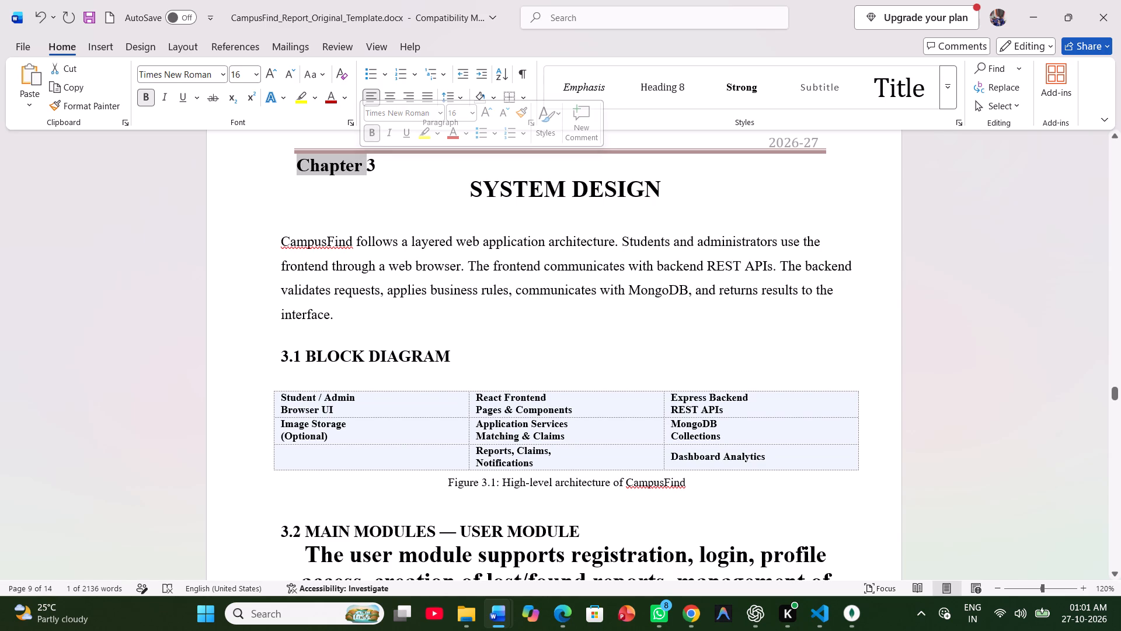
{"action": "left_click", "coordinate": [553, 351]}
{"action": "scroll", "coordinate": [553, 351], "scroll_direction": "down", "scroll_amount": 1}
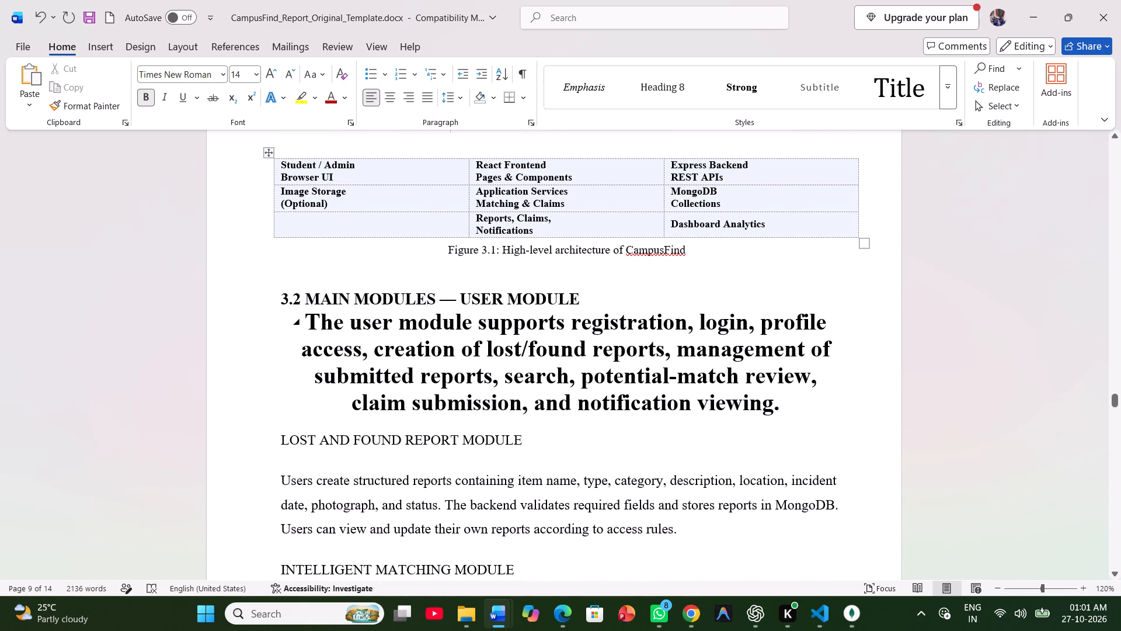
{"action": "left_click_drag", "start_coordinate": [778, 408], "coordinate": [321, 294]}
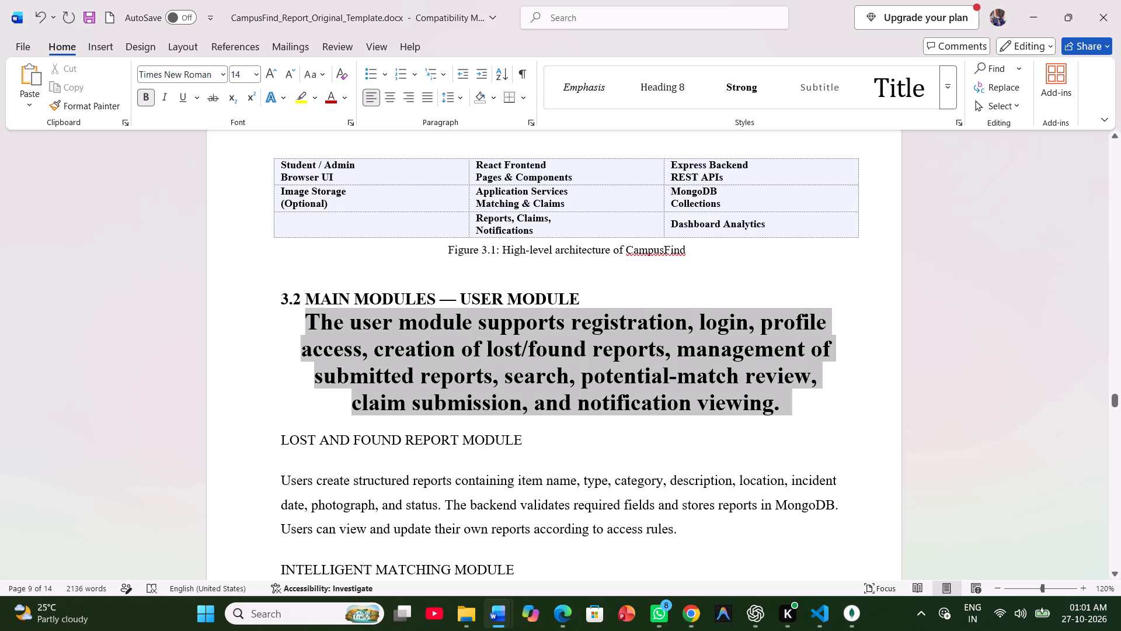
{"action": "left_click_drag", "start_coordinate": [321, 294], "coordinate": [311, 327]}
{"action": "left_click_drag", "start_coordinate": [311, 327], "coordinate": [306, 323]}
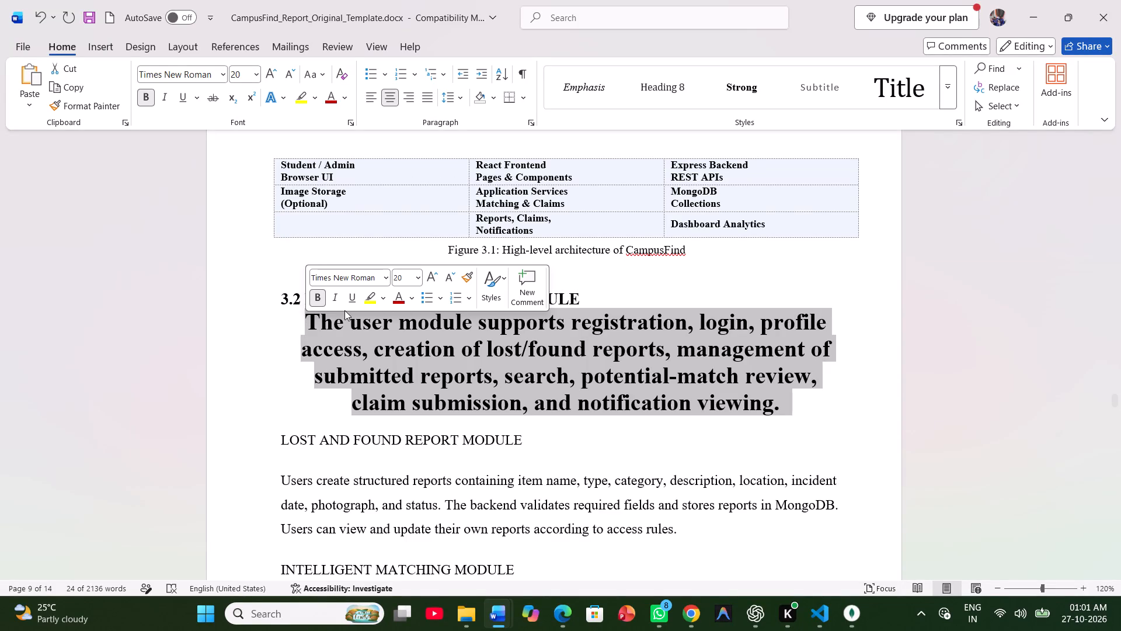
{"action": "left_click", "coordinate": [312, 297]}
{"action": "left_click", "coordinate": [447, 275]}
{"action": "left_click", "coordinate": [447, 275]}
{"action": "left_click", "coordinate": [447, 275]}
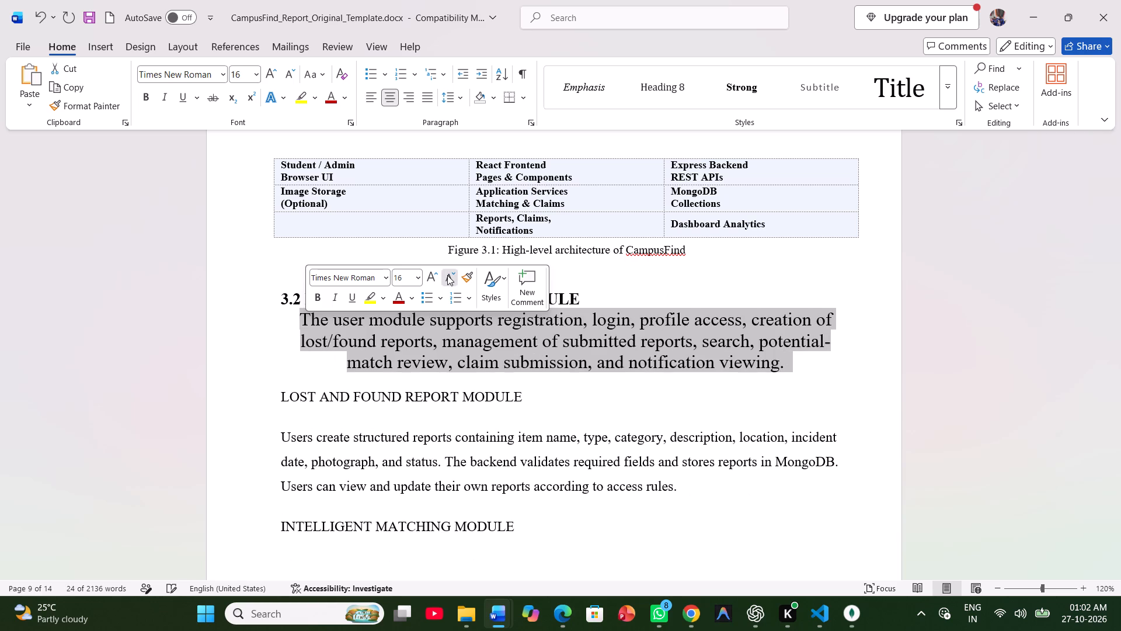
{"action": "left_click", "coordinate": [447, 275]}
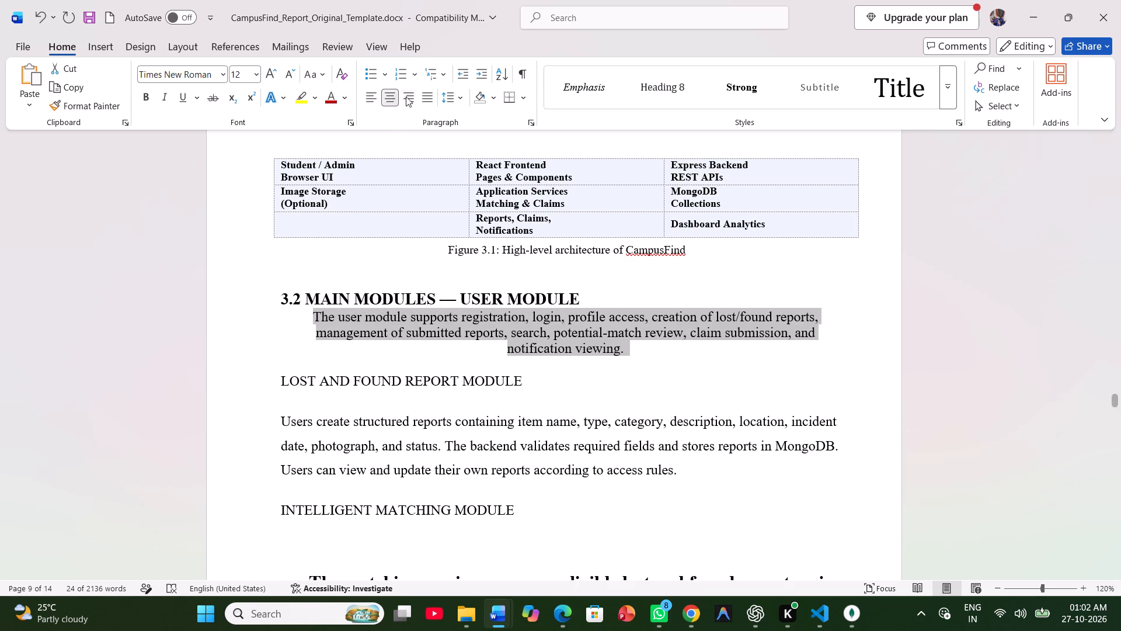
Set the user module paragraph to 1.5 line spacing and left-align it.
{"action": "left_click", "coordinate": [460, 99]}
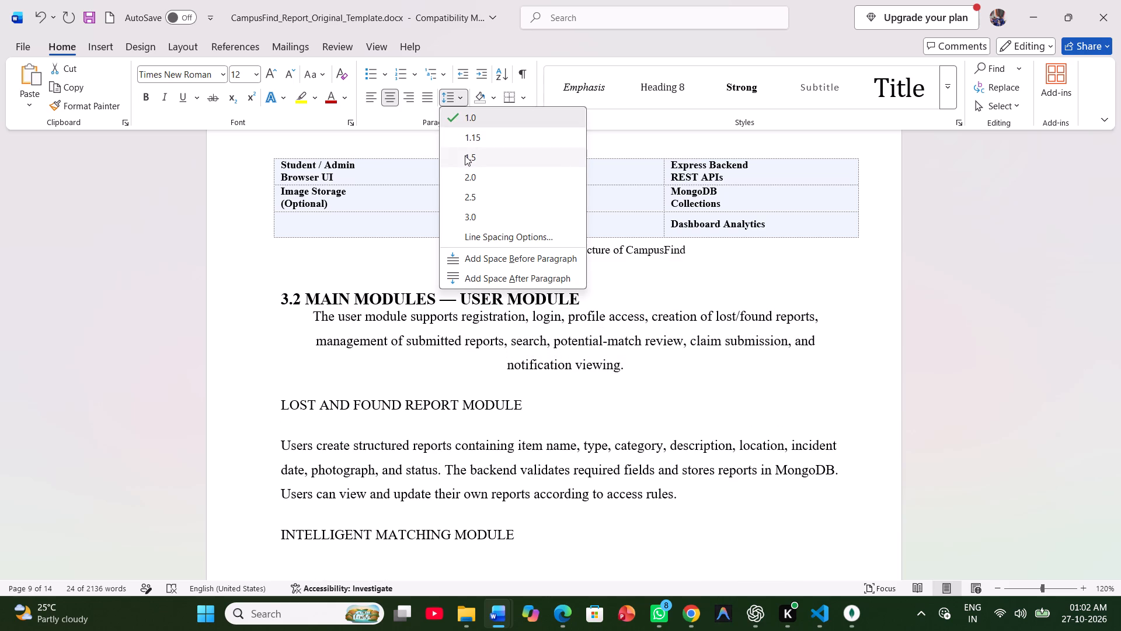
{"action": "left_click", "coordinate": [465, 155]}
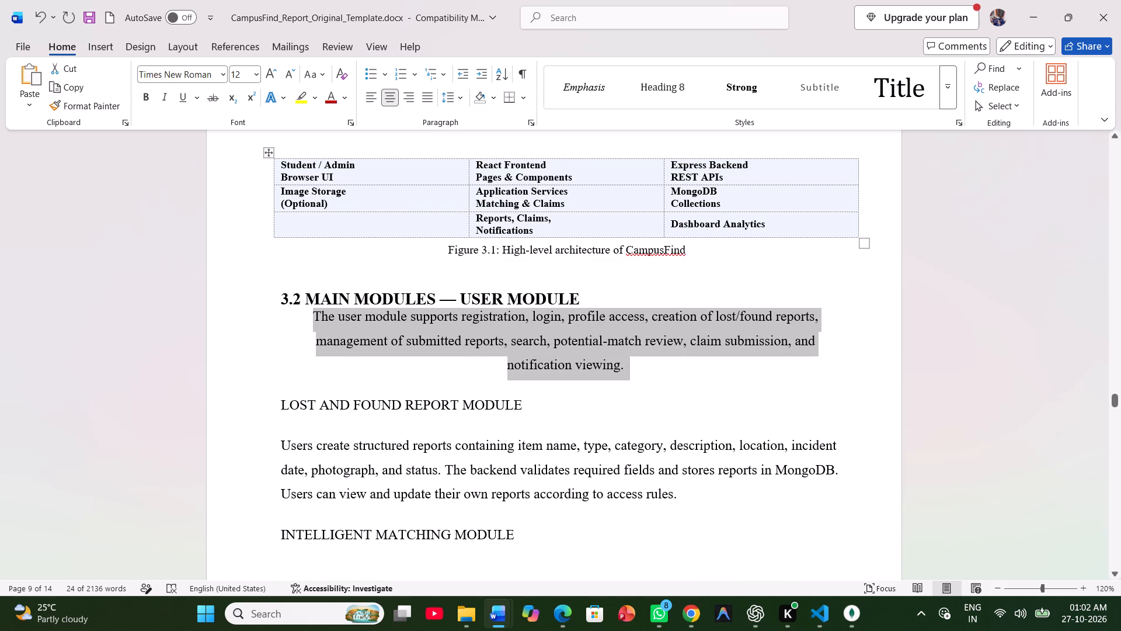
{"action": "left_click", "coordinate": [371, 100]}
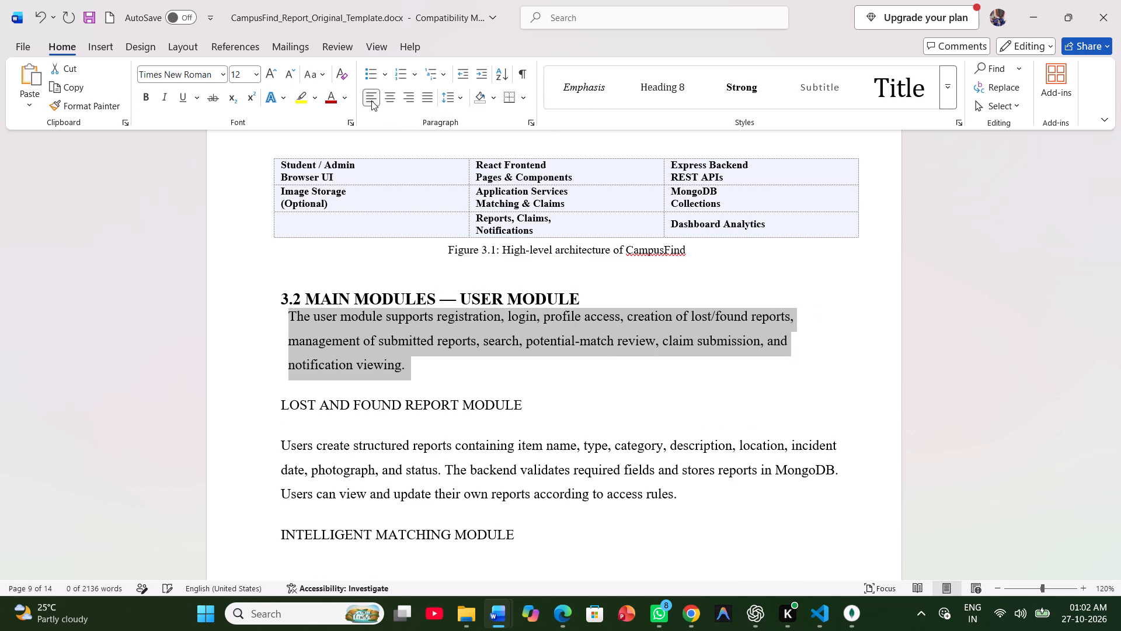
{"action": "left_click", "coordinate": [601, 364]}
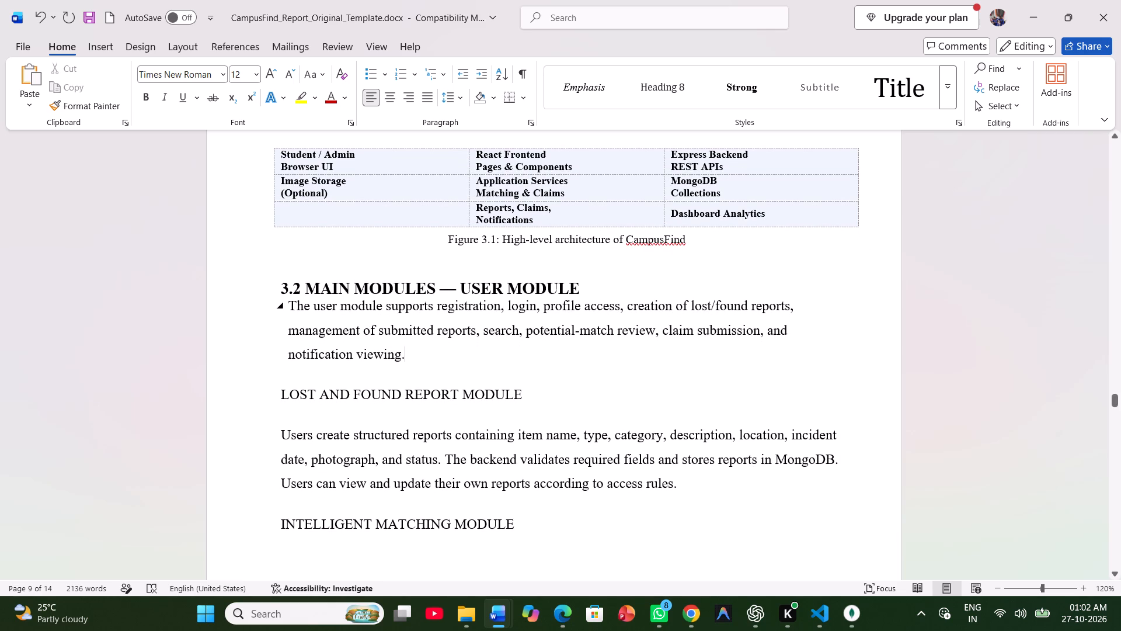
Insert a blank line between the "3.2 MAIN MODULES — USER MODULE" heading and its paragraph.
{"action": "left_click", "coordinate": [610, 289]}
{"action": "key", "text": "Return"}
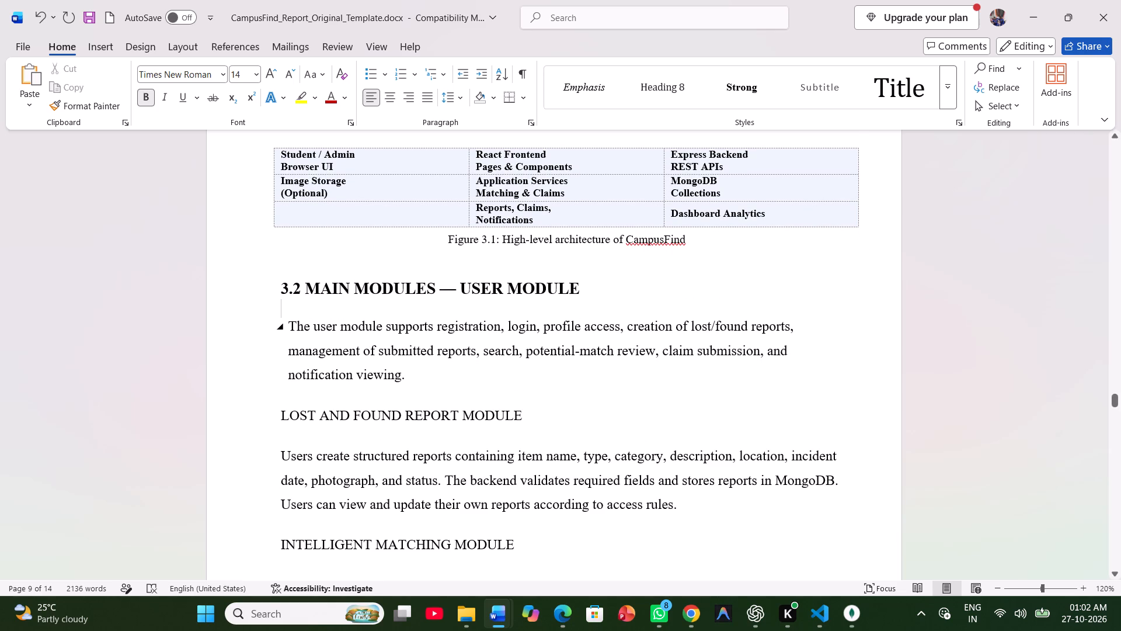
Split the 3.2 heading into "3.2 MAIN MODULES" and "USER MODULE", removing the dash and leaving a blank line between them.
{"action": "scroll", "coordinate": [608, 389], "scroll_direction": "down", "scroll_amount": 1}
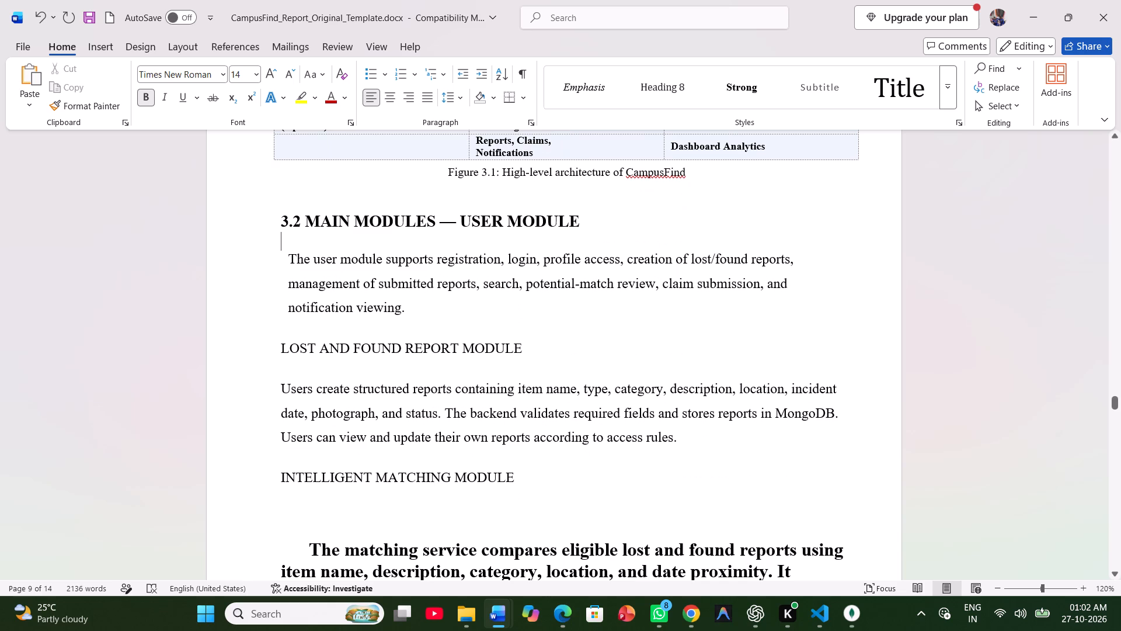
{"action": "left_click", "coordinate": [460, 217]}
{"action": "key", "text": "Return"}
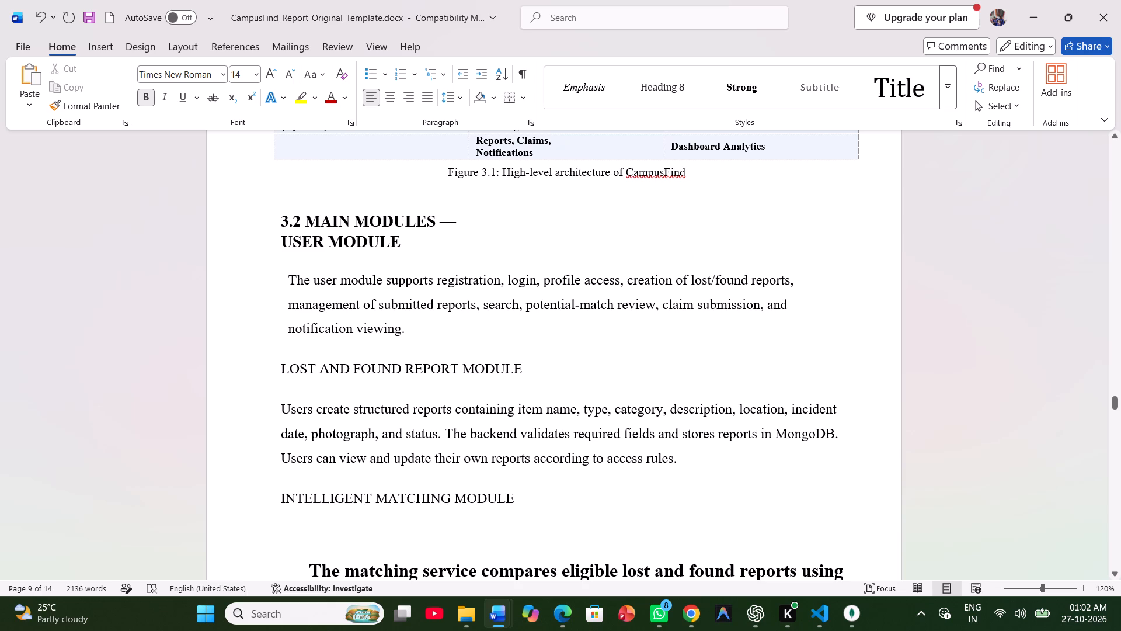
{"action": "left_click", "coordinate": [465, 222]}
{"action": "key", "text": "BackSpace"}
{"action": "key", "text": "BackSpace"}
{"action": "key", "text": "BackSpace"}
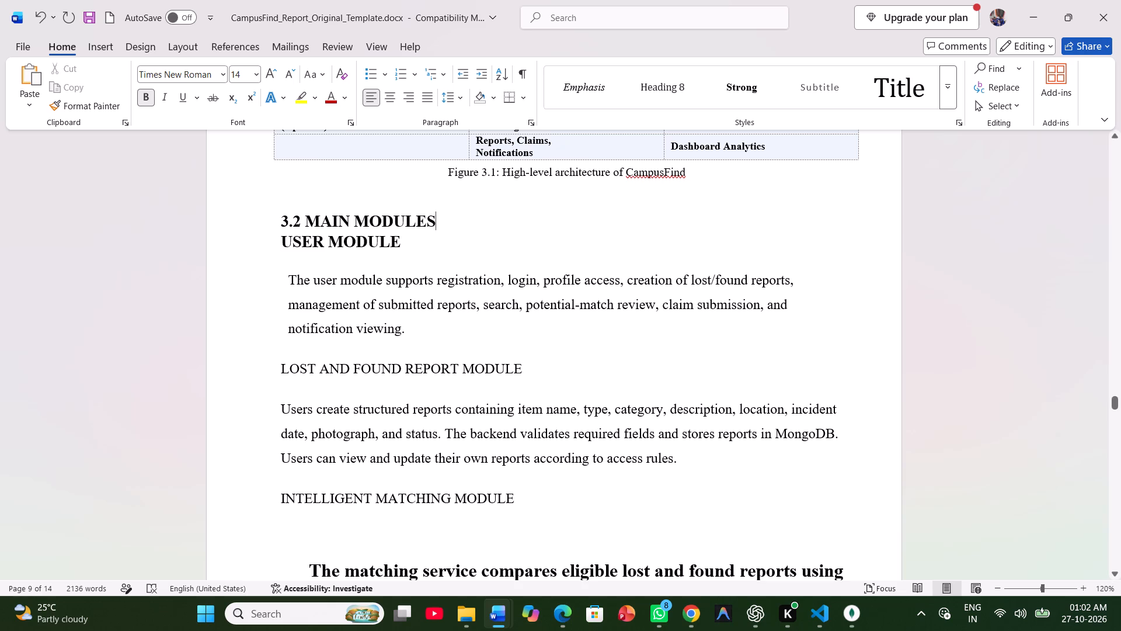
{"action": "left_click", "coordinate": [285, 237]}
{"action": "key", "text": "Return"}
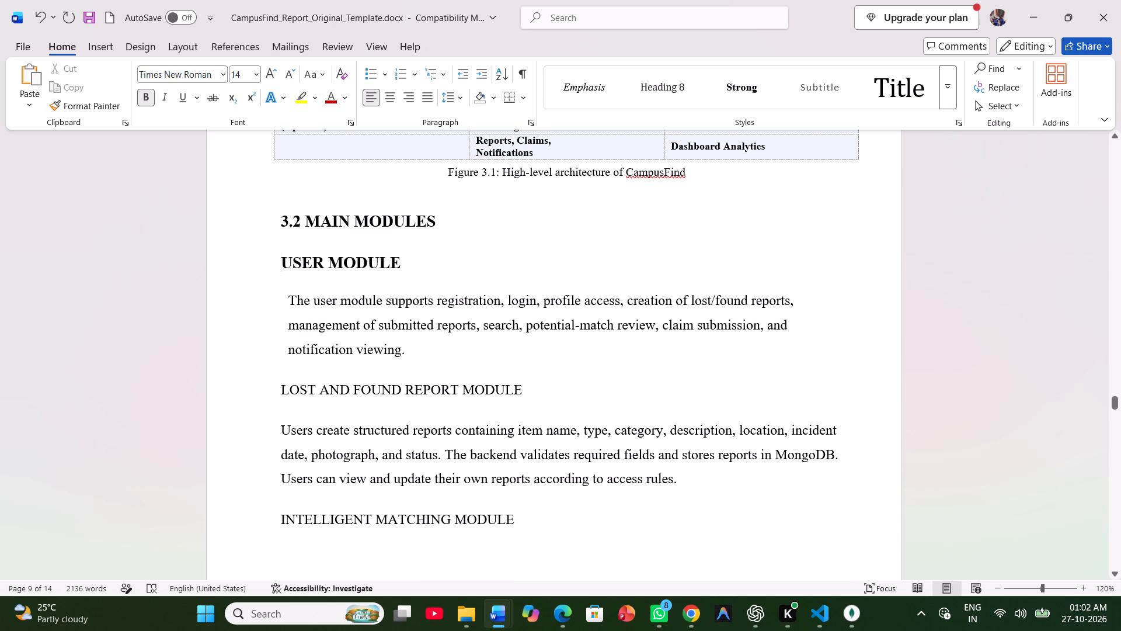
Set the "USER MODULE" subheading to 12 pt, keeping it bold.
{"action": "left_click", "coordinate": [389, 263]}
{"action": "triple_click", "coordinate": [389, 263]}
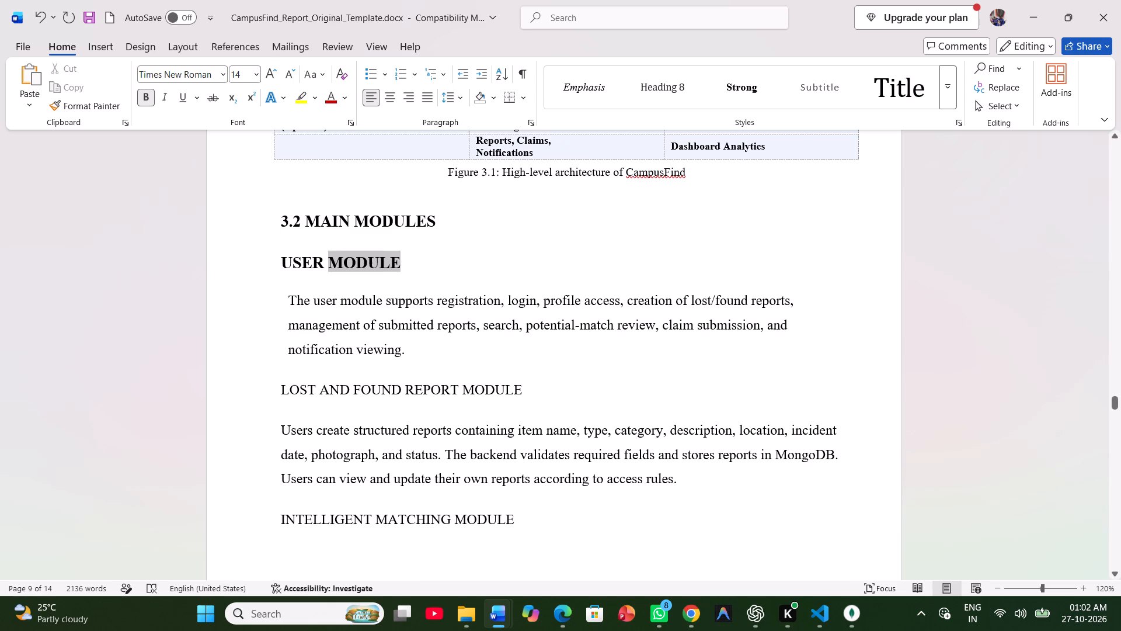
{"action": "double_click", "coordinate": [389, 263]}
{"action": "double_click", "coordinate": [389, 263]}
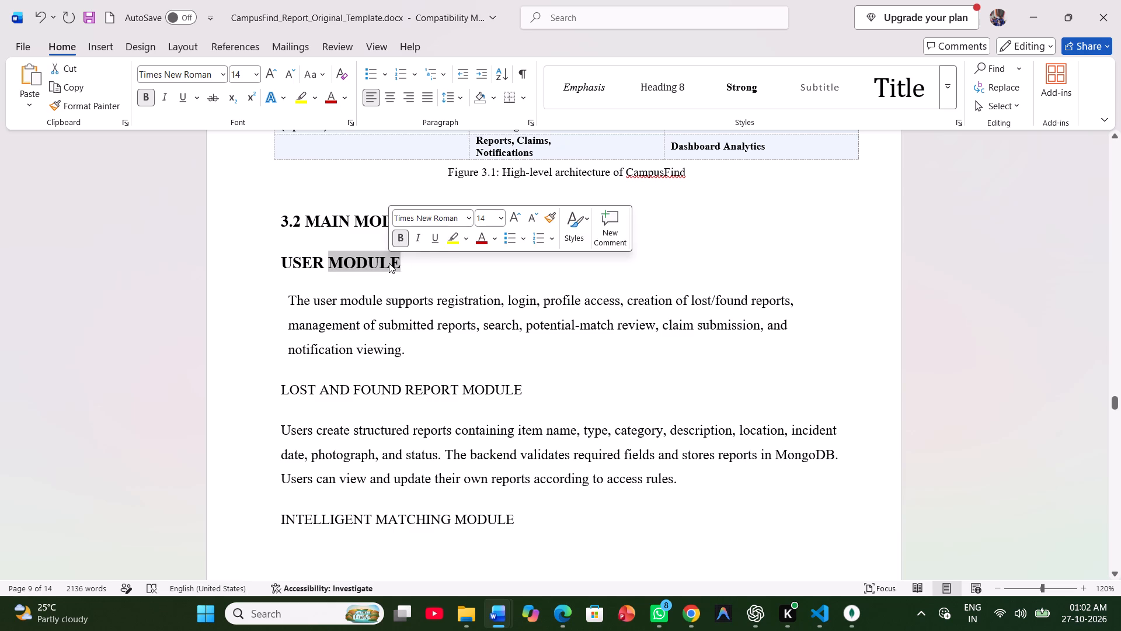
{"action": "left_click", "coordinate": [389, 263]}
{"action": "triple_click", "coordinate": [389, 263]}
{"action": "double_click", "coordinate": [389, 263]}
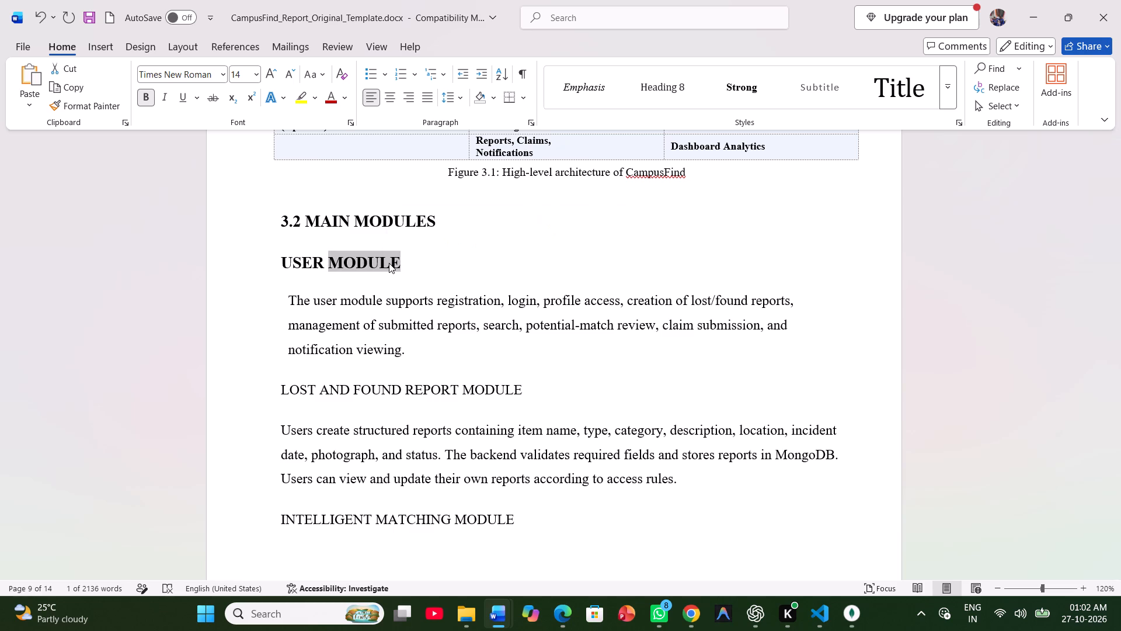
{"action": "left_click", "coordinate": [389, 263]}
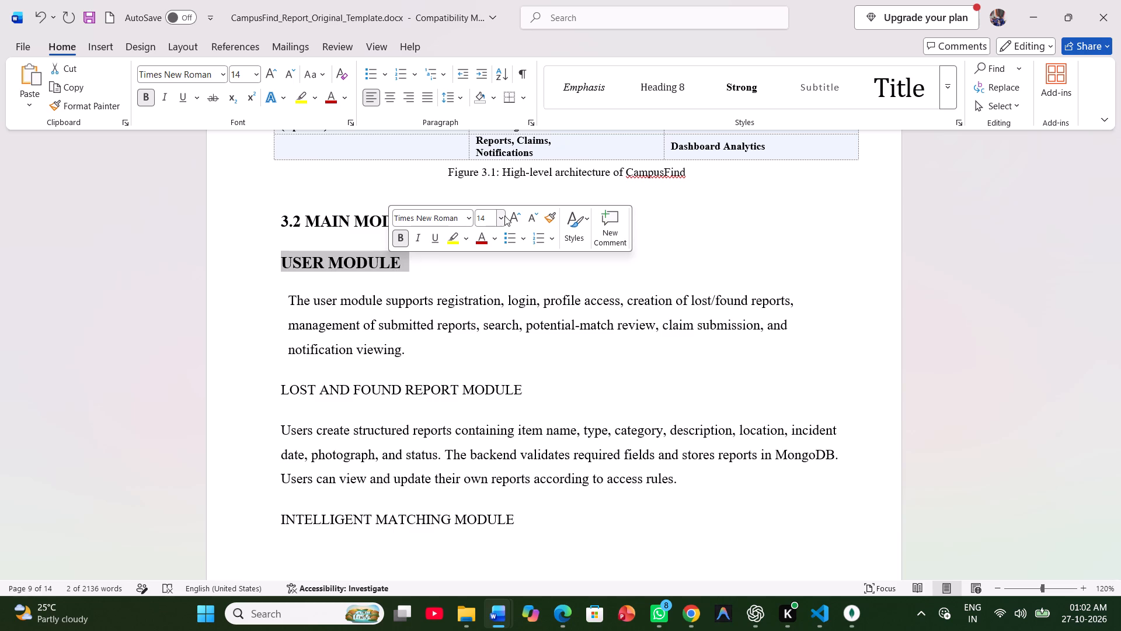
{"action": "left_click", "coordinate": [529, 219]}
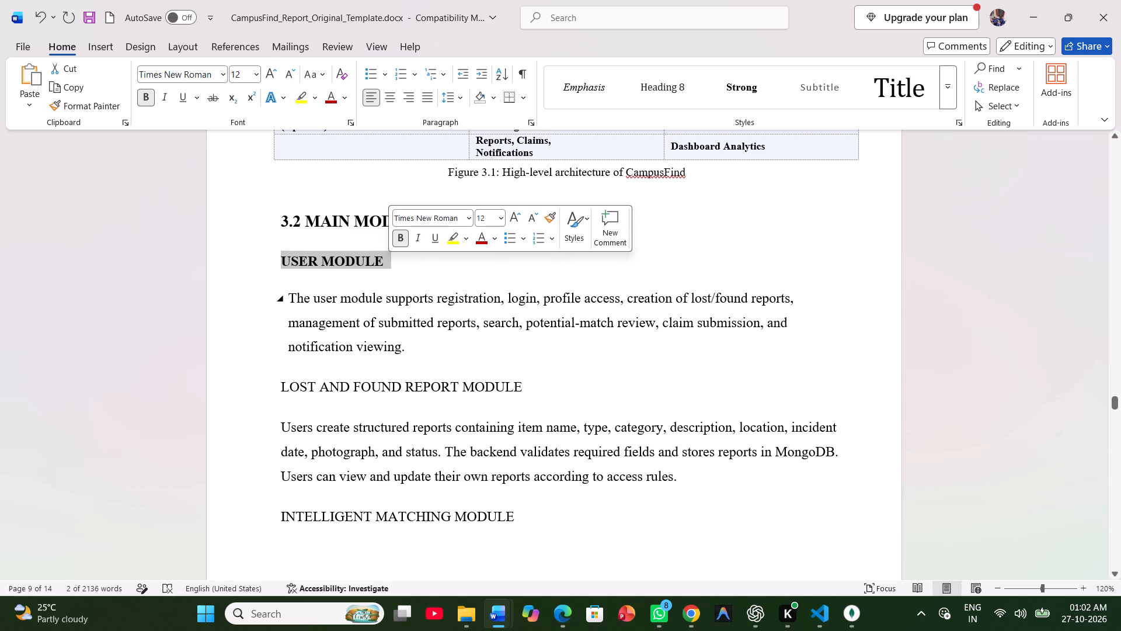
Replace the blank line below the "USER MODULE" subheading with a 12 pt blank line.
{"action": "left_click", "coordinate": [325, 284]}
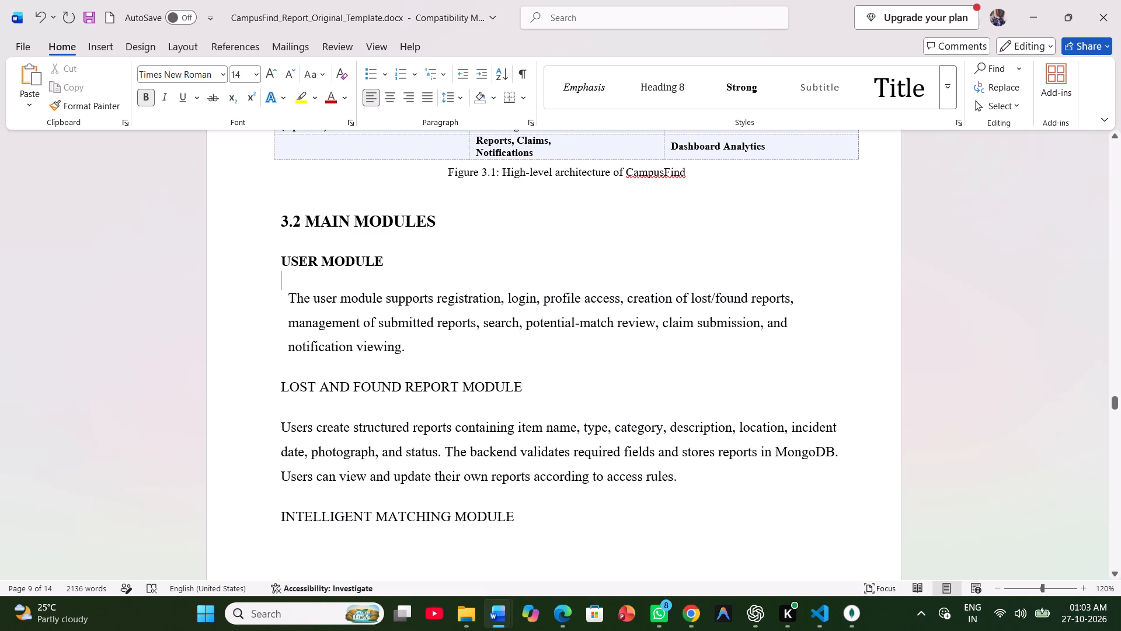
{"action": "key", "text": "BackSpace"}
{"action": "key", "text": "Return"}
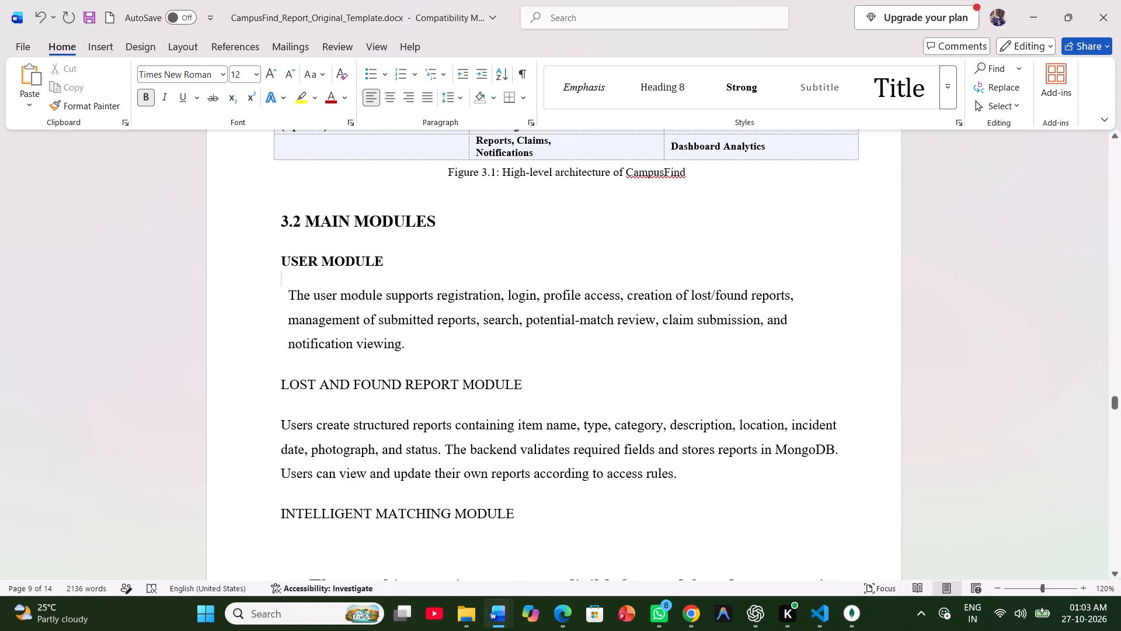
Set the line spacing of the "USER MODULE" subheading to 1.0.
{"action": "left_click", "coordinate": [363, 258]}
{"action": "double_click", "coordinate": [363, 259]}
{"action": "left_click", "coordinate": [363, 259]}
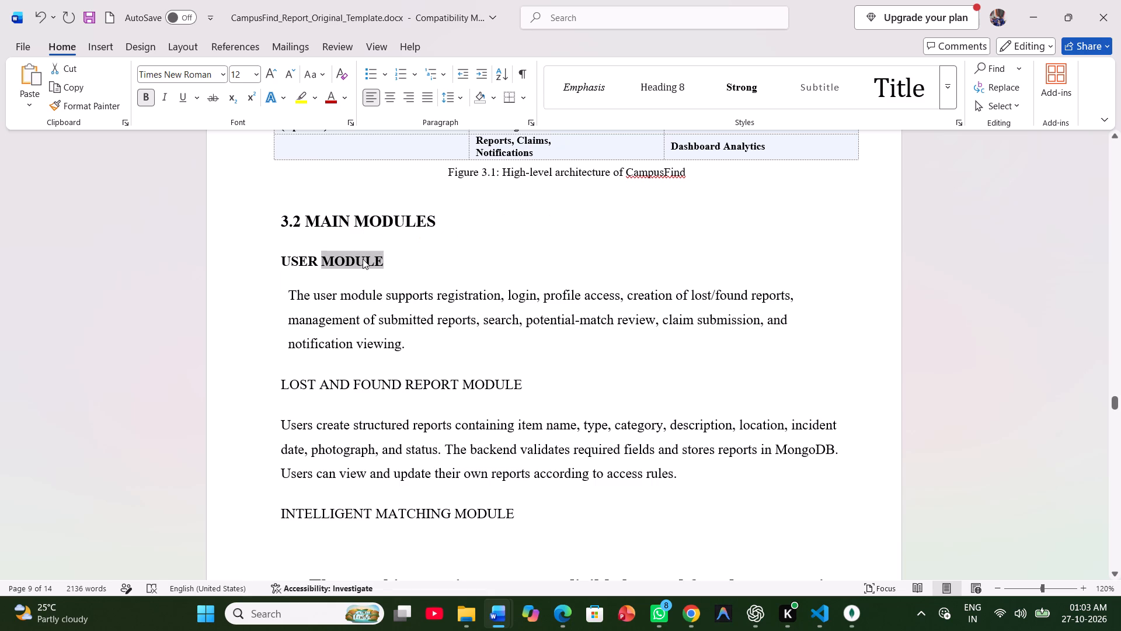
{"action": "left_click", "coordinate": [459, 92]}
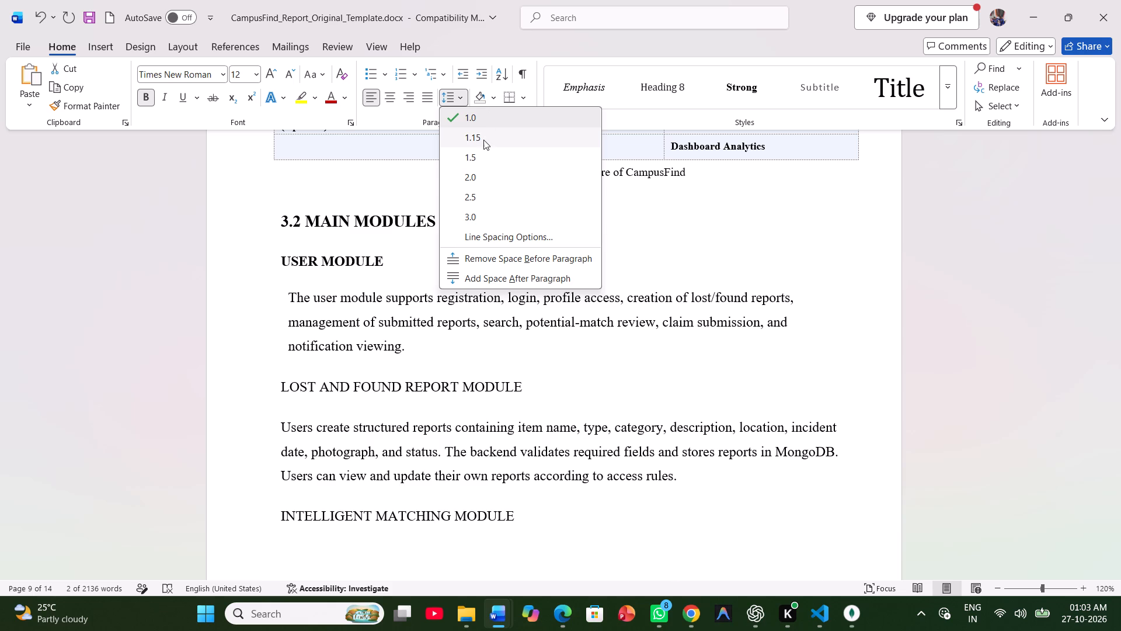
{"action": "left_click", "coordinate": [501, 117]}
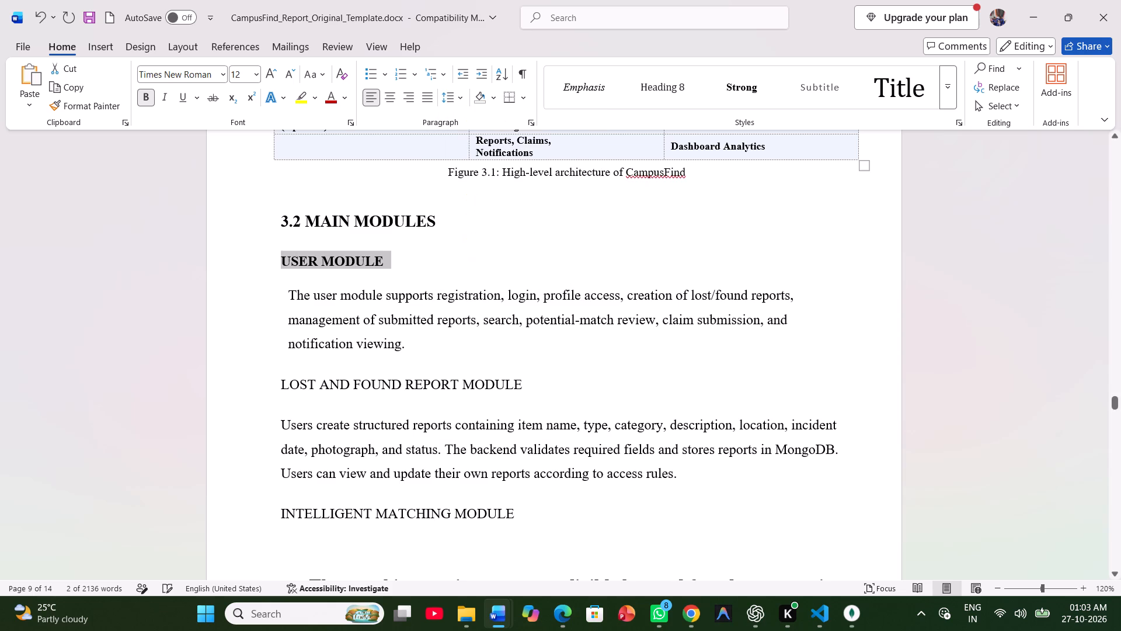
{"action": "left_click", "coordinate": [433, 267]}
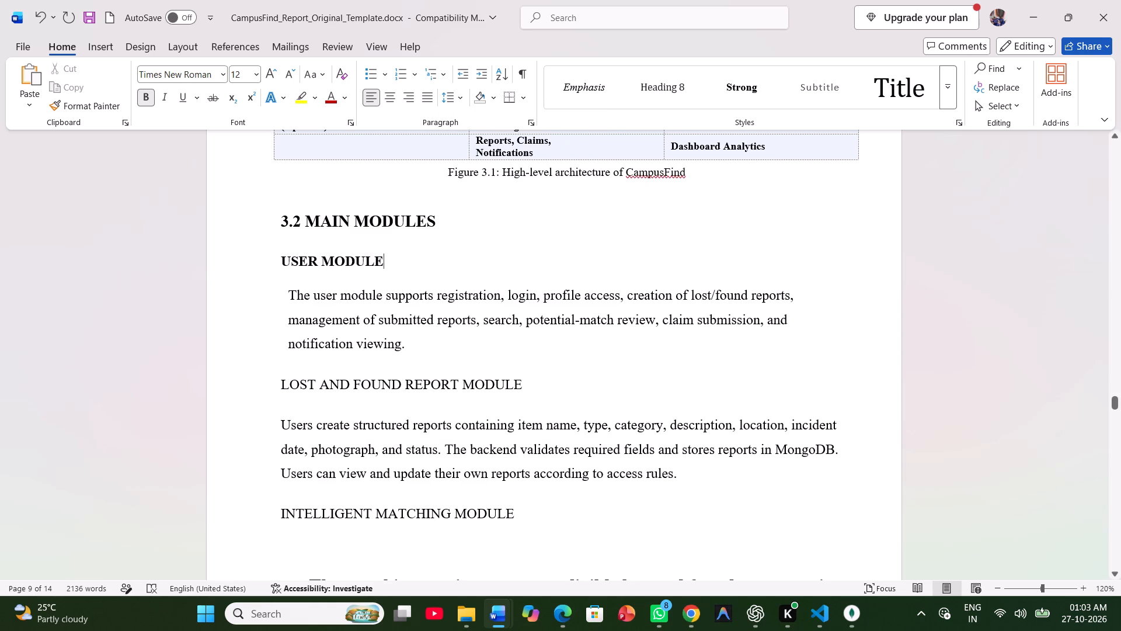
Make the "LOST AND FOUND REPORT MODULE" subheading bold.
{"action": "left_click_drag", "start_coordinate": [520, 381], "coordinate": [263, 394]}
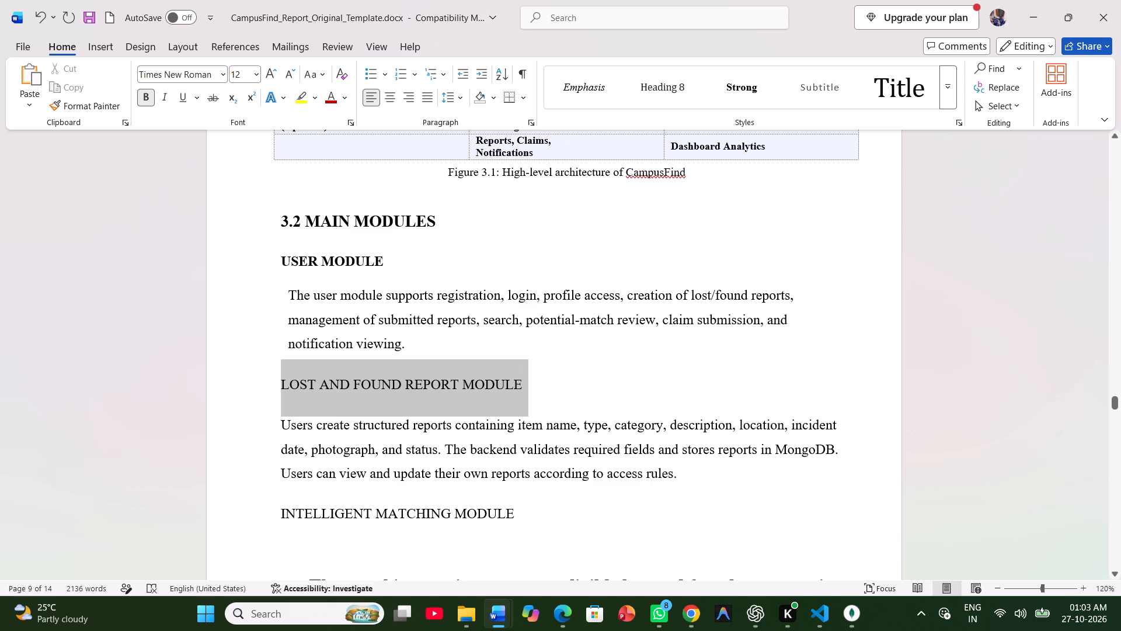
{"action": "left_click_drag", "start_coordinate": [263, 394], "coordinate": [260, 394]}
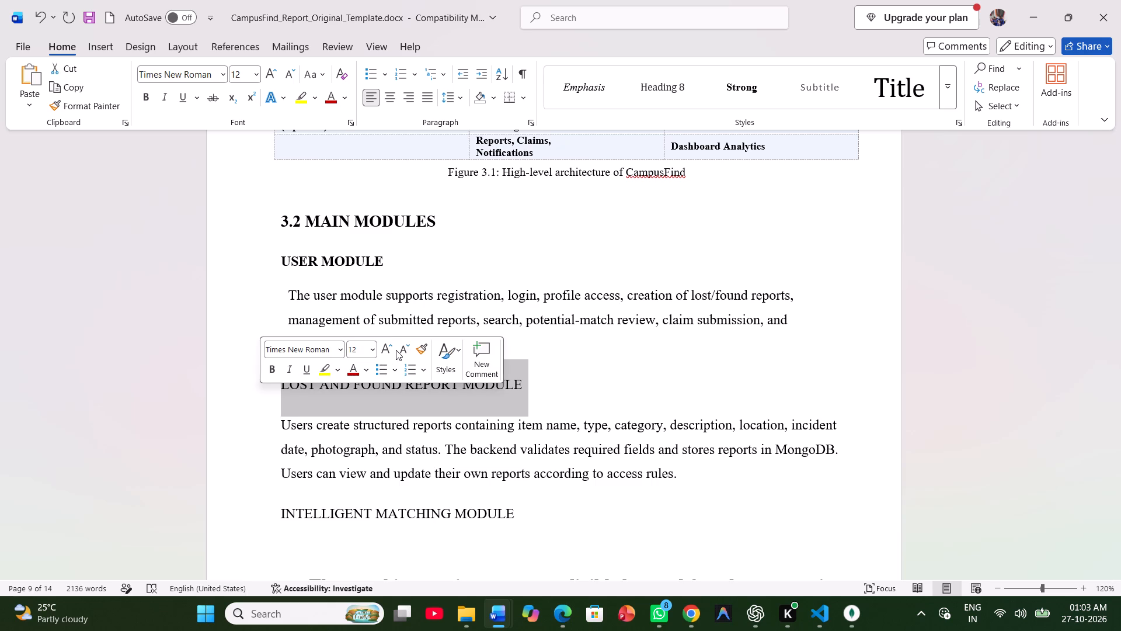
{"action": "left_click", "coordinate": [268, 364]}
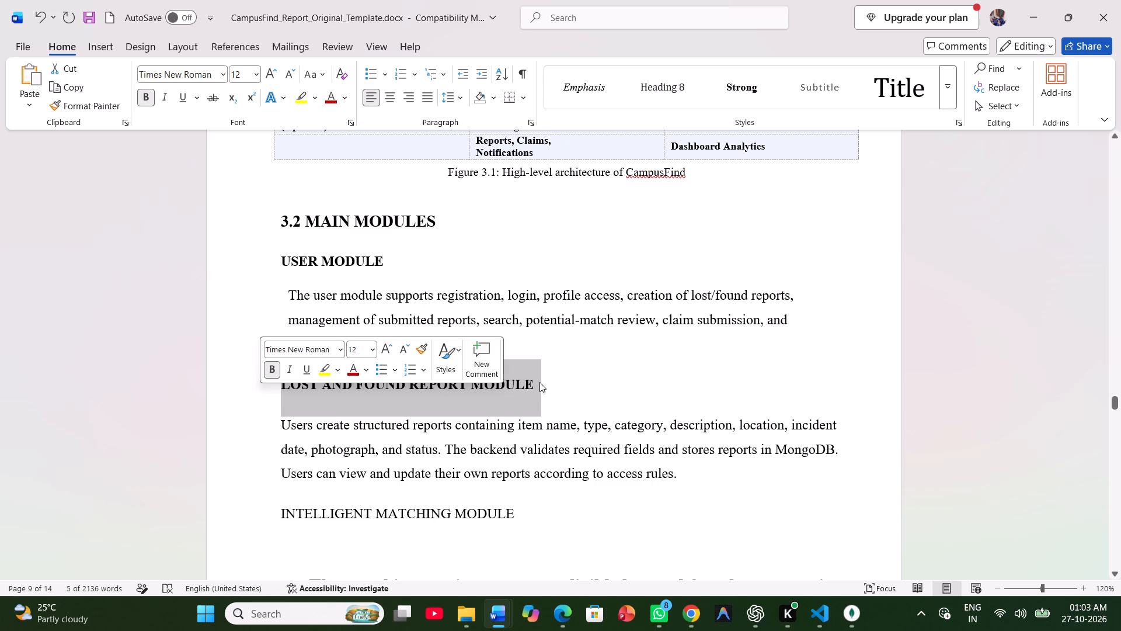
Make the "INTELLIGENT MATCHING MODULE" subheading bold.
{"action": "left_click", "coordinate": [539, 381]}
{"action": "scroll", "coordinate": [506, 369], "scroll_direction": "down", "scroll_amount": 2}
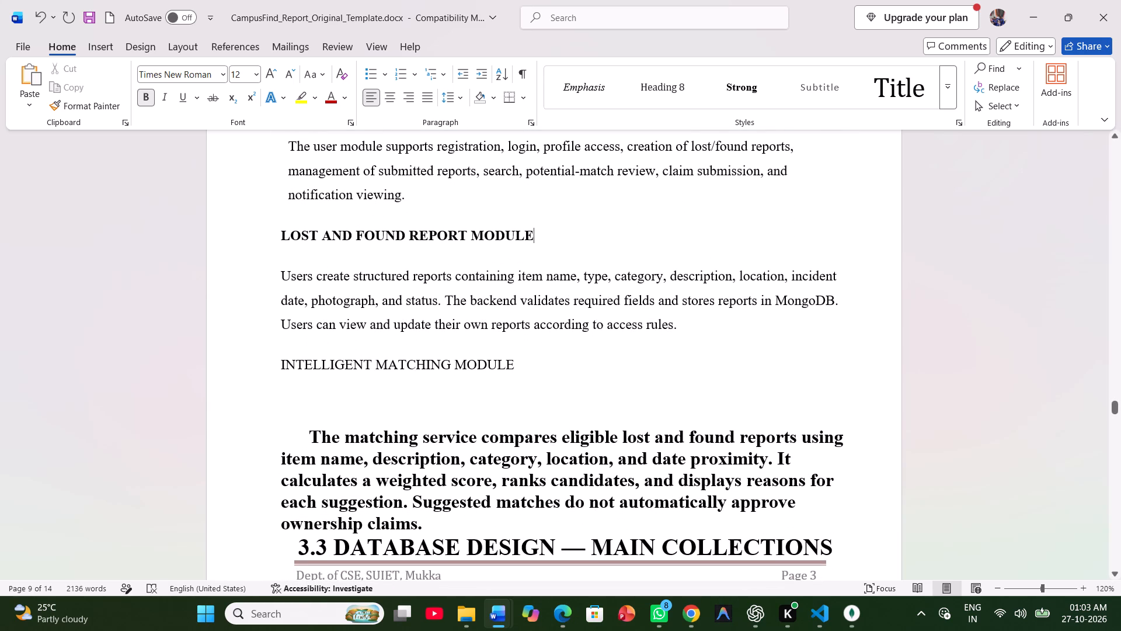
{"action": "left_click_drag", "start_coordinate": [517, 363], "coordinate": [262, 373]}
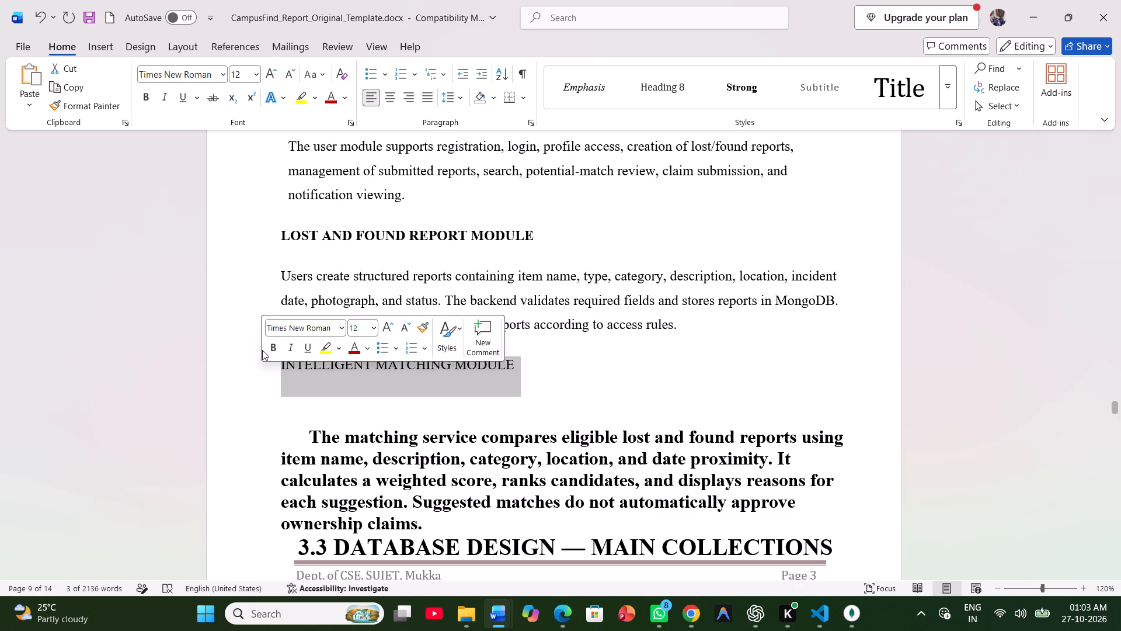
{"action": "left_click", "coordinate": [262, 350]}
{"action": "left_click", "coordinate": [263, 350]}
{"action": "left_click", "coordinate": [276, 350]}
{"action": "left_click", "coordinate": [402, 414]}
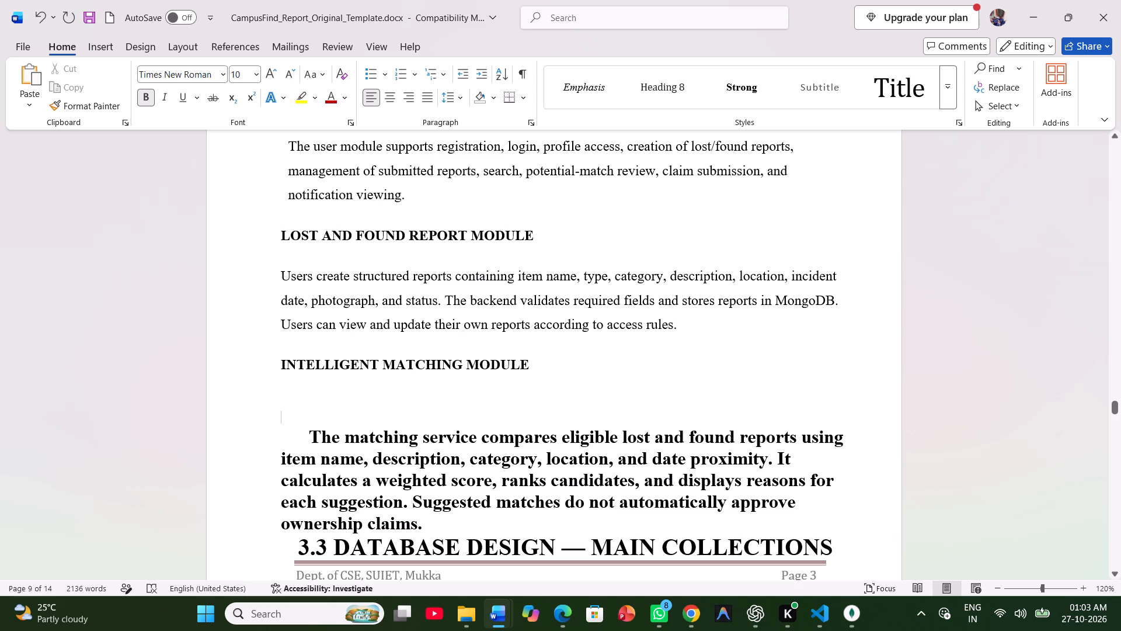
Remove the bold from the paragraph starting "The matching service compares" and reduce its text to 12 pt.
{"action": "left_click_drag", "start_coordinate": [437, 529], "coordinate": [323, 459]}
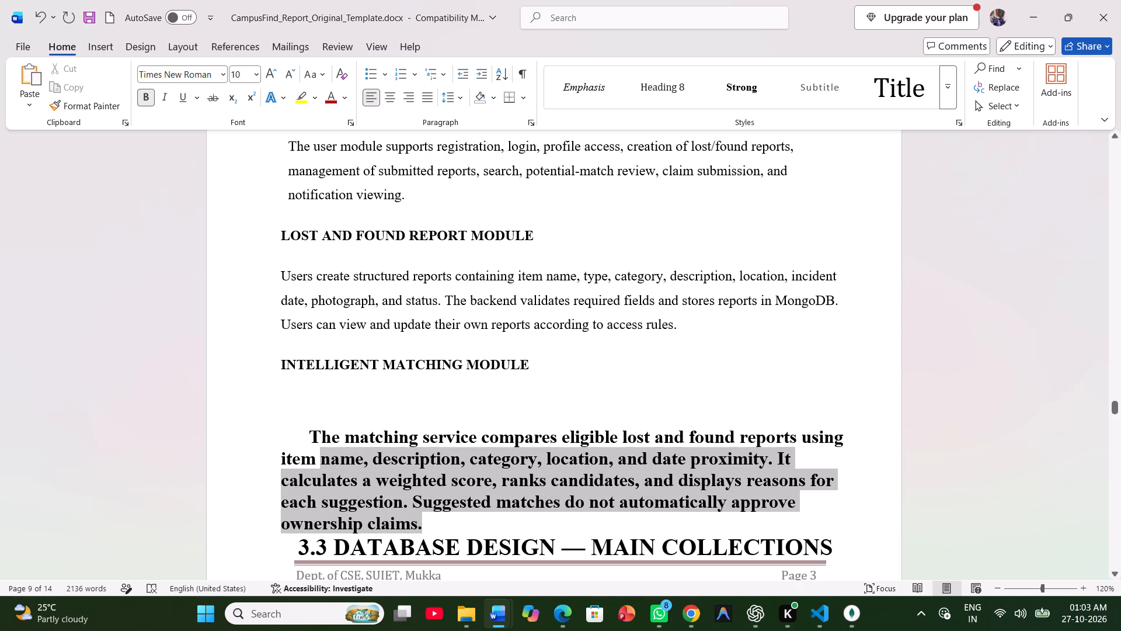
{"action": "left_click_drag", "start_coordinate": [323, 459], "coordinate": [307, 436]}
{"action": "left_click", "coordinate": [323, 411]}
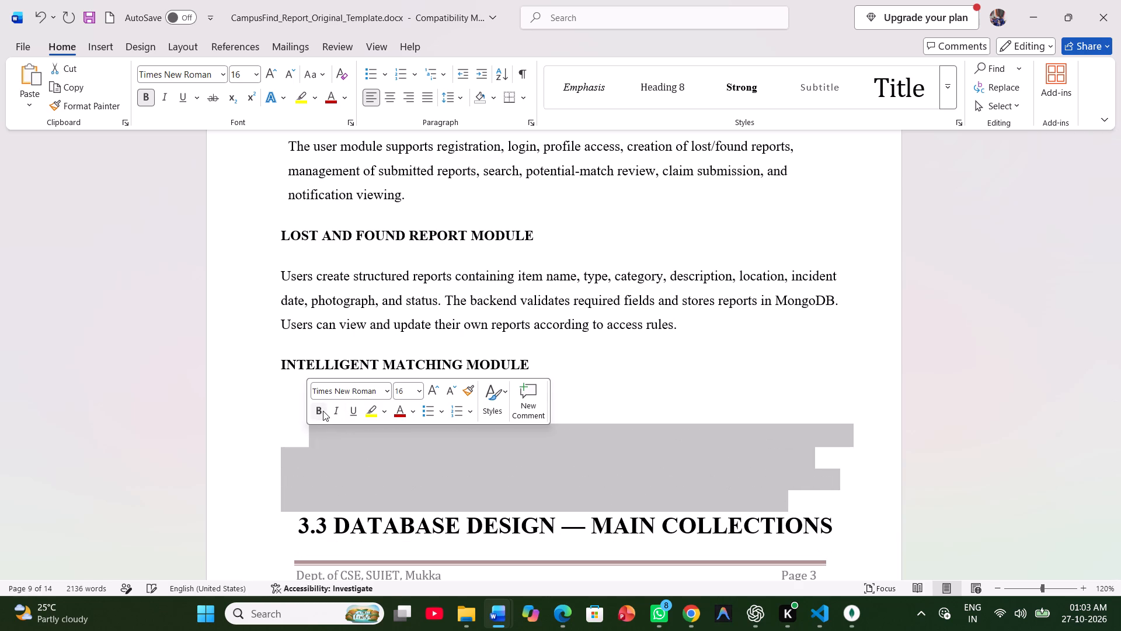
{"action": "left_click", "coordinate": [449, 393]}
{"action": "left_click", "coordinate": [449, 393]}
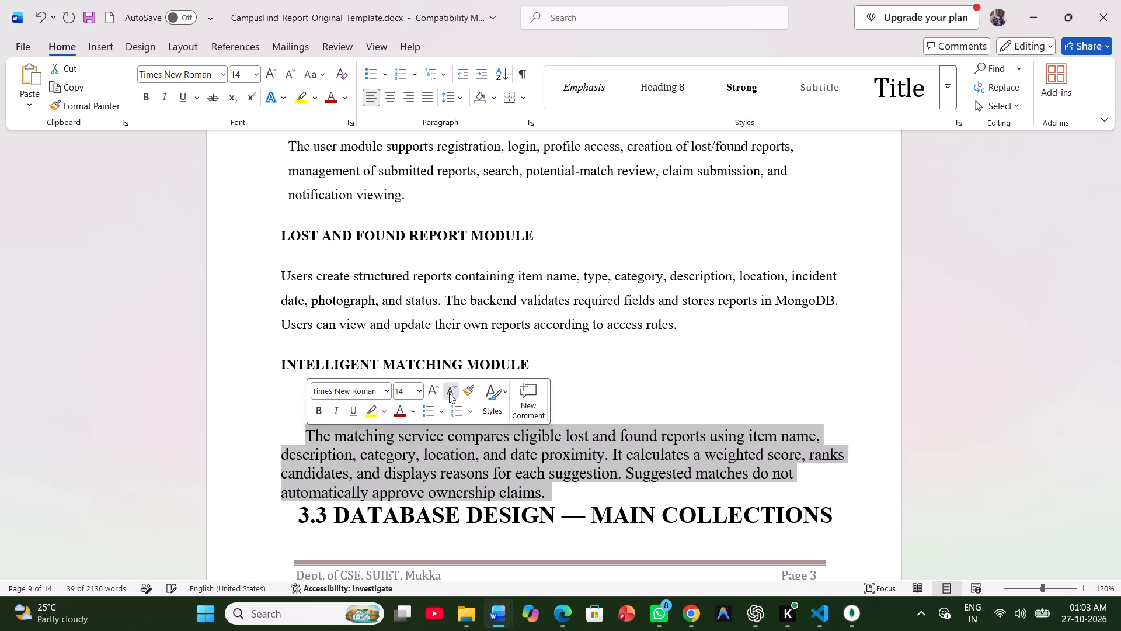
Delete the blank lines between the "INTELLIGENT MATCHING MODULE" subheading and its paragraph, keeping the subheading text intact.
{"action": "left_click", "coordinate": [285, 412]}
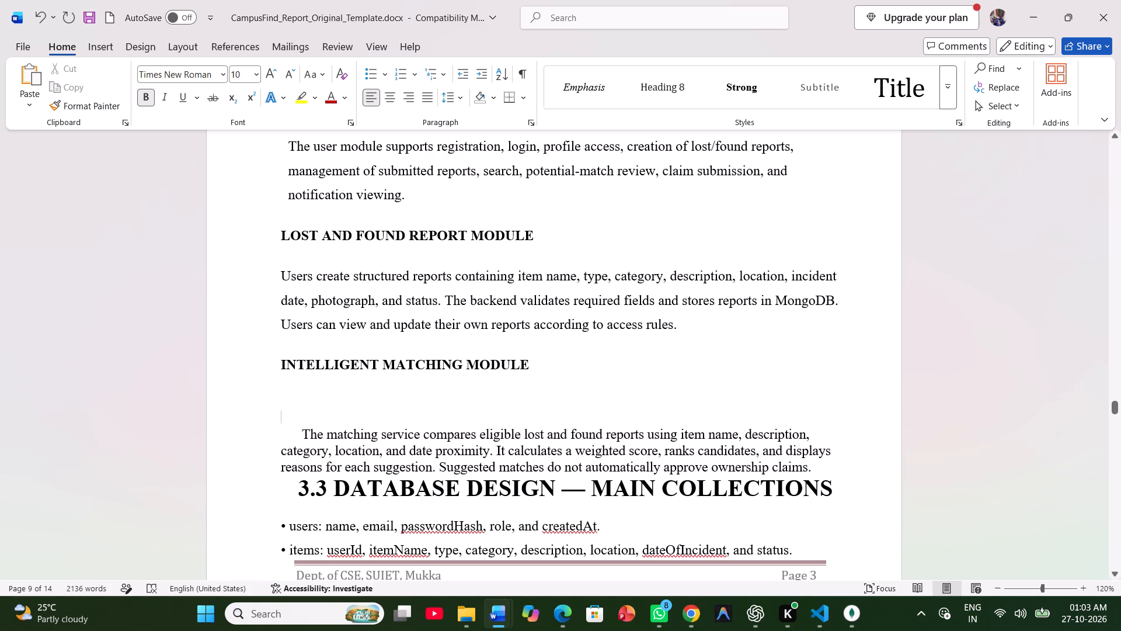
{"action": "key", "text": "BackSpace"}
{"action": "key", "text": "BackSpace"}
{"action": "key", "text": "BackSpace"}
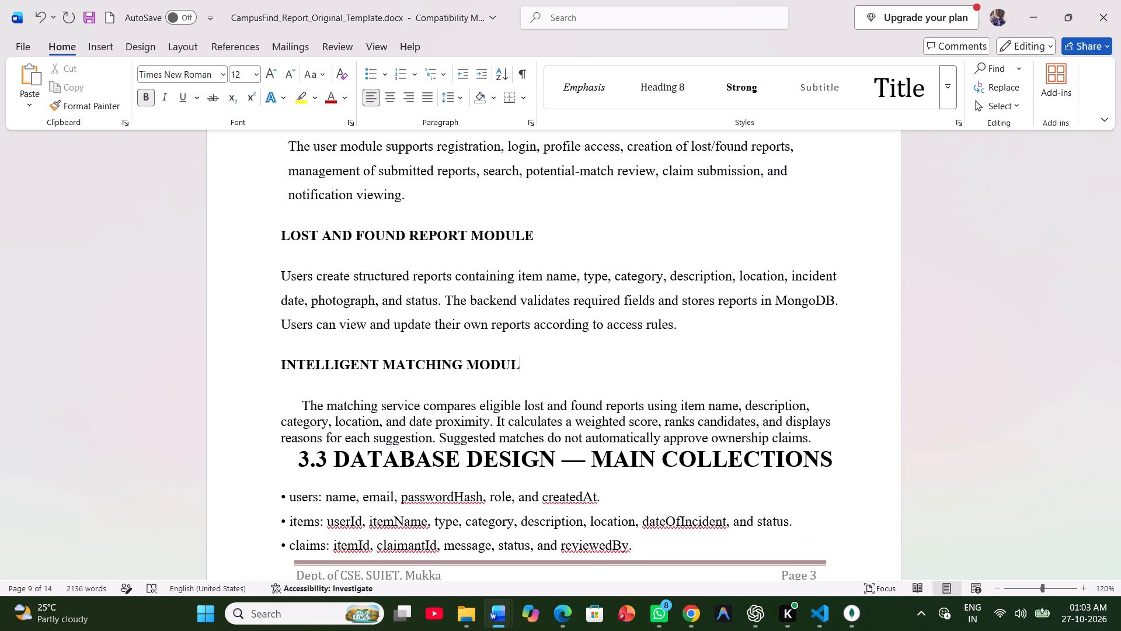
{"action": "key", "text": "ctrl+z"}
{"action": "key", "text": "ctrl+z"}
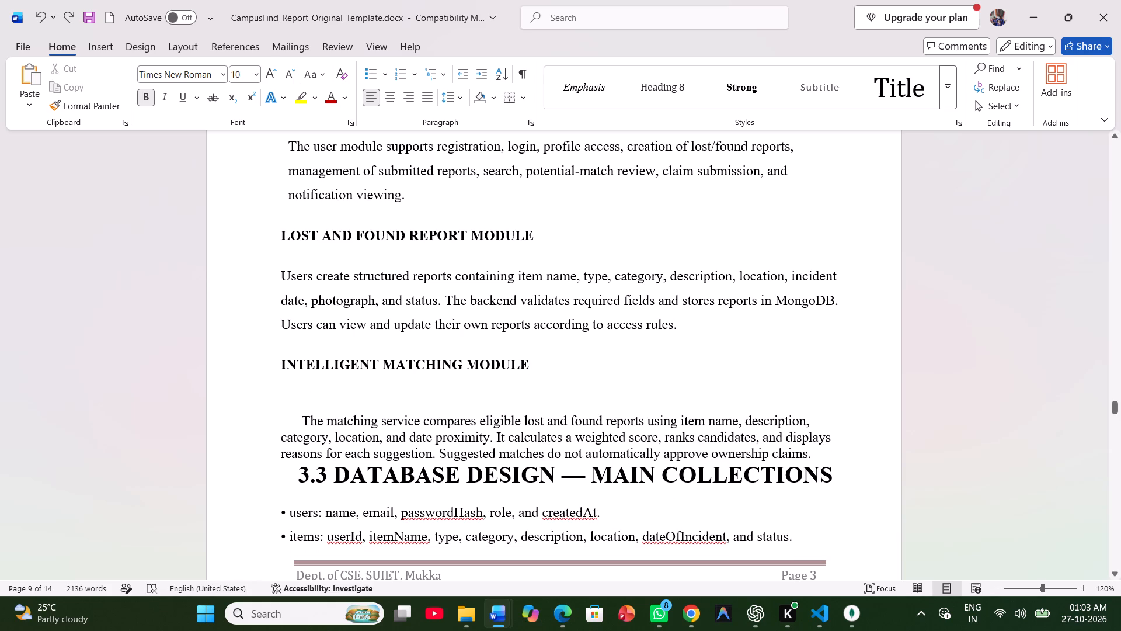
{"action": "left_click", "coordinate": [296, 409]}
{"action": "key", "text": "BackSpace"}
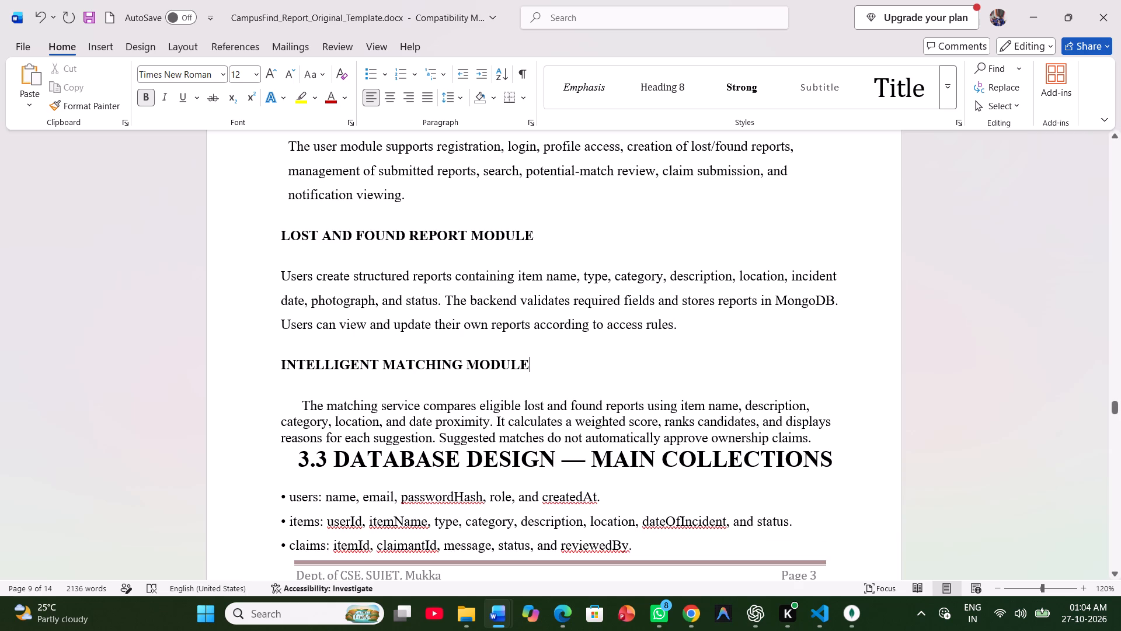
Set the line spacing of the intelligent matching paragraph to 1.5.
{"action": "left_click_drag", "start_coordinate": [823, 440], "coordinate": [398, 443]}
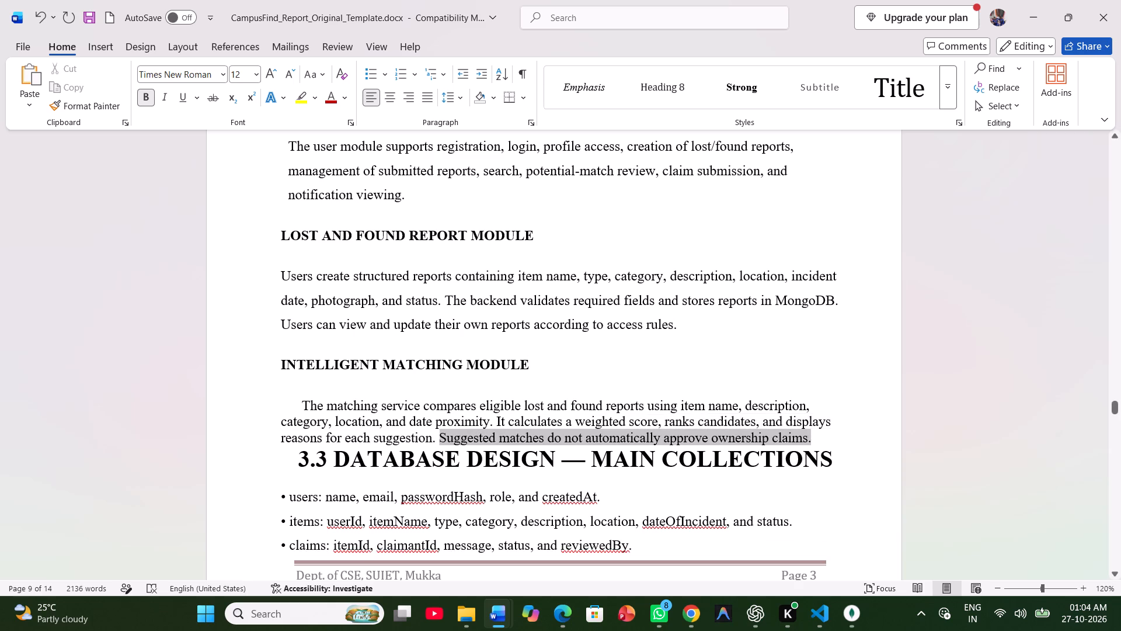
{"action": "left_click_drag", "start_coordinate": [398, 443], "coordinate": [301, 397]}
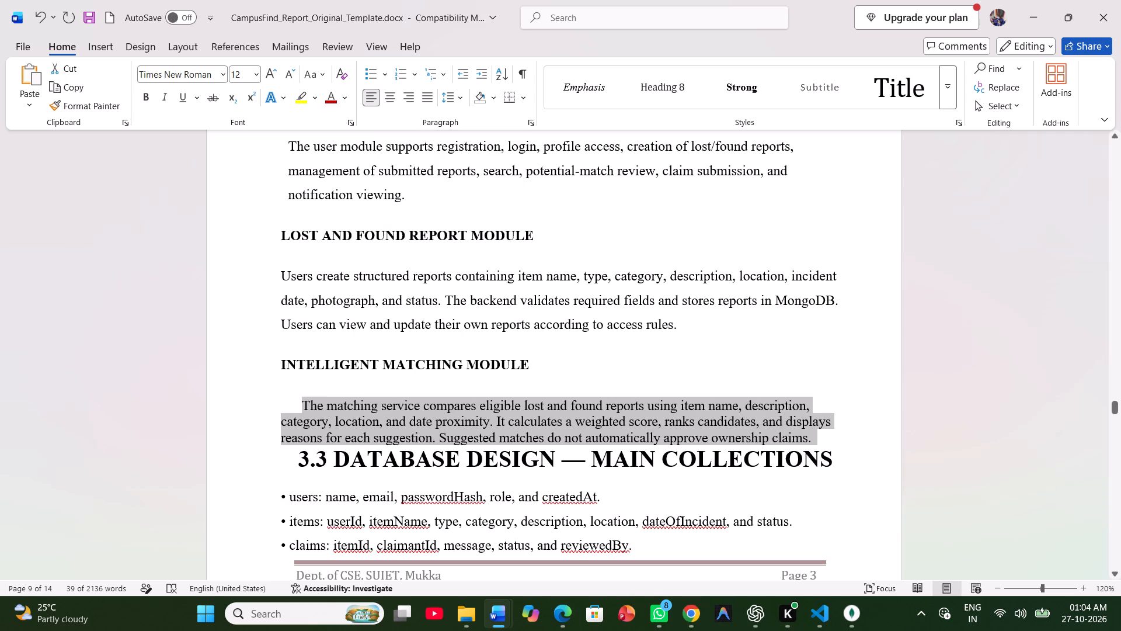
{"action": "left_click", "coordinate": [466, 95]}
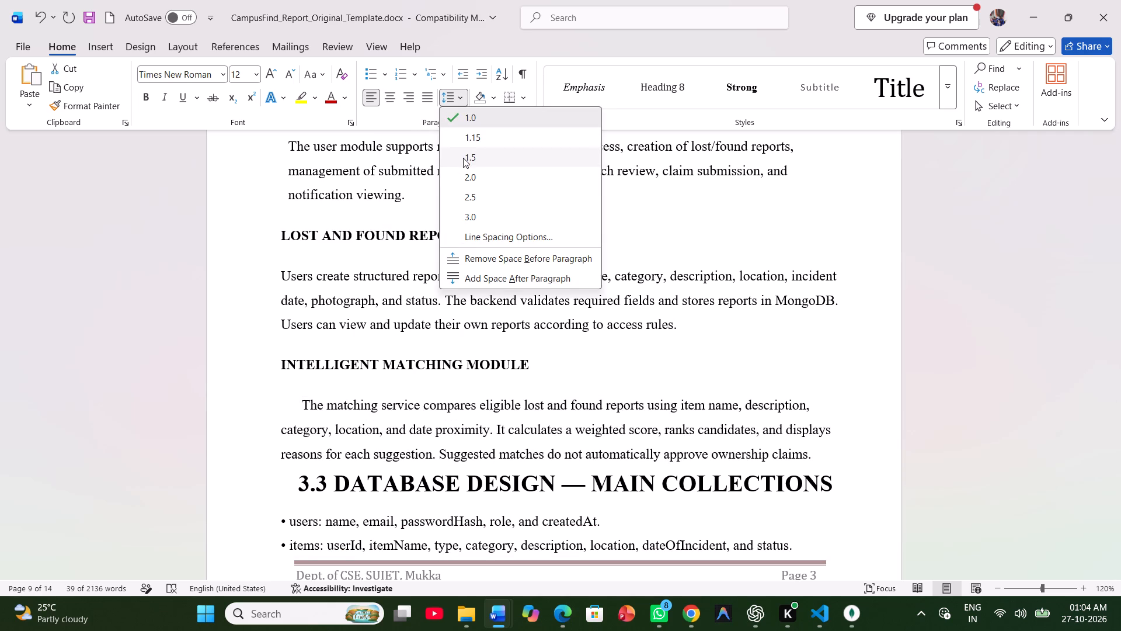
{"action": "left_click", "coordinate": [462, 158]}
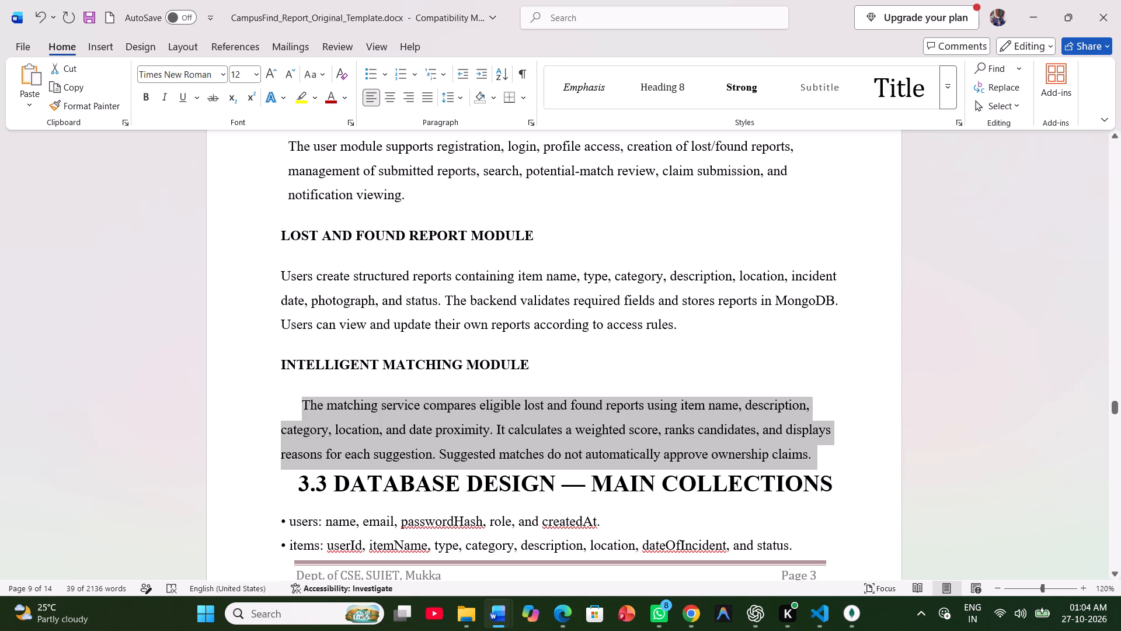
Remove the first-line indent from the intelligent matching paragraph.
{"action": "left_click", "coordinate": [301, 394]}
{"action": "left_click", "coordinate": [305, 396]}
{"action": "left_click", "coordinate": [307, 401]}
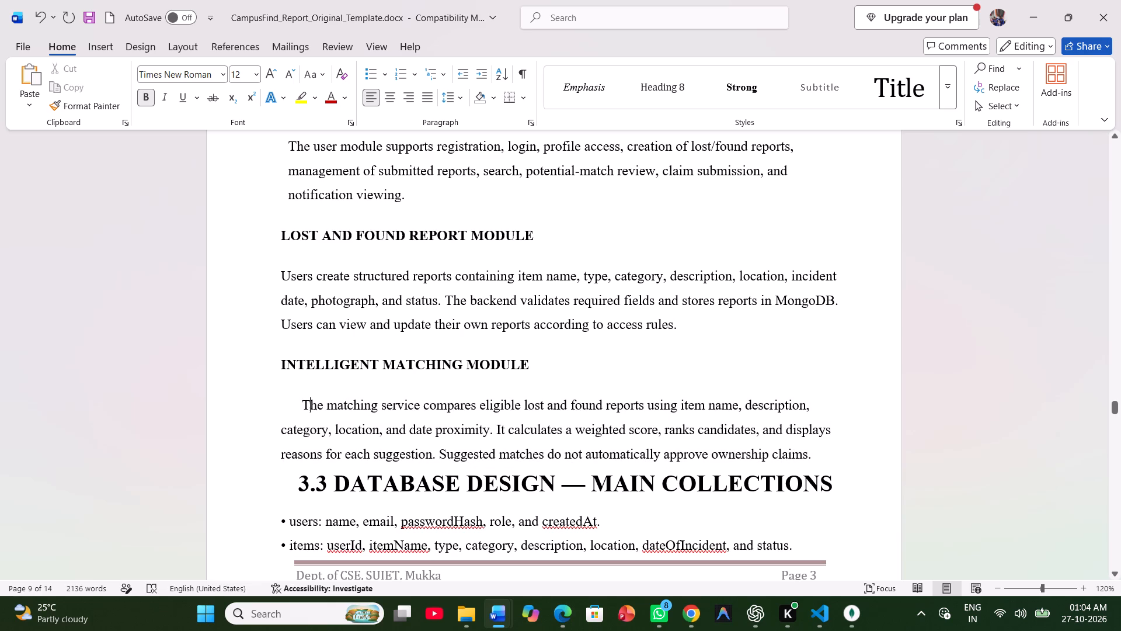
{"action": "left_click", "coordinate": [305, 401]}
{"action": "key", "text": "BackSpace"}
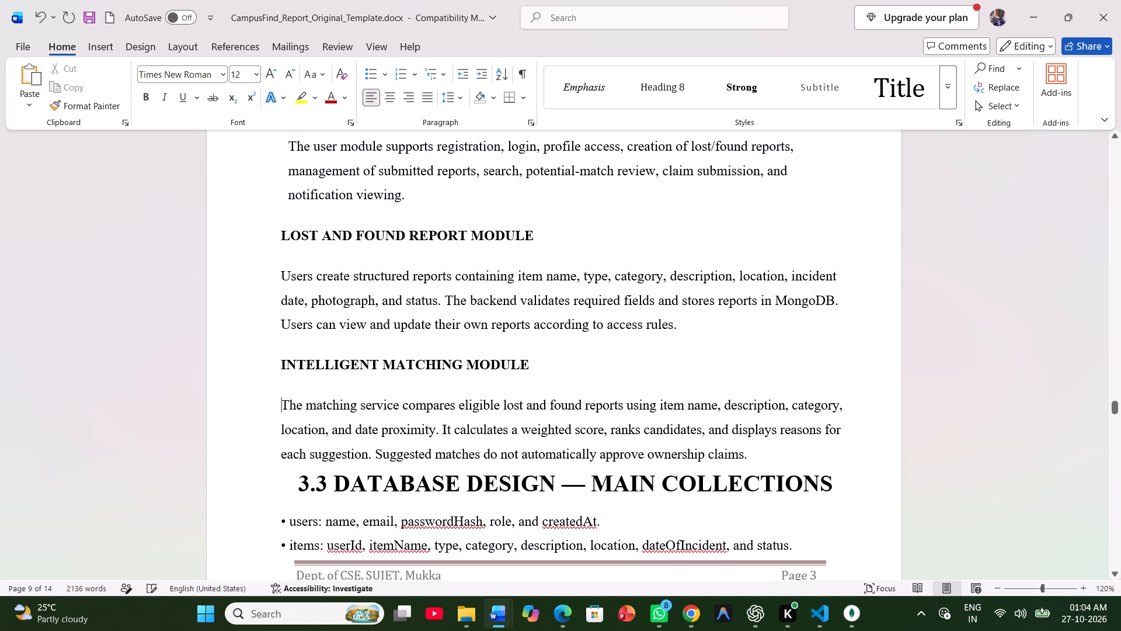
Insert three paragraph breaks after the intelligent matching paragraph to move the "3.3 DATABASE DESIGN — MAIN COLLECTIONS" heading onto the next page.
{"action": "scroll", "coordinate": [389, 397], "scroll_direction": "down", "scroll_amount": 1}
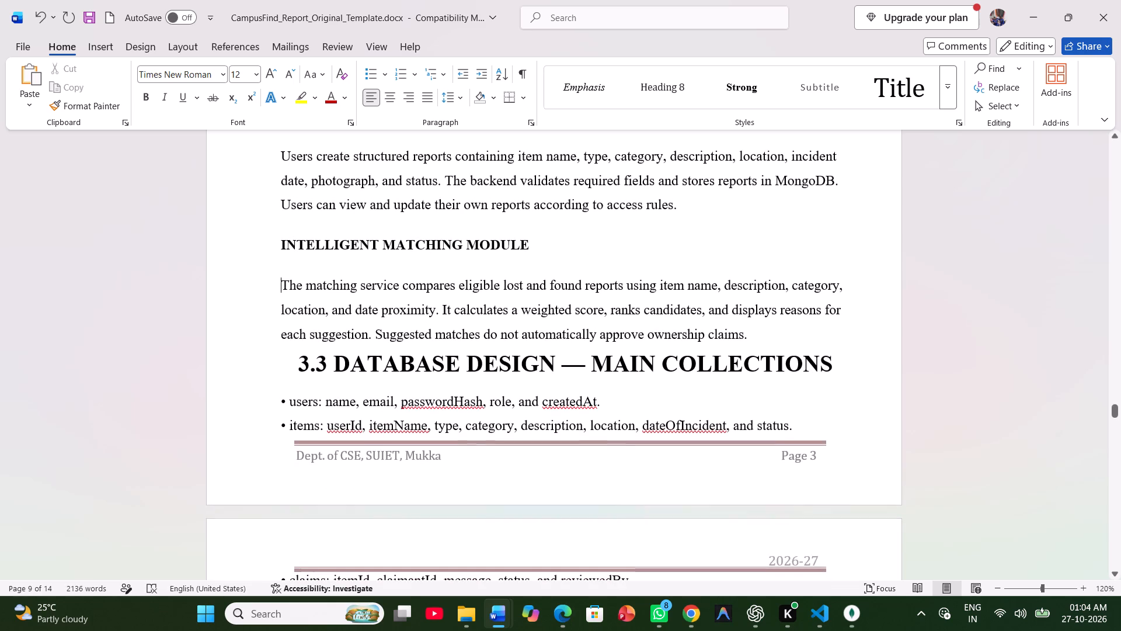
{"action": "scroll", "coordinate": [389, 397], "scroll_direction": "down", "scroll_amount": 1}
{"action": "scroll", "coordinate": [427, 397], "scroll_direction": "up", "scroll_amount": 1}
{"action": "scroll", "coordinate": [427, 397], "scroll_direction": "down", "scroll_amount": 1}
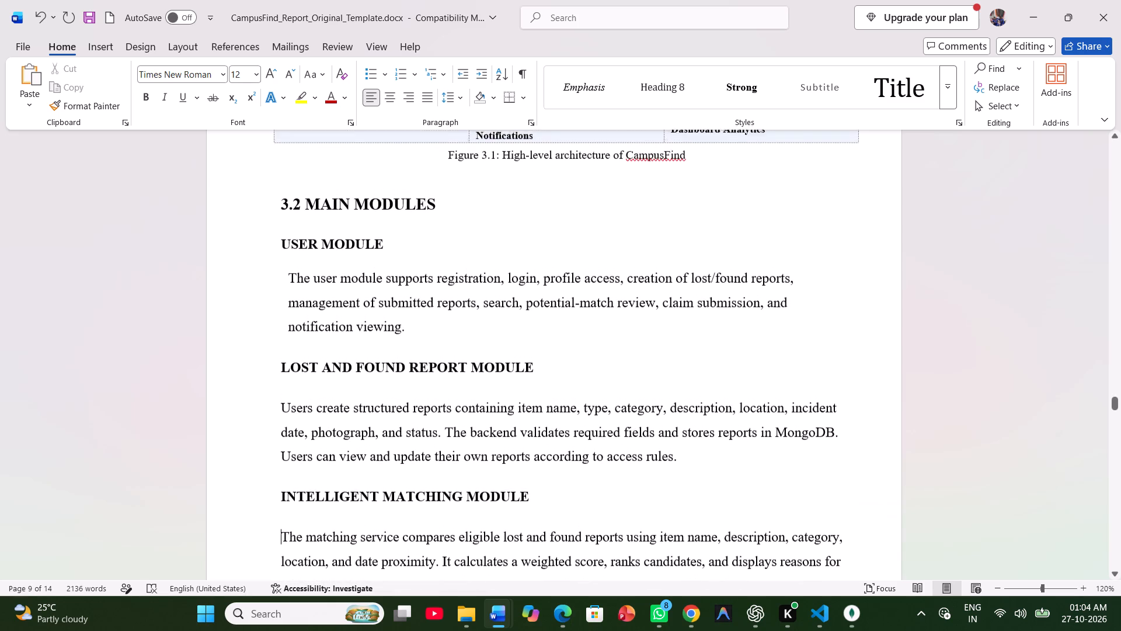
{"action": "scroll", "coordinate": [427, 397], "scroll_direction": "down", "scroll_amount": 1}
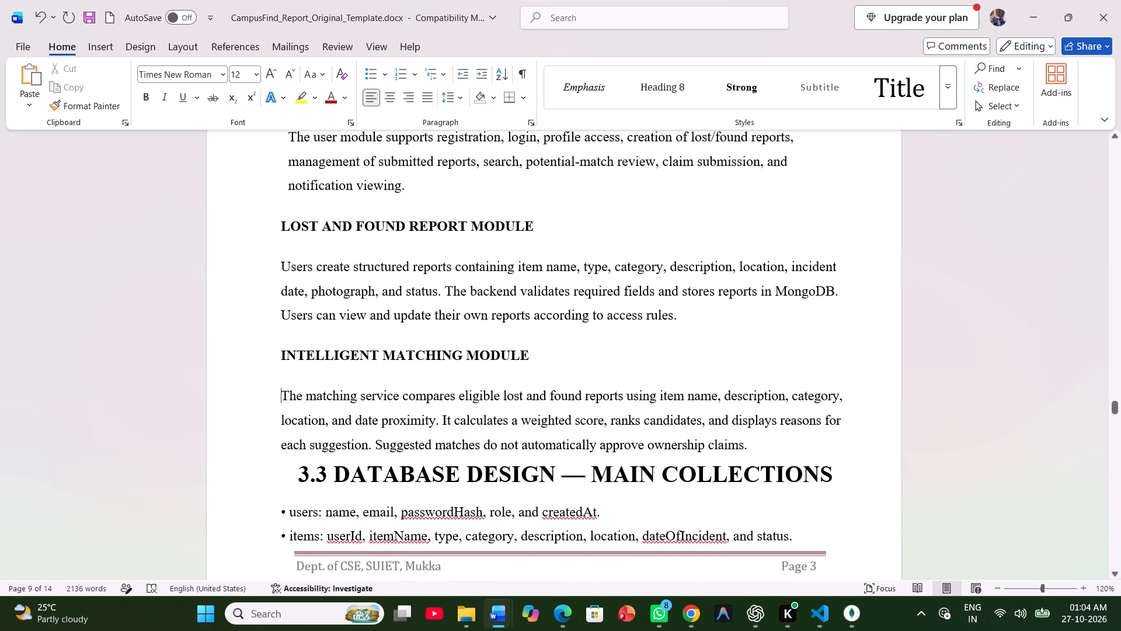
{"action": "left_click", "coordinate": [761, 439]}
{"action": "key", "text": "Return"}
{"action": "key", "text": "Return"}
{"action": "key", "text": "Return"}
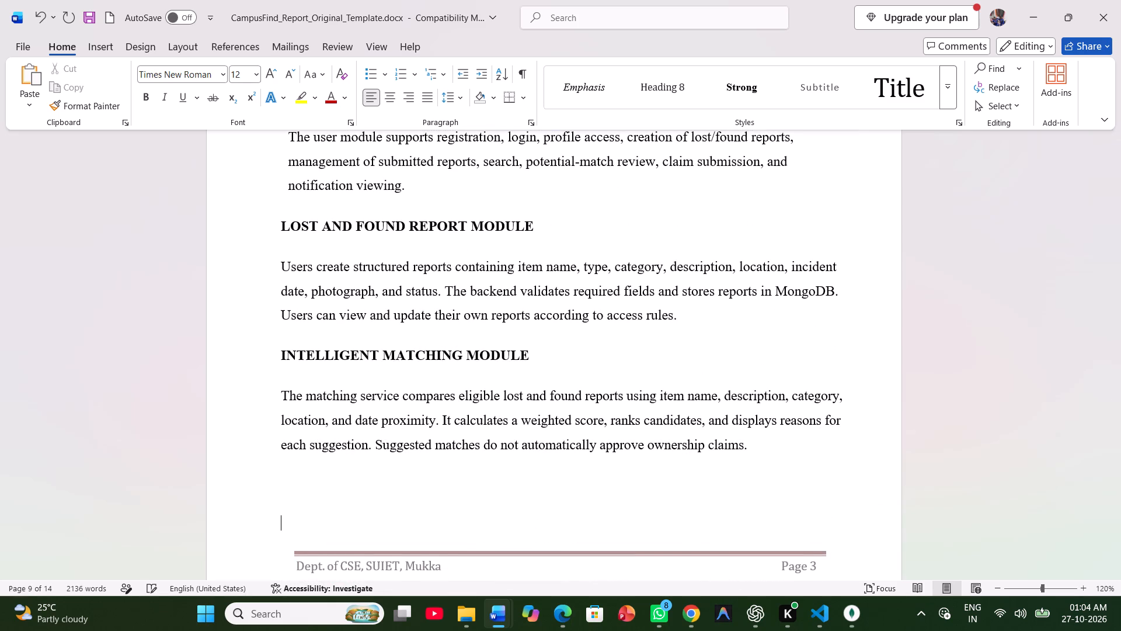
Review the formatting and content of the rest of the report, from section 3.4 through the Chapter 7 references.
{"action": "scroll", "coordinate": [761, 439], "scroll_direction": "down", "scroll_amount": 4}
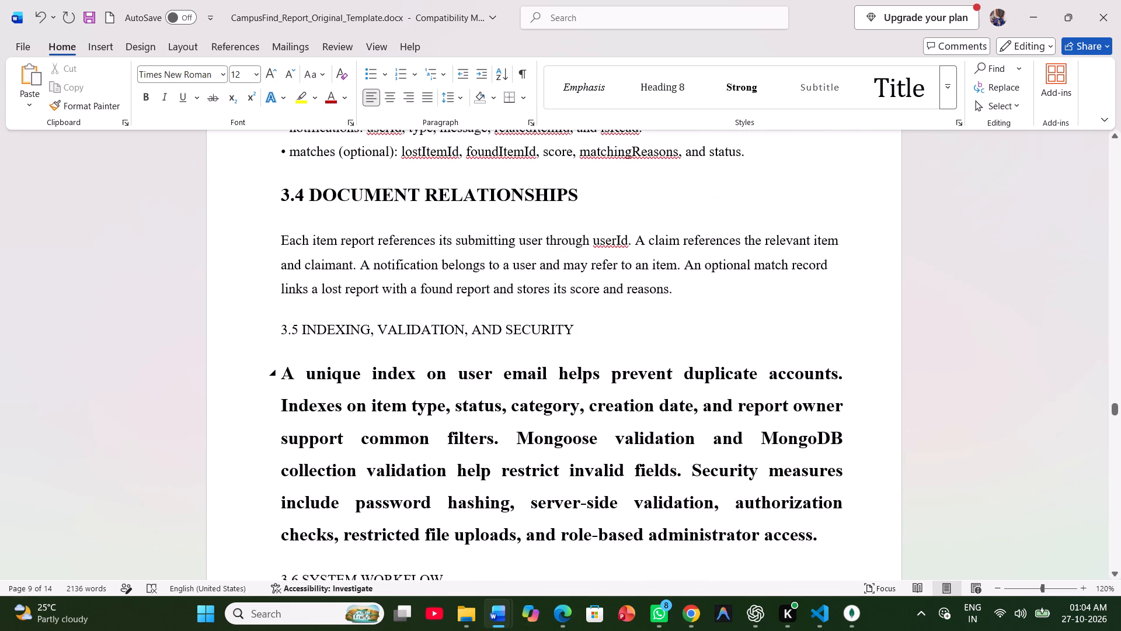
{"action": "scroll", "coordinate": [761, 439], "scroll_direction": "down", "scroll_amount": 1}
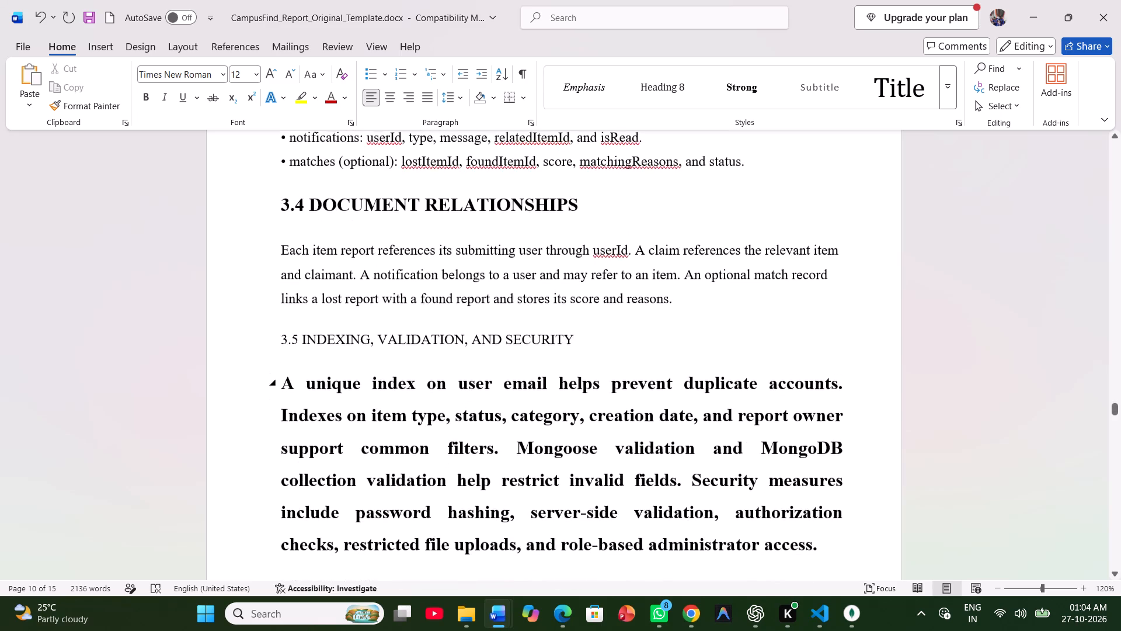
{"action": "scroll", "coordinate": [761, 439], "scroll_direction": "down", "scroll_amount": 4}
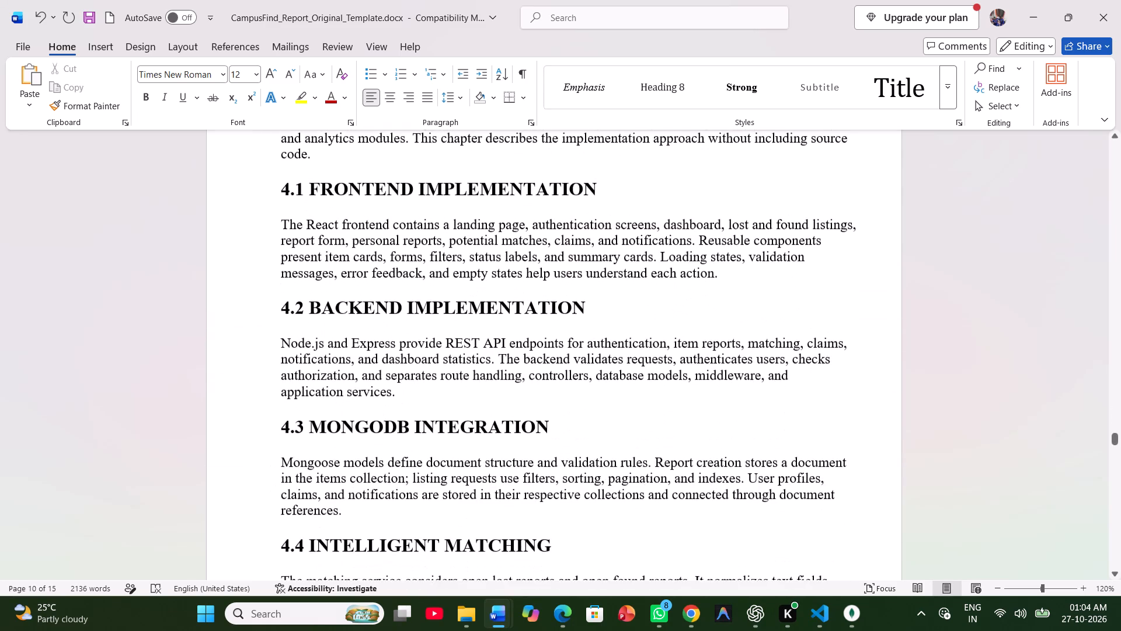
{"action": "scroll", "coordinate": [761, 439], "scroll_direction": "down", "scroll_amount": 3}
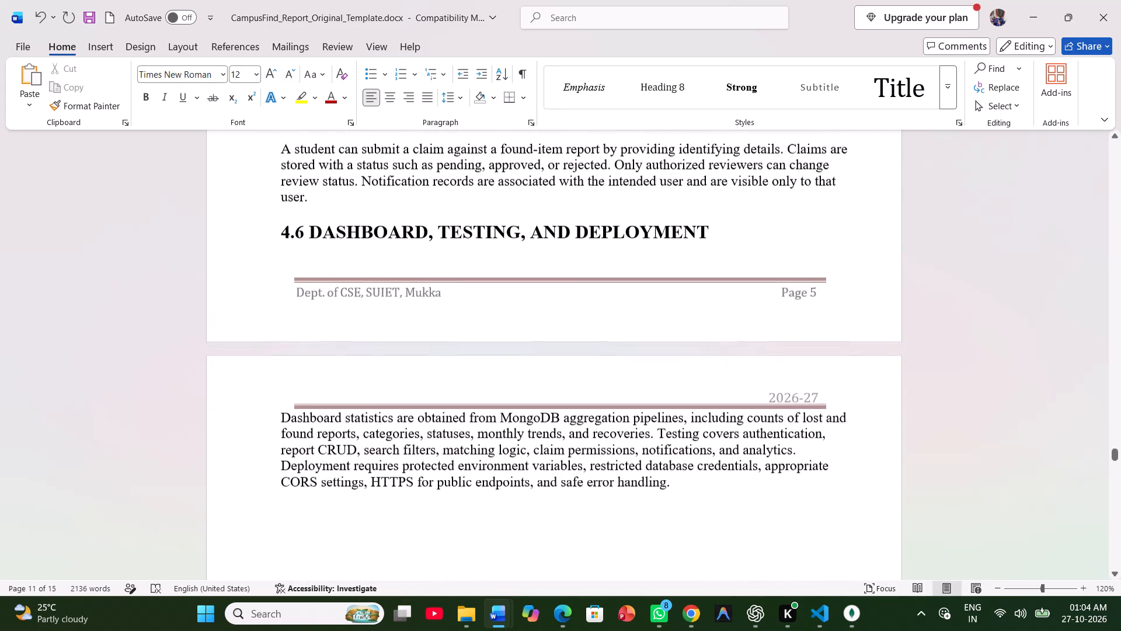
{"action": "scroll", "coordinate": [761, 439], "scroll_direction": "down", "scroll_amount": 3}
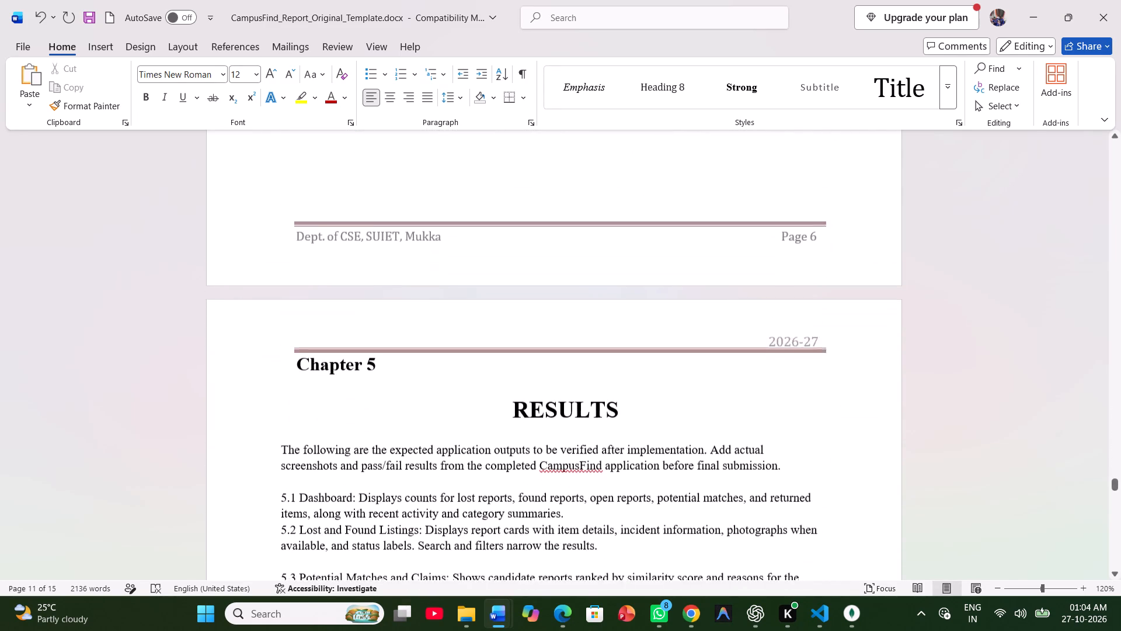
{"action": "scroll", "coordinate": [761, 439], "scroll_direction": "down", "scroll_amount": 2}
{"action": "scroll", "coordinate": [761, 439], "scroll_direction": "up", "scroll_amount": 2}
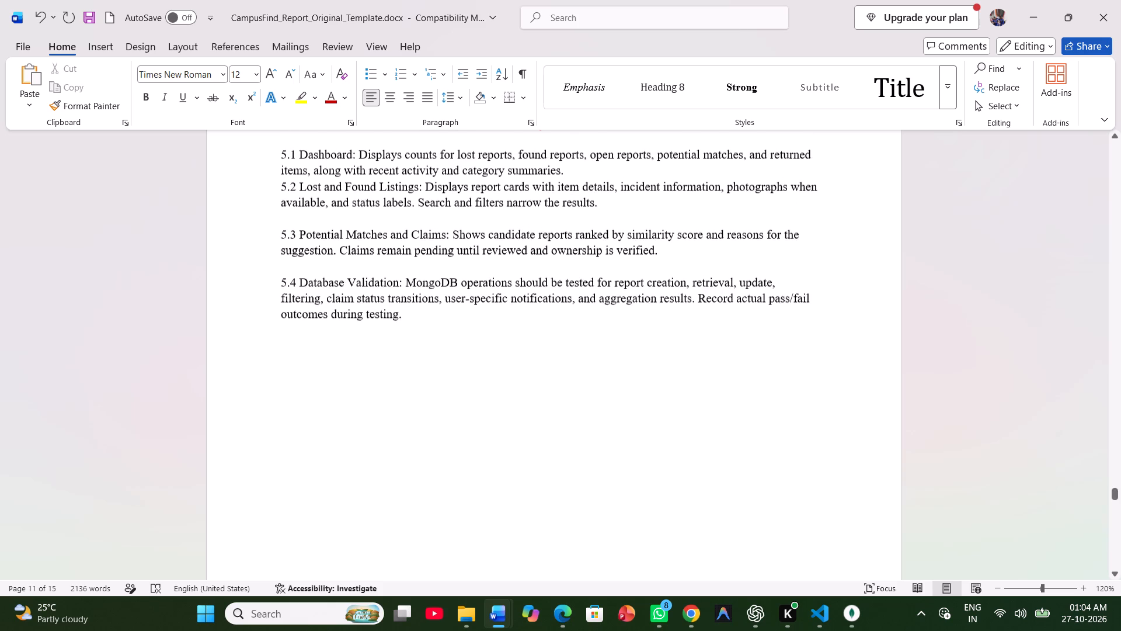
{"action": "scroll", "coordinate": [761, 439], "scroll_direction": "down", "scroll_amount": 3}
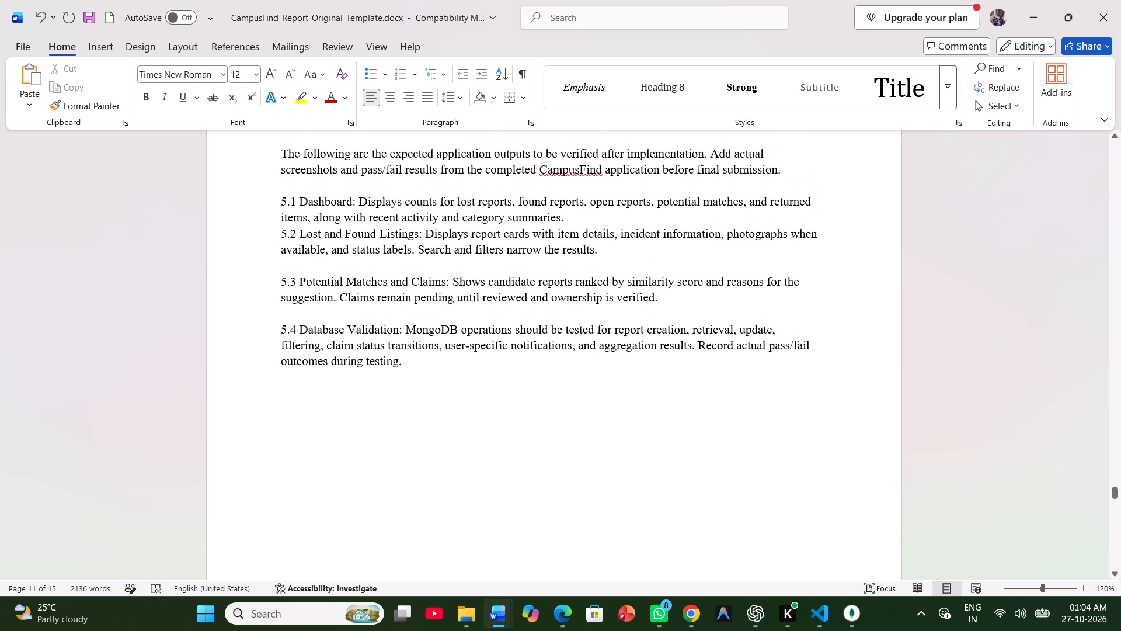
{"action": "scroll", "coordinate": [761, 439], "scroll_direction": "down", "scroll_amount": 3}
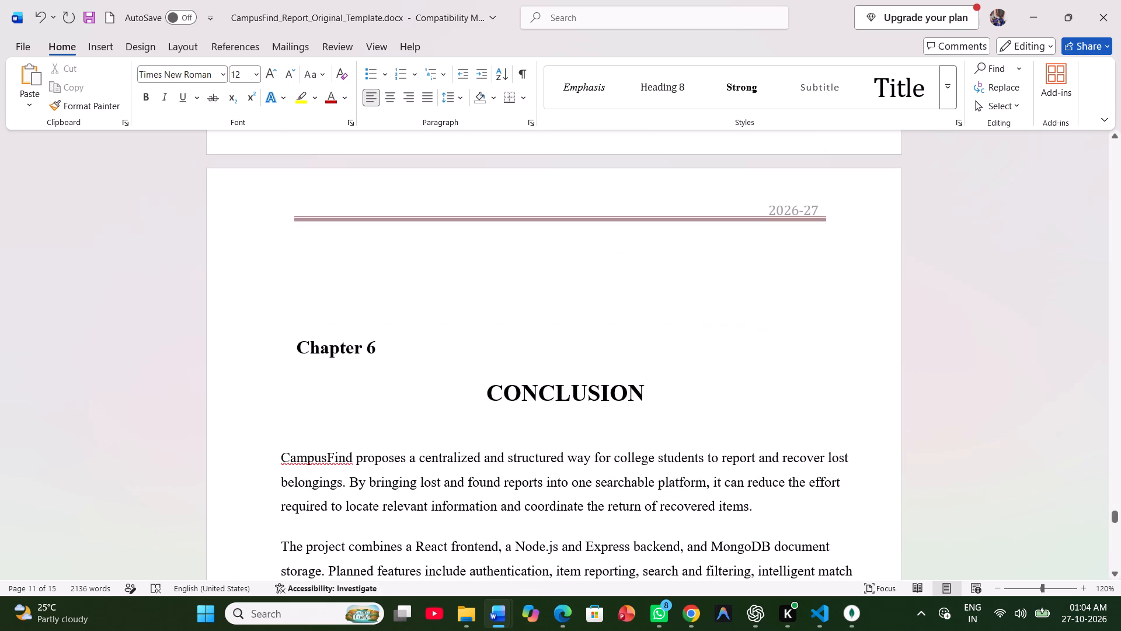
{"action": "scroll", "coordinate": [761, 439], "scroll_direction": "down", "scroll_amount": 6}
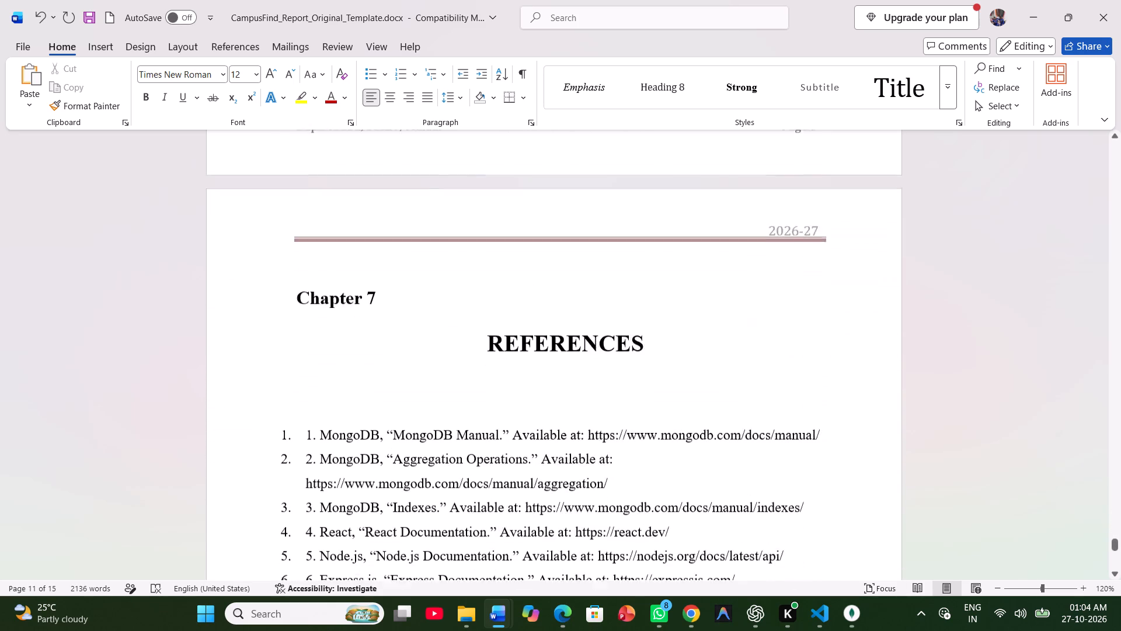
{"action": "scroll", "coordinate": [761, 439], "scroll_direction": "down", "scroll_amount": 2}
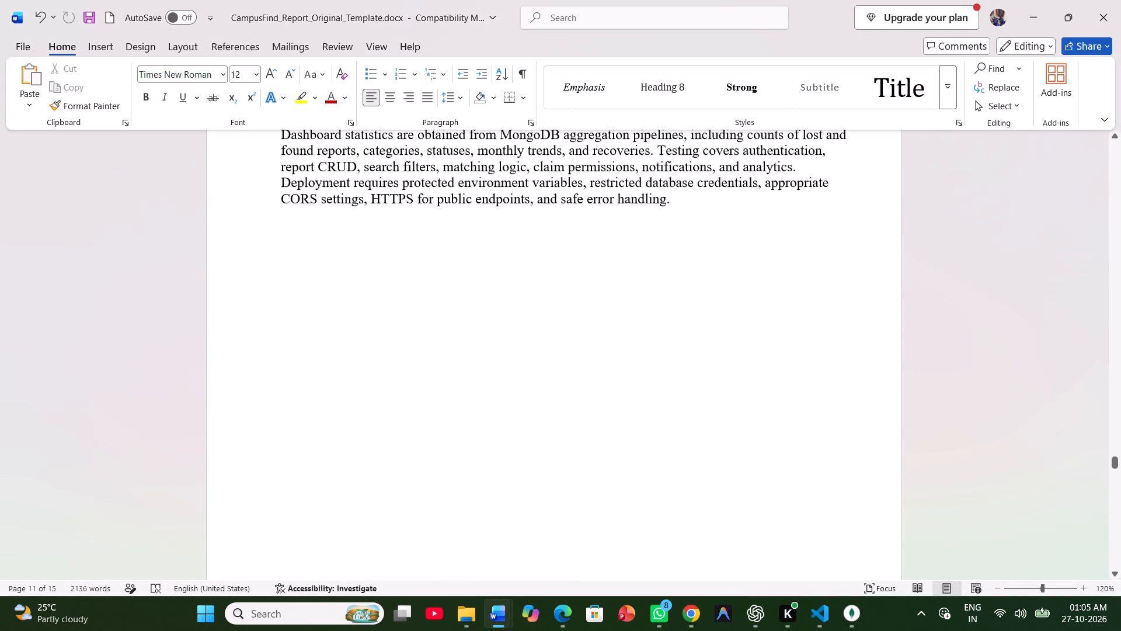
{"action": "scroll", "coordinate": [551, 415], "scroll_direction": "up", "scroll_amount": 5}
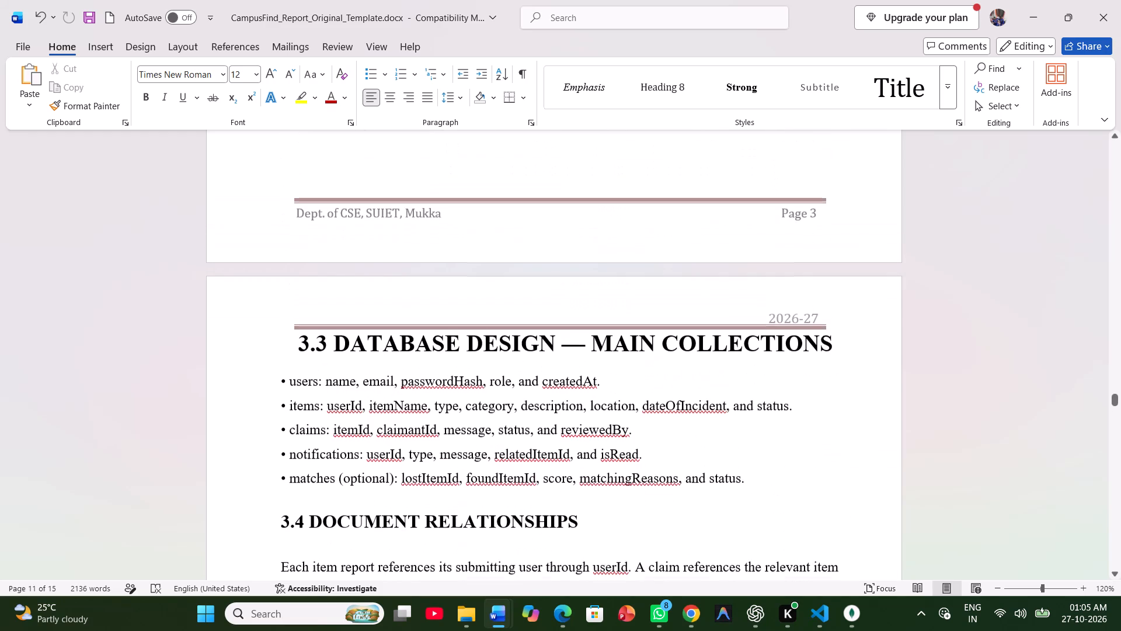
{"action": "scroll", "coordinate": [551, 415], "scroll_direction": "up", "scroll_amount": 3}
{"action": "scroll", "coordinate": [551, 415], "scroll_direction": "down", "scroll_amount": 1}
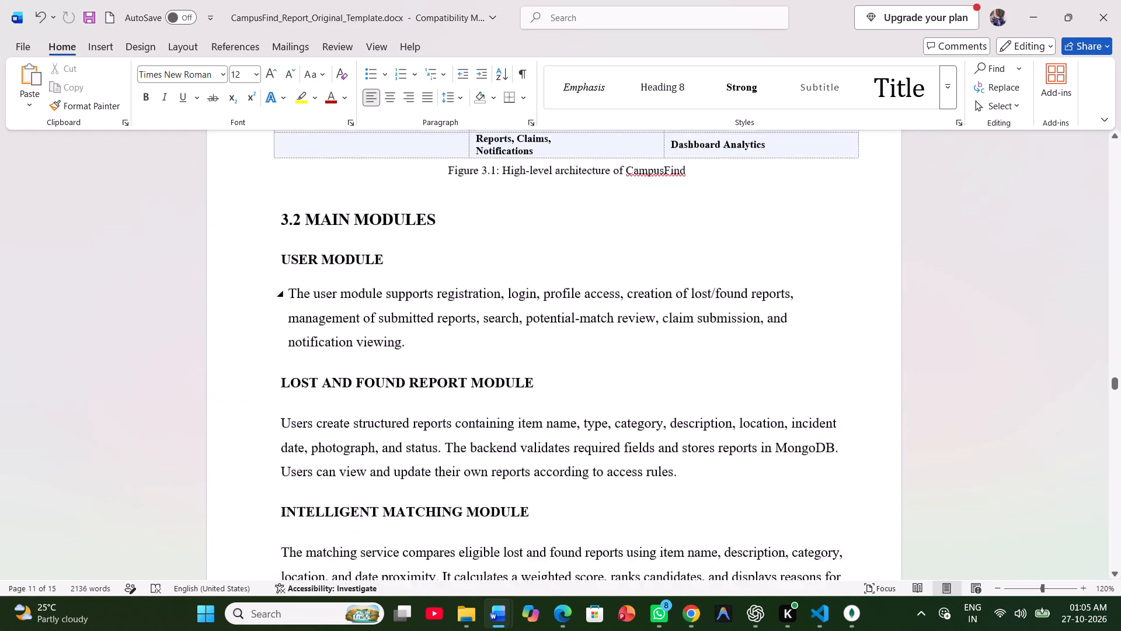
{"action": "scroll", "coordinate": [551, 415], "scroll_direction": "down", "scroll_amount": 1}
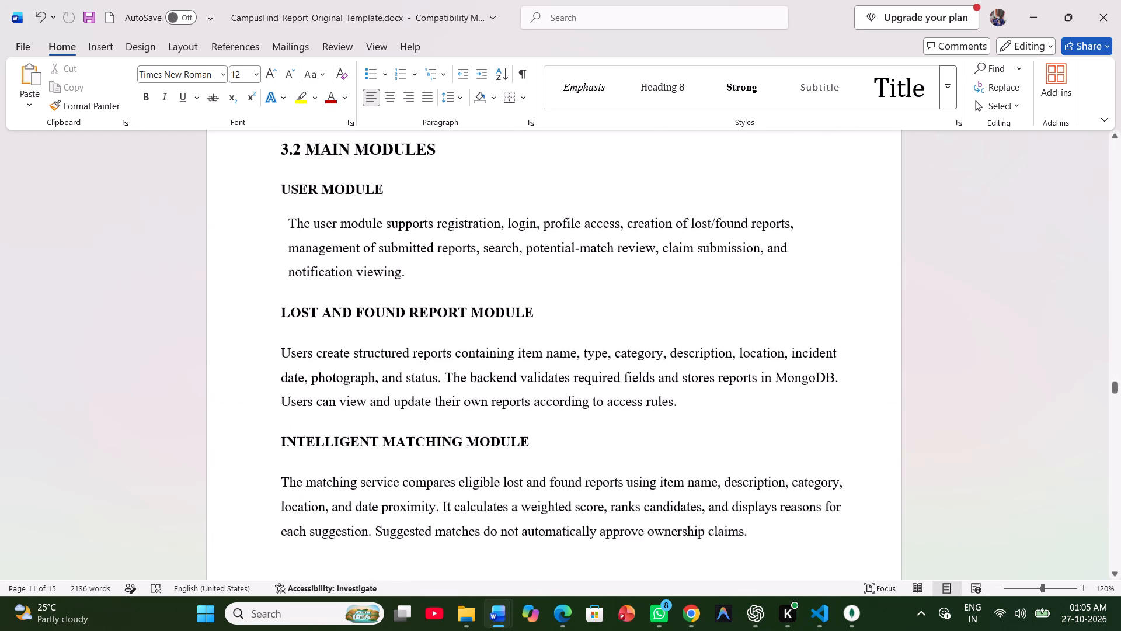
{"action": "scroll", "coordinate": [551, 415], "scroll_direction": "down", "scroll_amount": 4}
{"action": "scroll", "coordinate": [551, 415], "scroll_direction": "up", "scroll_amount": 2}
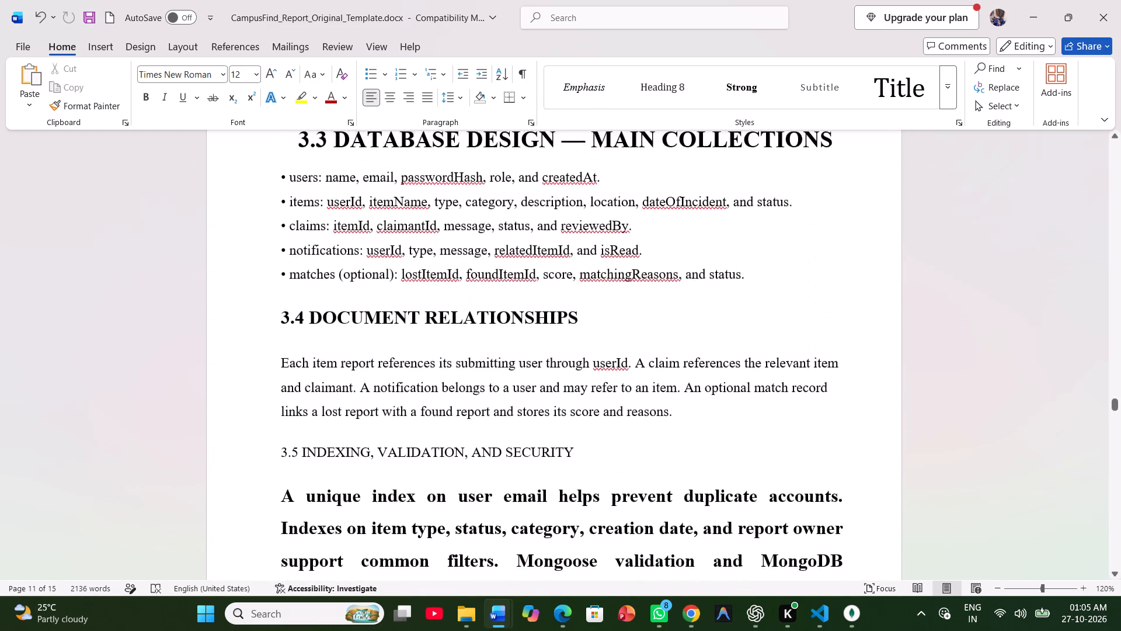
{"action": "scroll", "coordinate": [551, 415], "scroll_direction": "up", "scroll_amount": 1}
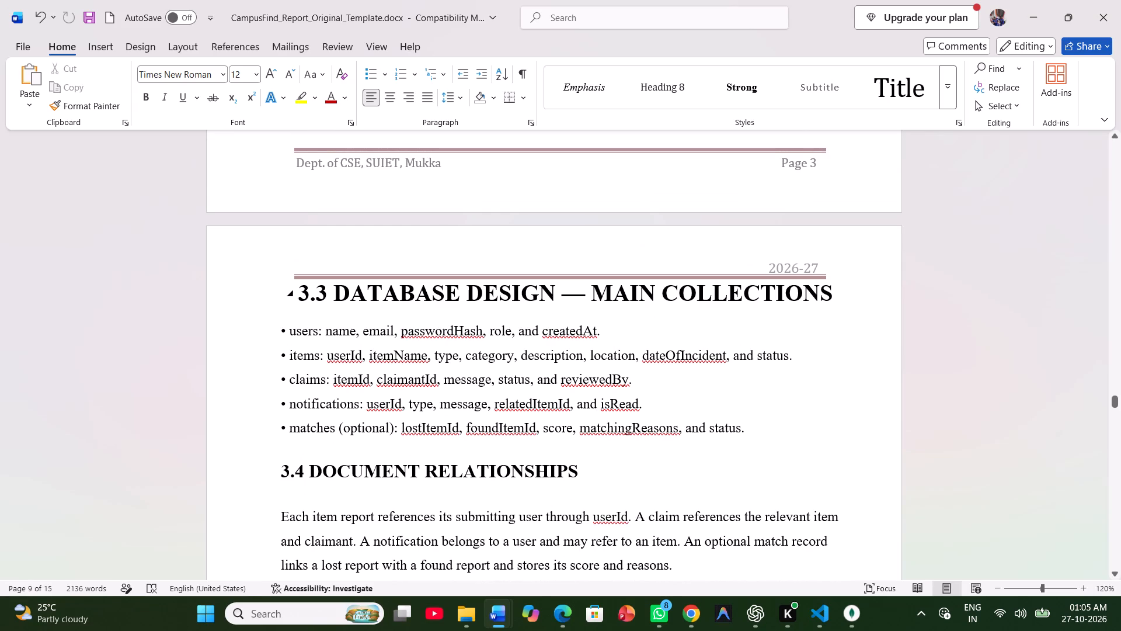
{"action": "left_click", "coordinate": [842, 282]}
{"action": "left_click_drag", "start_coordinate": [841, 288], "coordinate": [570, 309]}
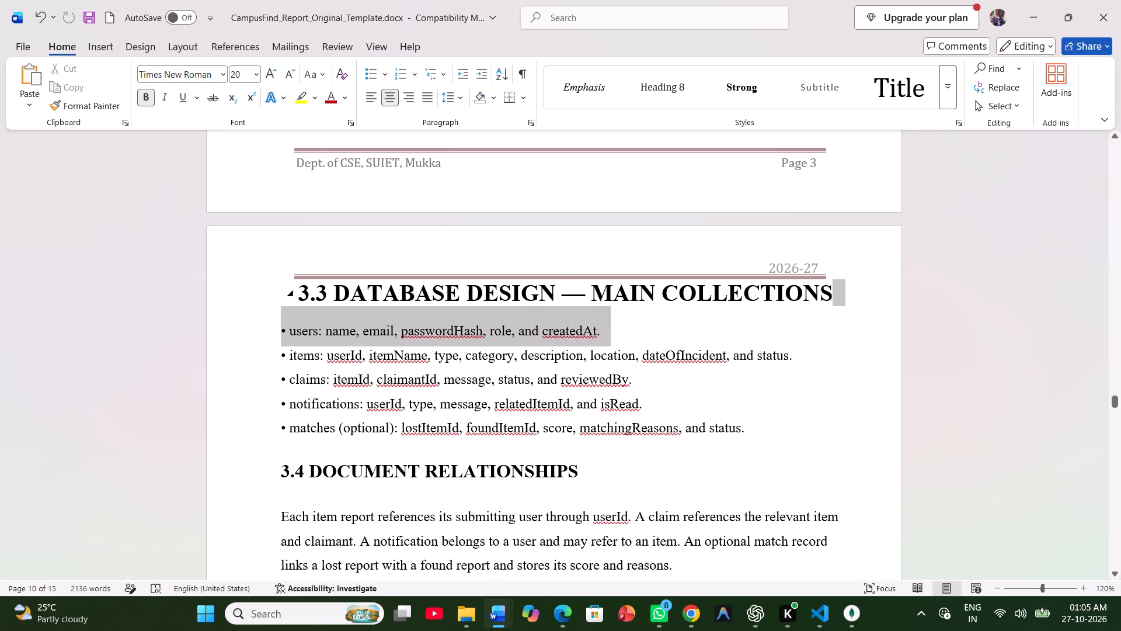
{"action": "left_click_drag", "start_coordinate": [570, 309], "coordinate": [319, 276]}
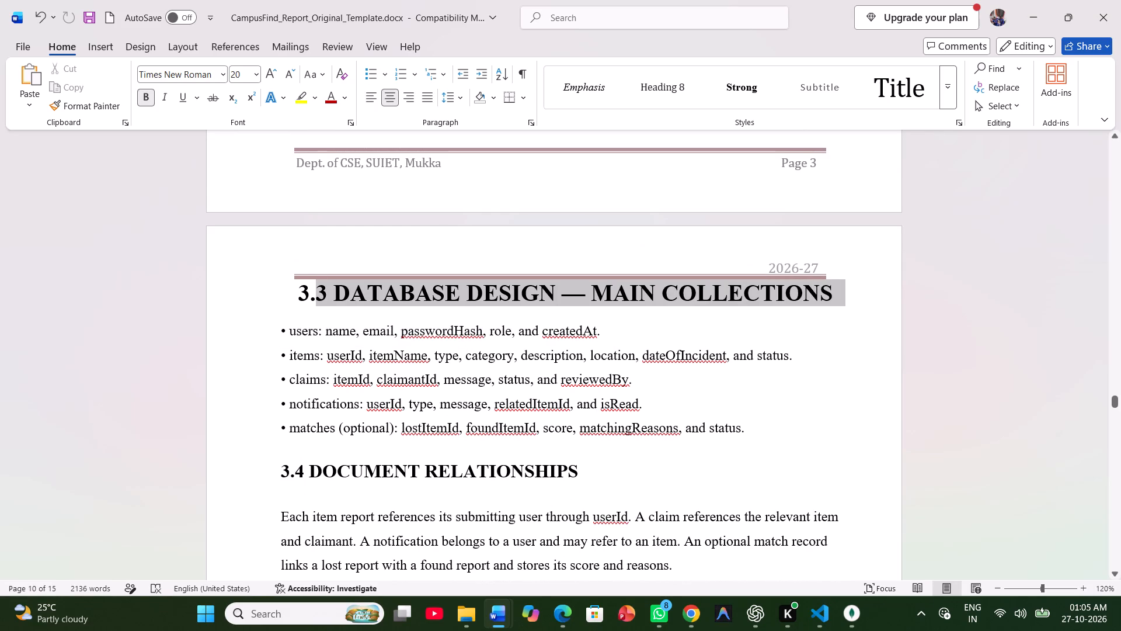
{"action": "left_click_drag", "start_coordinate": [319, 276], "coordinate": [293, 280]}
{"action": "left_click_drag", "start_coordinate": [293, 280], "coordinate": [291, 282]}
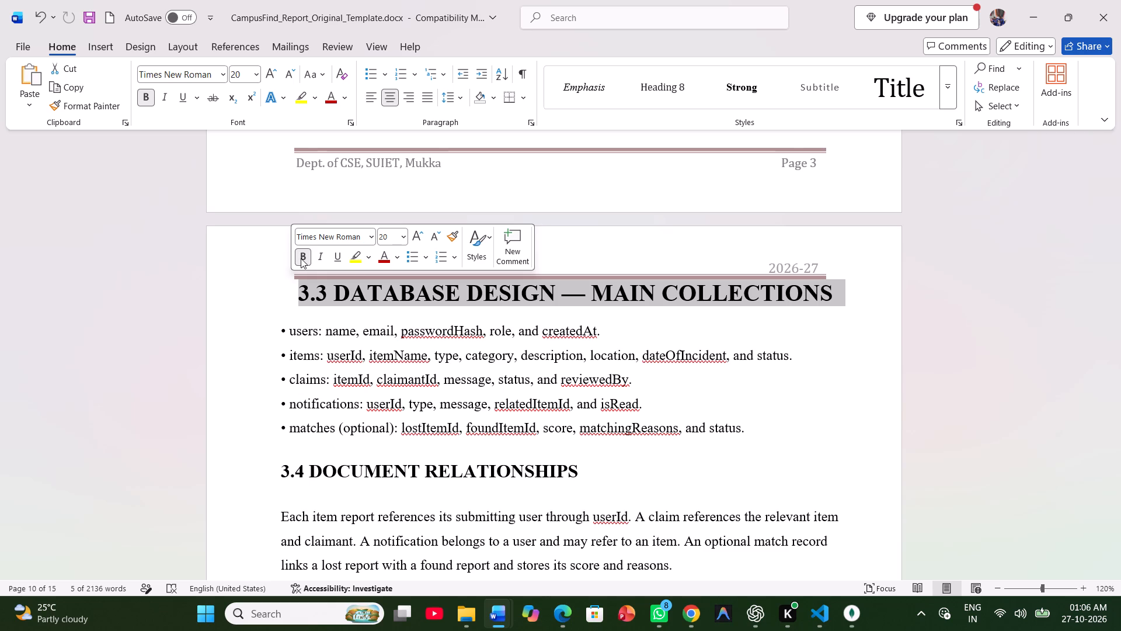
{"action": "left_click", "coordinate": [429, 237]}
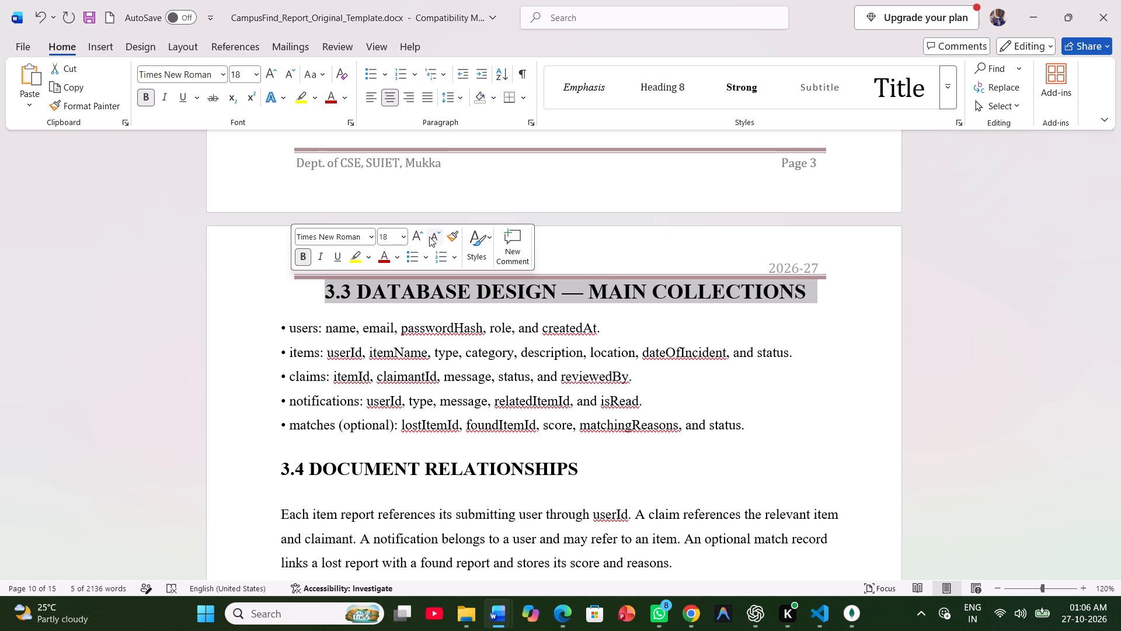
{"action": "left_click", "coordinate": [429, 237]}
{"action": "left_click", "coordinate": [429, 237]}
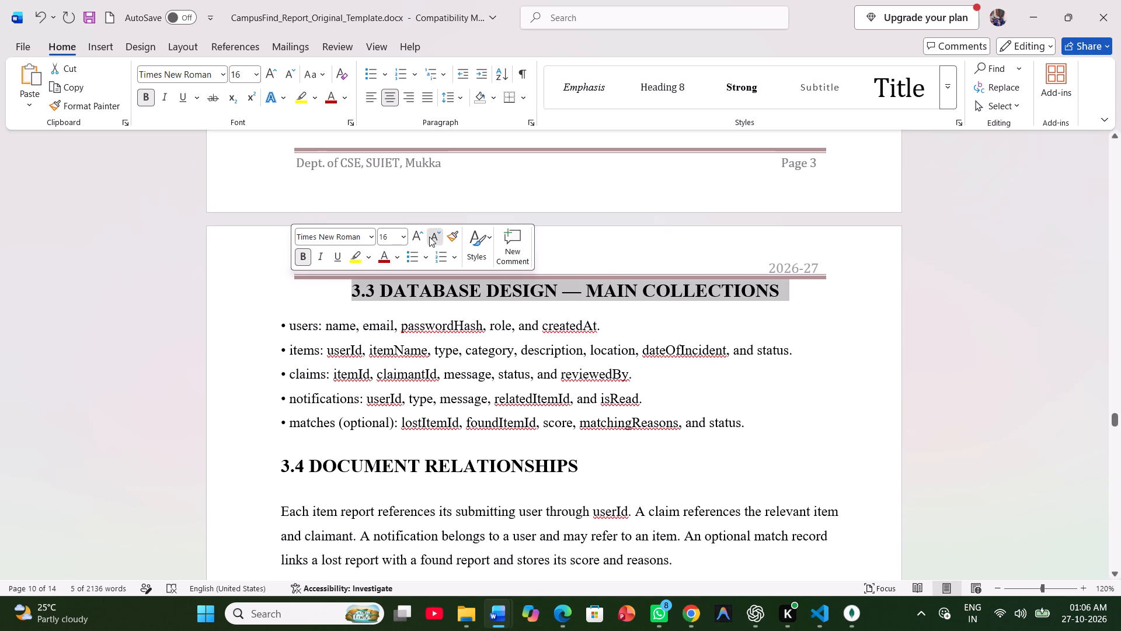
Left-align the "3.3 DATABASE DESIGN — MAIN COLLECTIONS" heading and insert a blank line above it.
{"action": "left_click", "coordinate": [379, 287]}
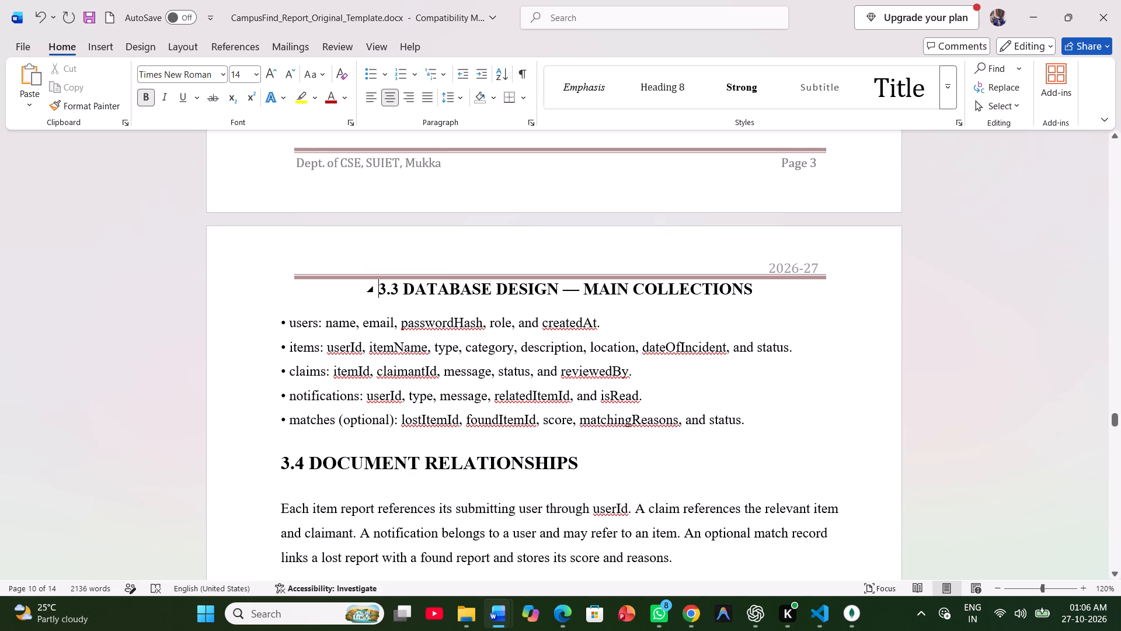
{"action": "key", "text": "BackSpace"}
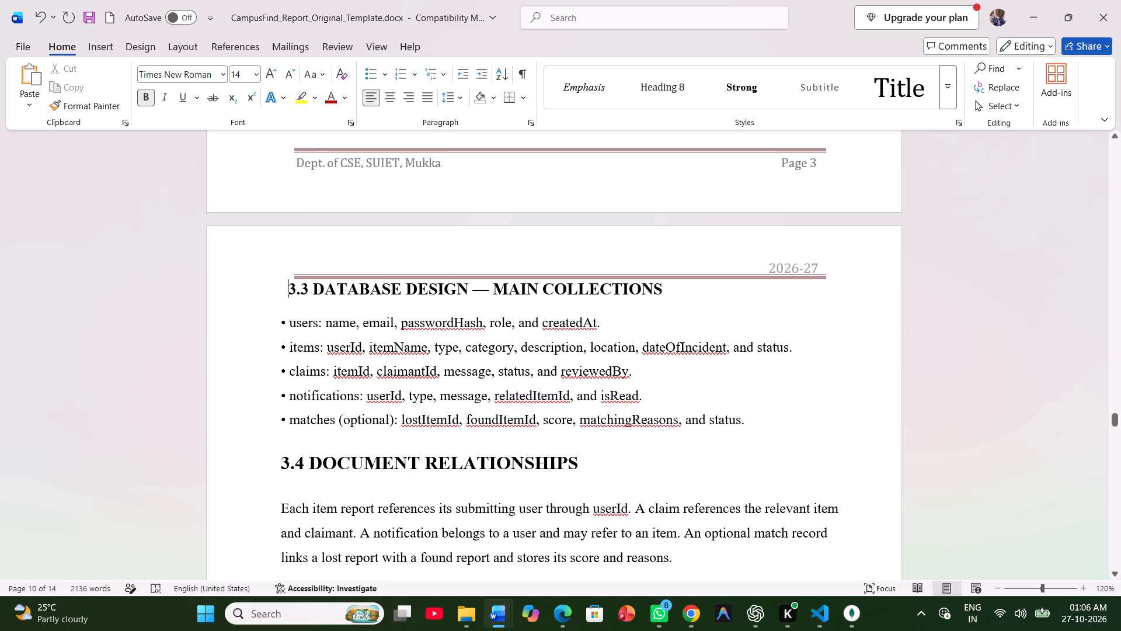
{"action": "key", "text": "Return"}
Reduce the "3.4 DOCUMENT RELATIONSHIPS" heading to 14 pt, using the "3.2 MAIN MODULES" heading as the size reference.
{"action": "scroll", "coordinate": [674, 375], "scroll_direction": "up", "scroll_amount": 1}
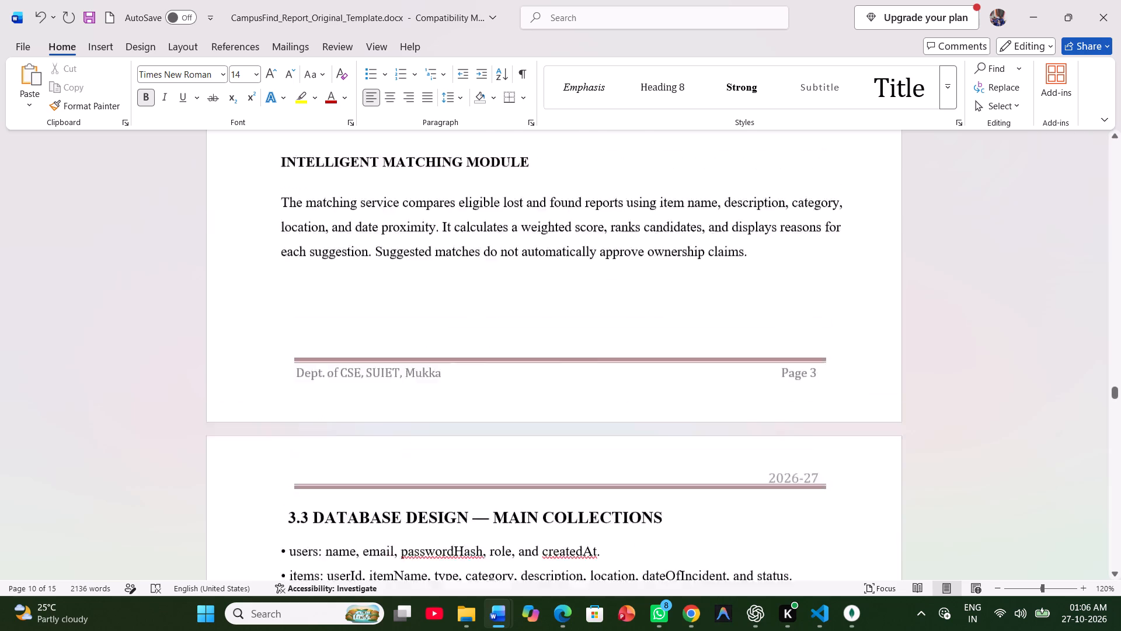
{"action": "scroll", "coordinate": [674, 375], "scroll_direction": "up", "scroll_amount": 1}
{"action": "scroll", "coordinate": [408, 226], "scroll_direction": "up", "scroll_amount": 2}
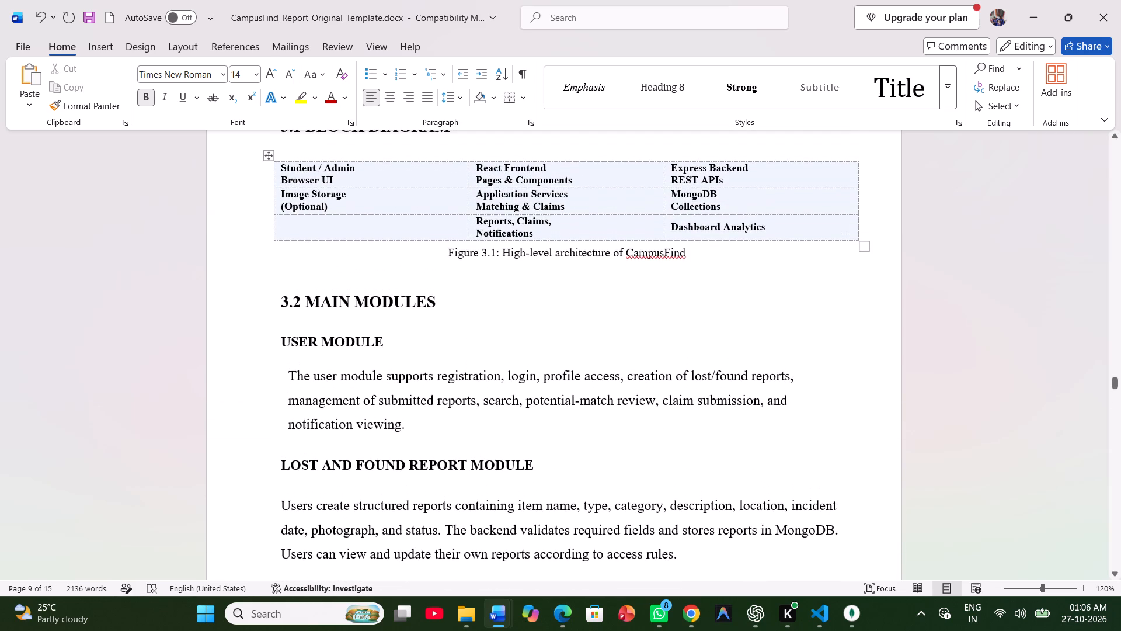
{"action": "double_click", "coordinate": [391, 304]}
{"action": "scroll", "coordinate": [441, 348], "scroll_direction": "down", "scroll_amount": 1}
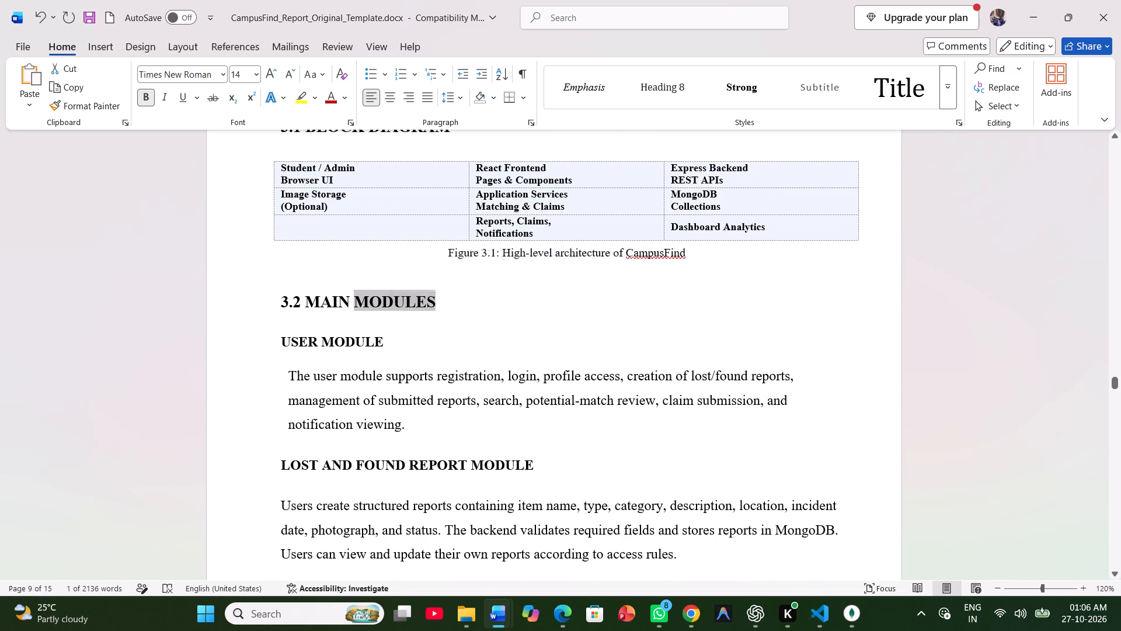
{"action": "scroll", "coordinate": [441, 348], "scroll_direction": "down", "scroll_amount": 2}
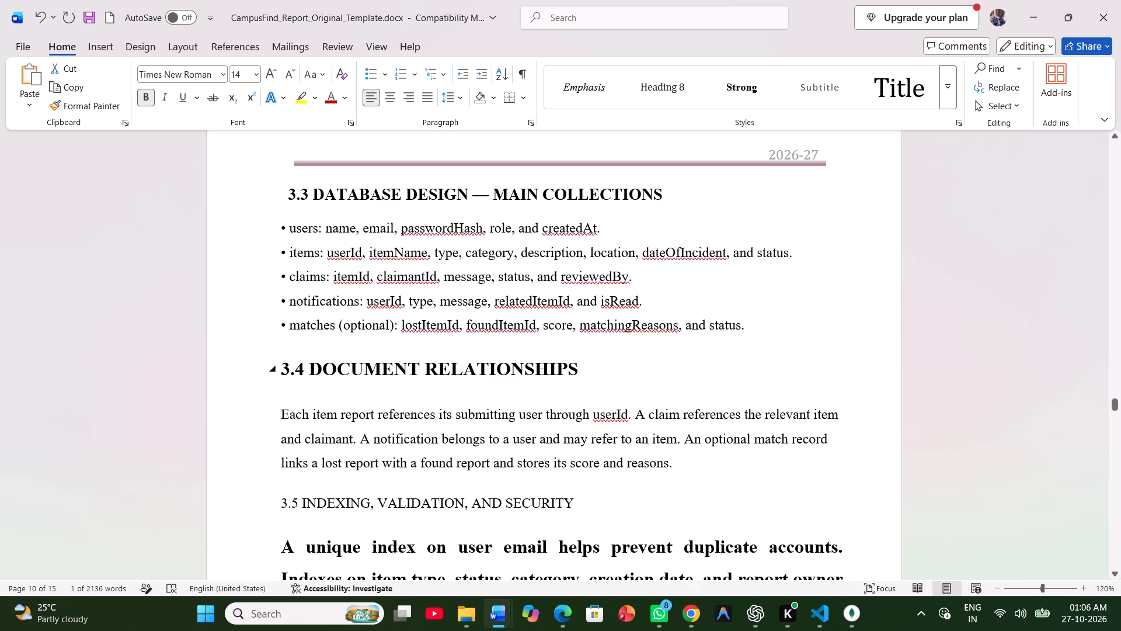
{"action": "left_click_drag", "start_coordinate": [581, 363], "coordinate": [211, 376]}
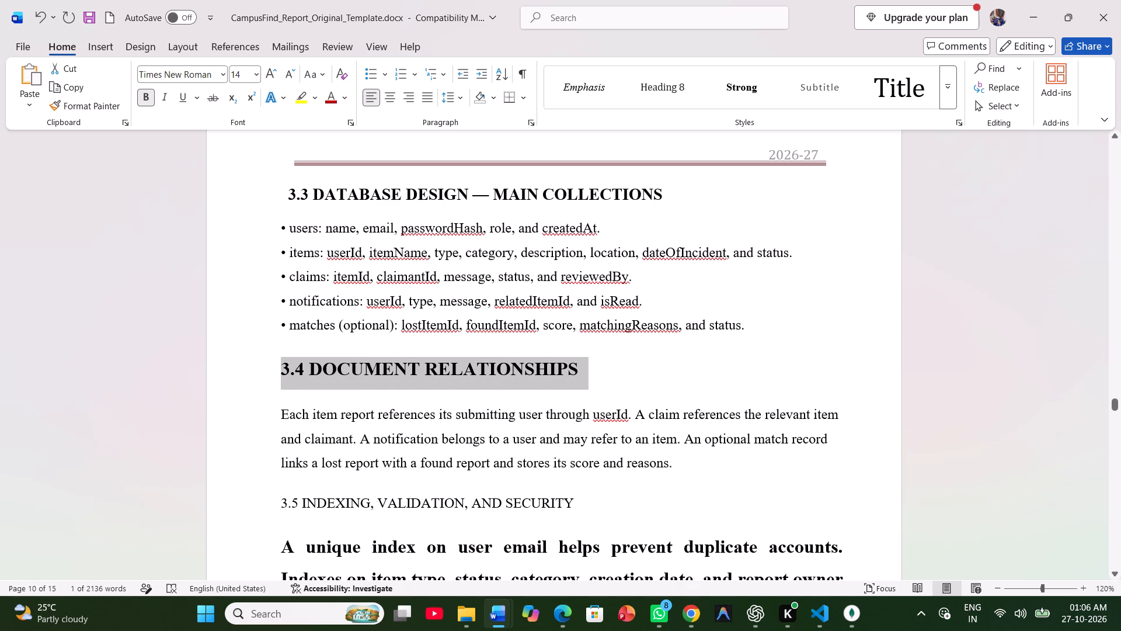
{"action": "left_click_drag", "start_coordinate": [211, 376], "coordinate": [223, 373]}
{"action": "left_click", "coordinate": [363, 330]}
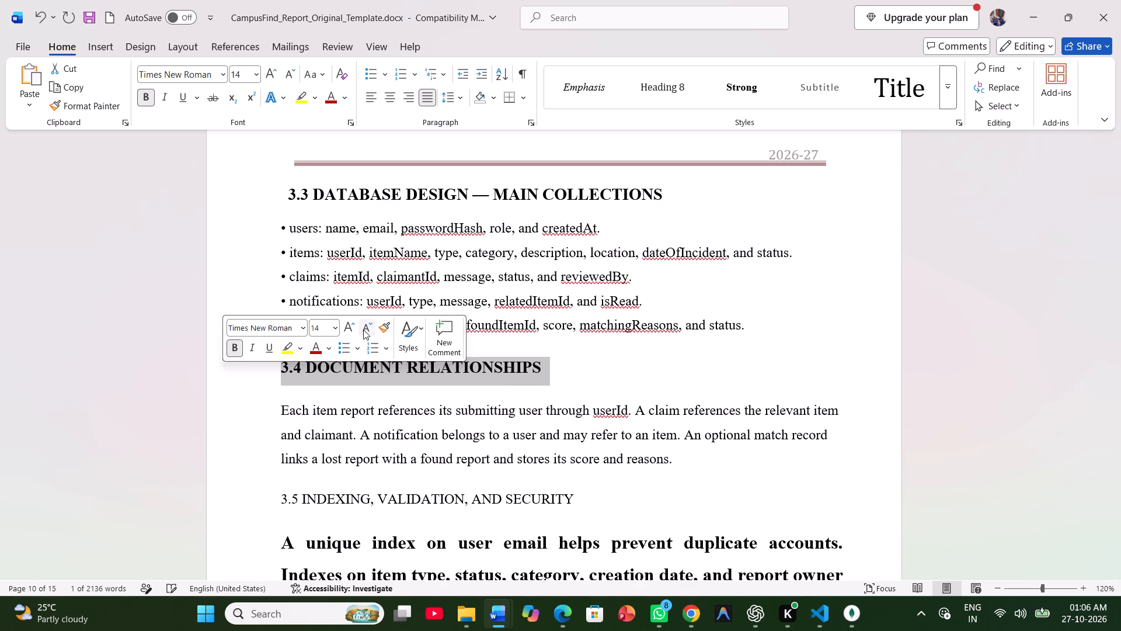
{"action": "left_click", "coordinate": [619, 366]}
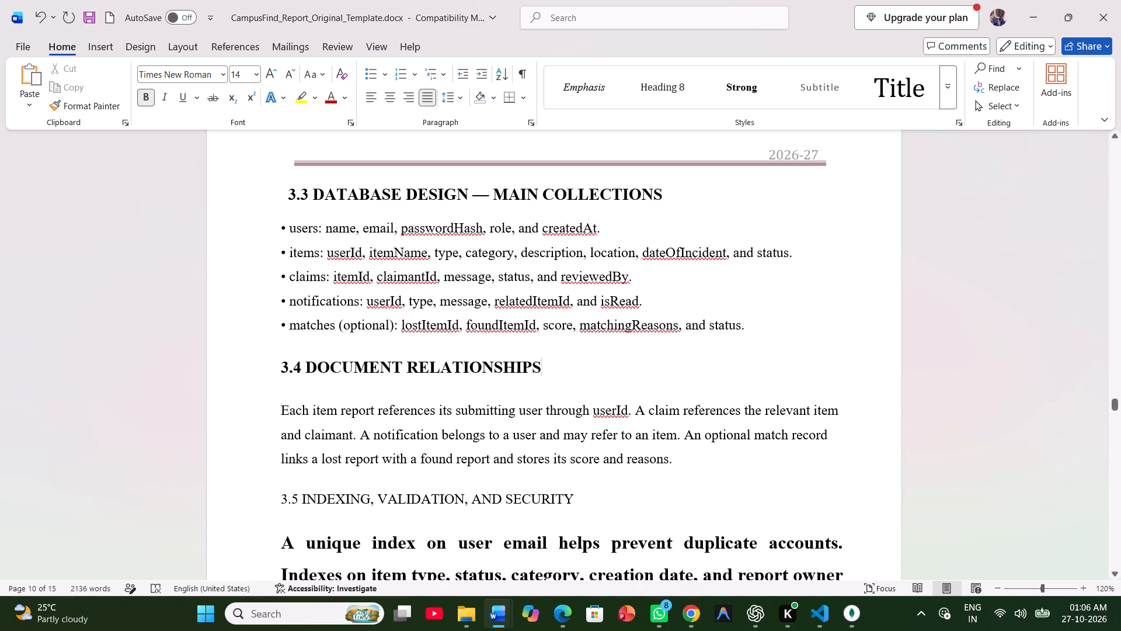
{"action": "left_click", "coordinate": [462, 405]}
{"action": "left_click", "coordinate": [413, 393]}
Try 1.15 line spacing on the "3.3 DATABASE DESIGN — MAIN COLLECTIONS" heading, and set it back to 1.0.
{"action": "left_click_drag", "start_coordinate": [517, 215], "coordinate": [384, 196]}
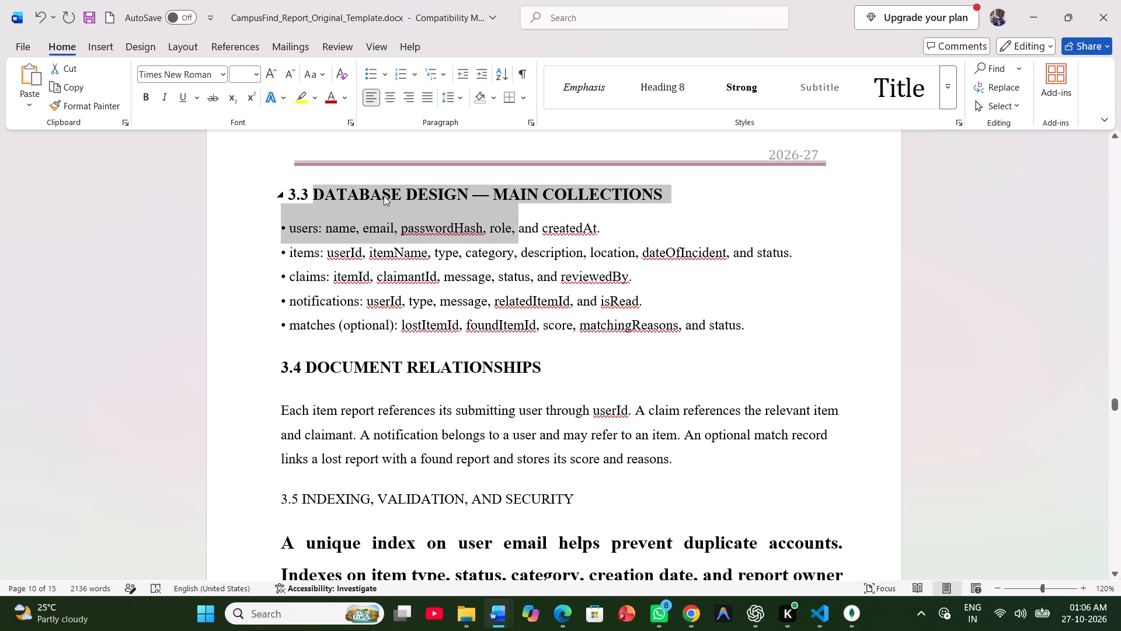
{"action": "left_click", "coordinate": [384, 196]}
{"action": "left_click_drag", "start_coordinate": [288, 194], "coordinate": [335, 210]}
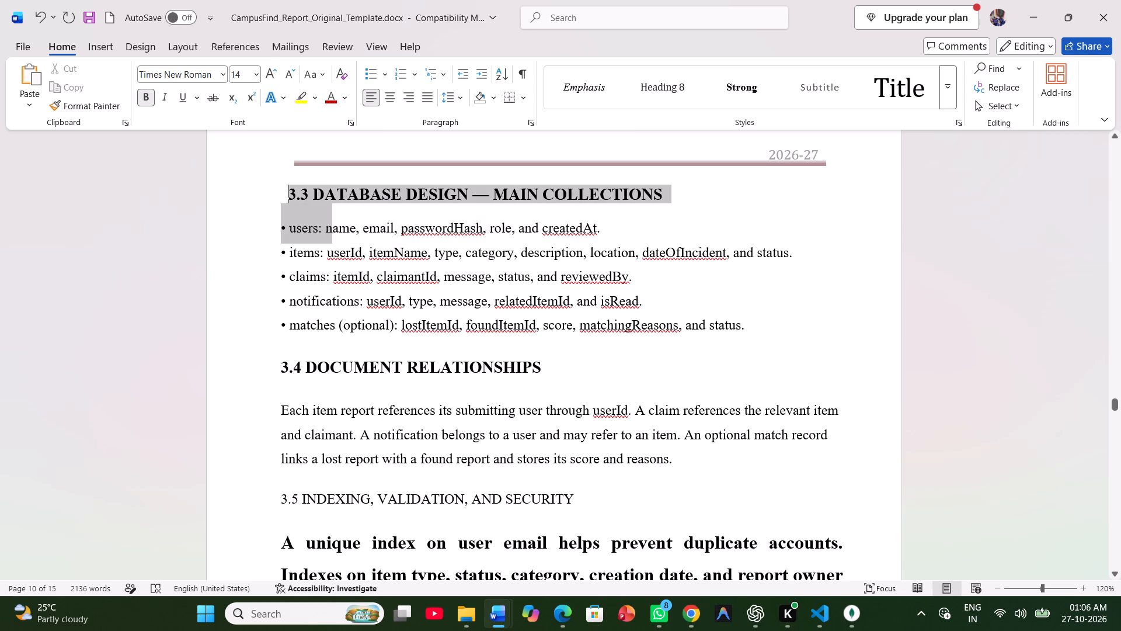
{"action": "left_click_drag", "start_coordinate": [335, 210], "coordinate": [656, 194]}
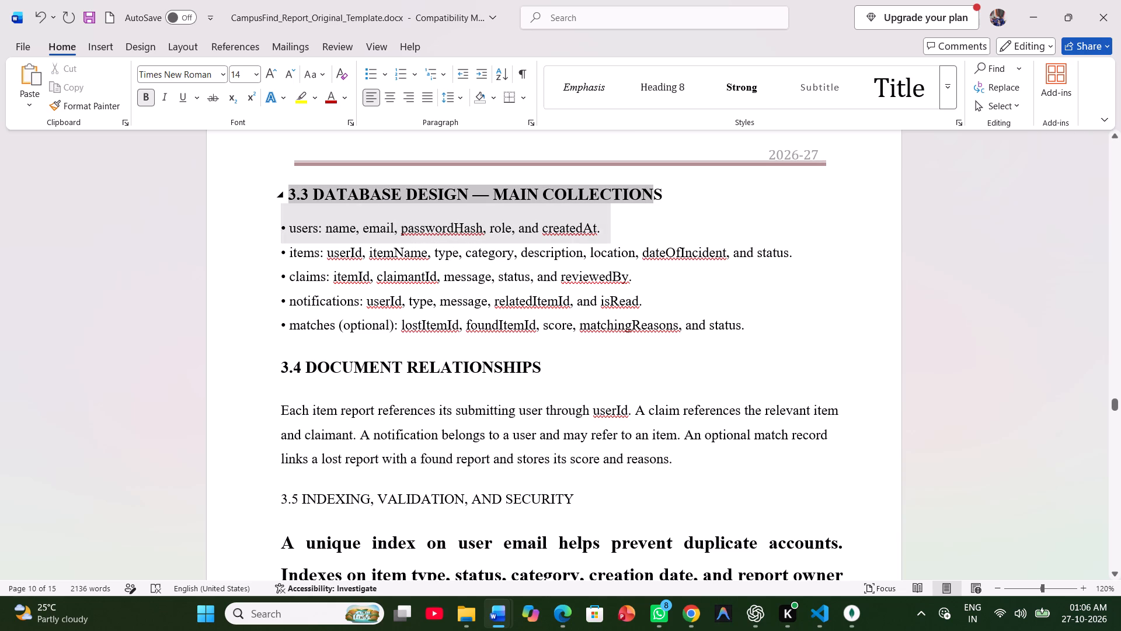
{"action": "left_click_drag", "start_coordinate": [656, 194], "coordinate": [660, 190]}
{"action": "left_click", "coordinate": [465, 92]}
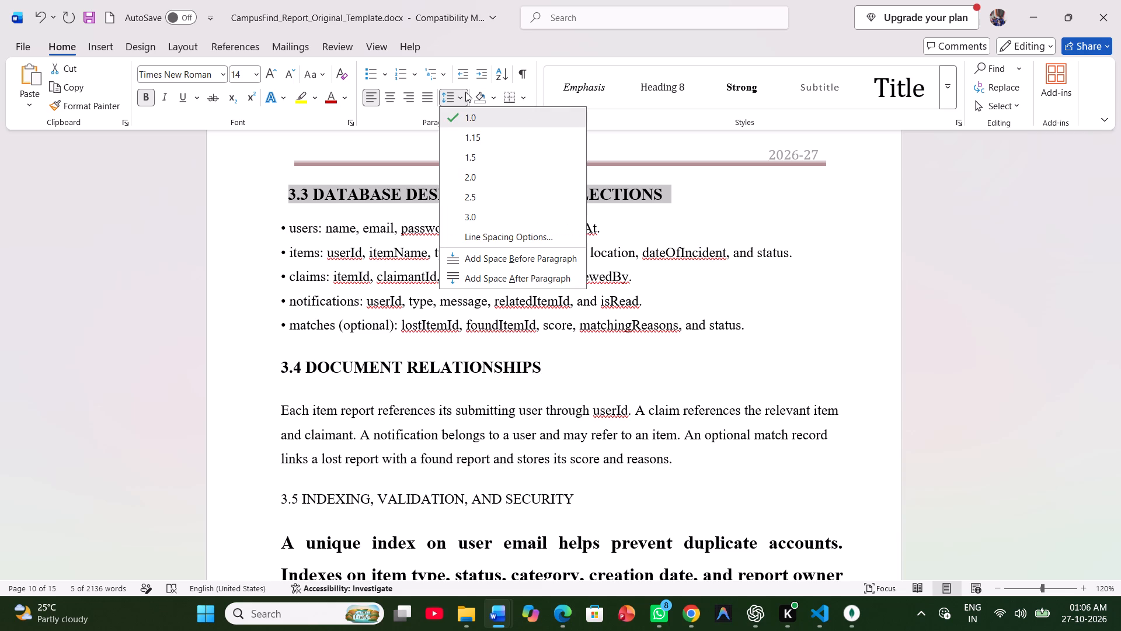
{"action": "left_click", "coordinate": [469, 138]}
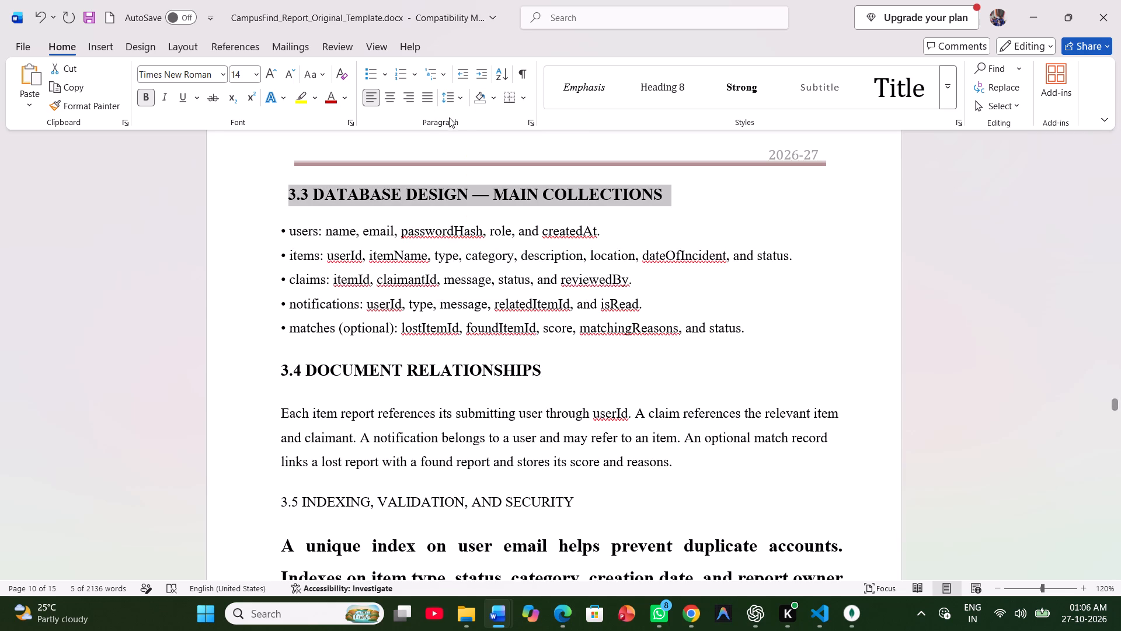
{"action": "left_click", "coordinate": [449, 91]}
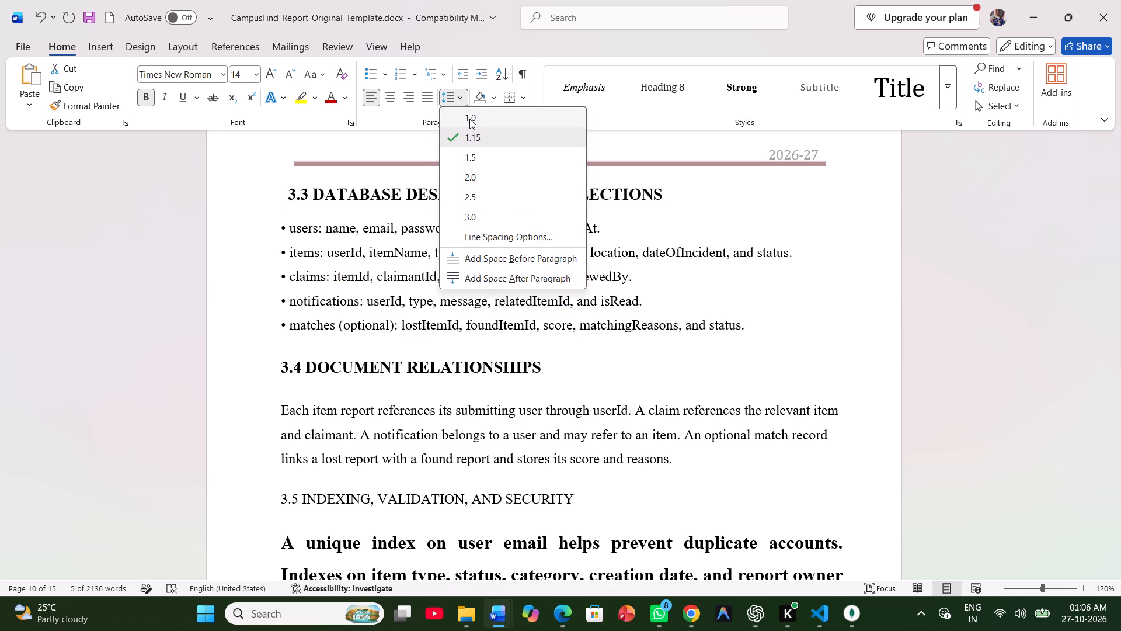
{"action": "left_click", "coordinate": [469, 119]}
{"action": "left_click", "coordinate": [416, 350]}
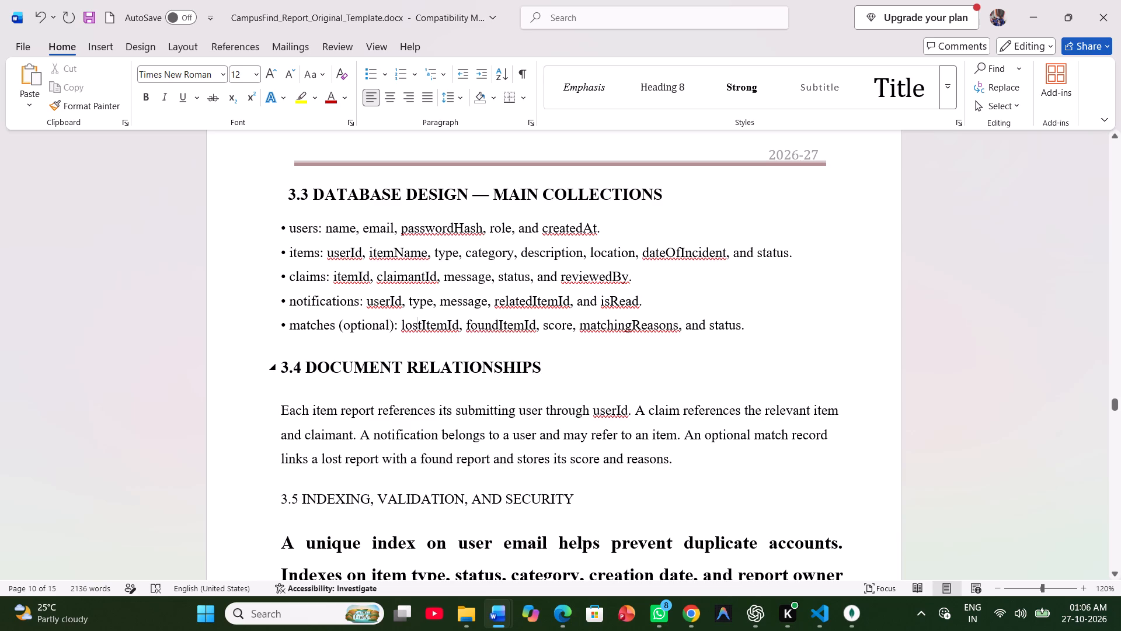
Set the line spacing of the "3.4 DOCUMENT RELATIONSHIPS" heading to 1.0.
{"action": "left_click_drag", "start_coordinate": [558, 369], "coordinate": [280, 370]}
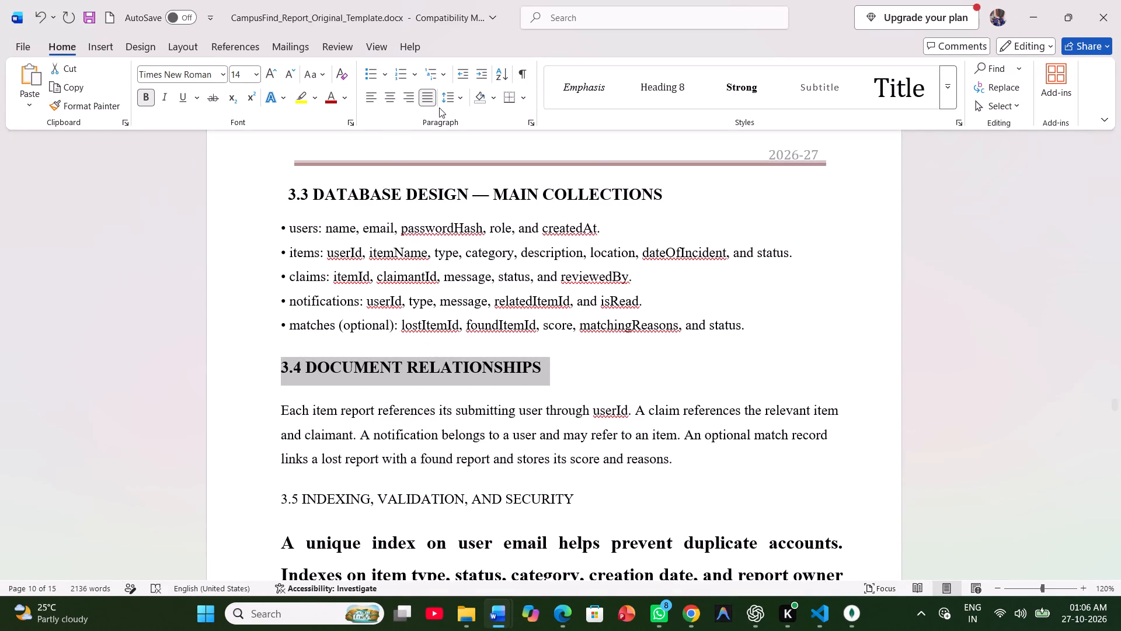
{"action": "left_click", "coordinate": [454, 93]}
{"action": "left_click", "coordinate": [456, 118]}
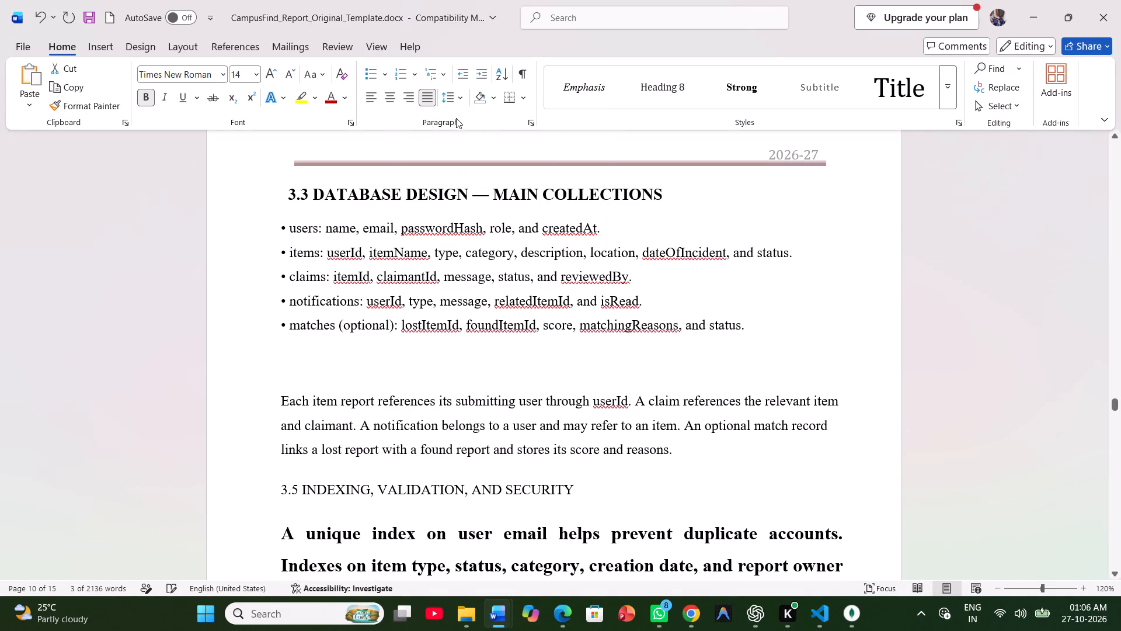
{"action": "left_click", "coordinate": [605, 327]}
Make the "3.5 INDEXING, VALIDATION, AND SECURITY" heading bold and enlarge it to 14 pt.
{"action": "scroll", "coordinate": [606, 376], "scroll_direction": "down", "scroll_amount": 1}
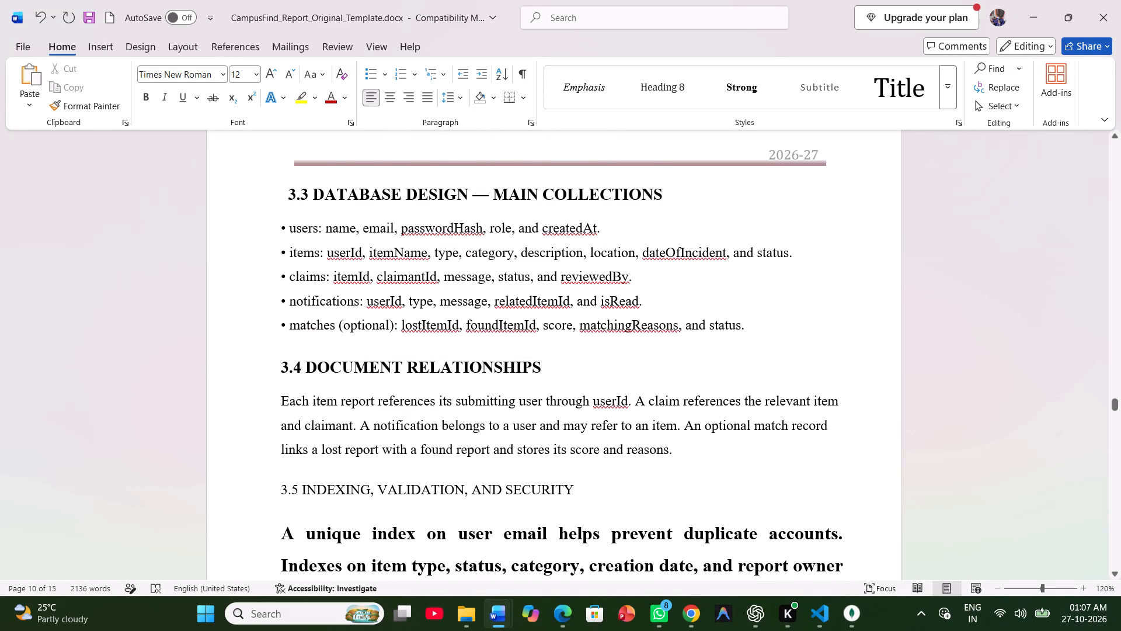
{"action": "scroll", "coordinate": [606, 376], "scroll_direction": "down", "scroll_amount": 1}
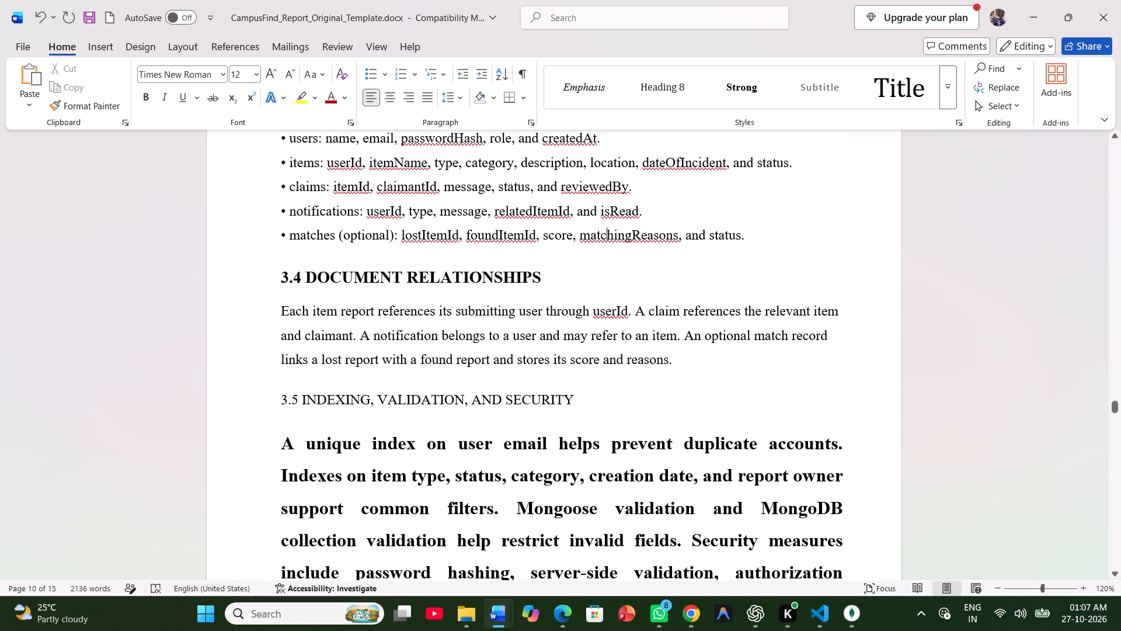
{"action": "left_click_drag", "start_coordinate": [576, 394], "coordinate": [264, 397]}
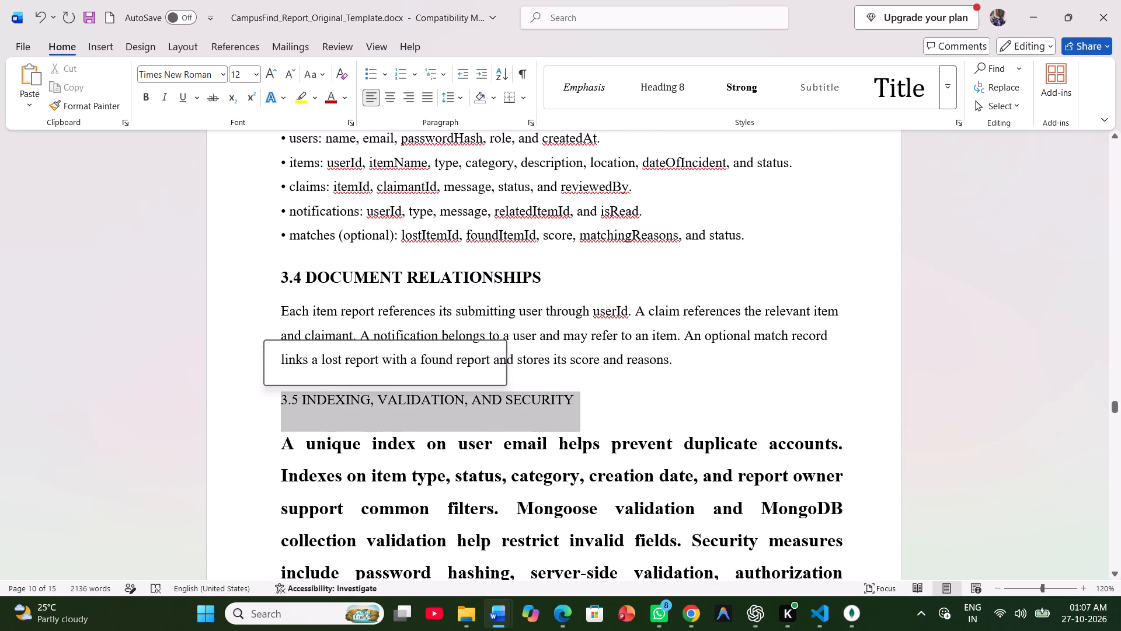
{"action": "left_click", "coordinate": [274, 372]}
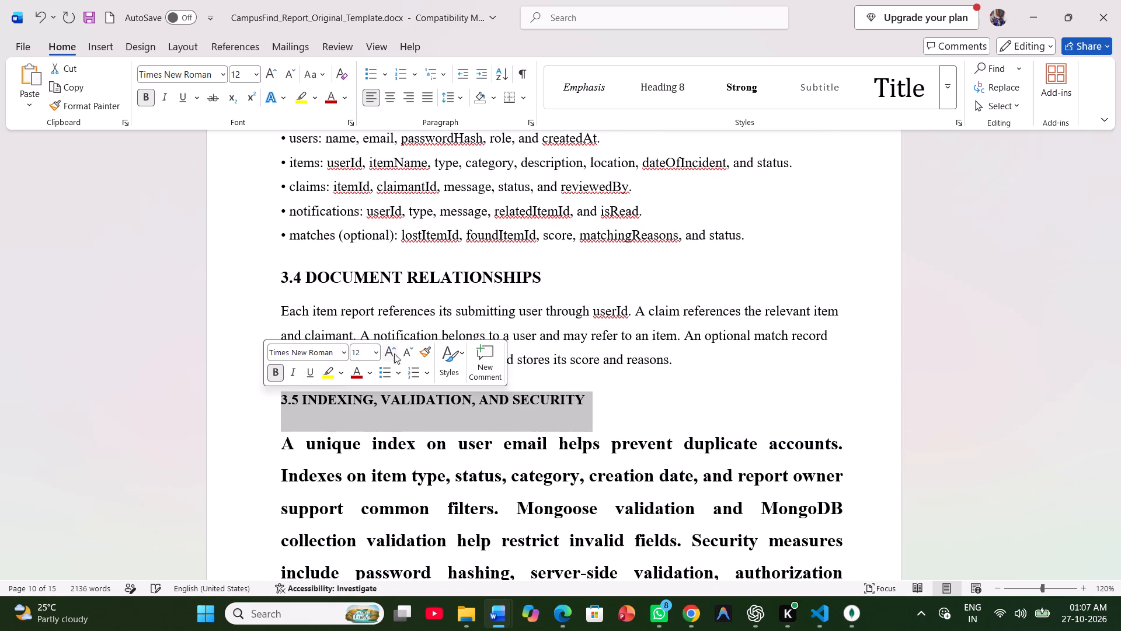
{"action": "left_click", "coordinate": [392, 349]}
{"action": "left_click", "coordinate": [654, 368]}
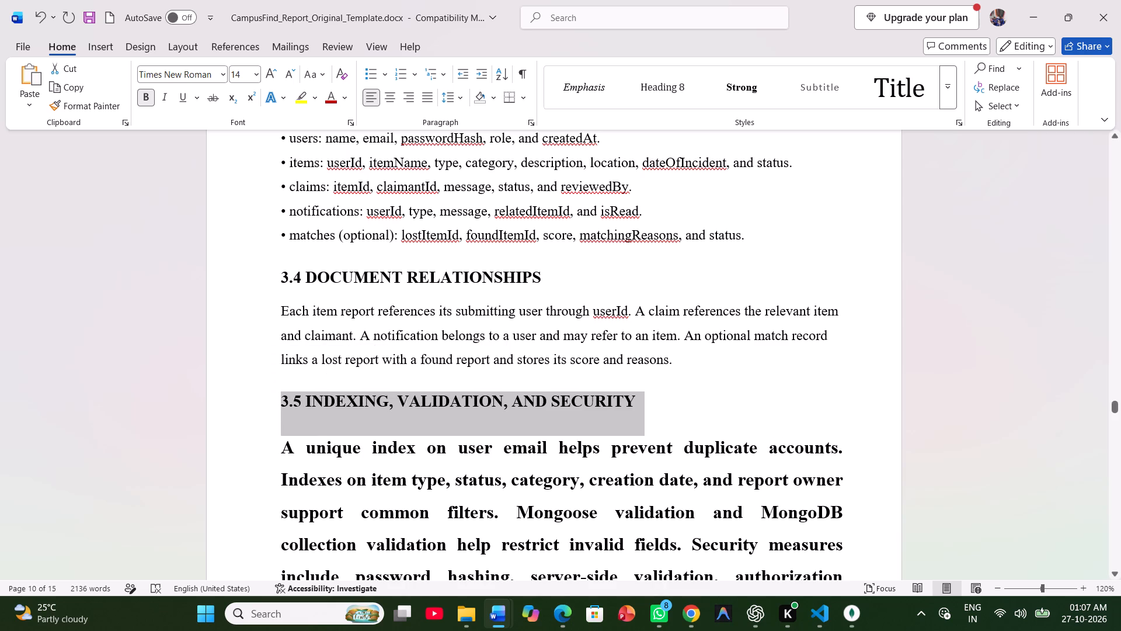
Justify the body paragraph under the "3.4 DOCUMENT RELATIONSHIPS" heading.
{"action": "scroll", "coordinate": [653, 408], "scroll_direction": "up", "scroll_amount": 1}
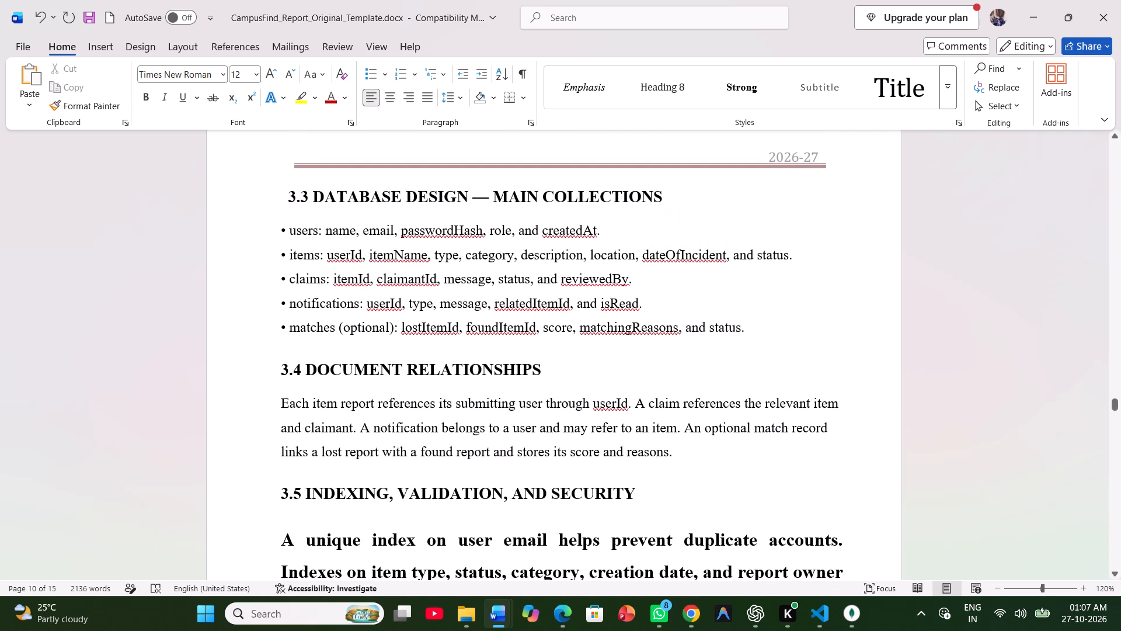
{"action": "left_click_drag", "start_coordinate": [676, 445], "coordinate": [537, 435]}
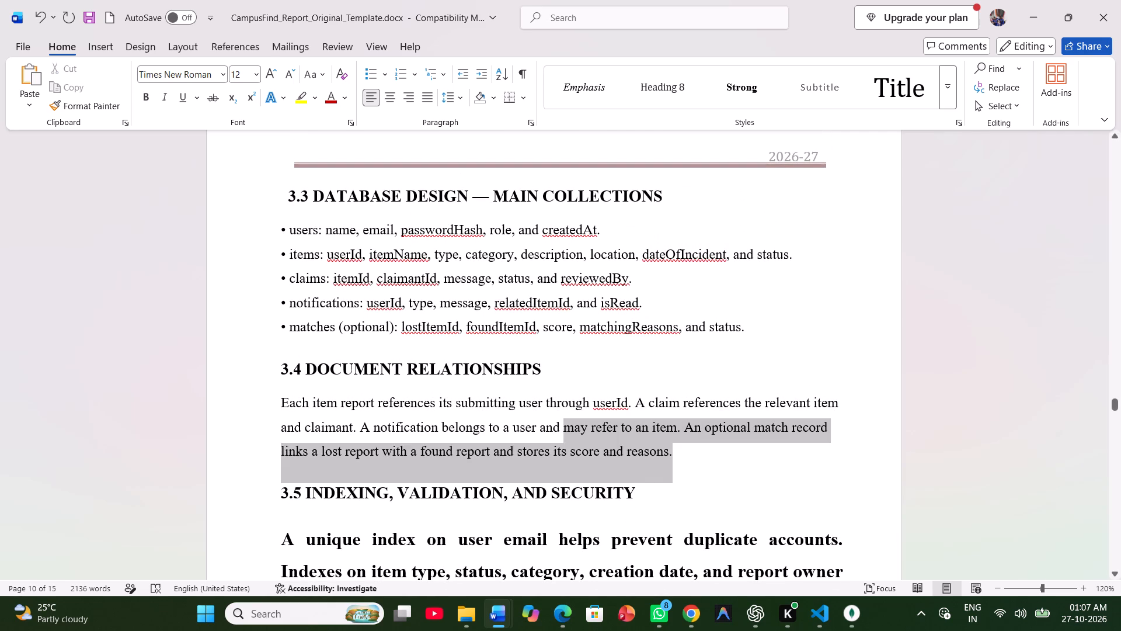
{"action": "left_click_drag", "start_coordinate": [537, 435], "coordinate": [286, 400]}
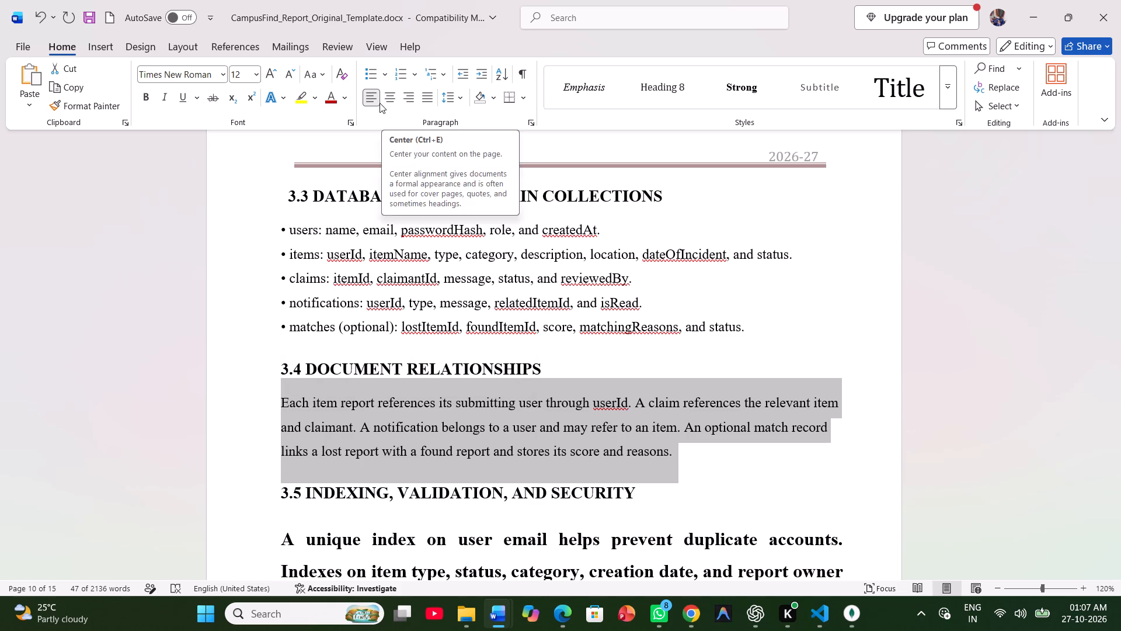
{"action": "left_click", "coordinate": [422, 95]}
Justify the opening paragraph of Chapter 3, SYSTEM DESIGN, above the "3.1 BLOCK DIAGRAM" heading.
{"action": "scroll", "coordinate": [705, 330], "scroll_direction": "up", "scroll_amount": 6}
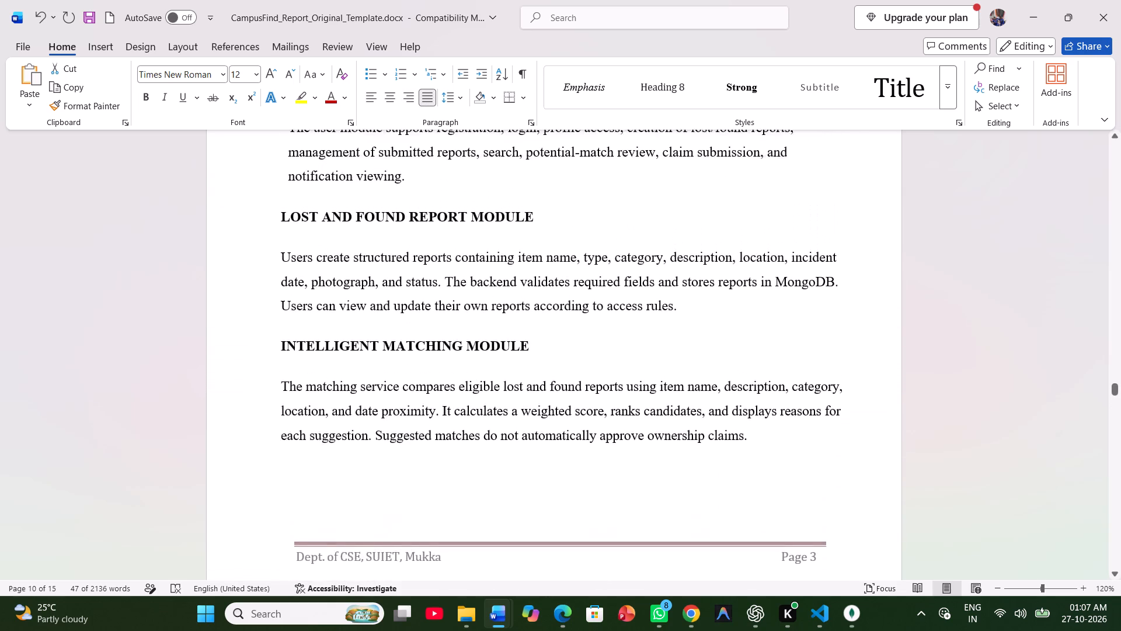
{"action": "scroll", "coordinate": [705, 330], "scroll_direction": "up", "scroll_amount": 2}
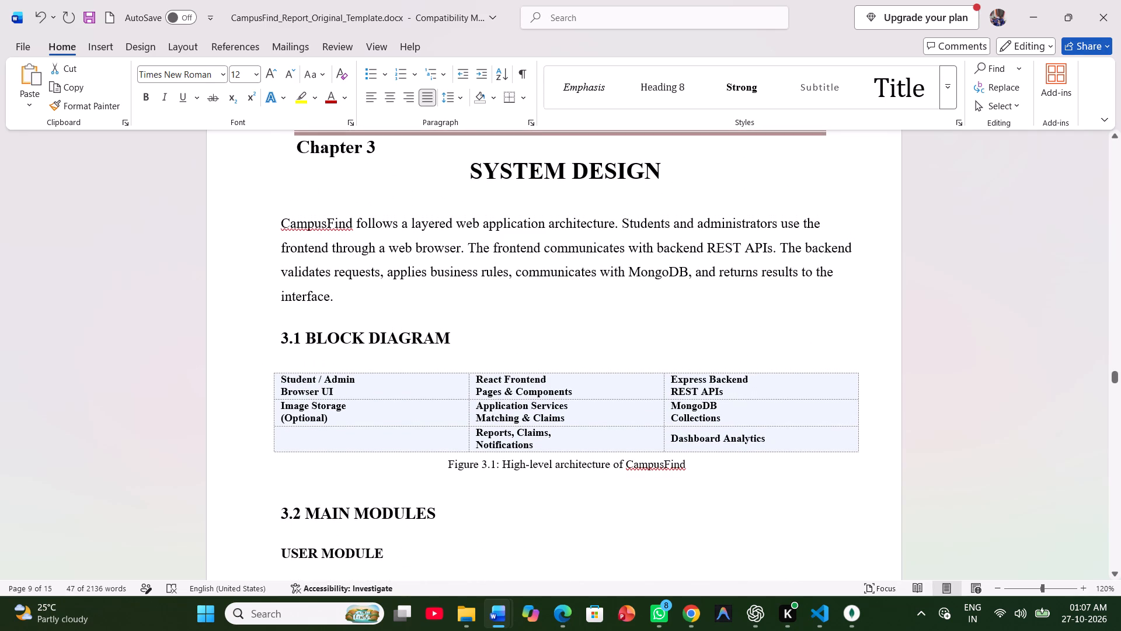
{"action": "left_click_drag", "start_coordinate": [341, 297], "coordinate": [283, 230]}
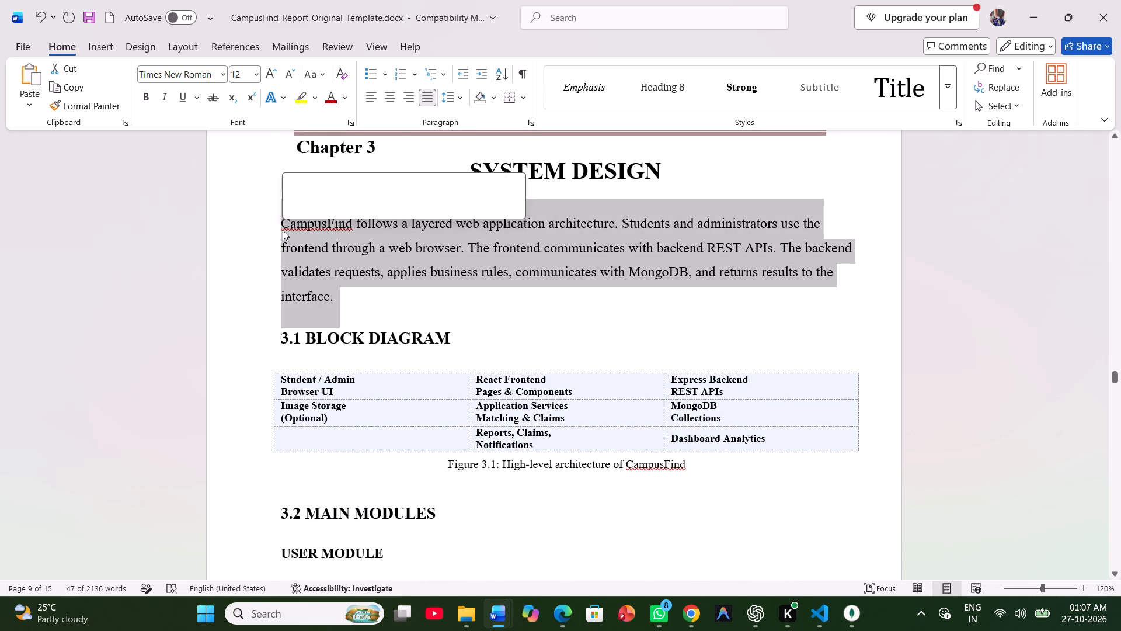
{"action": "left_click", "coordinate": [431, 93]}
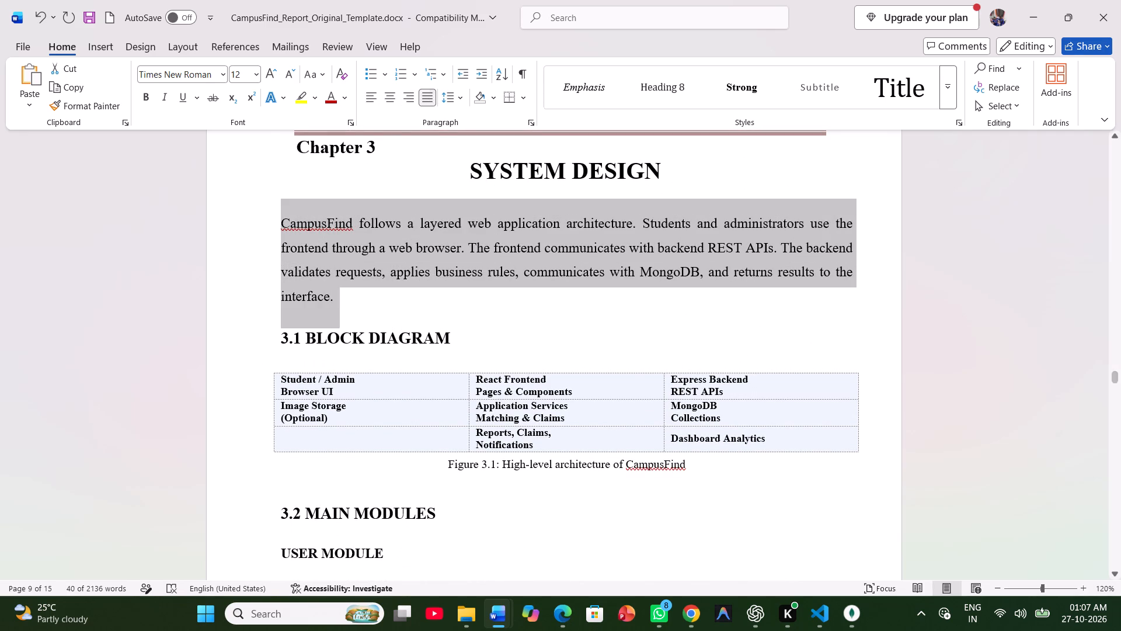
Justify all body paragraphs of the Chapter 1 INTRODUCTION, from "CampusFind is a web-based application" through the main objectives.
{"action": "scroll", "coordinate": [471, 235], "scroll_direction": "up", "scroll_amount": 3}
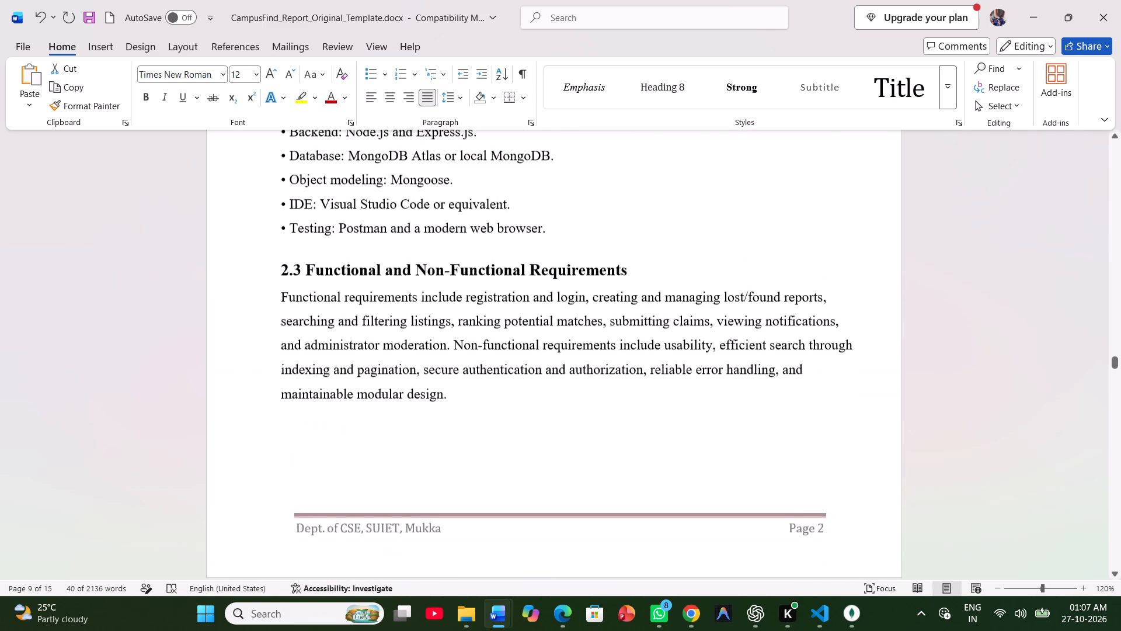
{"action": "scroll", "coordinate": [471, 235], "scroll_direction": "up", "scroll_amount": 5}
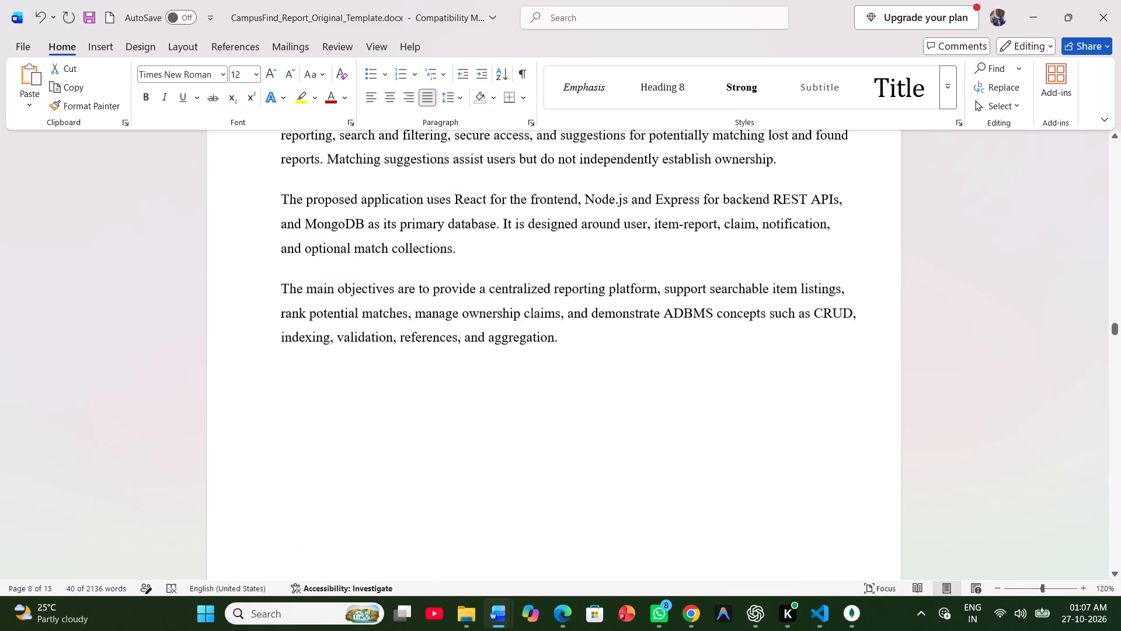
{"action": "scroll", "coordinate": [471, 235], "scroll_direction": "up", "scroll_amount": 3}
{"action": "scroll", "coordinate": [471, 235], "scroll_direction": "down", "scroll_amount": 2}
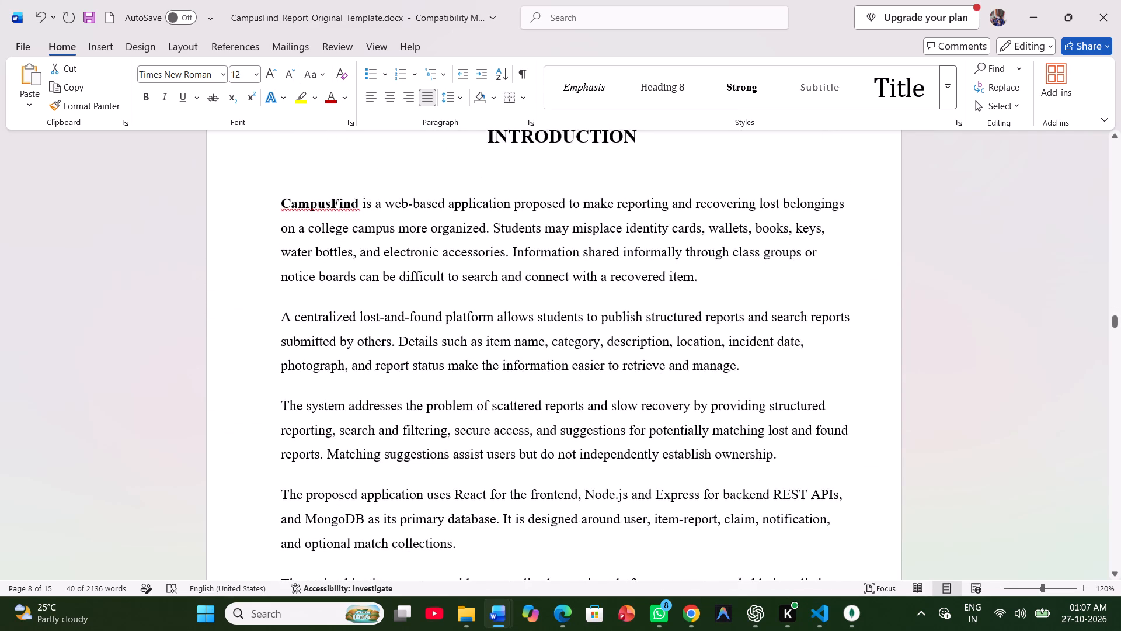
{"action": "scroll", "coordinate": [471, 235], "scroll_direction": "down", "scroll_amount": 1}
{"action": "scroll", "coordinate": [501, 375], "scroll_direction": "down", "scroll_amount": 1}
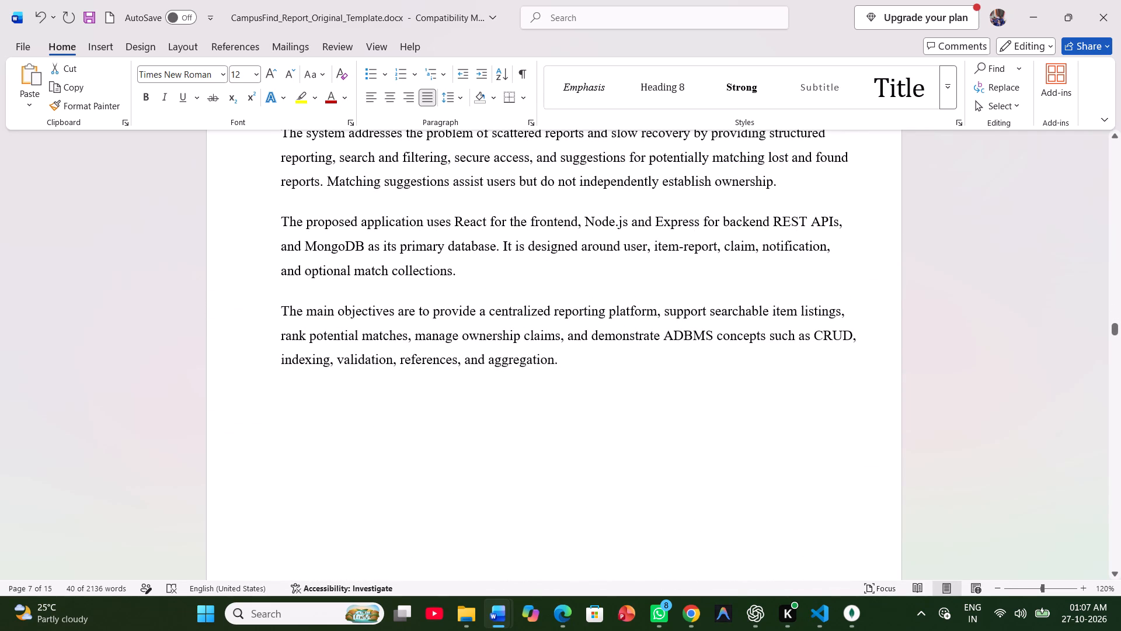
{"action": "left_click_drag", "start_coordinate": [562, 361], "coordinate": [358, 245]}
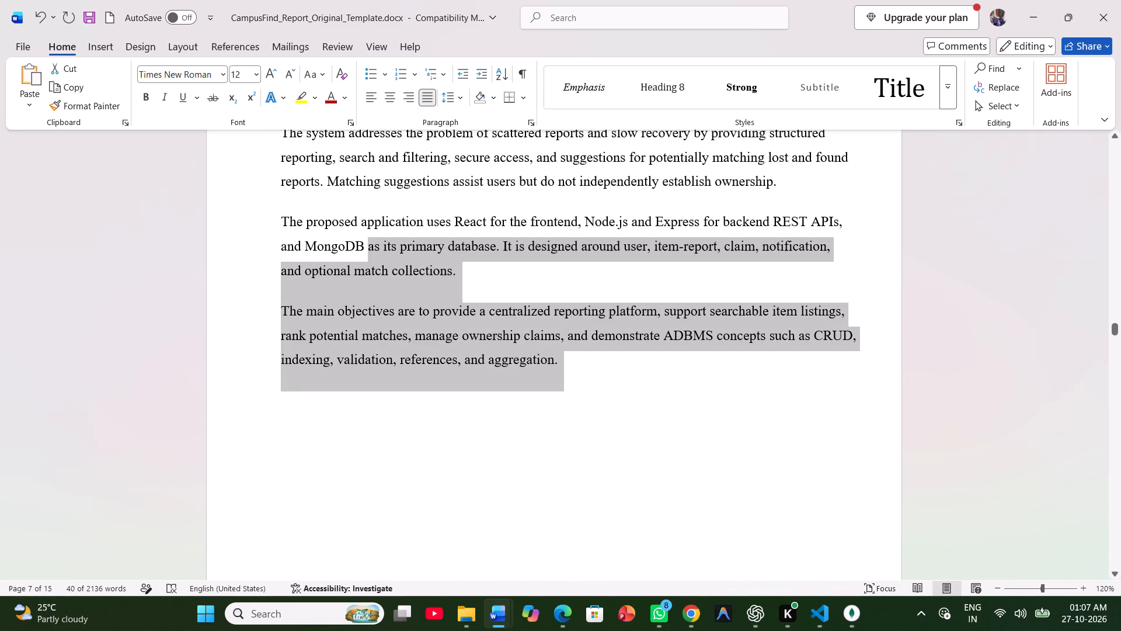
{"action": "left_click_drag", "start_coordinate": [358, 245], "coordinate": [345, 127]}
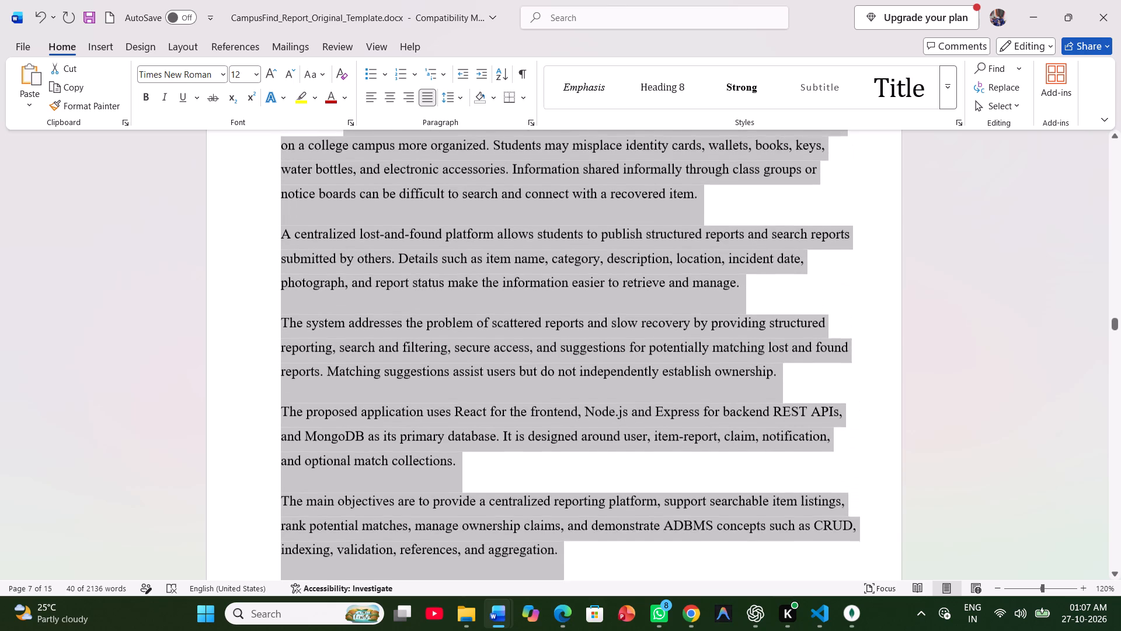
{"action": "left_click_drag", "start_coordinate": [345, 127], "coordinate": [286, 221]}
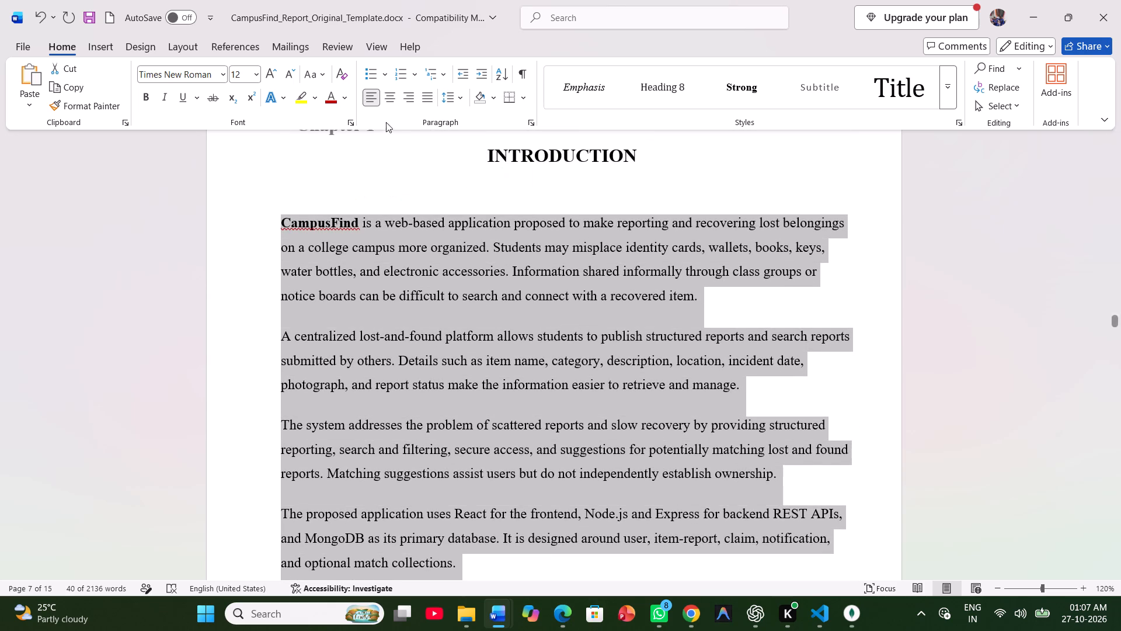
{"action": "left_click", "coordinate": [422, 98]}
Reduce the body text of the ABSTRACT page to 12 pt and justify all three of its paragraphs.
{"action": "scroll", "coordinate": [418, 203], "scroll_direction": "up", "scroll_amount": 6}
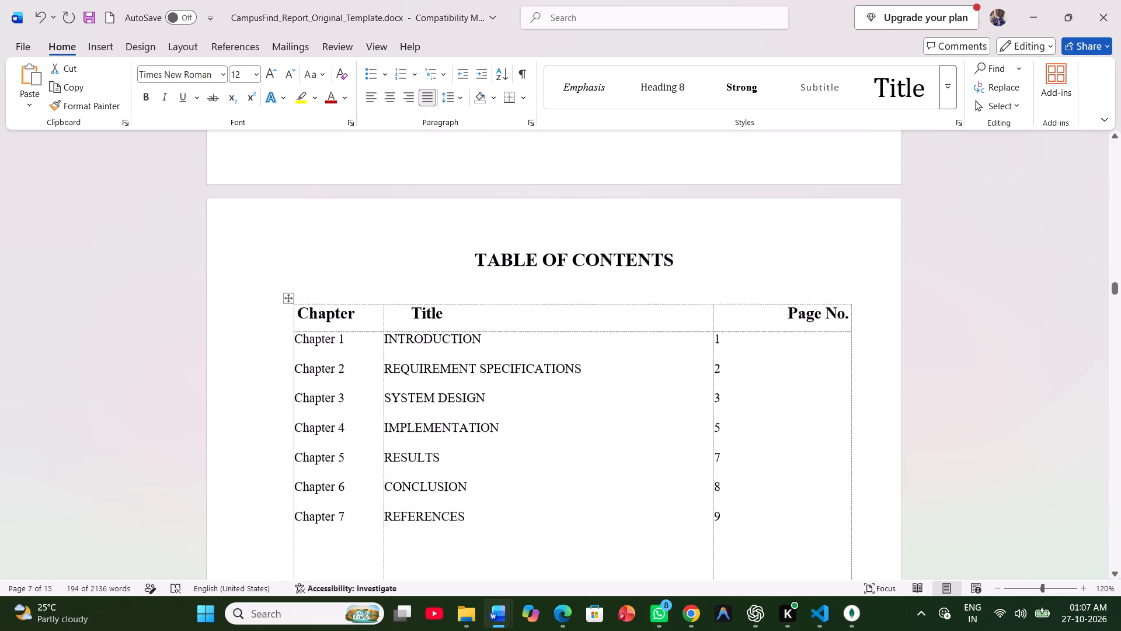
{"action": "scroll", "coordinate": [418, 203], "scroll_direction": "up", "scroll_amount": 5}
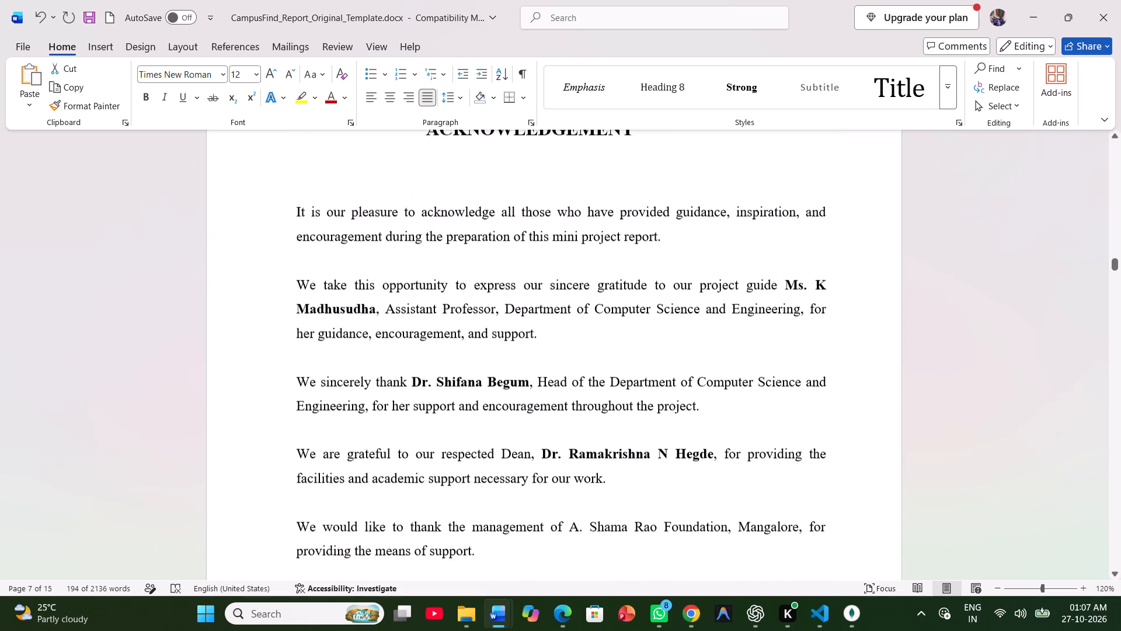
{"action": "scroll", "coordinate": [418, 203], "scroll_direction": "up", "scroll_amount": 1}
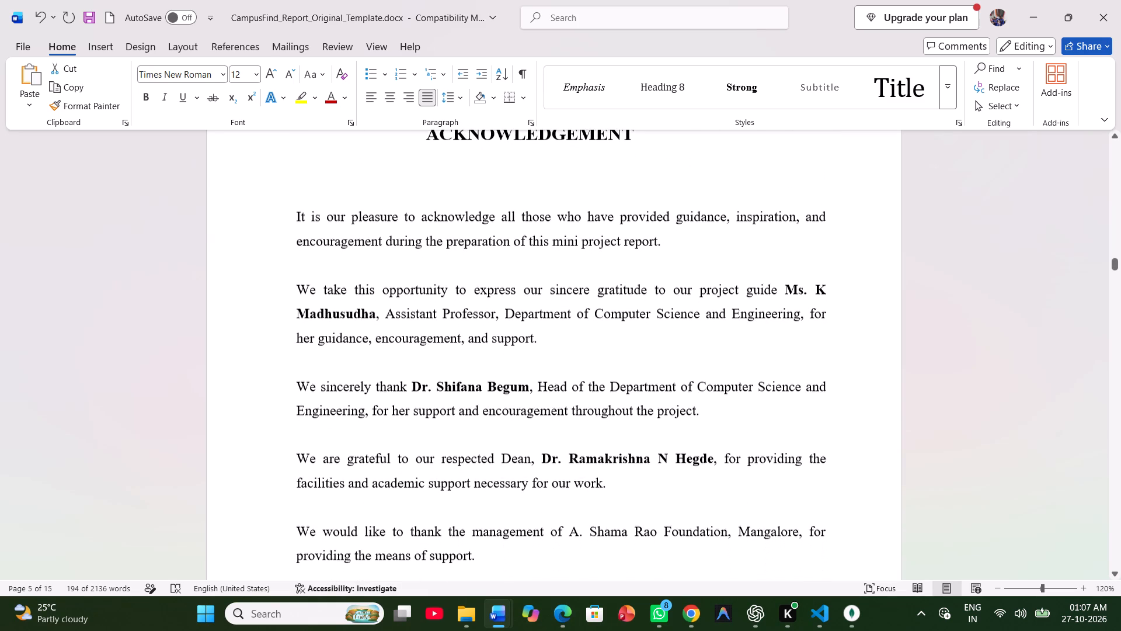
{"action": "scroll", "coordinate": [418, 203], "scroll_direction": "up", "scroll_amount": 4}
{"action": "scroll", "coordinate": [418, 203], "scroll_direction": "down", "scroll_amount": 1}
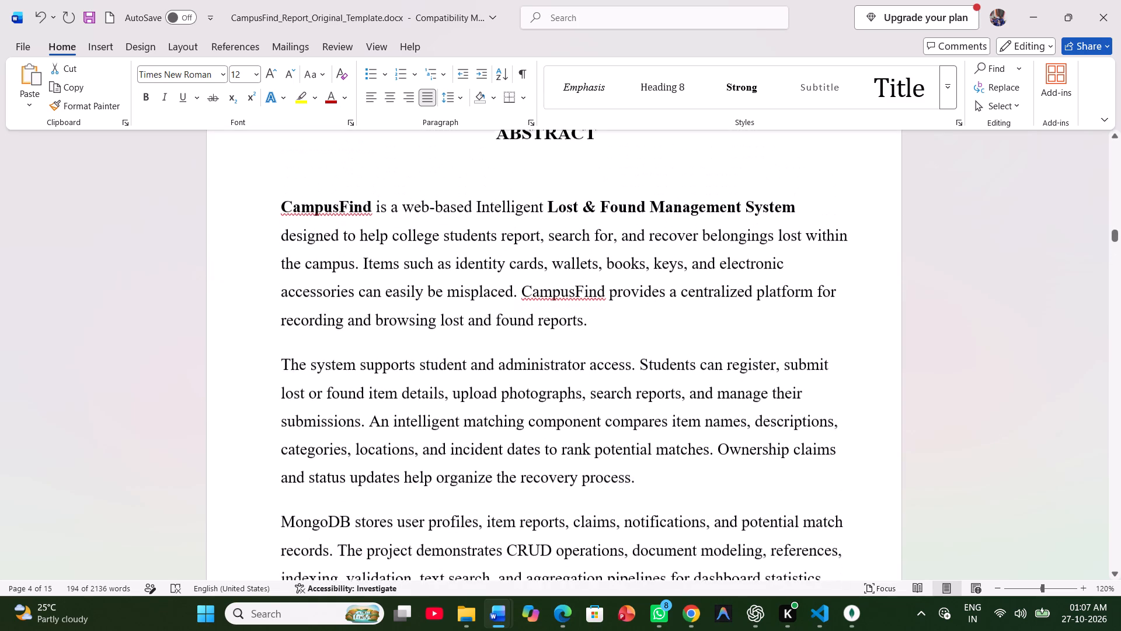
{"action": "scroll", "coordinate": [418, 203], "scroll_direction": "down", "scroll_amount": 1}
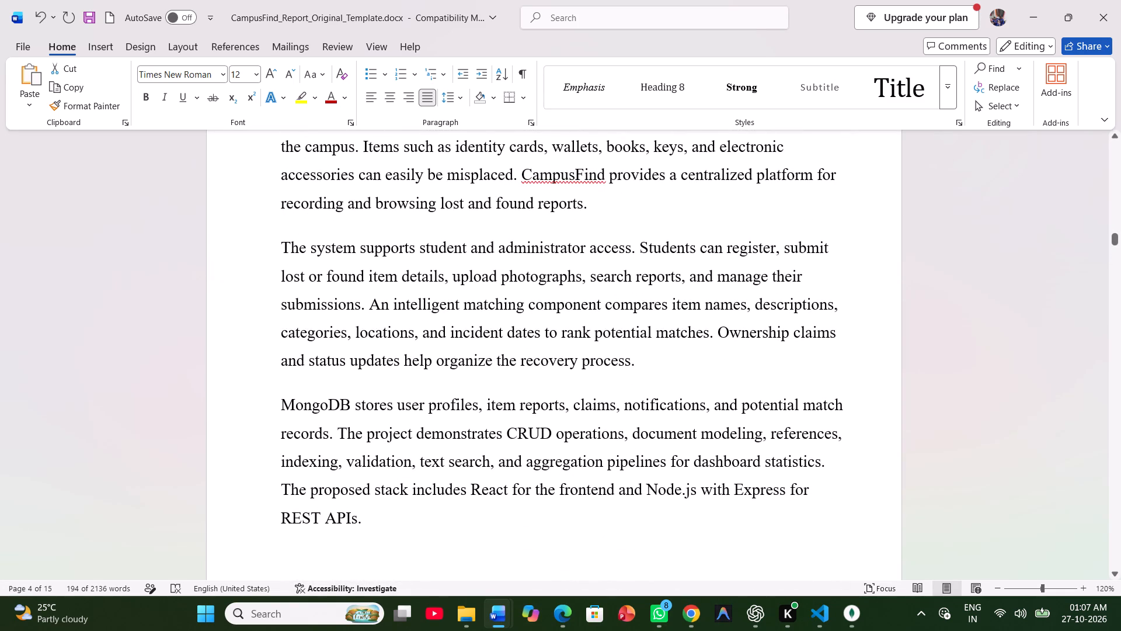
{"action": "left_click_drag", "start_coordinate": [364, 518], "coordinate": [274, 137]}
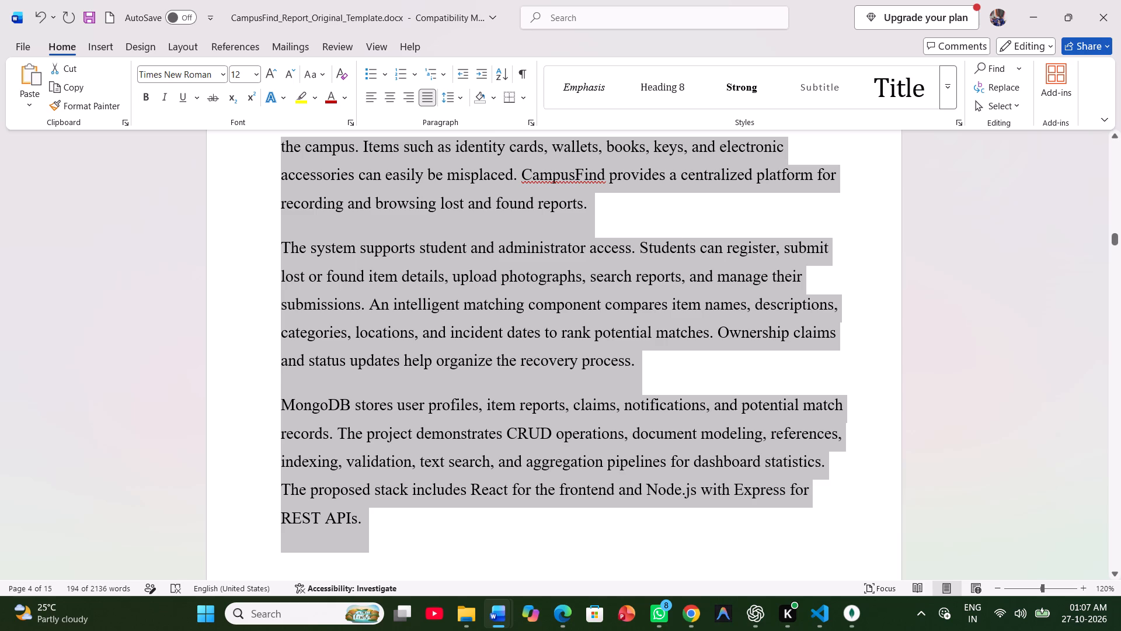
{"action": "left_click_drag", "start_coordinate": [274, 137], "coordinate": [262, 204]}
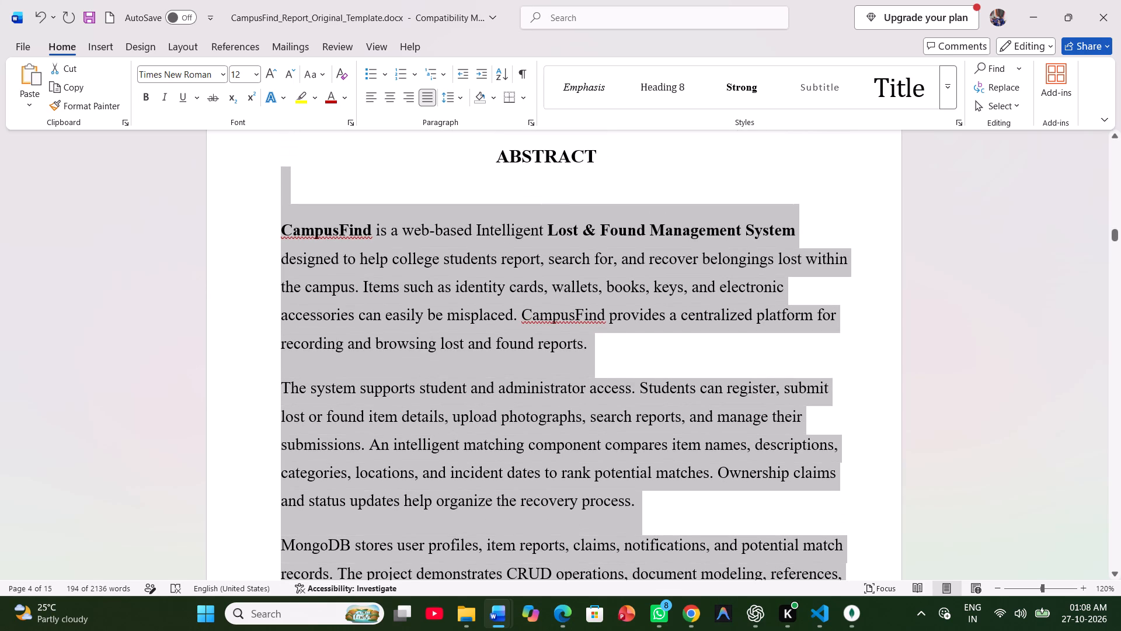
{"action": "left_click_drag", "start_coordinate": [262, 204], "coordinate": [265, 221]}
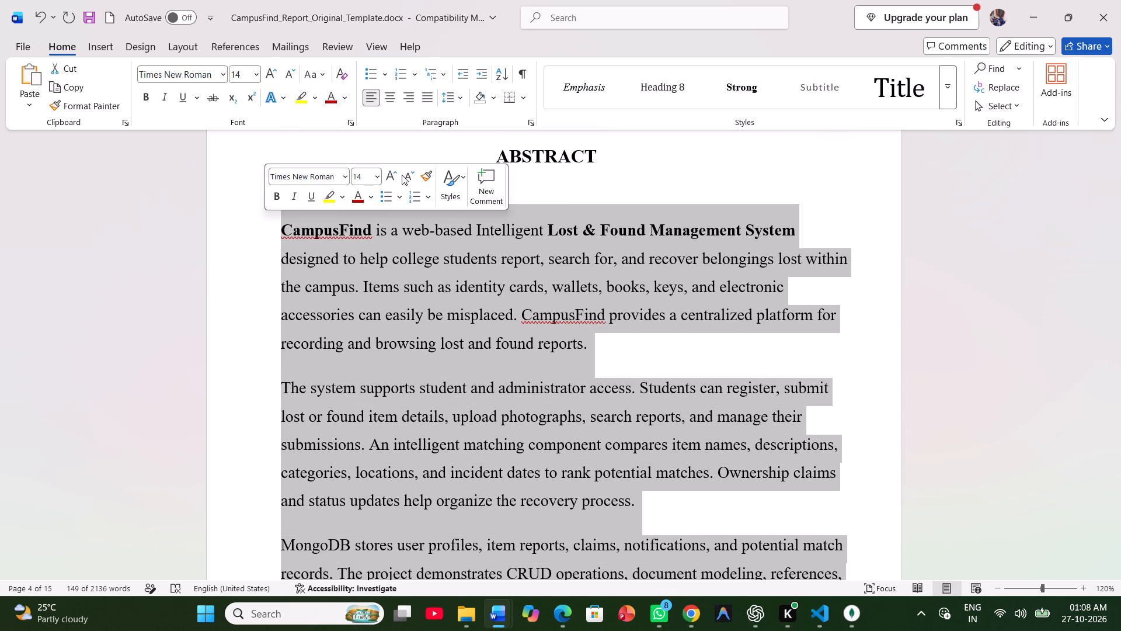
{"action": "left_click", "coordinate": [404, 174]}
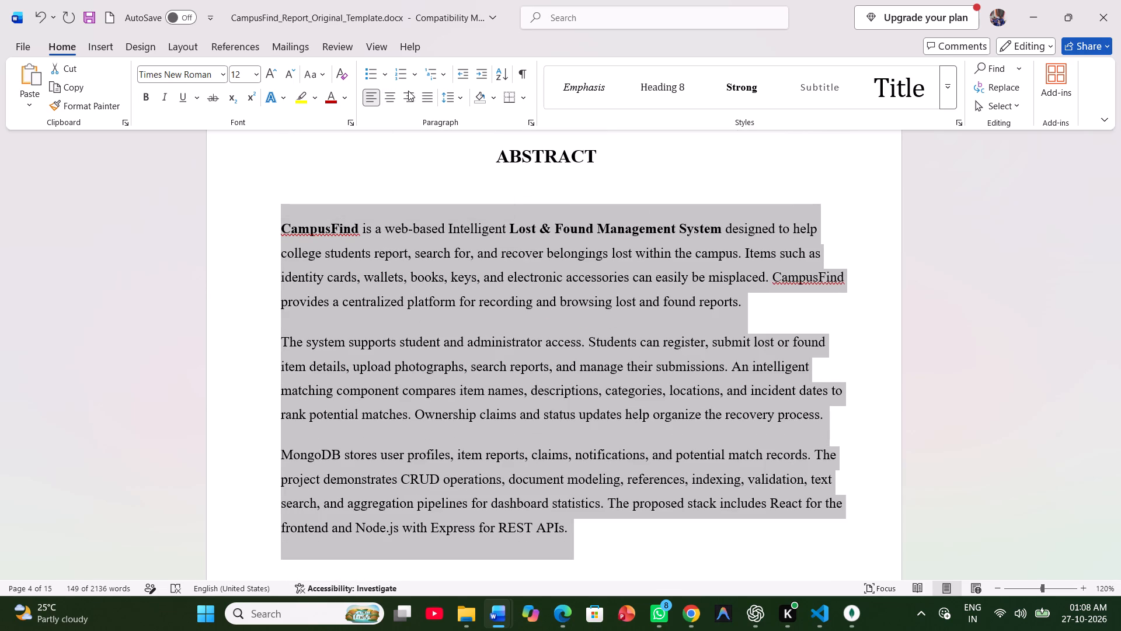
{"action": "left_click", "coordinate": [430, 94]}
{"action": "left_click", "coordinate": [589, 309]}
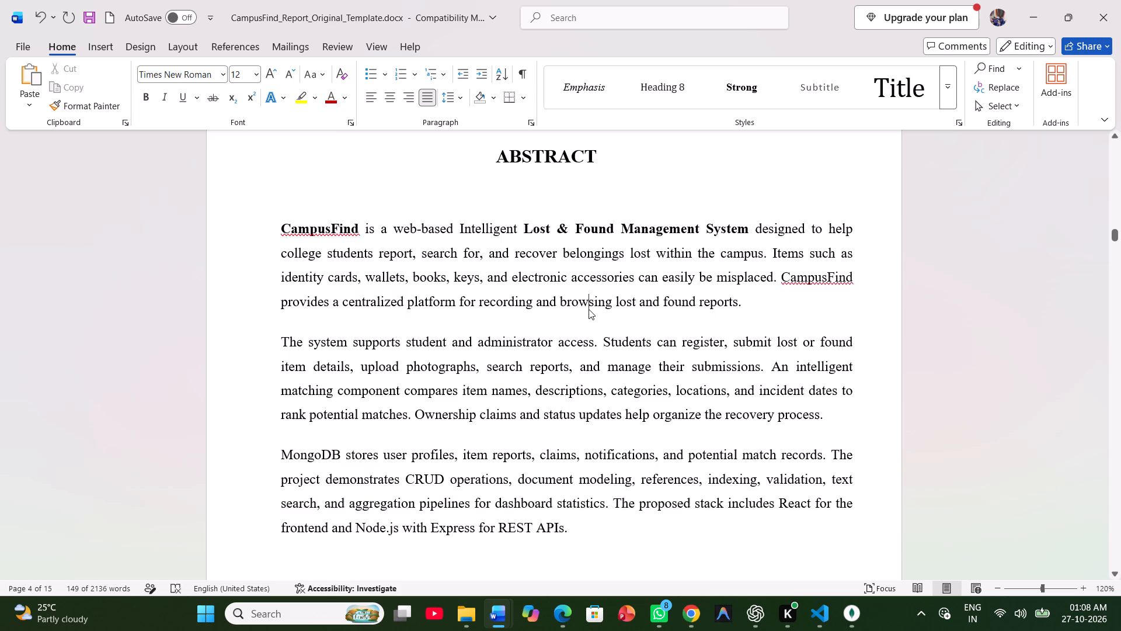
Review the report from the certificate page through section 3.5, checking text alignment and size for remaining inconsistencies.
{"action": "scroll", "coordinate": [589, 309], "scroll_direction": "right", "scroll_amount": 1}
{"action": "scroll", "coordinate": [589, 309], "scroll_direction": "up", "scroll_amount": 4}
{"action": "scroll", "coordinate": [589, 309], "scroll_direction": "down", "scroll_amount": 4}
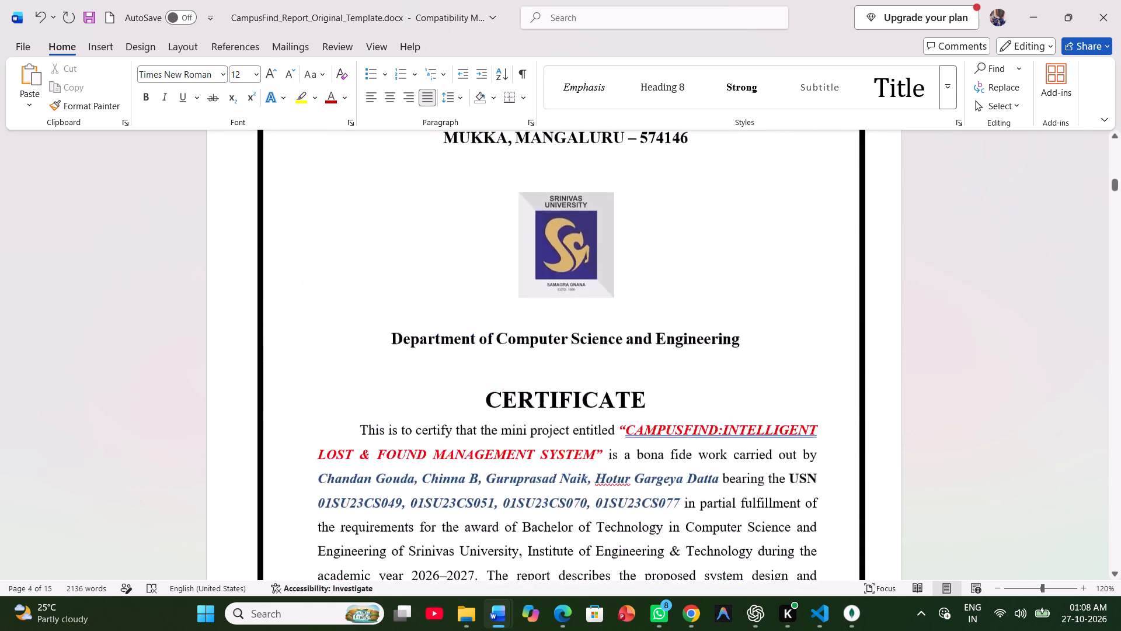
{"action": "scroll", "coordinate": [589, 309], "scroll_direction": "down", "scroll_amount": 1}
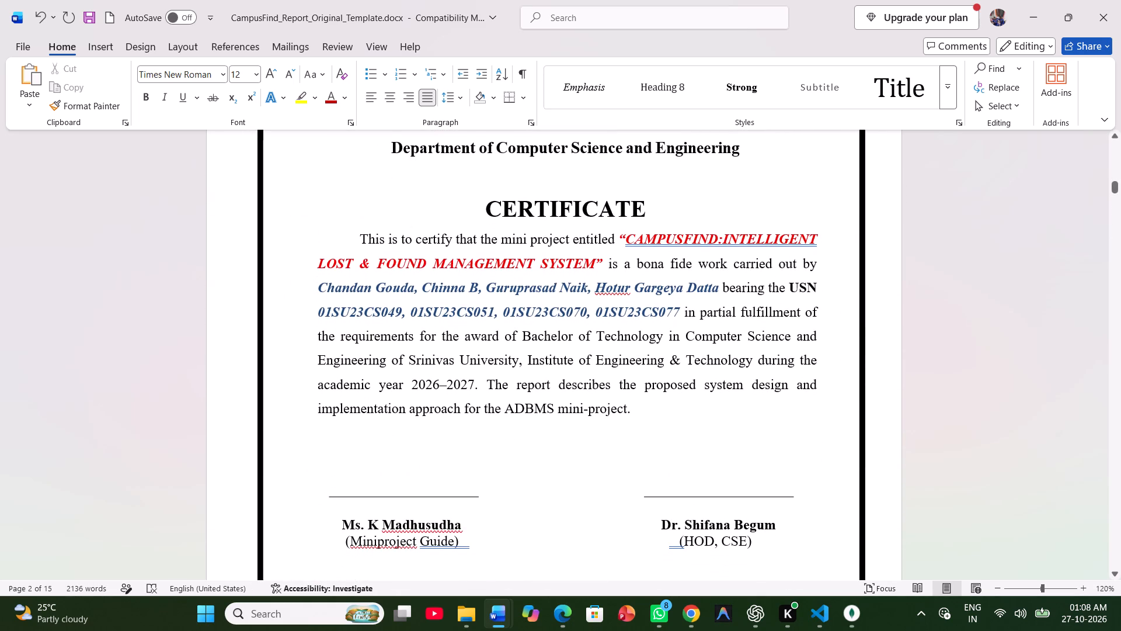
{"action": "scroll", "coordinate": [589, 309], "scroll_direction": "down", "scroll_amount": 1}
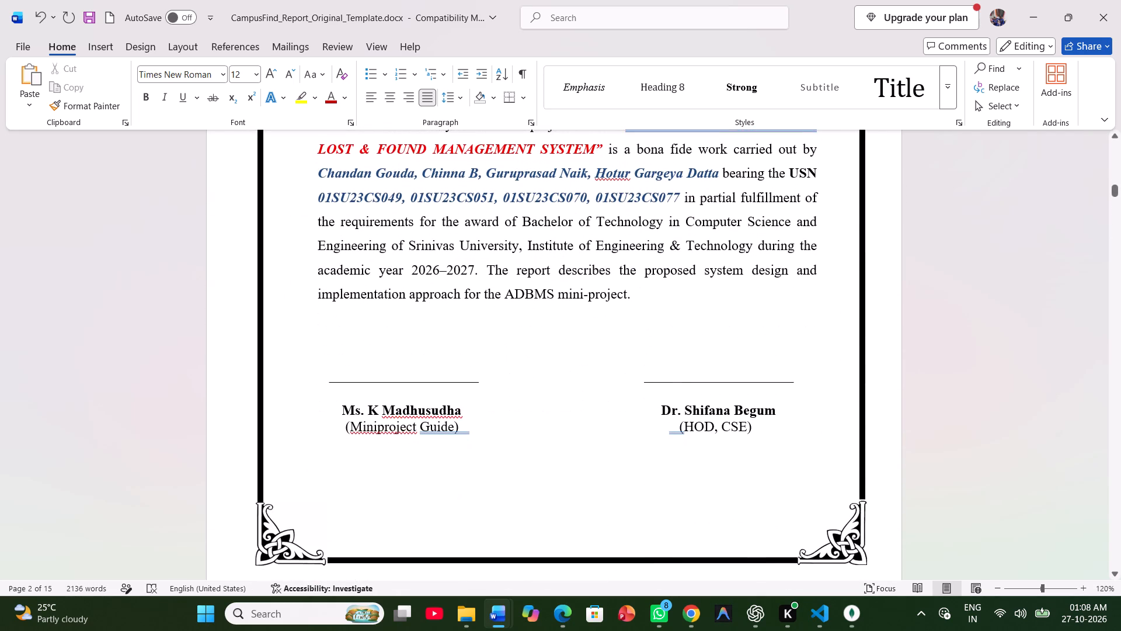
{"action": "scroll", "coordinate": [589, 309], "scroll_direction": "down", "scroll_amount": 2}
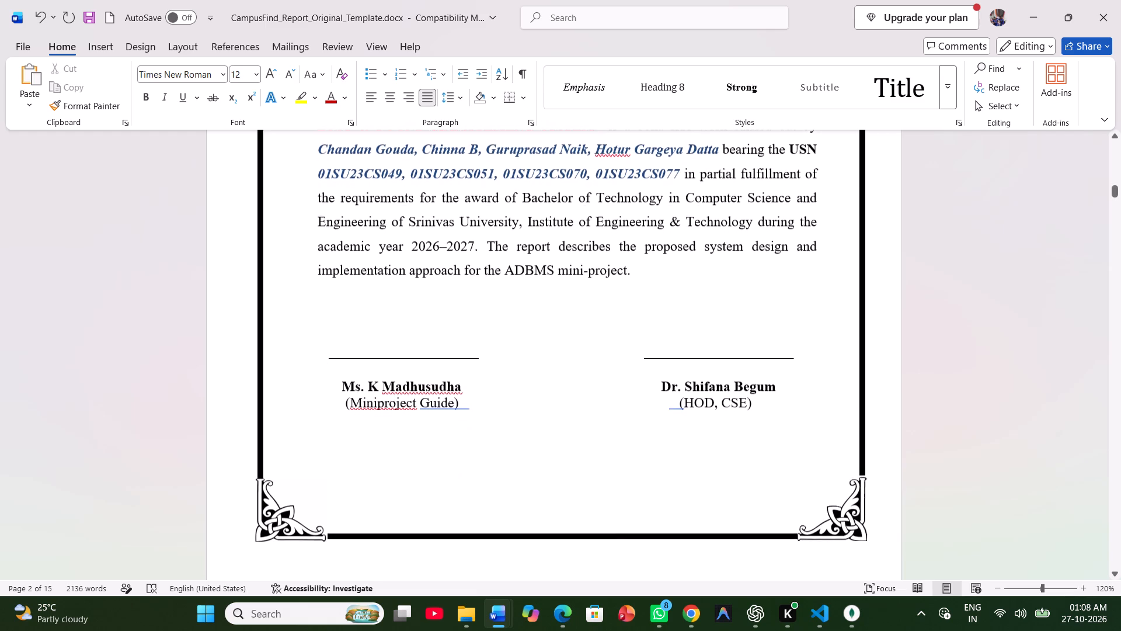
{"action": "scroll", "coordinate": [589, 309], "scroll_direction": "down", "scroll_amount": 6}
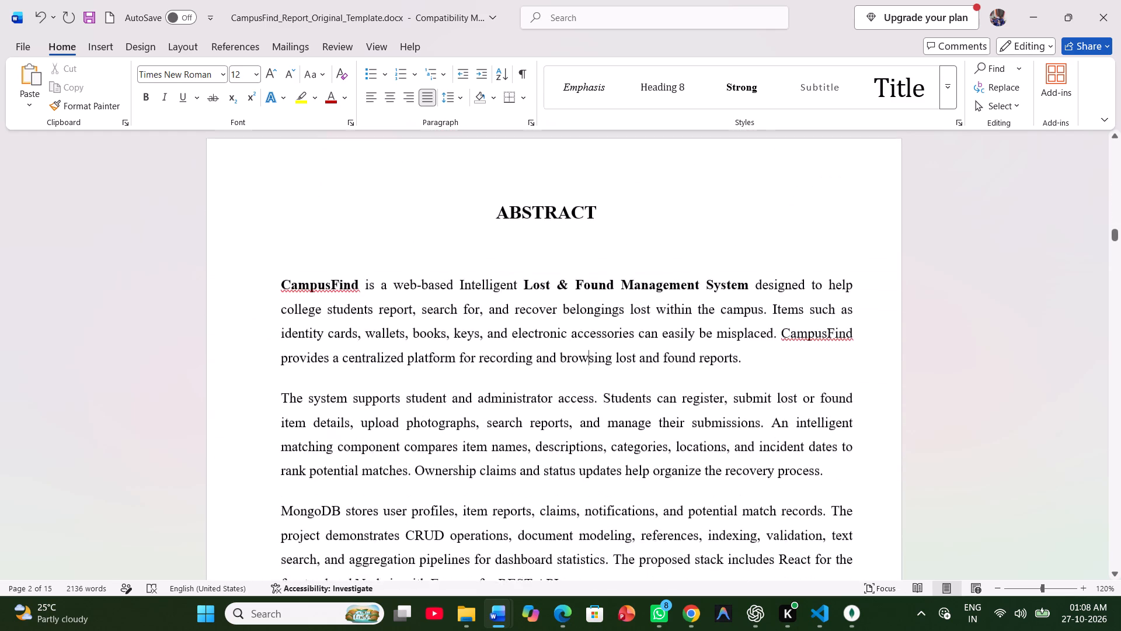
{"action": "scroll", "coordinate": [589, 309], "scroll_direction": "down", "scroll_amount": 9}
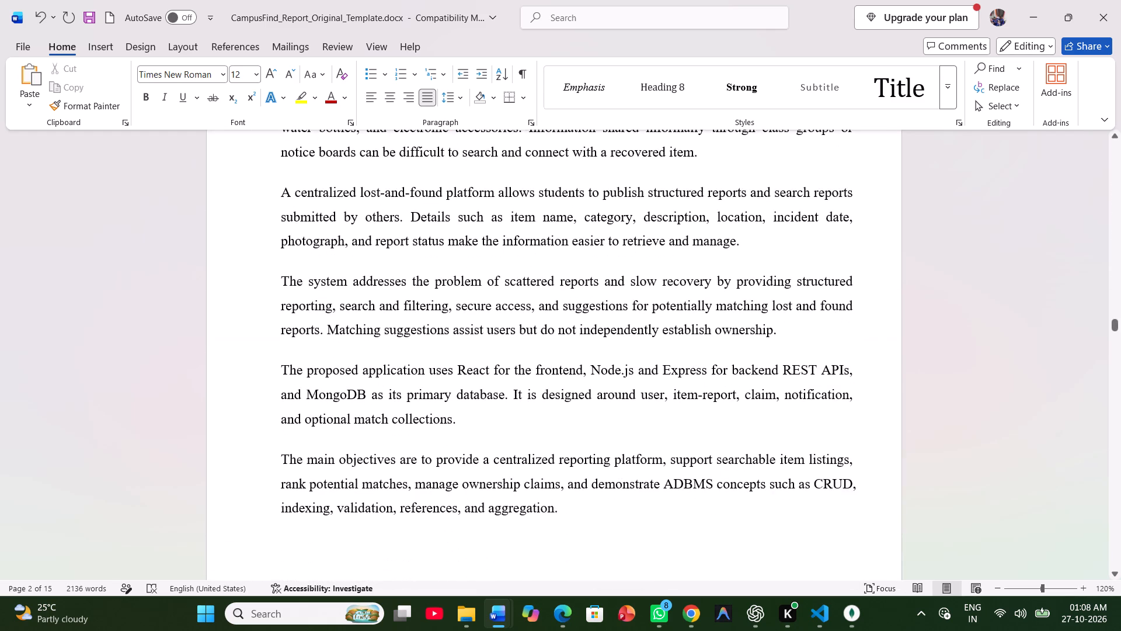
{"action": "scroll", "coordinate": [589, 309], "scroll_direction": "down", "scroll_amount": 9}
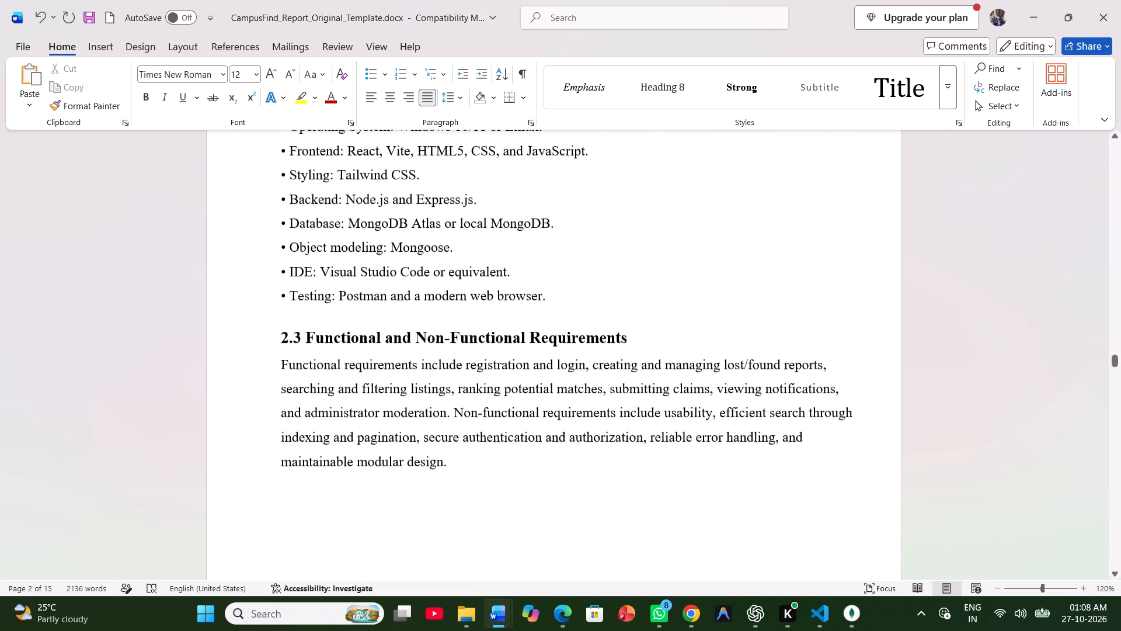
{"action": "scroll", "coordinate": [589, 309], "scroll_direction": "down", "scroll_amount": 3}
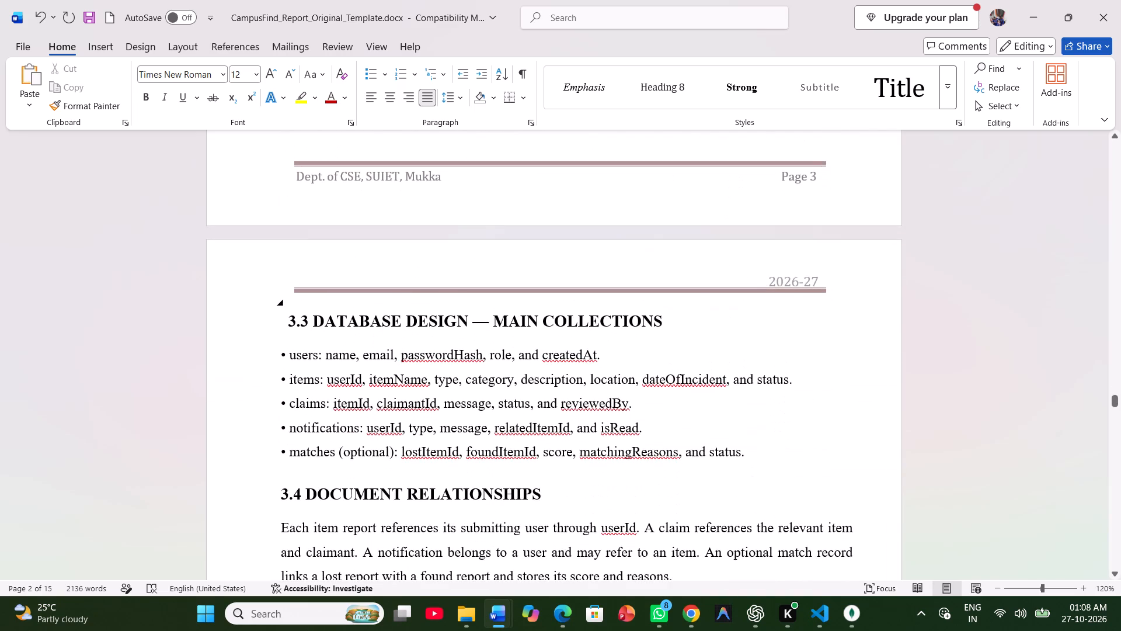
{"action": "scroll", "coordinate": [614, 438], "scroll_direction": "down", "scroll_amount": 1}
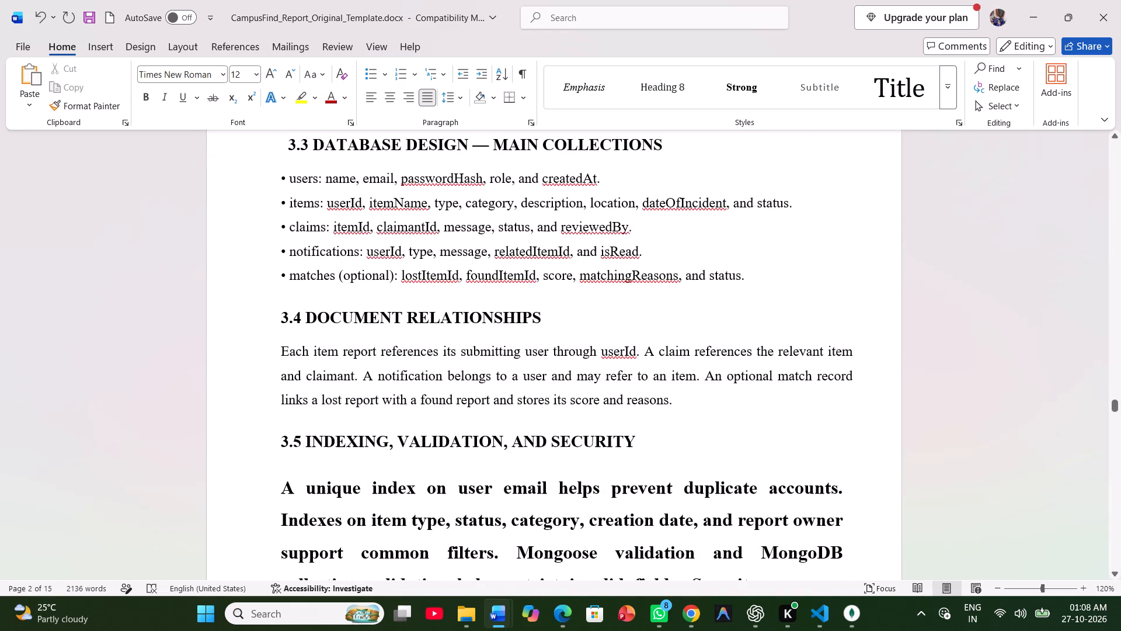
Justify the body paragraph under the "2.3 Functional and Non-Functional Requirements" heading.
{"action": "scroll", "coordinate": [614, 438], "scroll_direction": "up", "scroll_amount": 3}
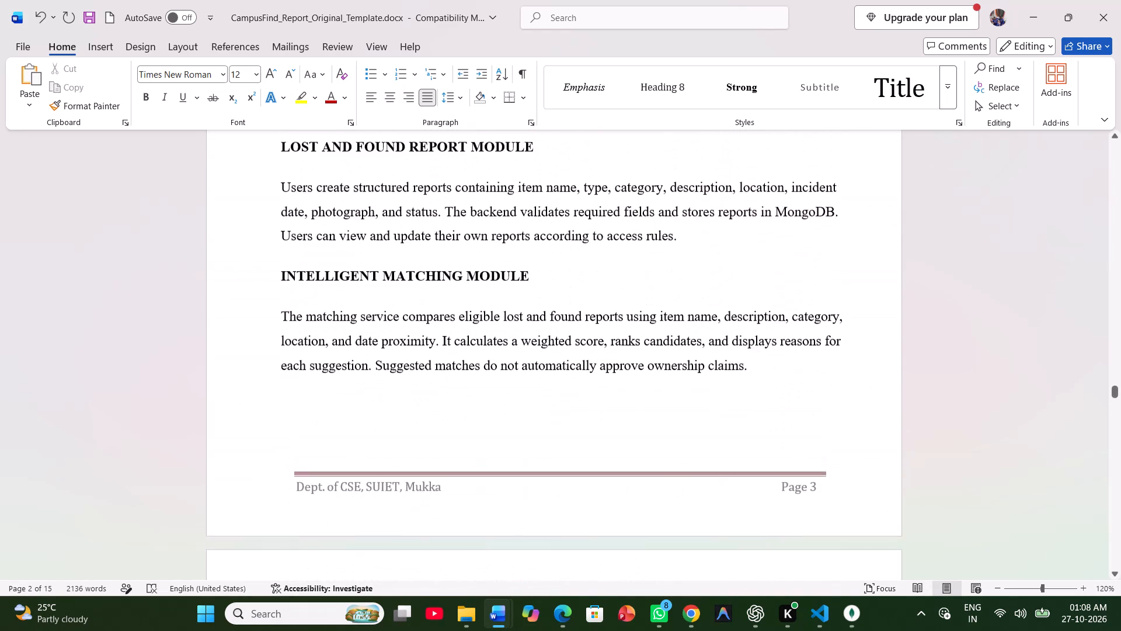
{"action": "scroll", "coordinate": [614, 438], "scroll_direction": "up", "scroll_amount": 4}
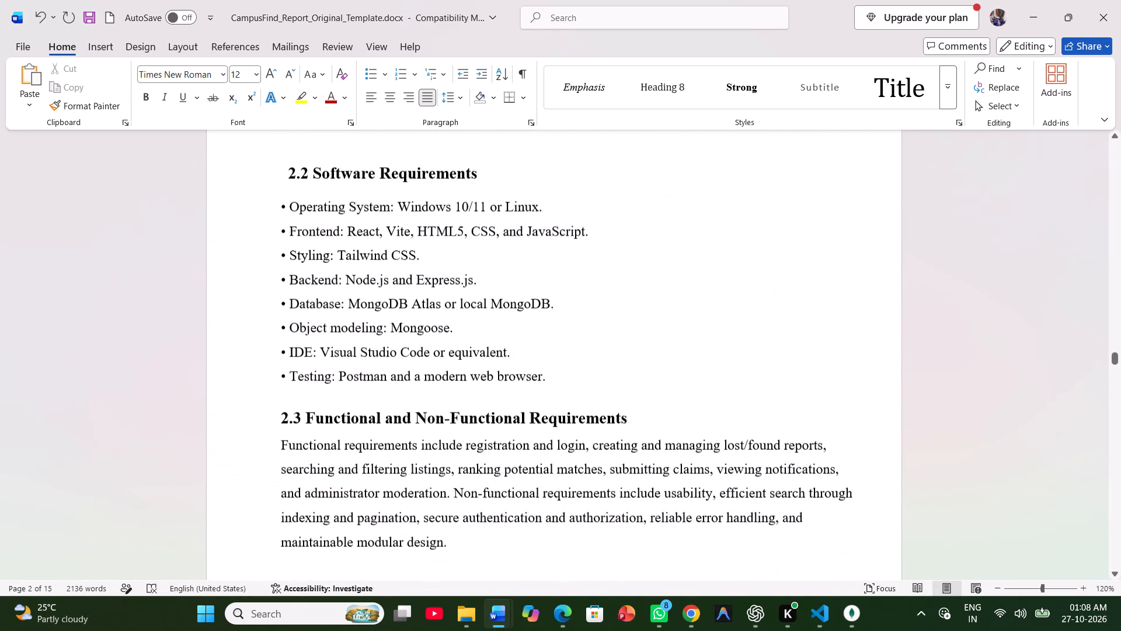
{"action": "scroll", "coordinate": [614, 438], "scroll_direction": "up", "scroll_amount": 1}
{"action": "left_click_drag", "start_coordinate": [447, 416], "coordinate": [301, 352]}
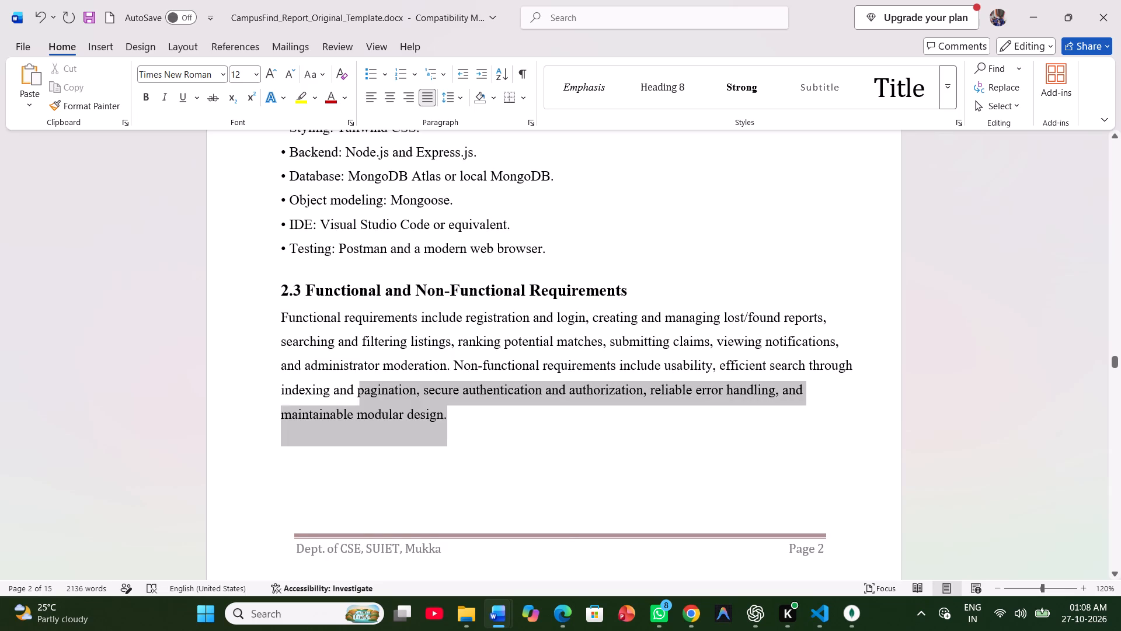
{"action": "left_click_drag", "start_coordinate": [301, 352], "coordinate": [277, 323]}
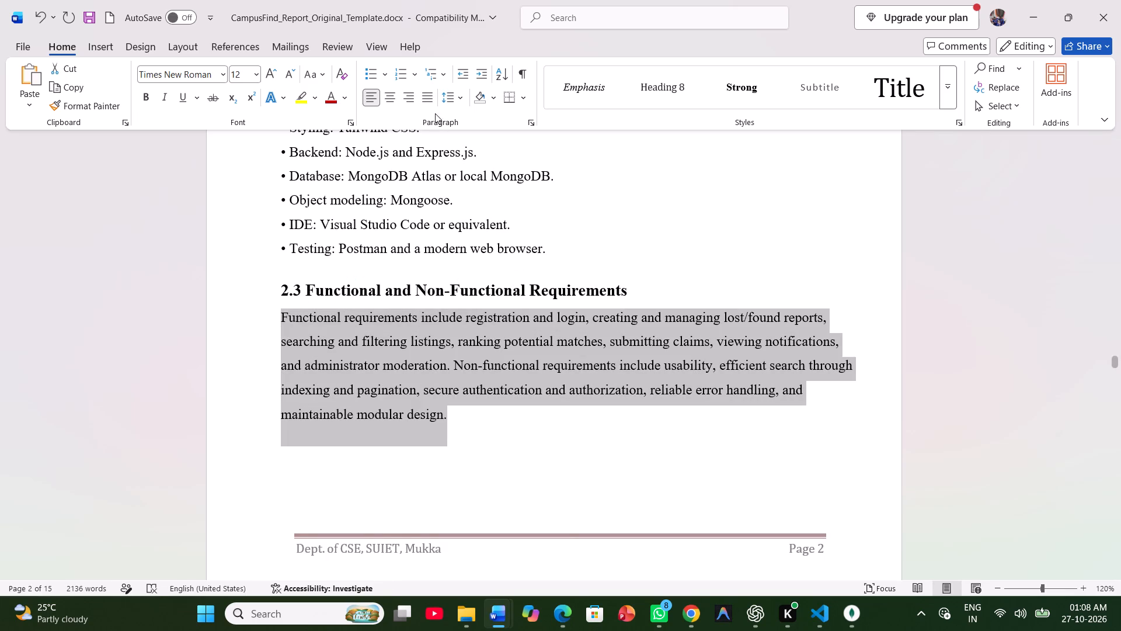
{"action": "left_click", "coordinate": [427, 98]}
Justify the opening paragraph of Chapter 2, REQUIREMENT SPECIFICATIONS, above the "2.1 Hardware Requirements" heading.
{"action": "scroll", "coordinate": [518, 334], "scroll_direction": "up", "scroll_amount": 1}
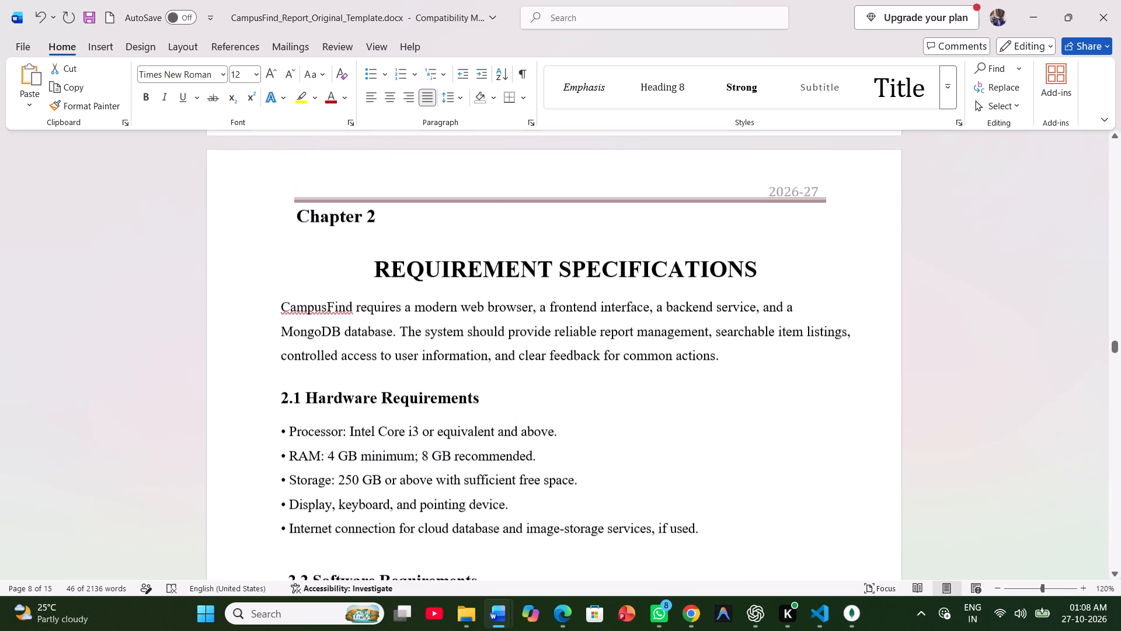
{"action": "scroll", "coordinate": [518, 334], "scroll_direction": "up", "scroll_amount": 1}
{"action": "left_click_drag", "start_coordinate": [733, 360], "coordinate": [358, 347]}
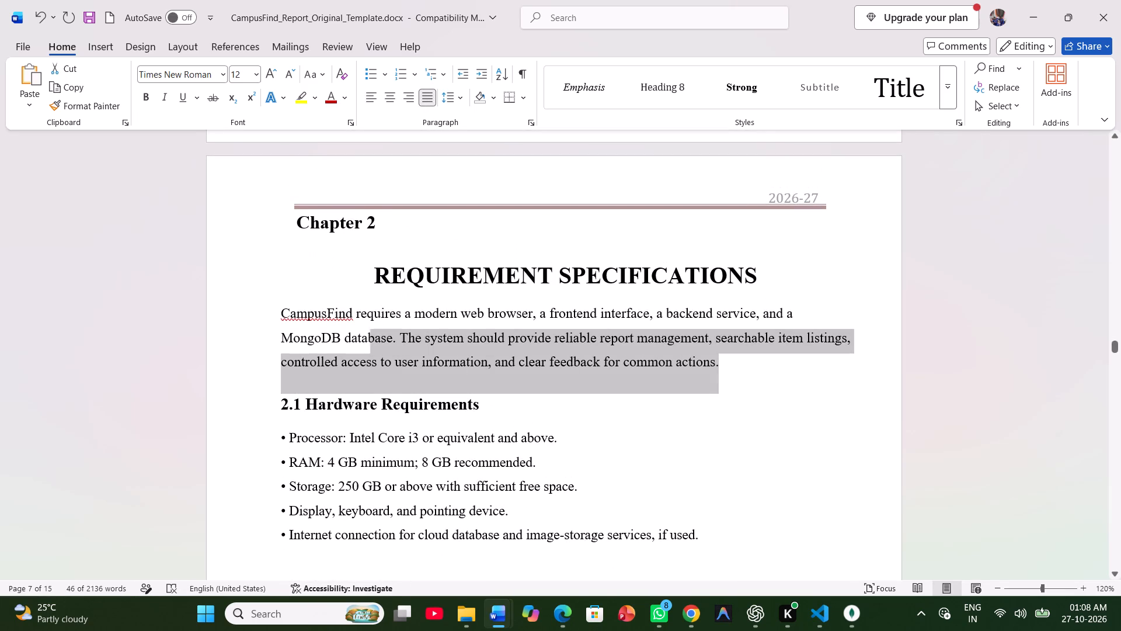
{"action": "left_click_drag", "start_coordinate": [358, 347], "coordinate": [300, 322]}
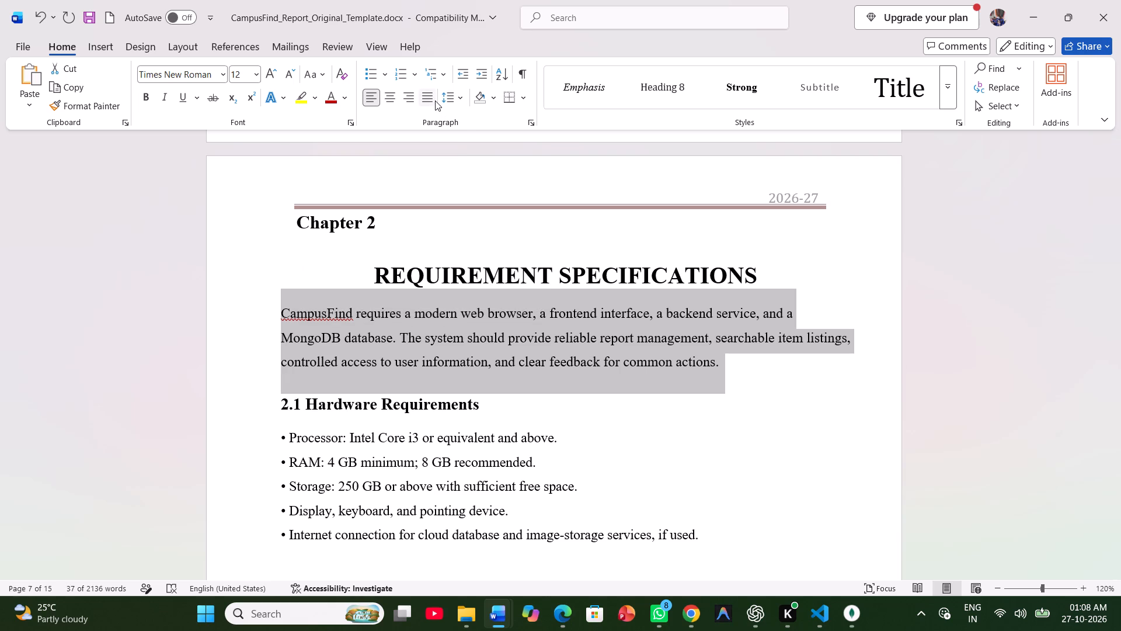
{"action": "left_click", "coordinate": [434, 100]}
{"action": "scroll", "coordinate": [502, 254], "scroll_direction": "up", "scroll_amount": 2}
{"action": "scroll", "coordinate": [502, 254], "scroll_direction": "right", "scroll_amount": 1}
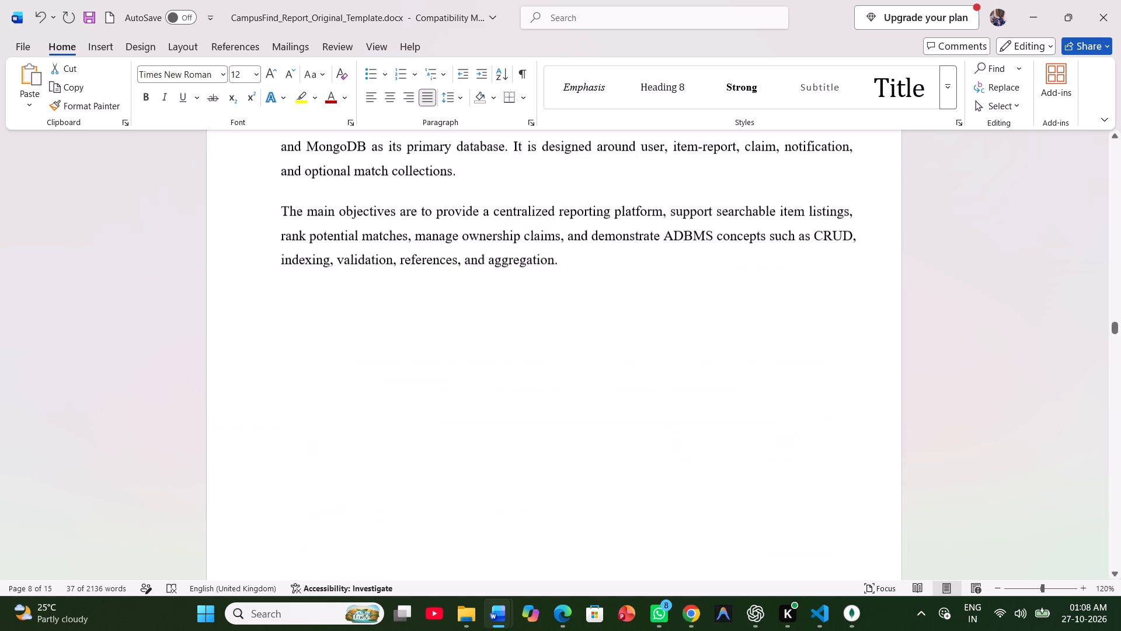
{"action": "scroll", "coordinate": [502, 254], "scroll_direction": "right", "scroll_amount": 1}
{"action": "scroll", "coordinate": [541, 344], "scroll_direction": "up", "scroll_amount": 1}
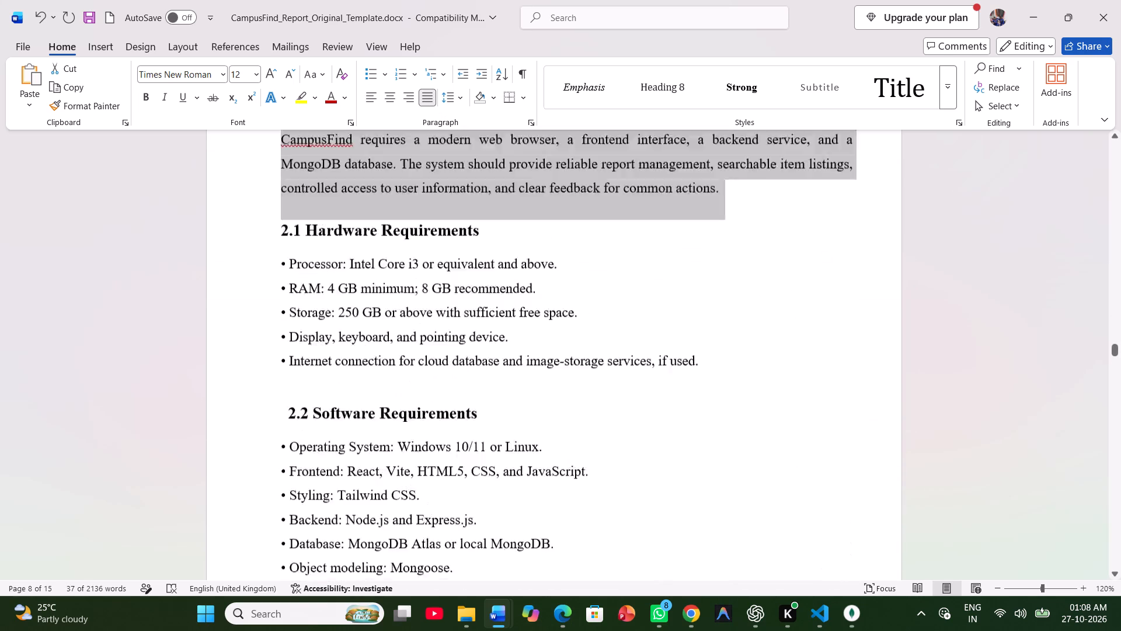
{"action": "scroll", "coordinate": [541, 344], "scroll_direction": "up", "scroll_amount": 1}
{"action": "left_click", "coordinate": [644, 338]}
Remove the bold from the body paragraph under "3.5 INDEXING, VALIDATION, AND SECURITY" and reduce it to 12 pt.
{"action": "scroll", "coordinate": [644, 338], "scroll_direction": "down", "scroll_amount": 1}
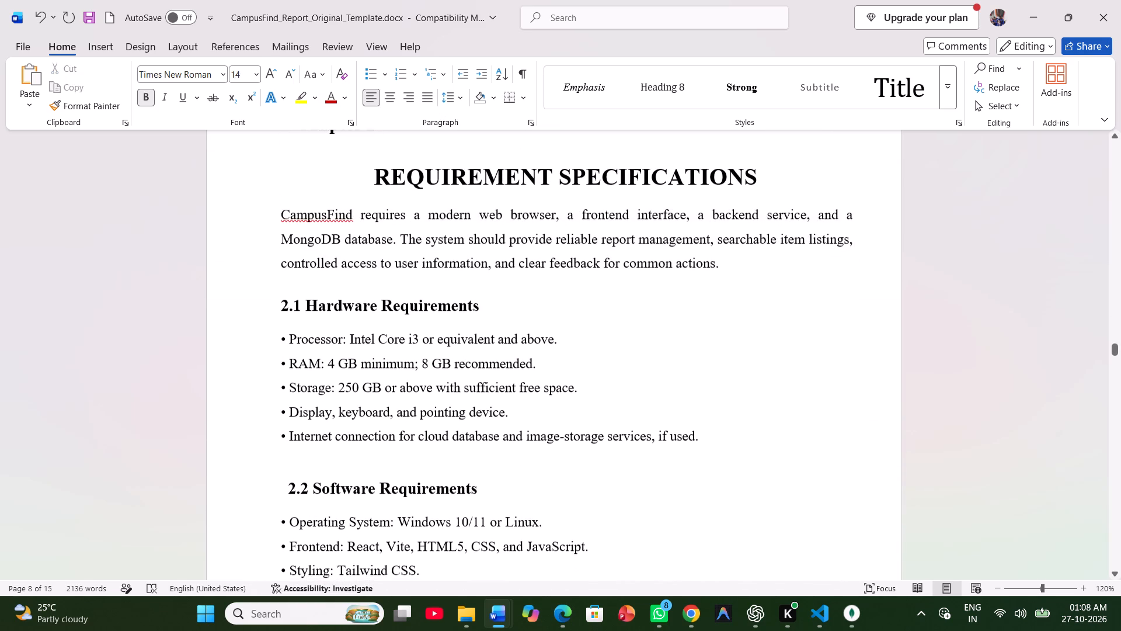
{"action": "scroll", "coordinate": [644, 338], "scroll_direction": "down", "scroll_amount": 5}
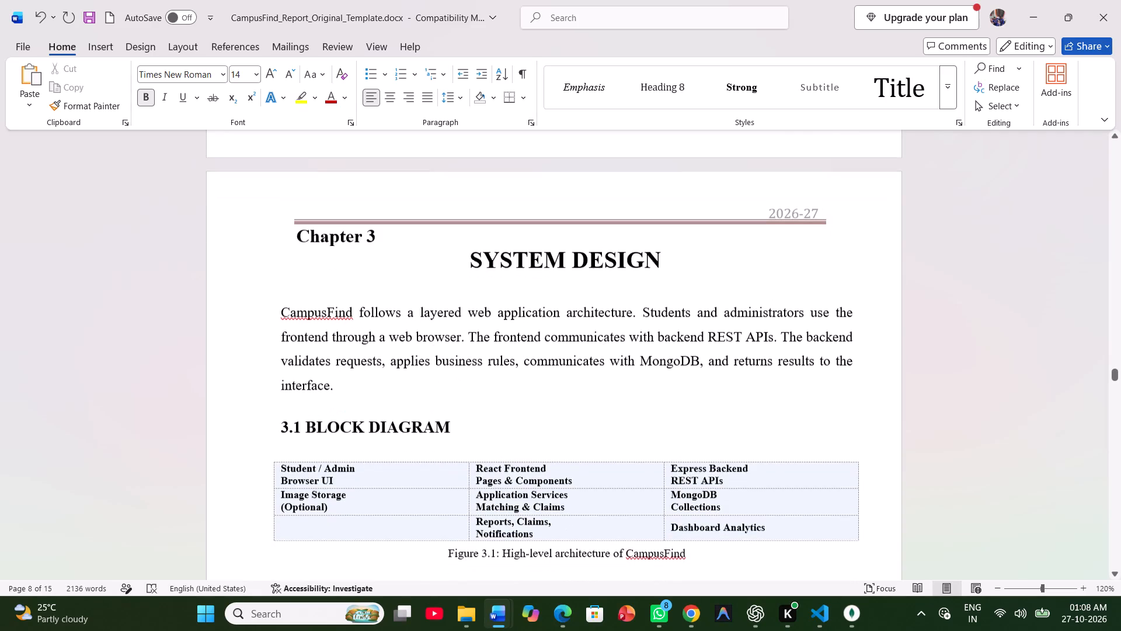
{"action": "scroll", "coordinate": [644, 338], "scroll_direction": "down", "scroll_amount": 4}
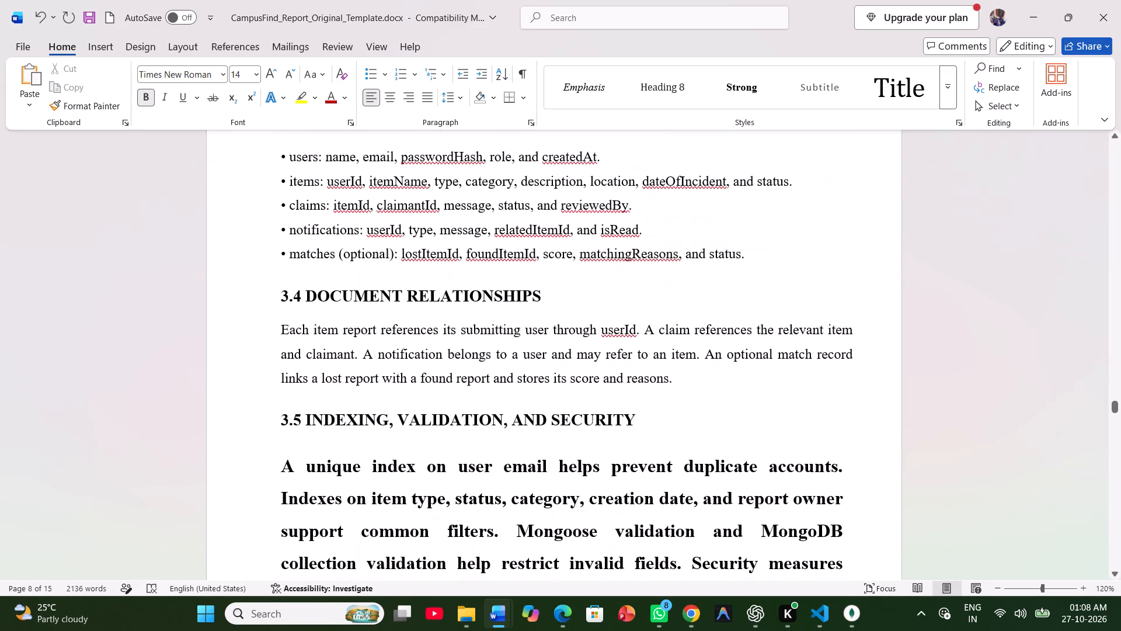
{"action": "scroll", "coordinate": [644, 338], "scroll_direction": "down", "scroll_amount": 2}
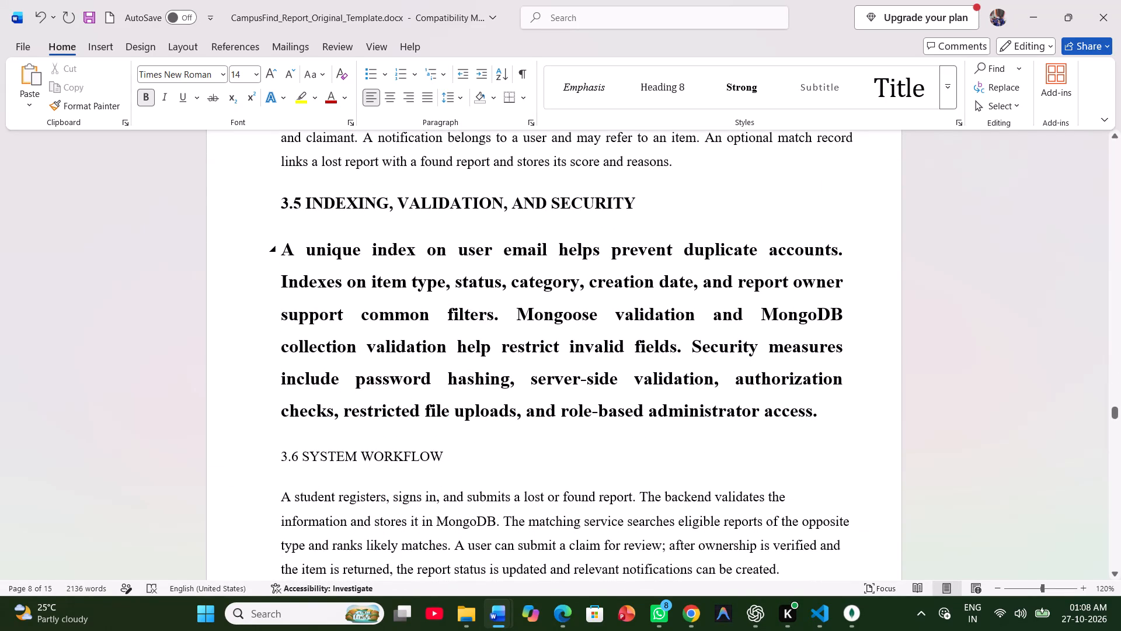
{"action": "left_click_drag", "start_coordinate": [816, 413], "coordinate": [309, 280]}
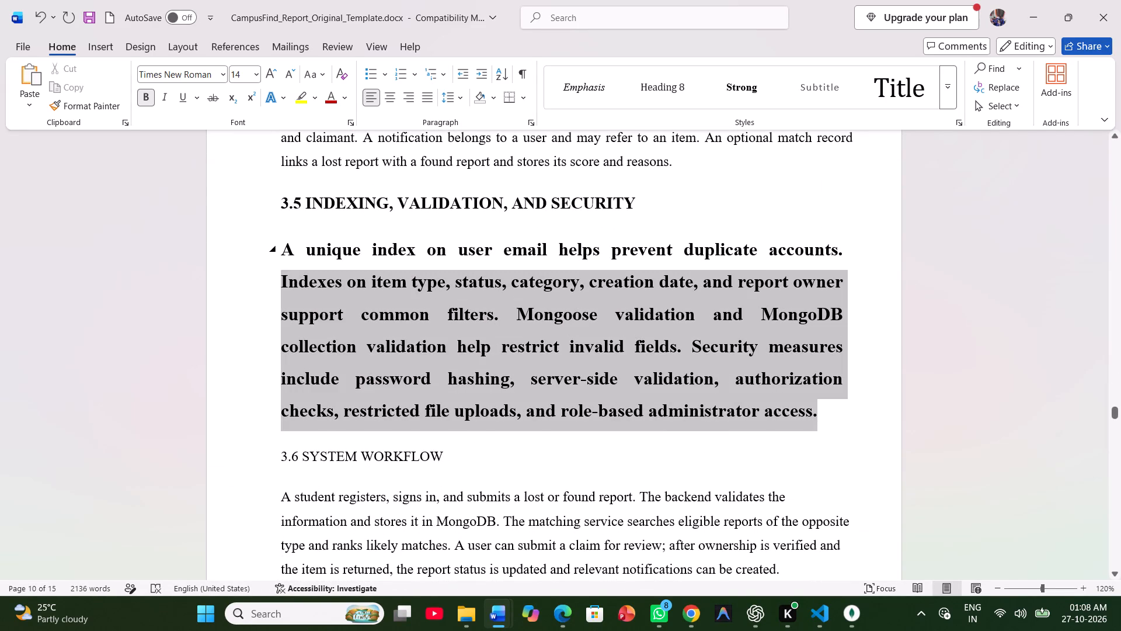
{"action": "left_click_drag", "start_coordinate": [309, 280], "coordinate": [291, 260]}
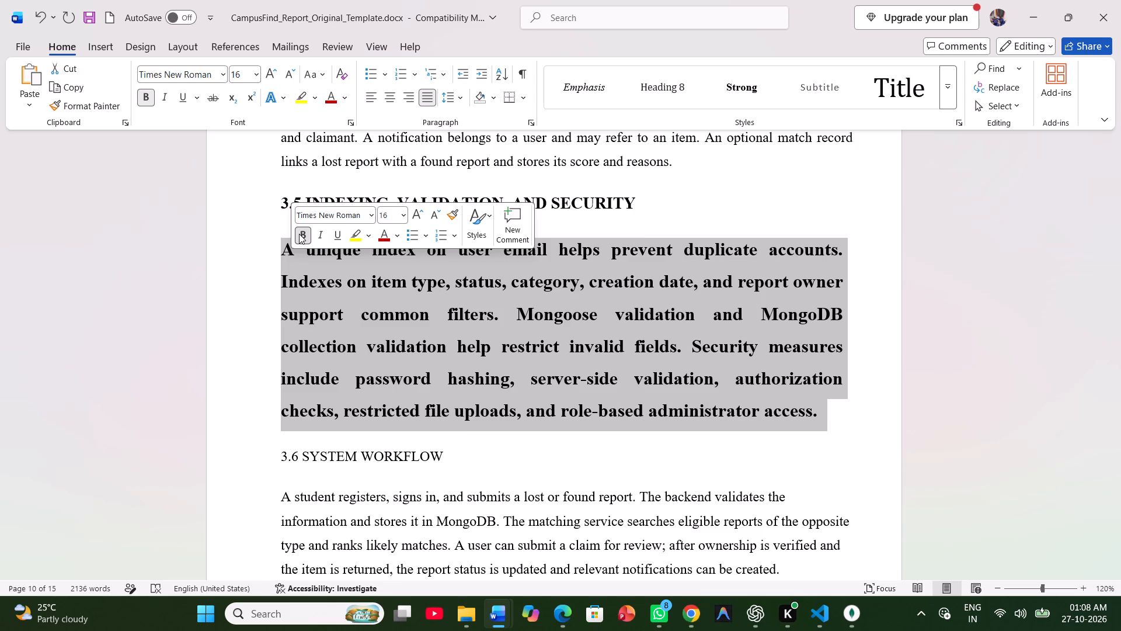
{"action": "left_click", "coordinate": [299, 234]}
{"action": "left_click", "coordinate": [436, 214]}
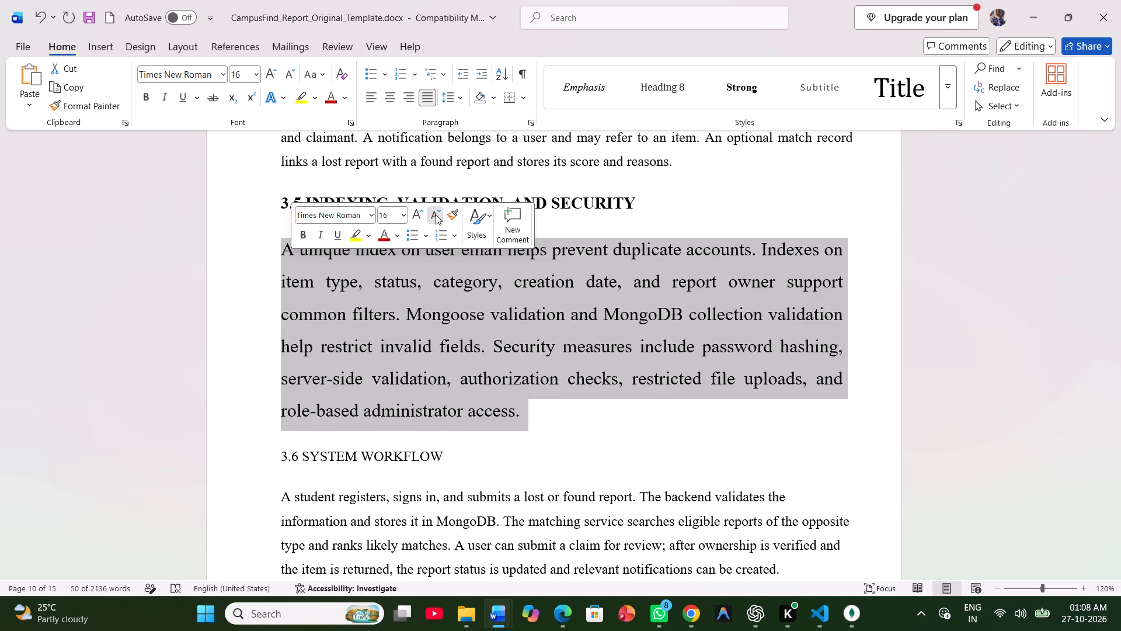
{"action": "left_click", "coordinate": [436, 214]}
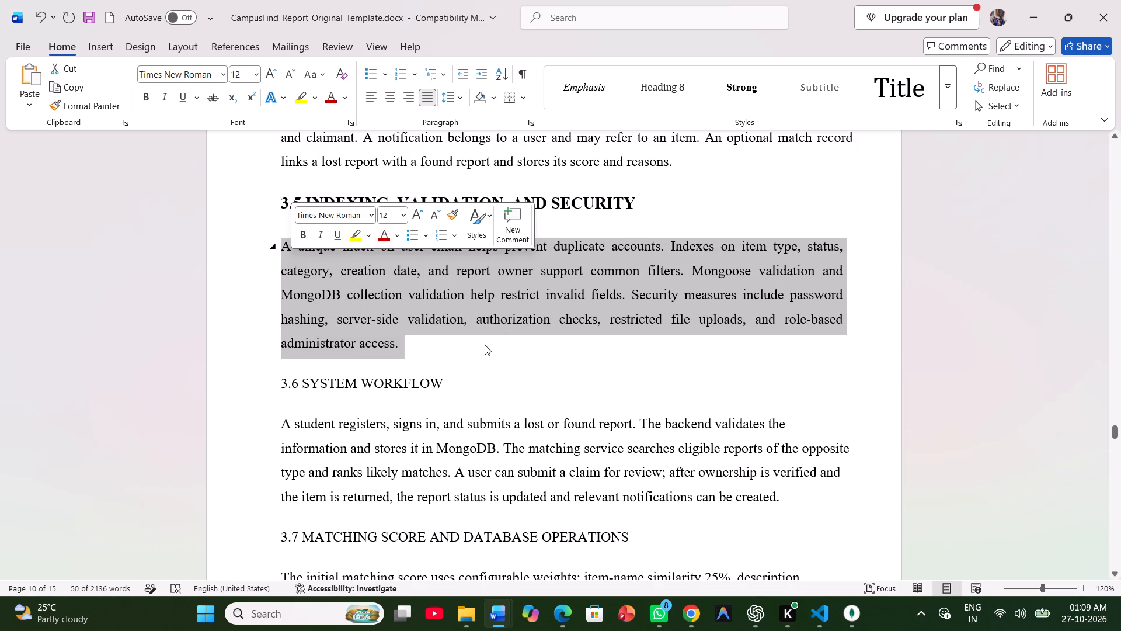
{"action": "left_click", "coordinate": [483, 349]}
Make the "3.6 SYSTEM WORKFLOW" heading bold and enlarge it to 14 pt.
{"action": "scroll", "coordinate": [347, 241], "scroll_direction": "up", "scroll_amount": 1}
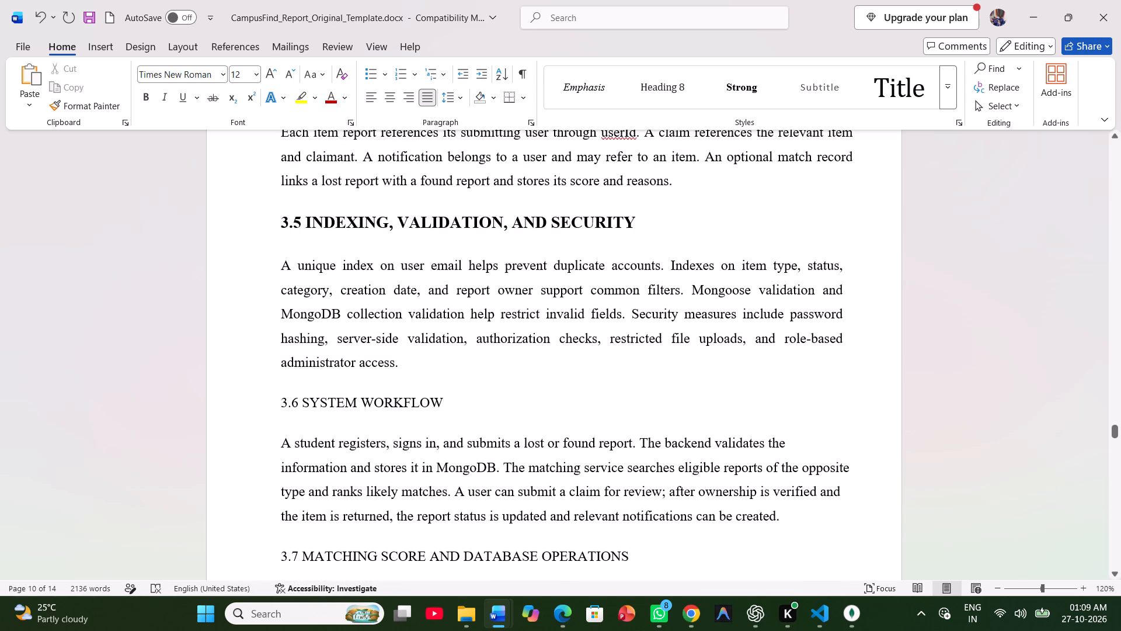
{"action": "left_click", "coordinate": [448, 397]}
{"action": "left_click_drag", "start_coordinate": [448, 397], "coordinate": [285, 391]}
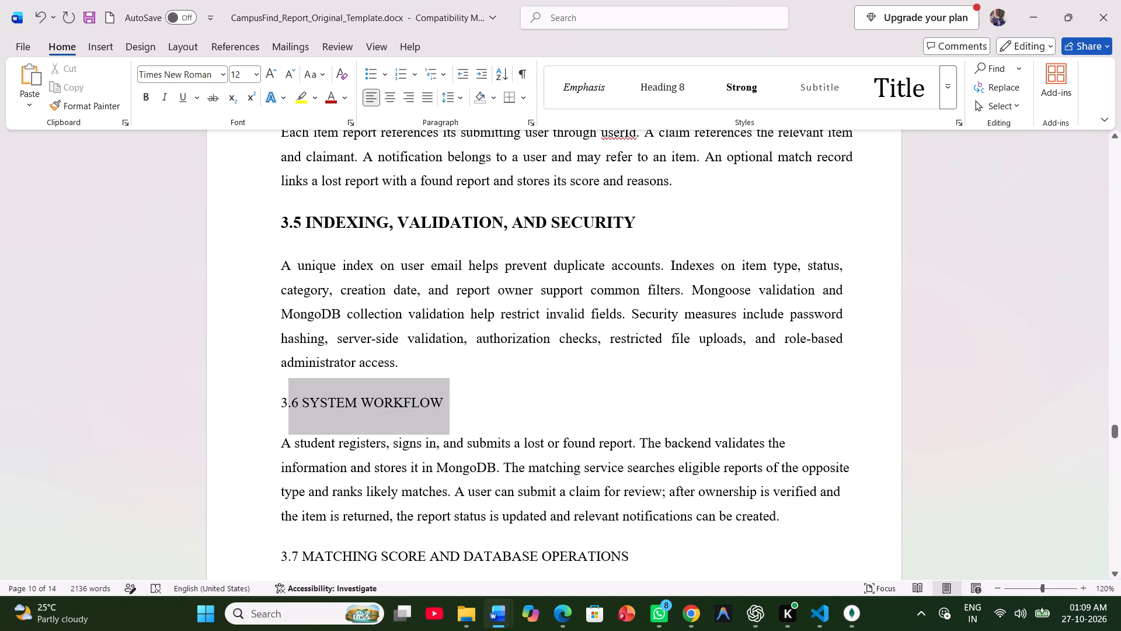
{"action": "left_click_drag", "start_coordinate": [285, 391], "coordinate": [281, 391]}
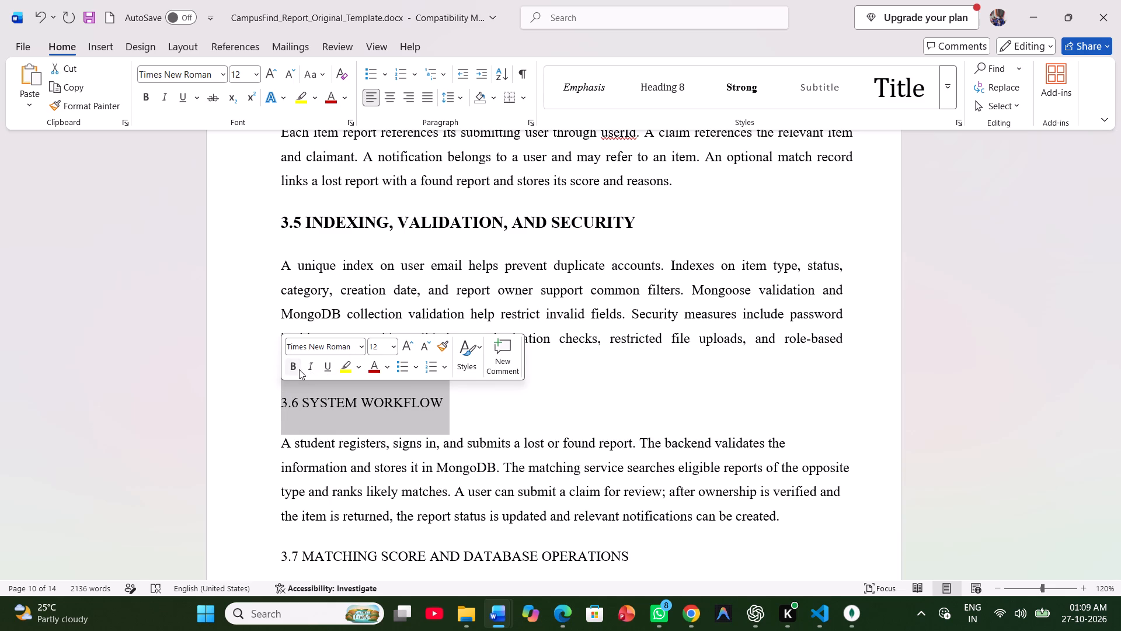
{"action": "left_click", "coordinate": [298, 369]}
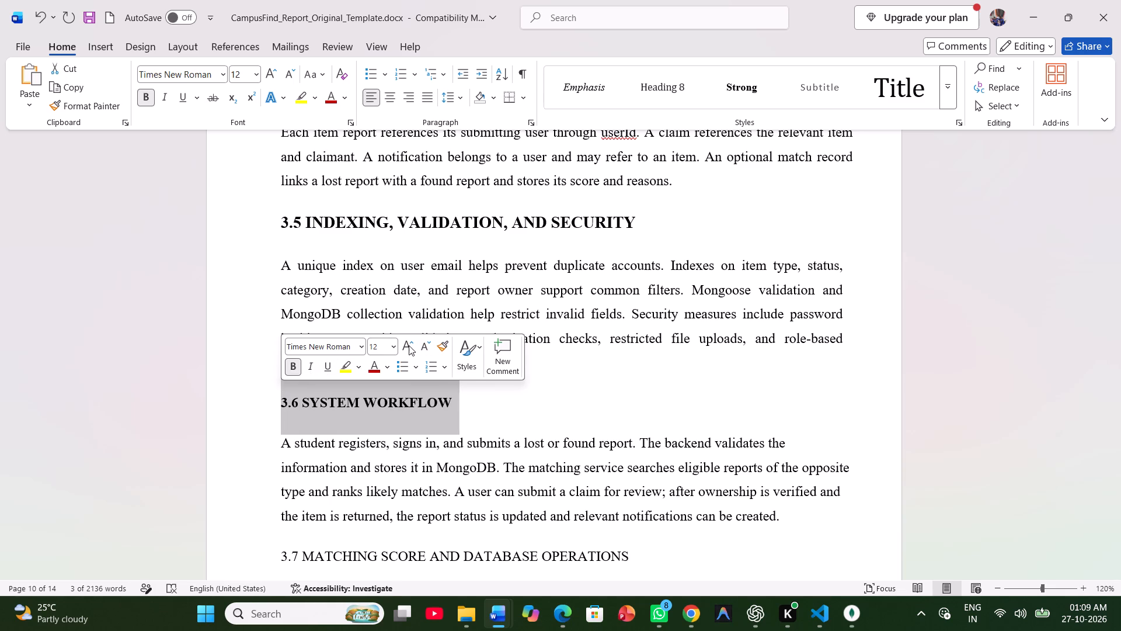
{"action": "left_click", "coordinate": [409, 345]}
Set the line spacing of the "3.5 INDEXING, VALIDATION, AND SECURITY" heading to 1.0.
{"action": "left_click_drag", "start_coordinate": [601, 238], "coordinate": [569, 243]}
{"action": "left_click", "coordinate": [619, 241]}
{"action": "left_click_drag", "start_coordinate": [639, 234], "coordinate": [264, 248]}
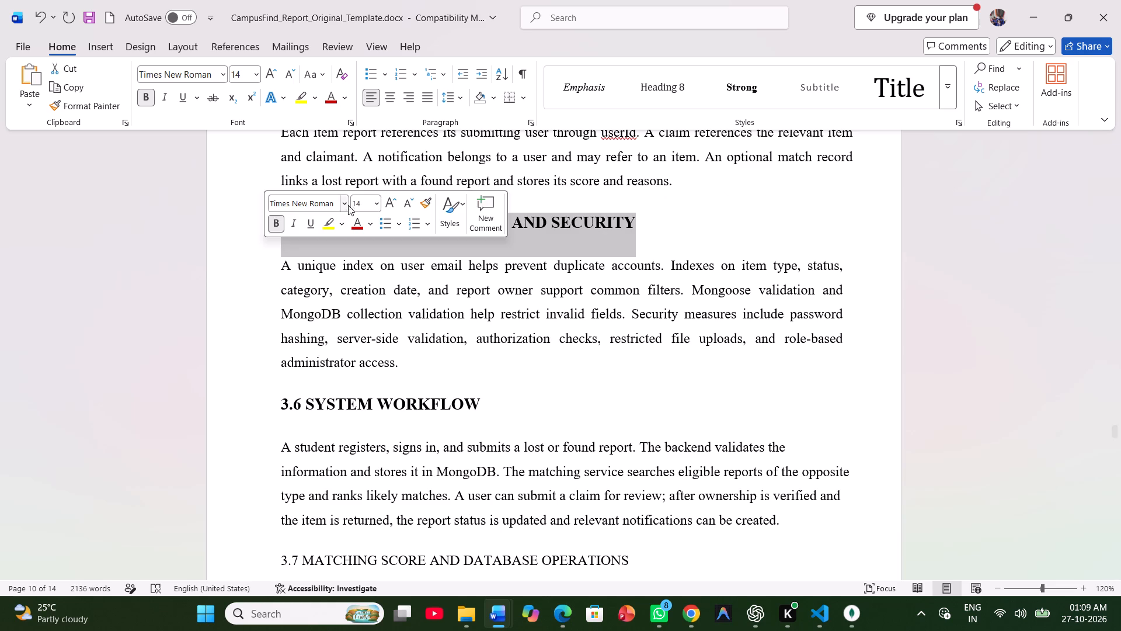
{"action": "left_click", "coordinate": [452, 89]}
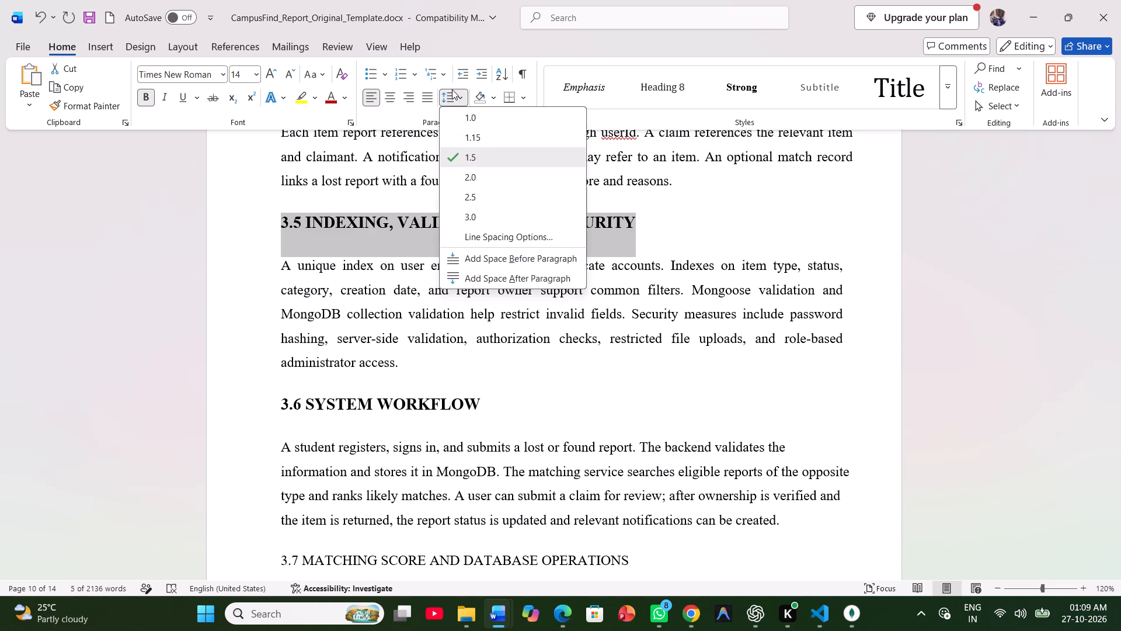
{"action": "left_click", "coordinate": [461, 122]}
{"action": "left_click", "coordinate": [486, 219]}
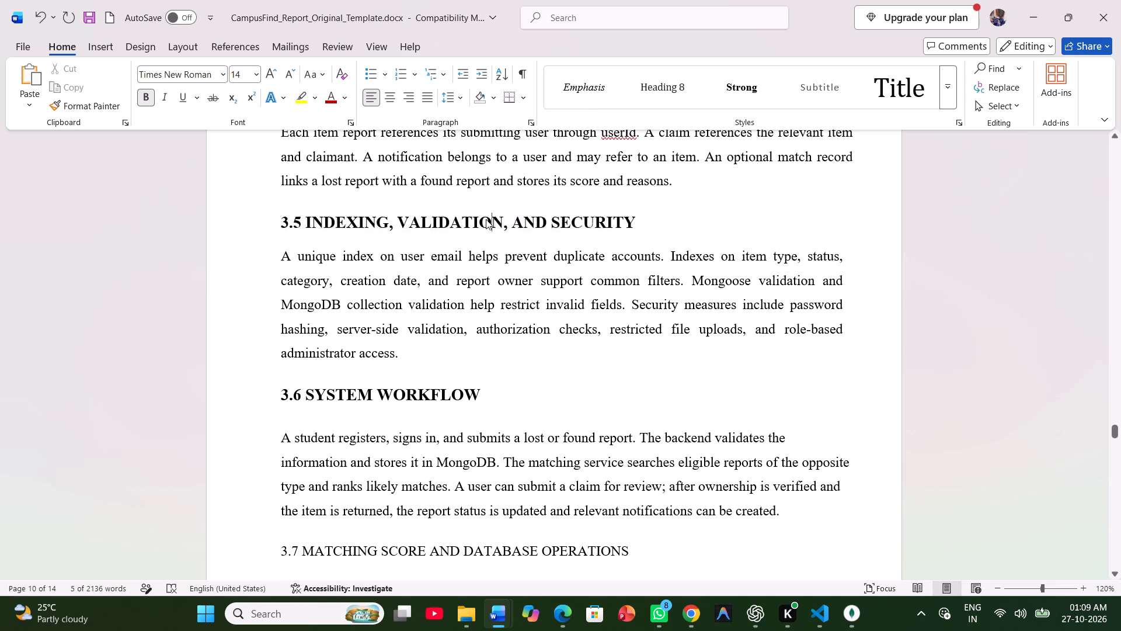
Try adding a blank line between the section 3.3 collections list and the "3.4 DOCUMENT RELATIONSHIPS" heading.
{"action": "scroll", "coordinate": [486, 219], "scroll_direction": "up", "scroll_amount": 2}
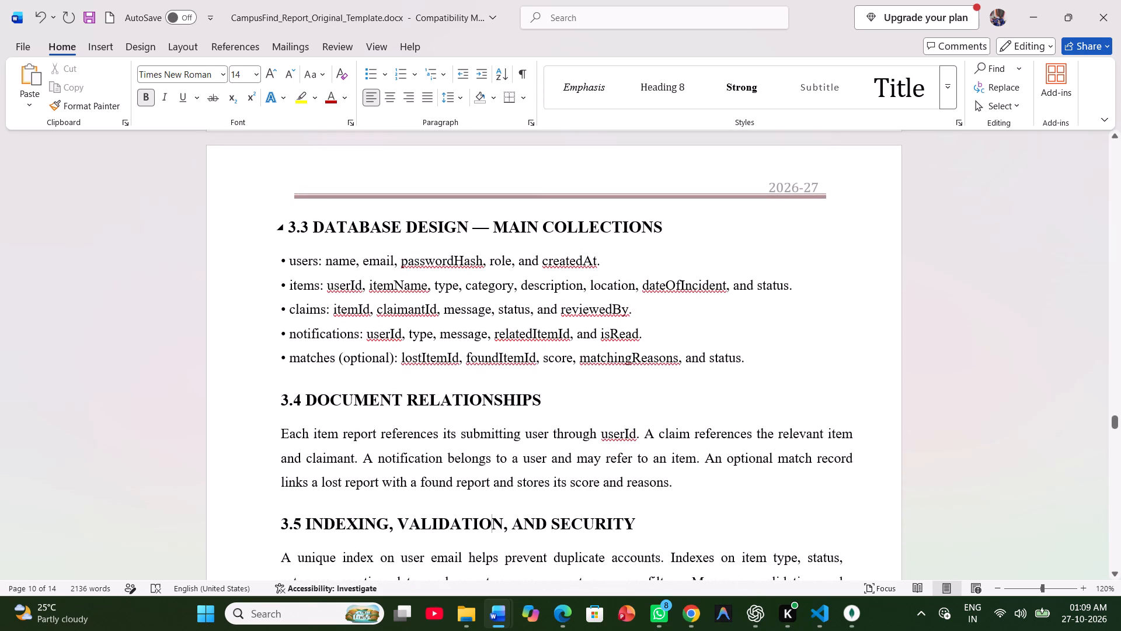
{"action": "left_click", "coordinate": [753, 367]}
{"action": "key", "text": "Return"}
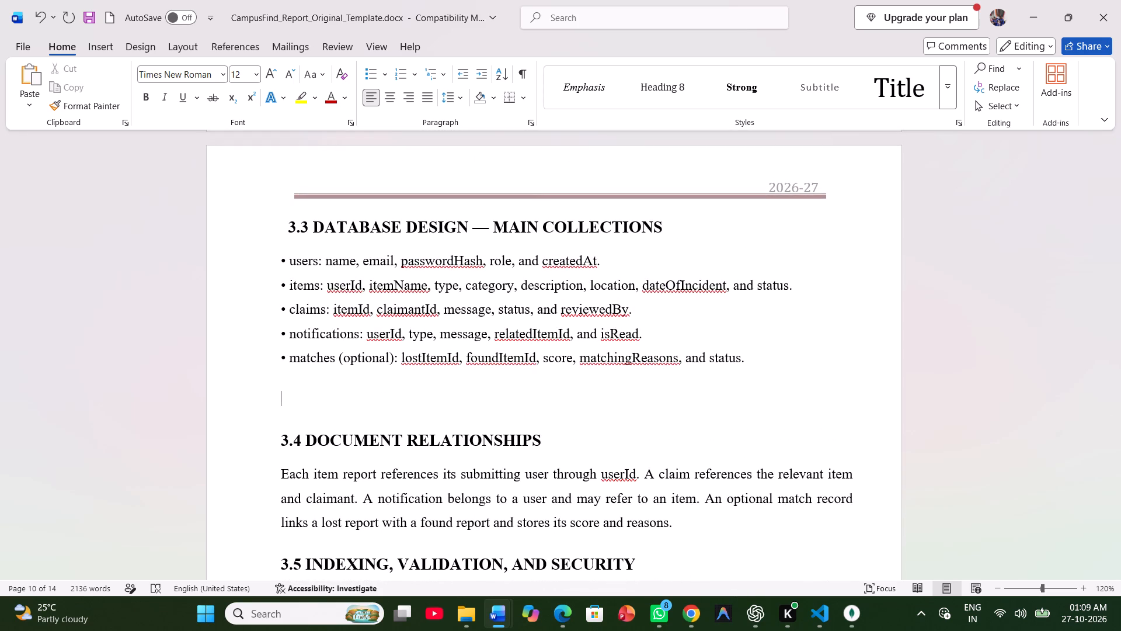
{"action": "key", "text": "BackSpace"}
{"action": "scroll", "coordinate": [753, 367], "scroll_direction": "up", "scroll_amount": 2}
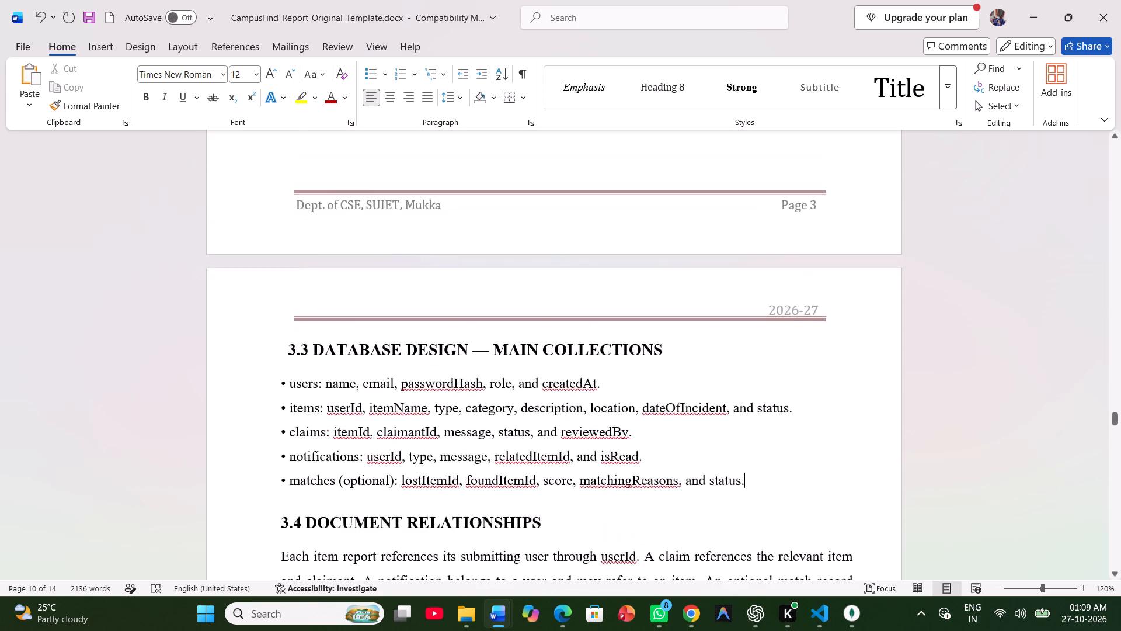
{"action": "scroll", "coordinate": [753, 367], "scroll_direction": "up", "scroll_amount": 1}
Set the line spacing of the "3.6 SYSTEM WORKFLOW" heading to 1.0.
{"action": "scroll", "coordinate": [753, 367], "scroll_direction": "down", "scroll_amount": 4}
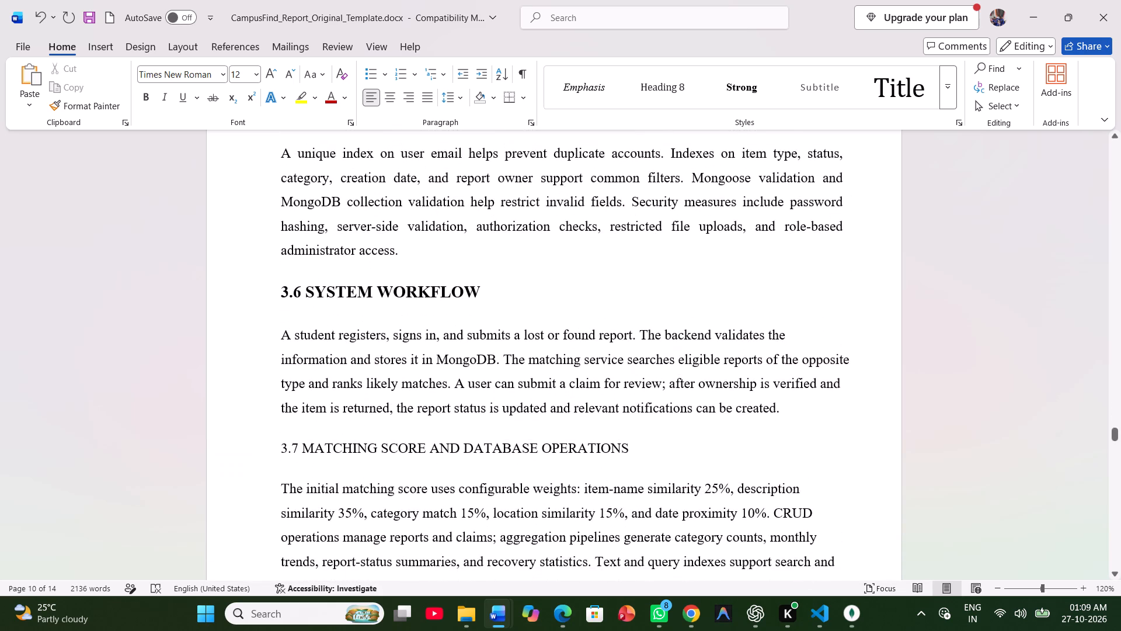
{"action": "scroll", "coordinate": [753, 367], "scroll_direction": "down", "scroll_amount": 1}
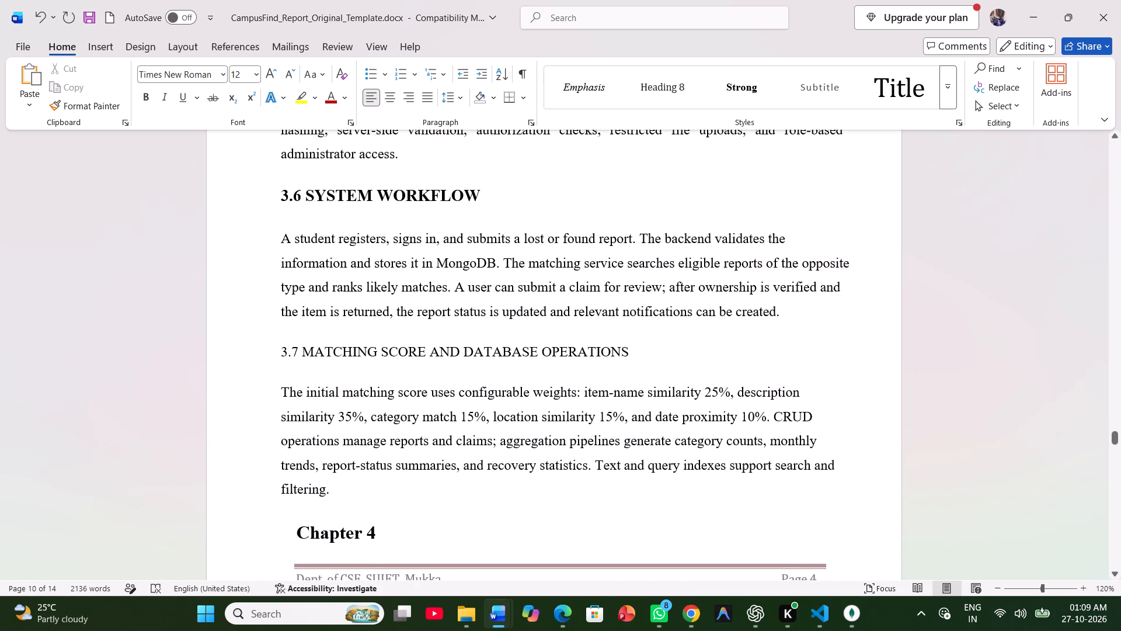
{"action": "scroll", "coordinate": [792, 252], "scroll_direction": "up", "scroll_amount": 1}
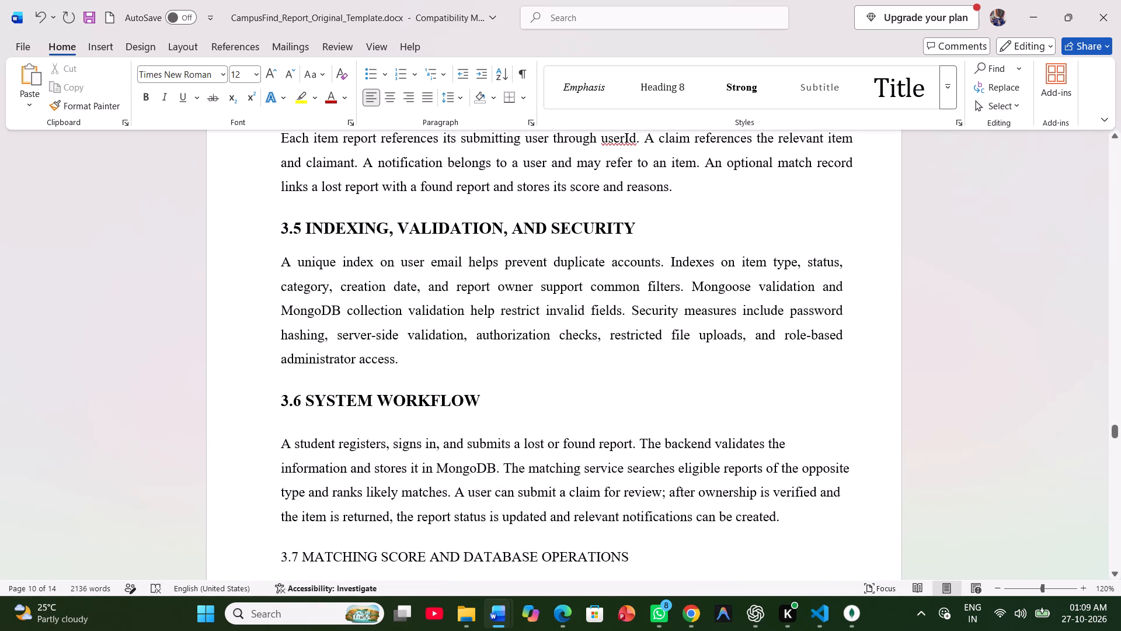
{"action": "left_click_drag", "start_coordinate": [489, 399], "coordinate": [291, 414]}
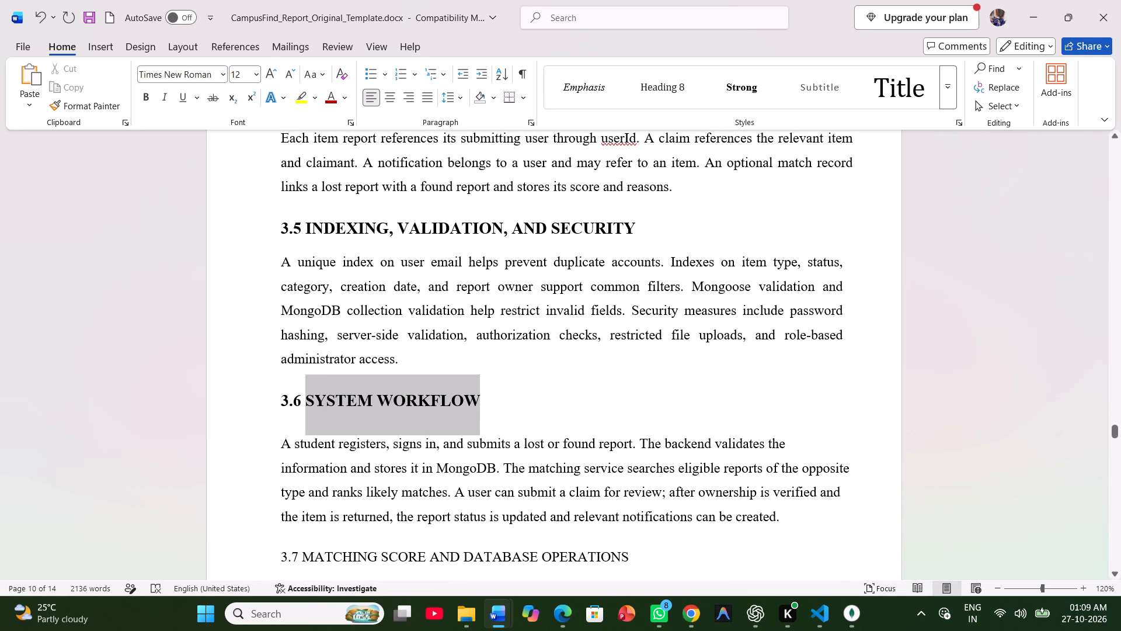
{"action": "left_click_drag", "start_coordinate": [291, 414], "coordinate": [277, 409]}
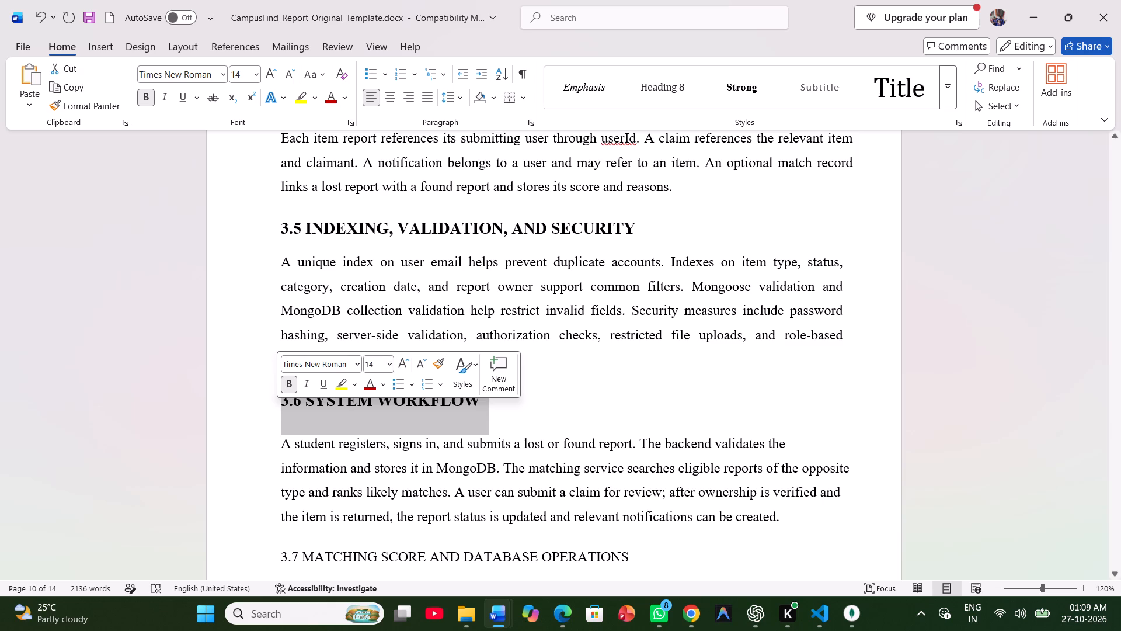
{"action": "left_click", "coordinate": [457, 93]}
{"action": "left_click", "coordinate": [462, 120]}
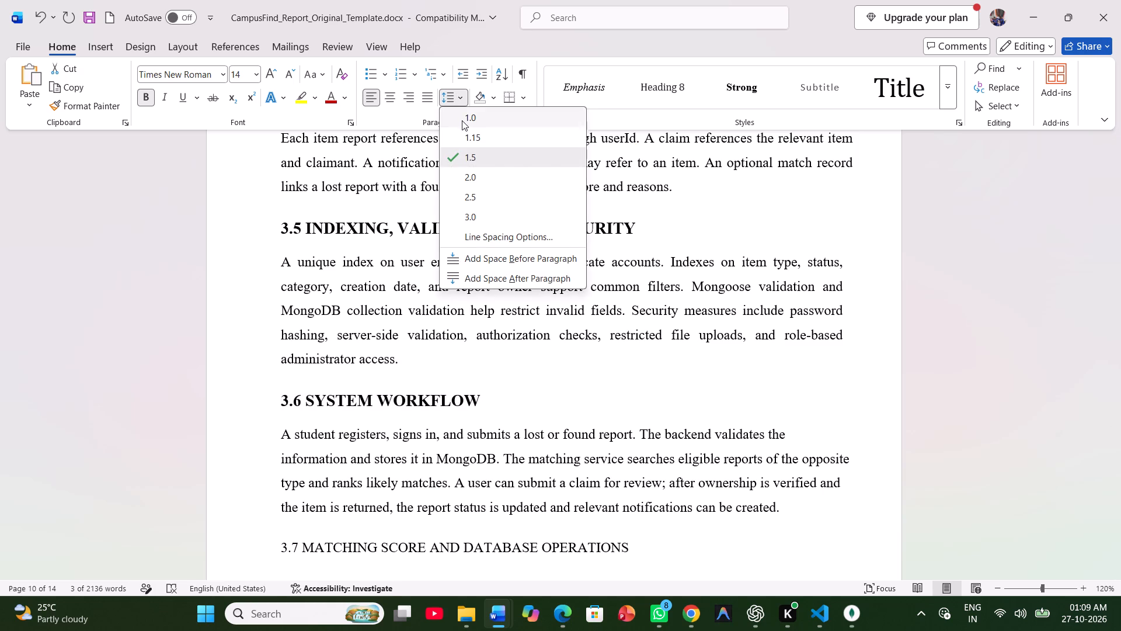
{"action": "left_click", "coordinate": [539, 322]}
Format the "3.7 MATCHING SCORE AND DATABASE OPERATIONS" heading as bold 14 pt with 1.0 line spacing.
{"action": "scroll", "coordinate": [521, 348], "scroll_direction": "down", "scroll_amount": 1}
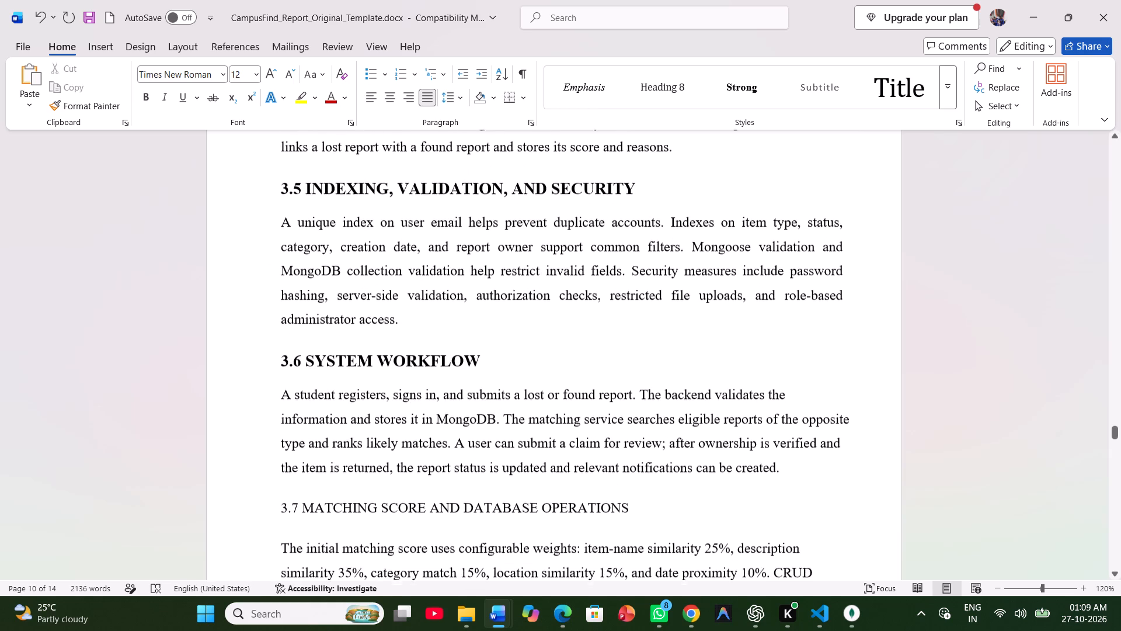
{"action": "scroll", "coordinate": [521, 348], "scroll_direction": "down", "scroll_amount": 1}
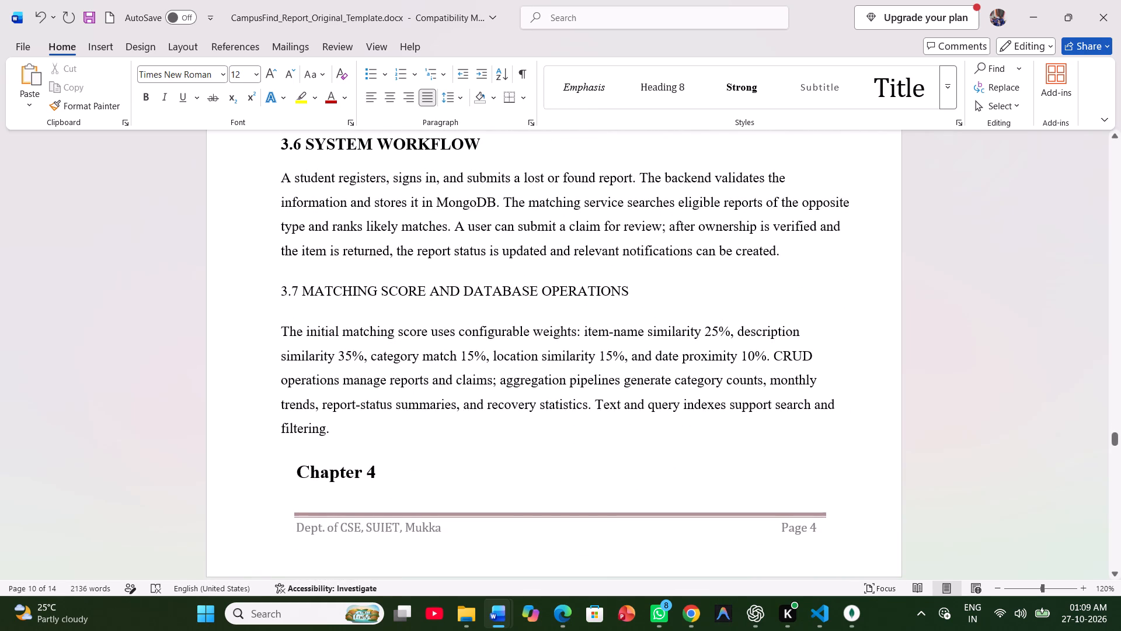
{"action": "left_click", "coordinate": [625, 297]}
{"action": "left_click", "coordinate": [629, 294]}
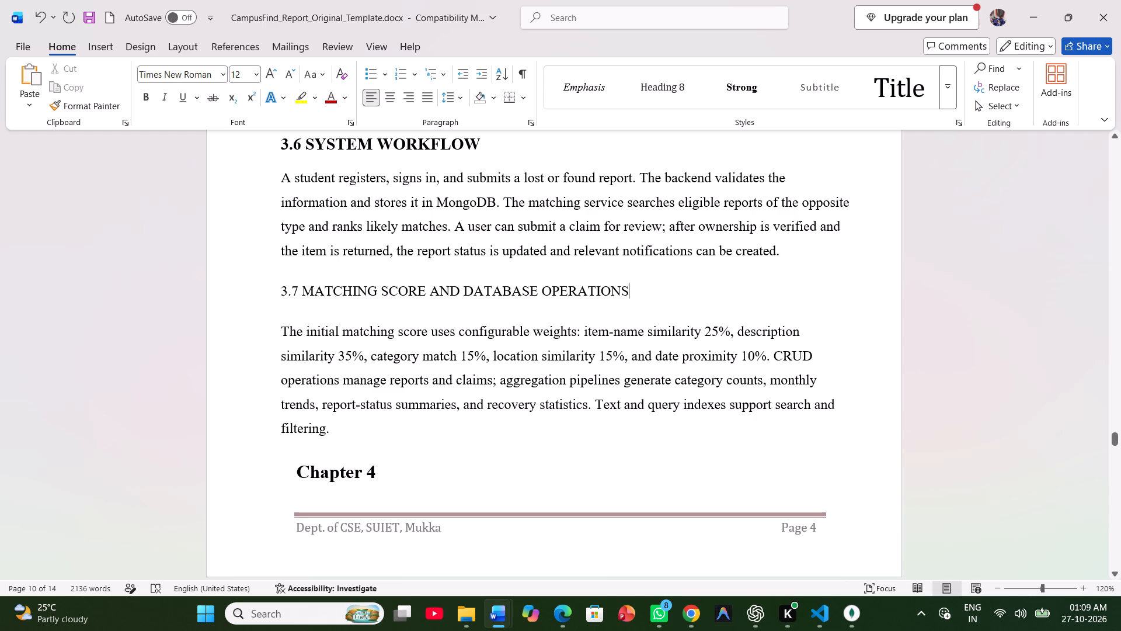
{"action": "left_click", "coordinate": [629, 294]}
{"action": "left_click_drag", "start_coordinate": [629, 294], "coordinate": [282, 307]}
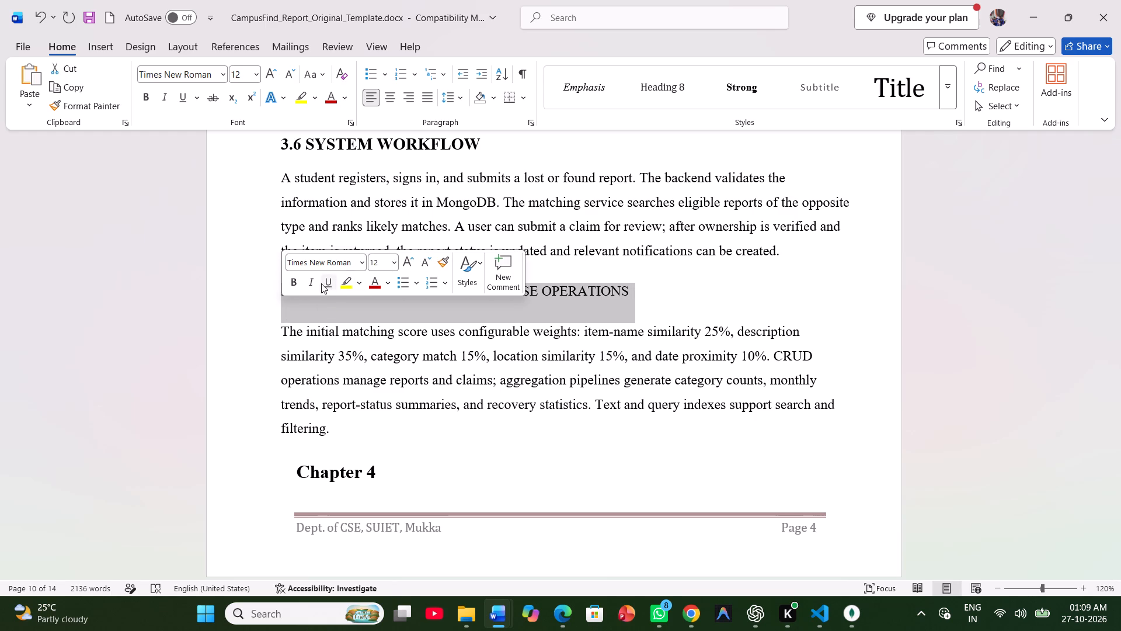
{"action": "left_click", "coordinate": [288, 283]}
{"action": "left_click", "coordinate": [410, 262]}
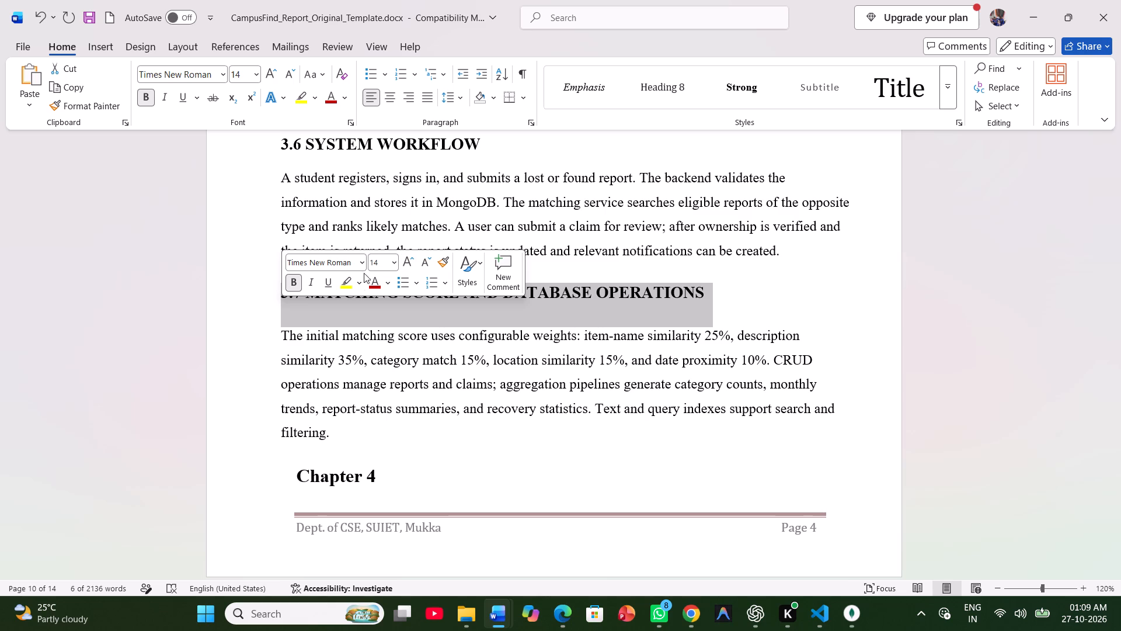
{"action": "left_click", "coordinate": [441, 101]}
{"action": "left_click", "coordinate": [470, 116]}
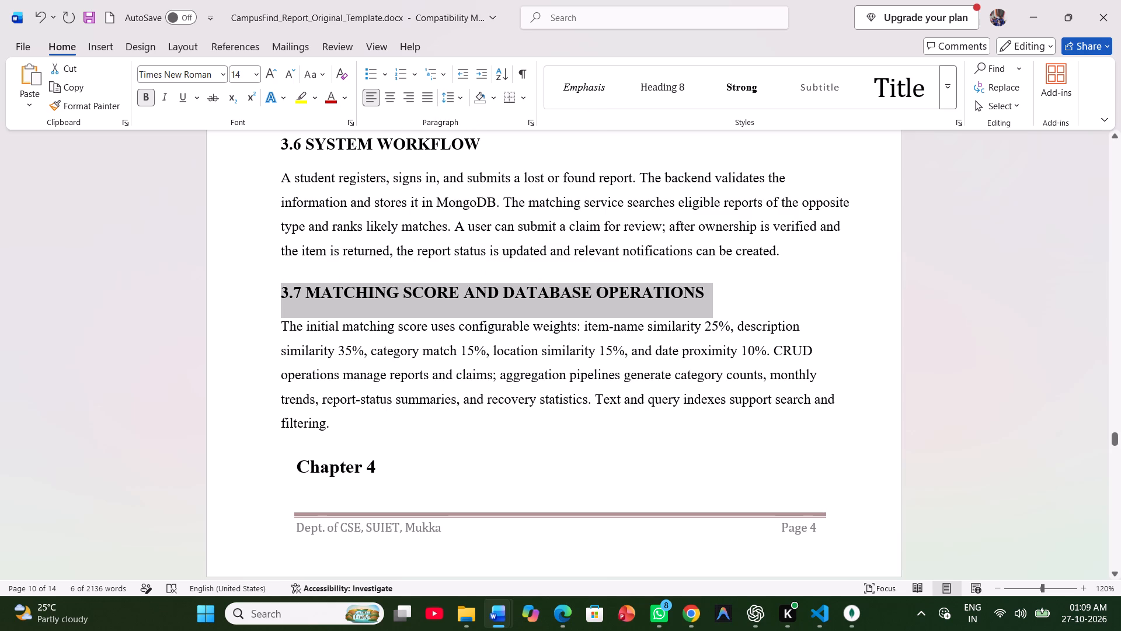
Insert two blank lines after the section 3.7 paragraph to push the Chapter 4 heading onto the following page.
{"action": "left_click", "coordinate": [493, 431]}
{"action": "key", "text": "Return"}
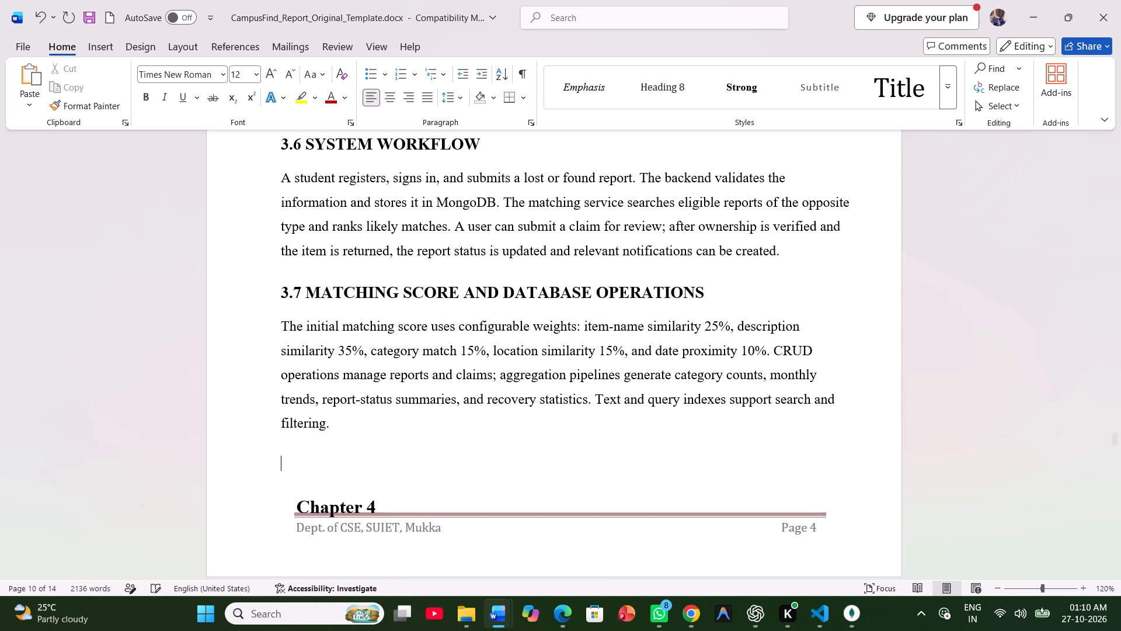
{"action": "key", "text": "Return"}
{"action": "scroll", "coordinate": [493, 431], "scroll_direction": "down", "scroll_amount": 3}
{"action": "scroll", "coordinate": [493, 431], "scroll_direction": "up", "scroll_amount": 2}
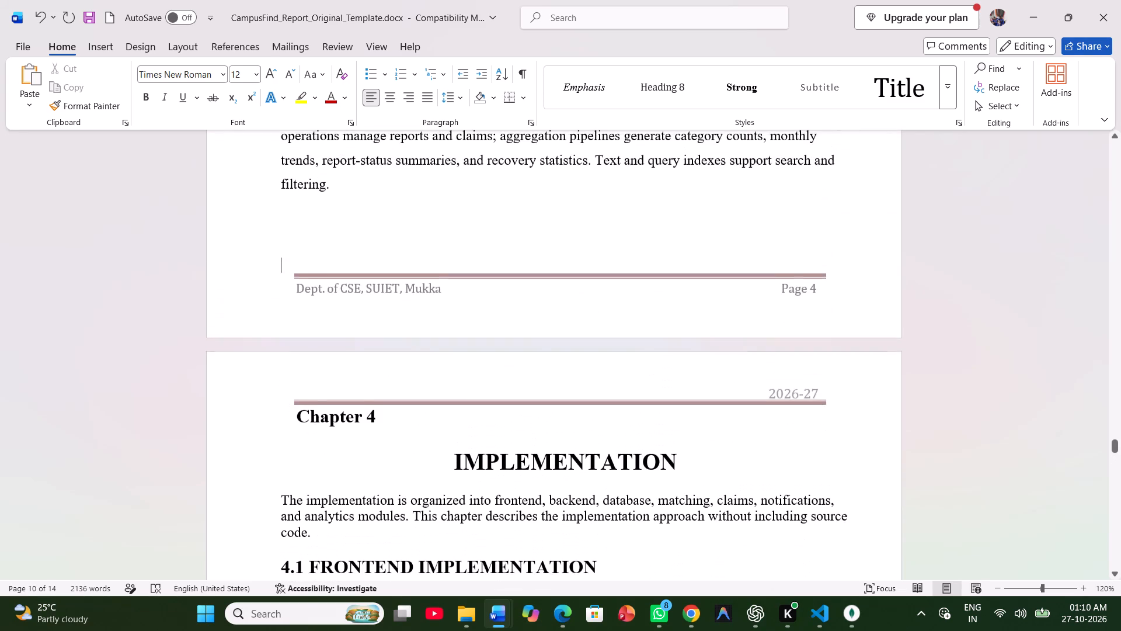
Justify the introductory paragraph below the Chapter 4 "IMPLEMENTATION" title.
{"action": "scroll", "coordinate": [493, 431], "scroll_direction": "down", "scroll_amount": 2}
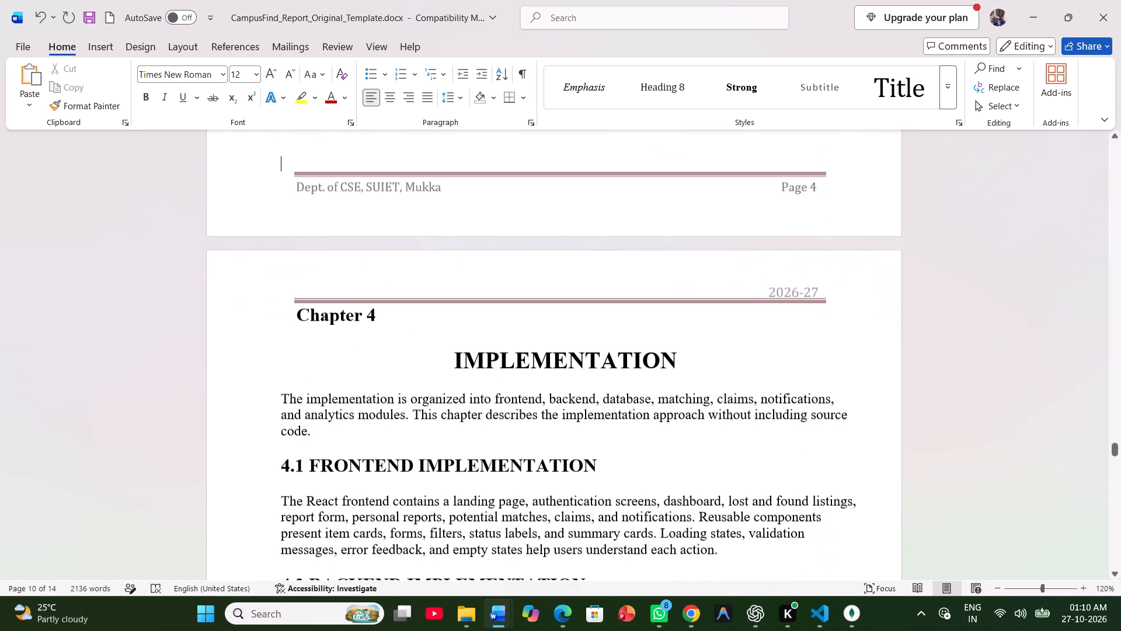
{"action": "scroll", "coordinate": [493, 431], "scroll_direction": "down", "scroll_amount": 3}
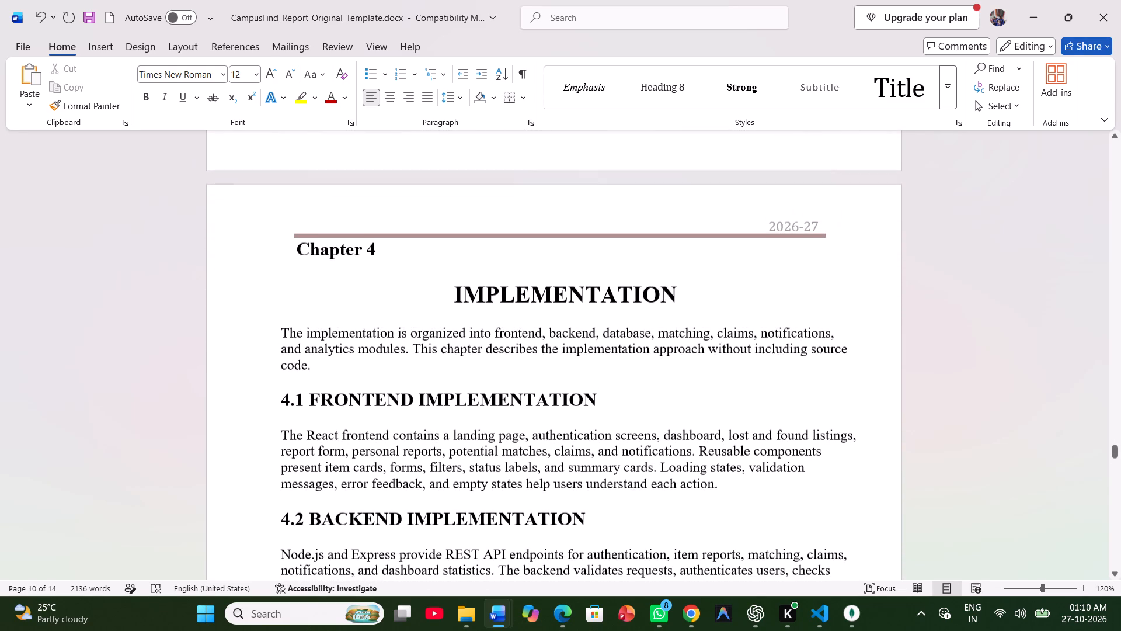
{"action": "scroll", "coordinate": [493, 431], "scroll_direction": "down", "scroll_amount": 1}
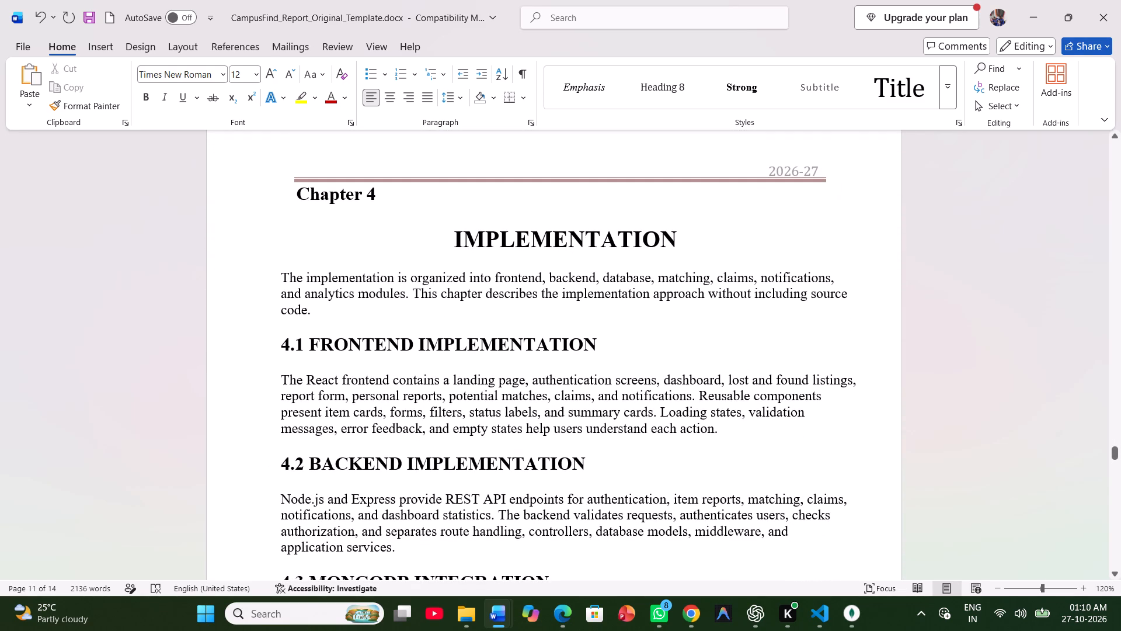
{"action": "left_click_drag", "start_coordinate": [318, 311], "coordinate": [291, 297]}
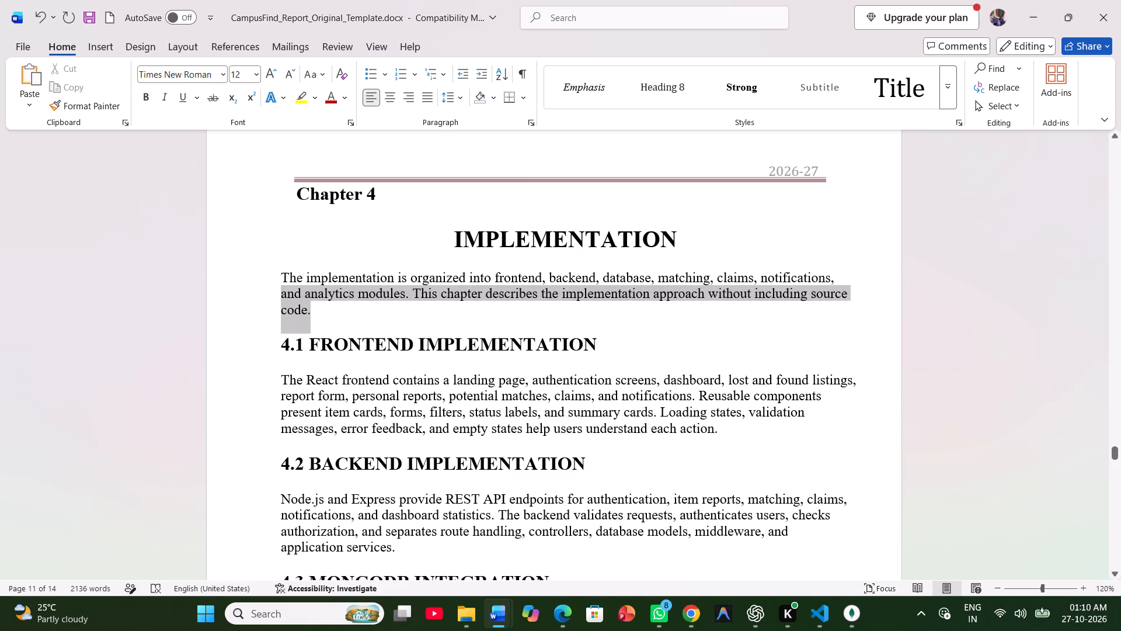
{"action": "left_click_drag", "start_coordinate": [291, 297], "coordinate": [273, 272]}
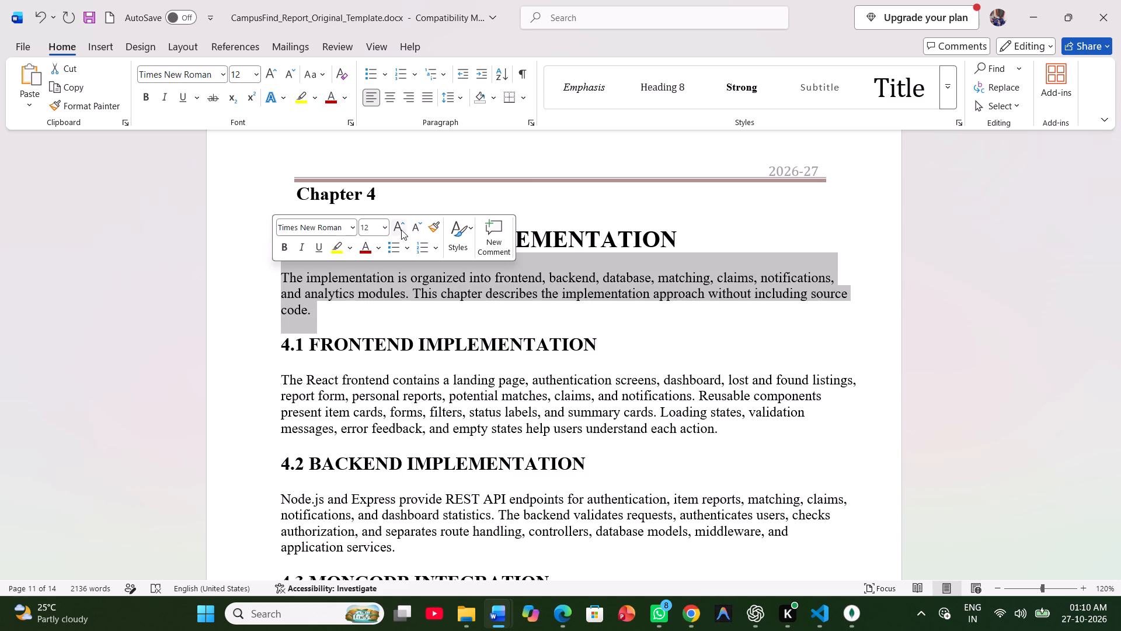
{"action": "left_click", "coordinate": [426, 94]}
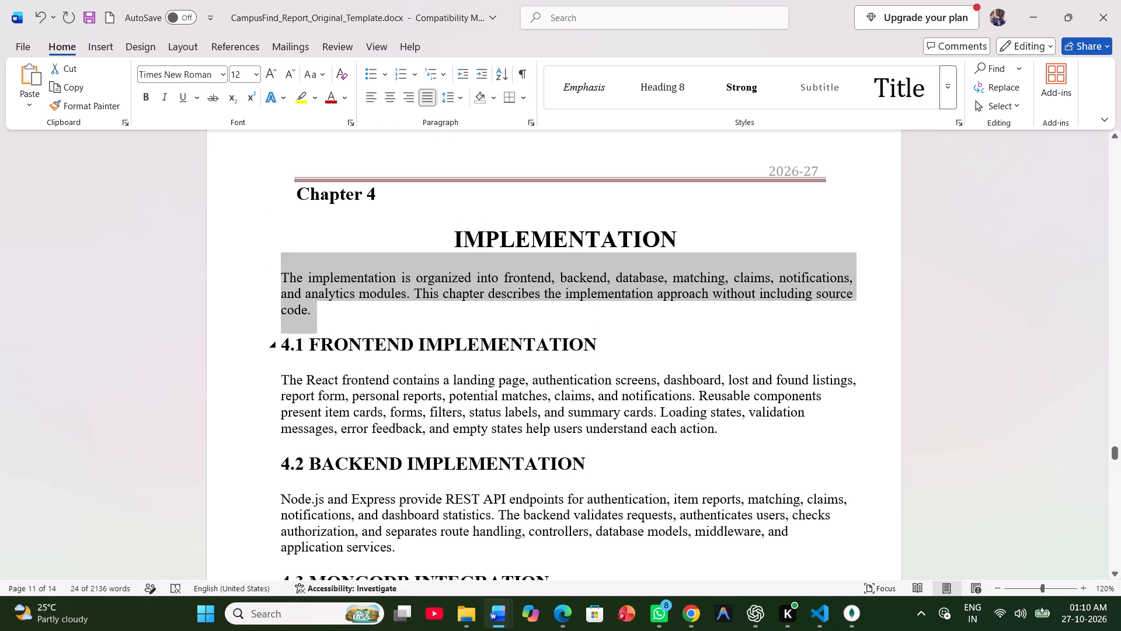
Reduce the "4.1 FRONTEND IMPLEMENTATION" heading to 14 pt.
{"action": "left_click_drag", "start_coordinate": [596, 336], "coordinate": [270, 337]}
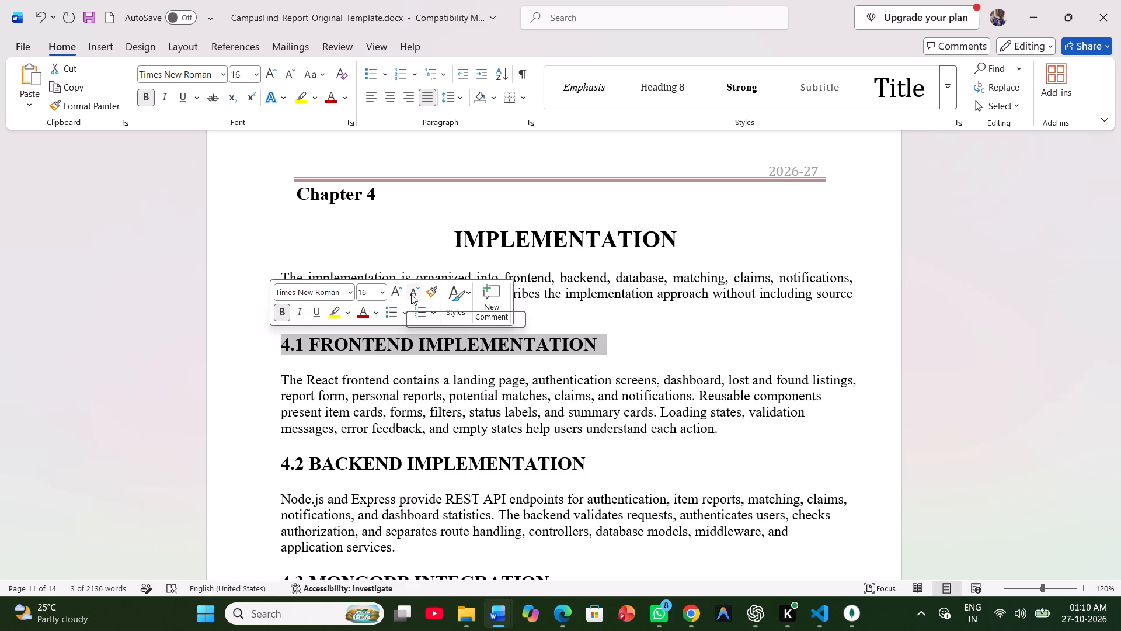
{"action": "left_click", "coordinate": [411, 294]}
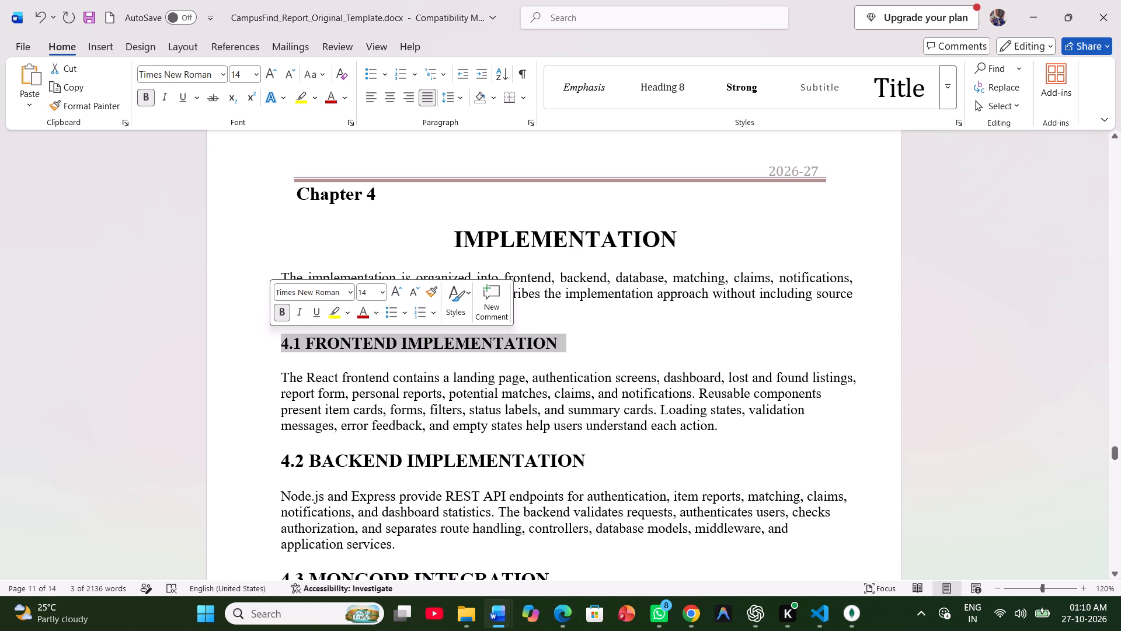
{"action": "left_click", "coordinate": [562, 358]}
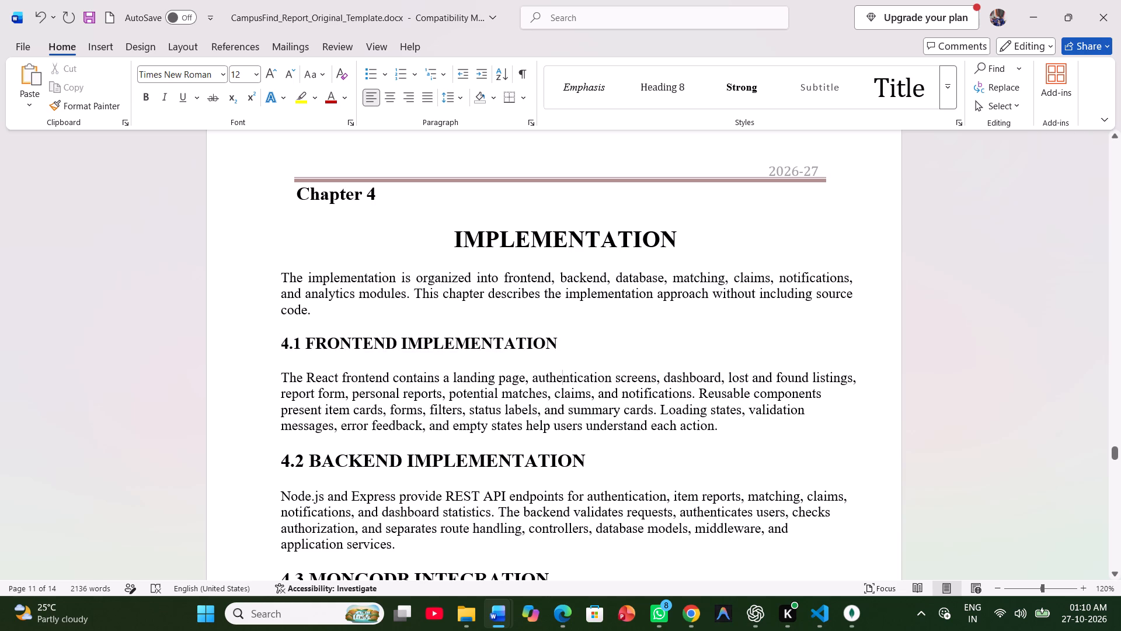
Justify the React frontend paragraph under the section 4.1 heading.
{"action": "left_click_drag", "start_coordinate": [721, 424], "coordinate": [589, 405]}
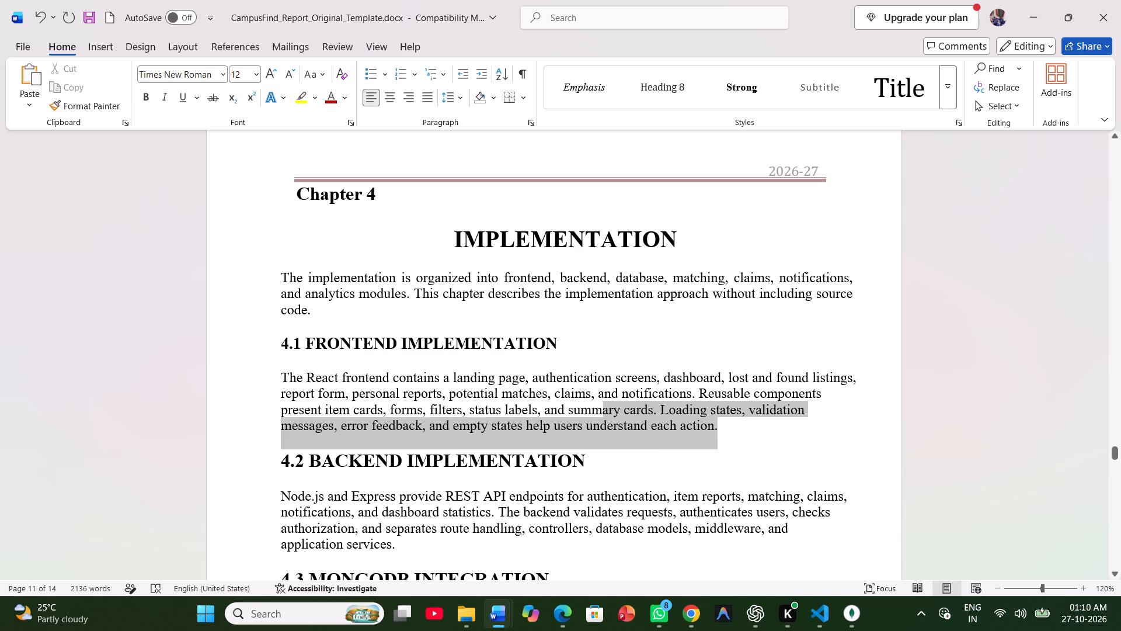
{"action": "left_click_drag", "start_coordinate": [589, 405], "coordinate": [262, 373]}
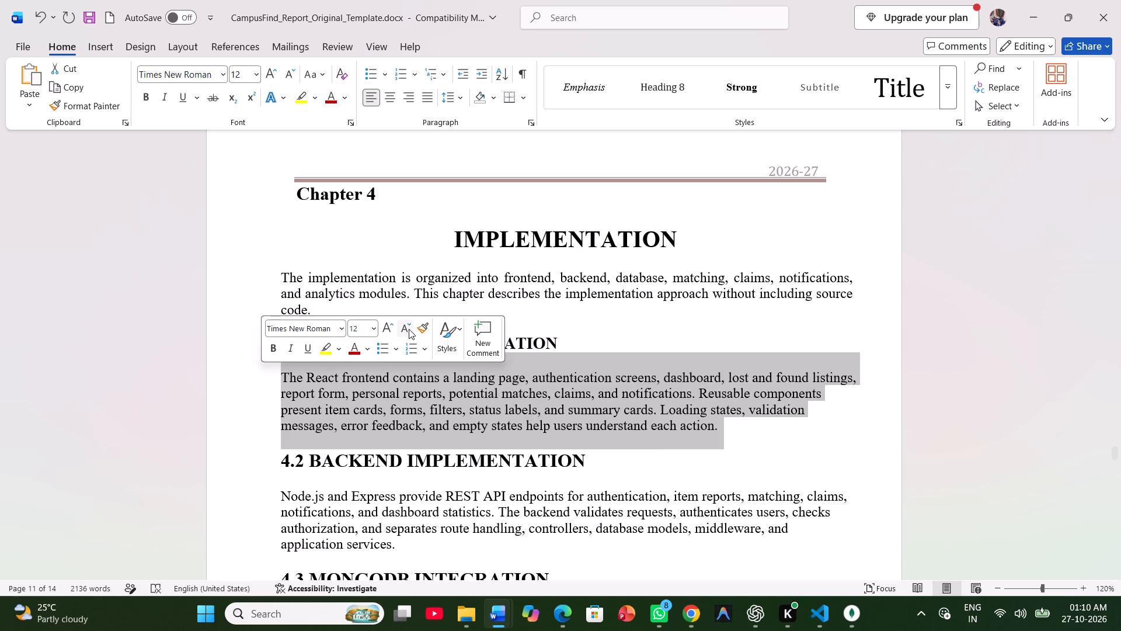
{"action": "left_click", "coordinate": [420, 99]}
Set the "4.2 BACKEND IMPLEMENTATION" heading to 14 pt with 1.0 line spacing.
{"action": "scroll", "coordinate": [442, 221], "scroll_direction": "down", "scroll_amount": 1}
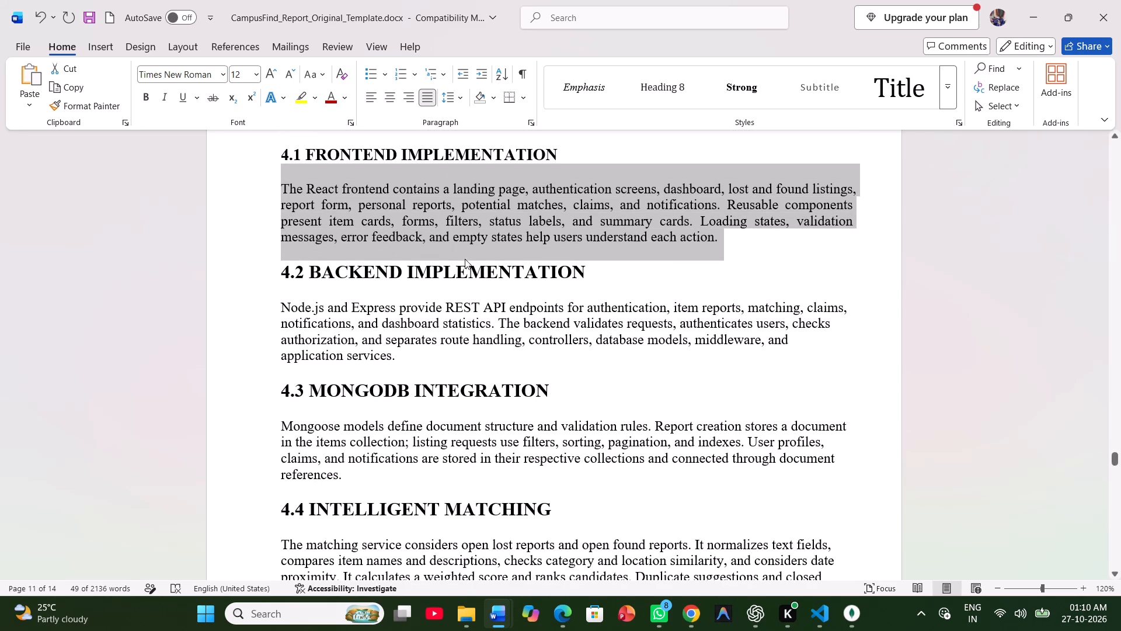
{"action": "left_click_drag", "start_coordinate": [590, 266], "coordinate": [562, 273]}
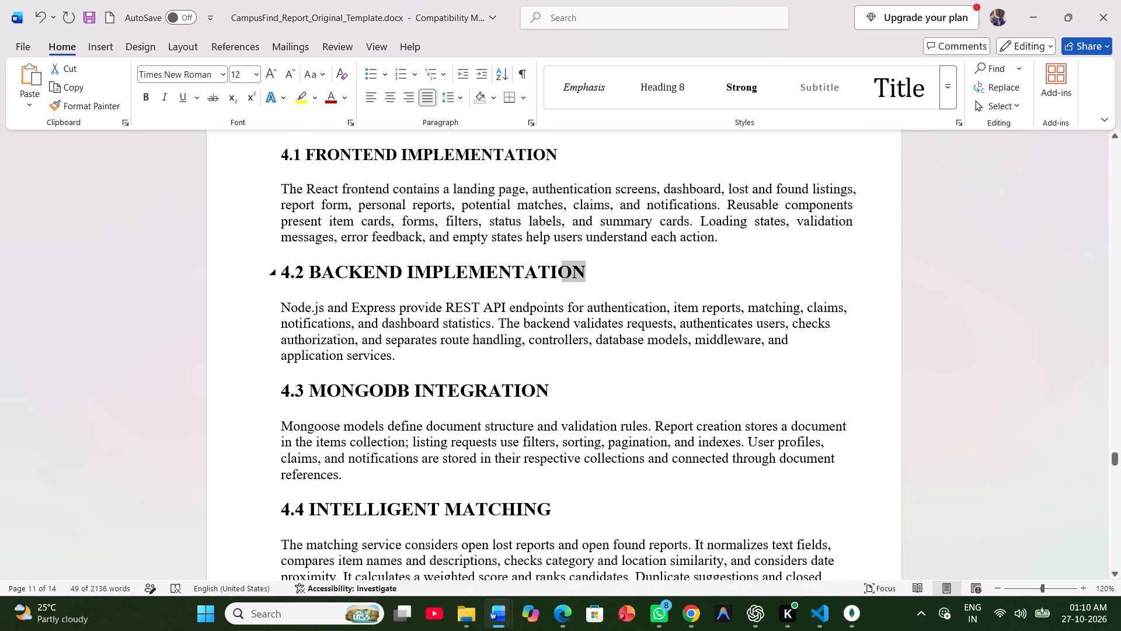
{"action": "left_click_drag", "start_coordinate": [562, 273], "coordinate": [238, 266]}
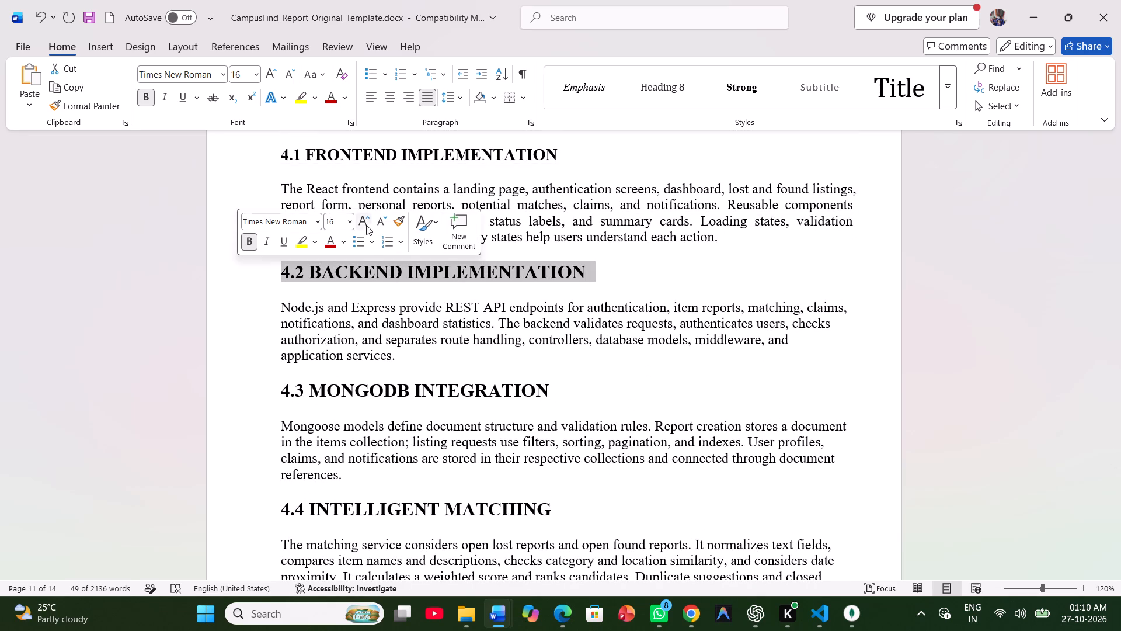
{"action": "left_click", "coordinate": [386, 222]}
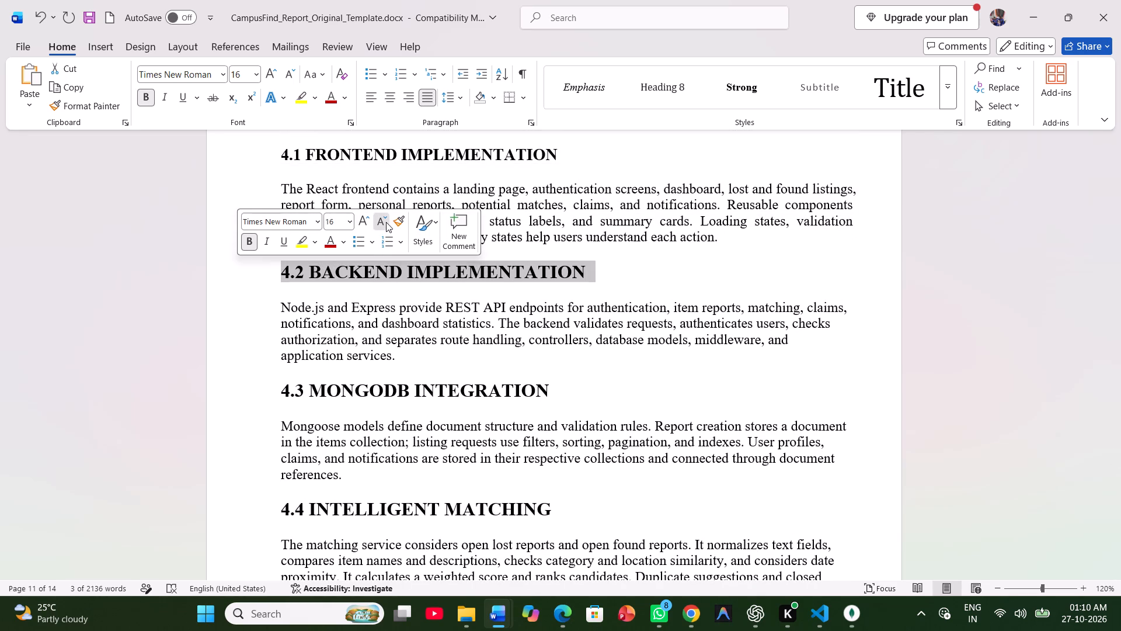
{"action": "left_click", "coordinate": [451, 93]}
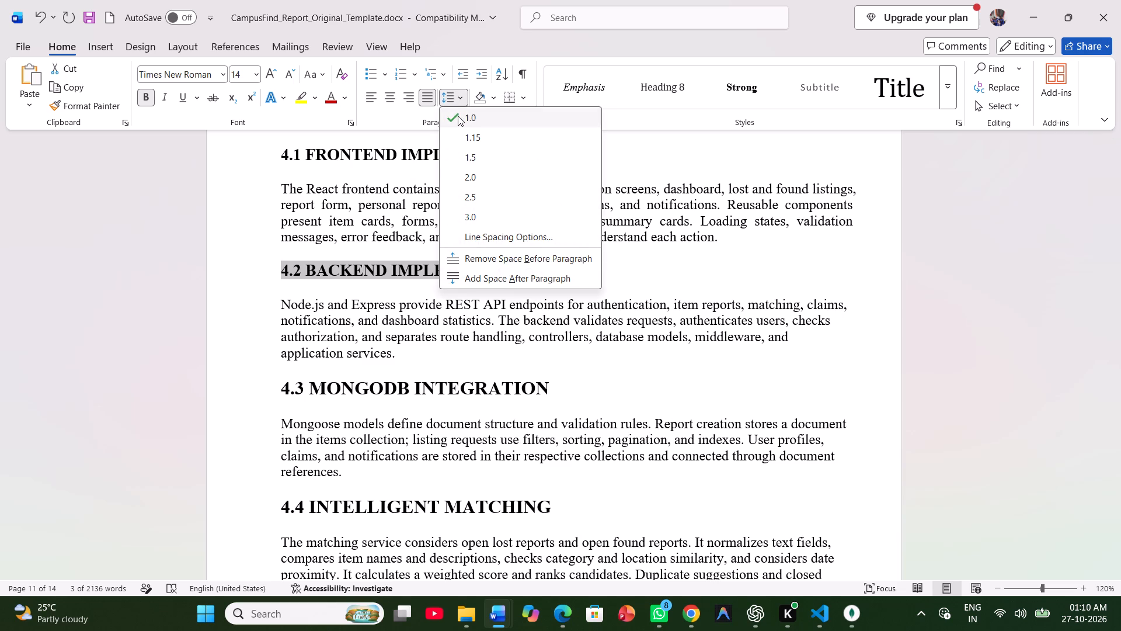
{"action": "left_click", "coordinate": [458, 116]}
{"action": "left_click", "coordinate": [576, 234]}
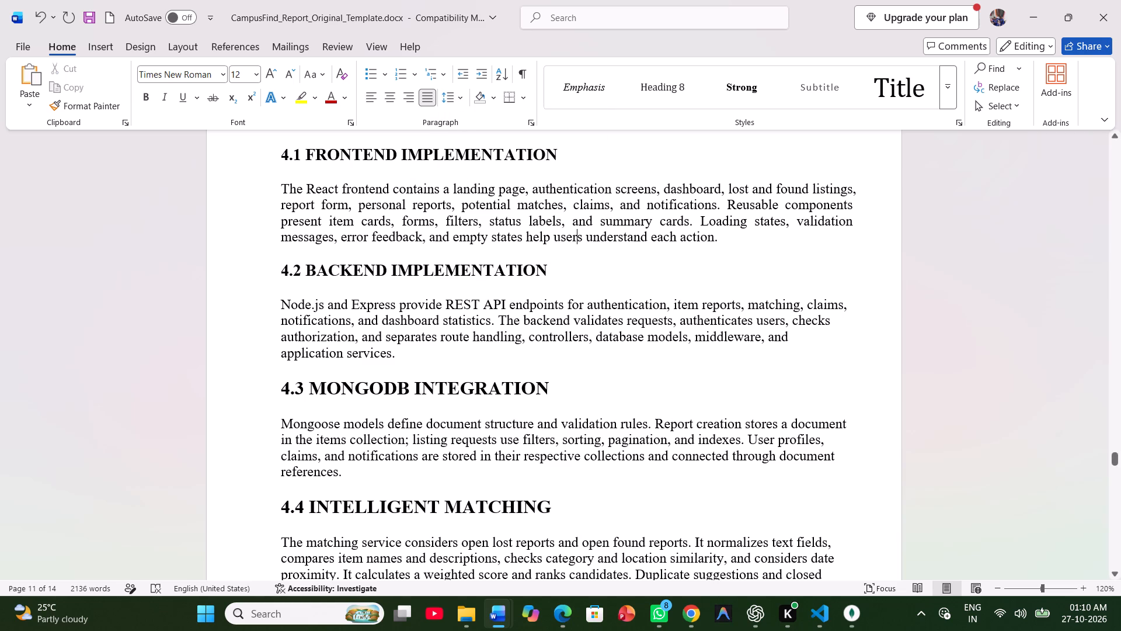
Justify the Node.js and Express paragraph under the section 4.2 heading.
{"action": "left_click_drag", "start_coordinate": [421, 355], "coordinate": [293, 307]}
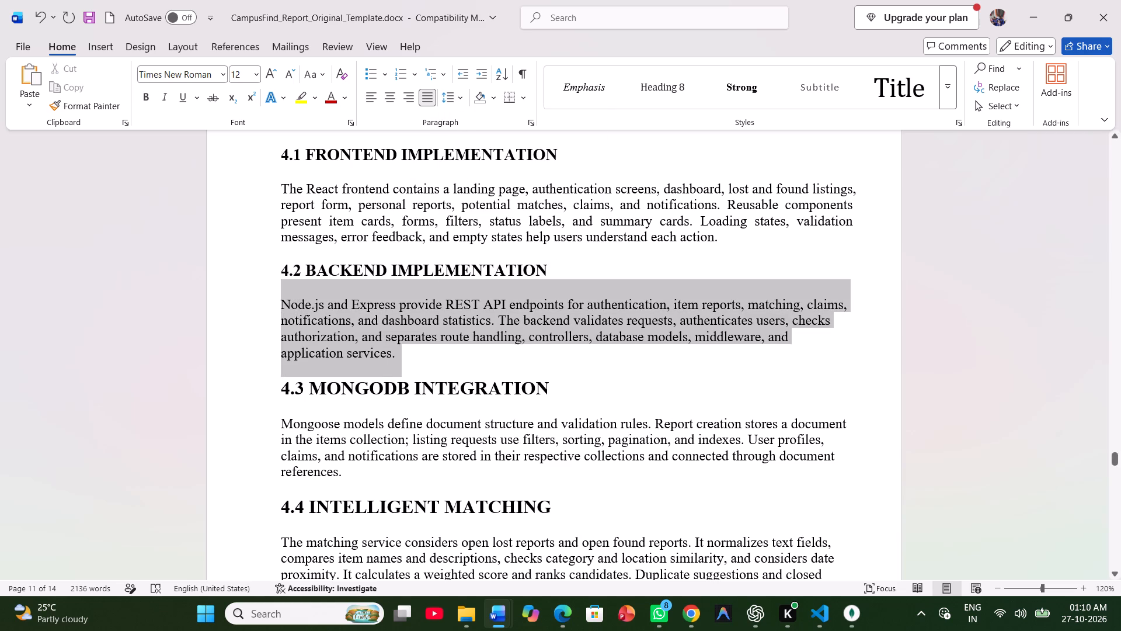
{"action": "left_click_drag", "start_coordinate": [293, 307], "coordinate": [290, 307]}
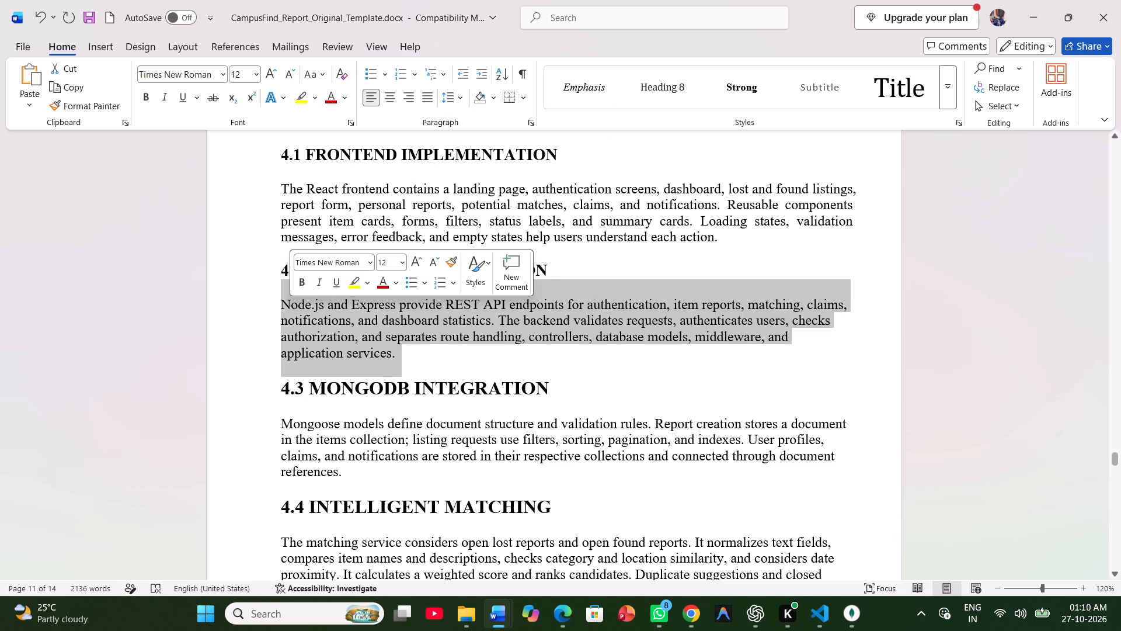
{"action": "left_click", "coordinate": [419, 92]}
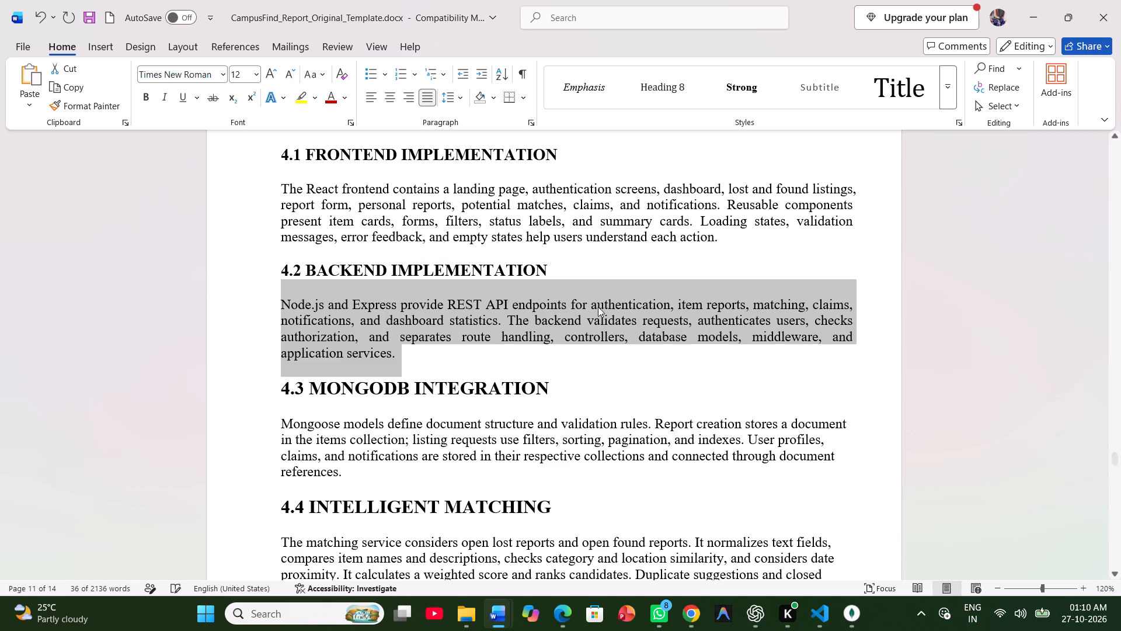
{"action": "left_click", "coordinate": [655, 379]}
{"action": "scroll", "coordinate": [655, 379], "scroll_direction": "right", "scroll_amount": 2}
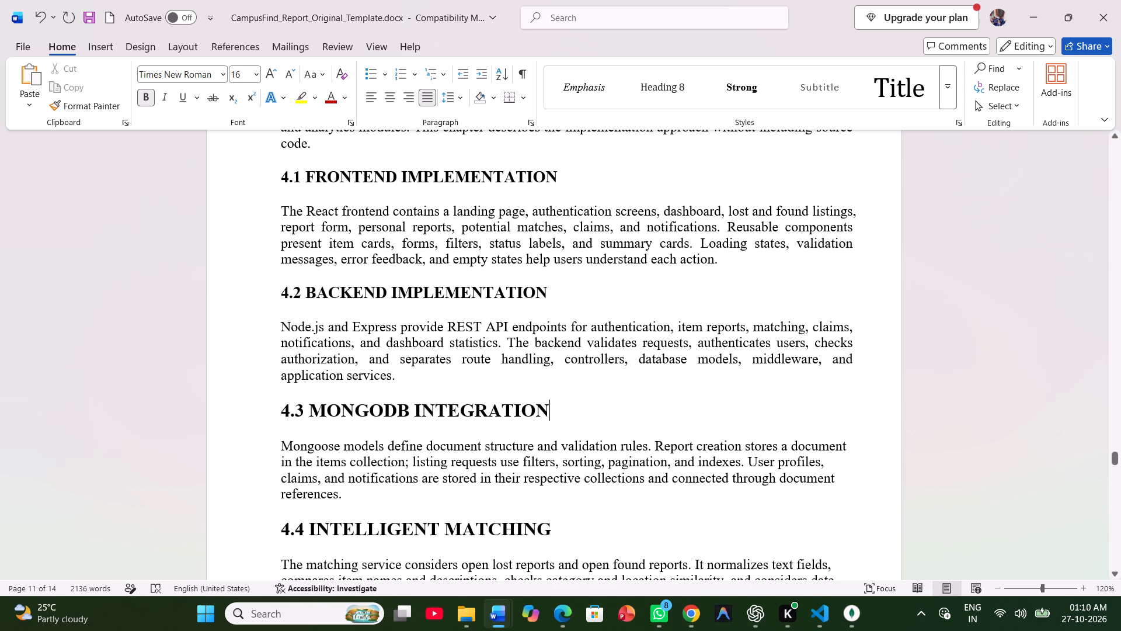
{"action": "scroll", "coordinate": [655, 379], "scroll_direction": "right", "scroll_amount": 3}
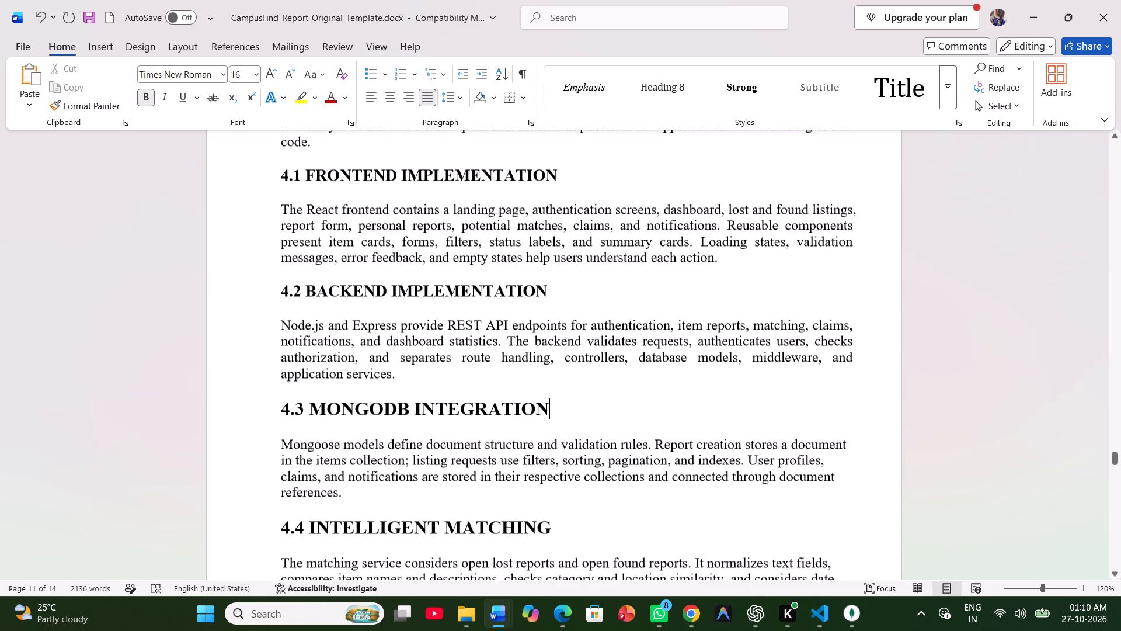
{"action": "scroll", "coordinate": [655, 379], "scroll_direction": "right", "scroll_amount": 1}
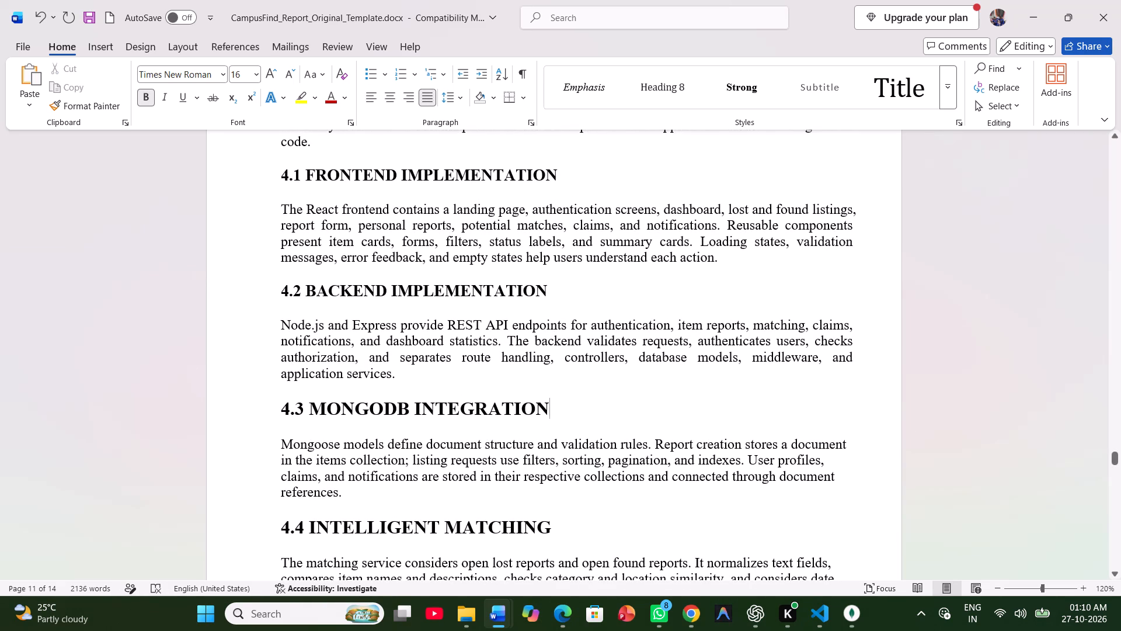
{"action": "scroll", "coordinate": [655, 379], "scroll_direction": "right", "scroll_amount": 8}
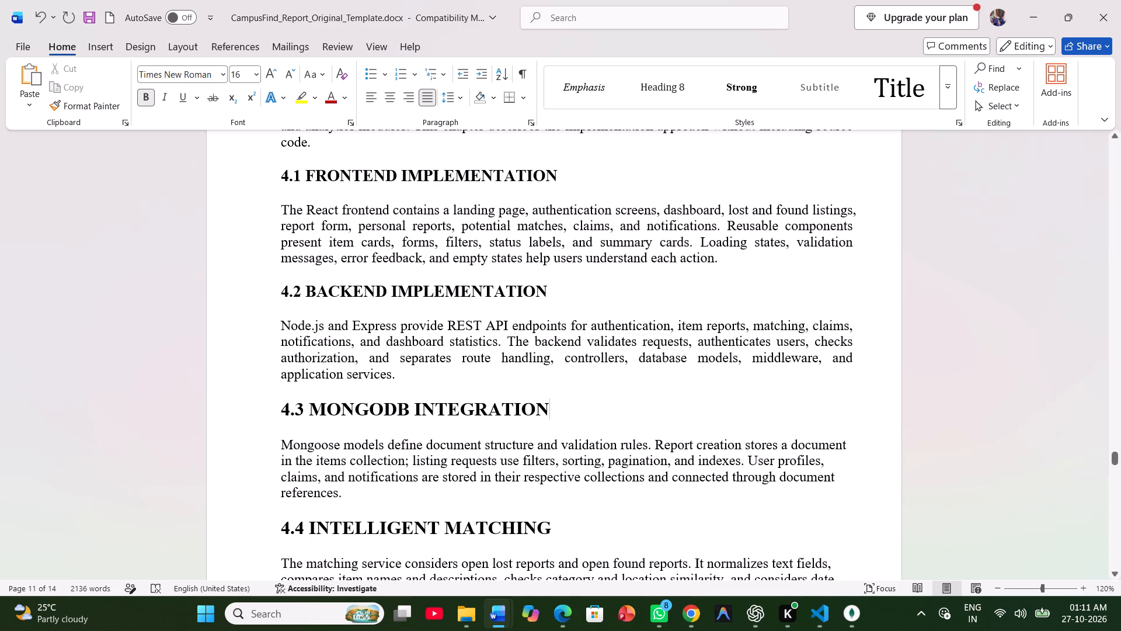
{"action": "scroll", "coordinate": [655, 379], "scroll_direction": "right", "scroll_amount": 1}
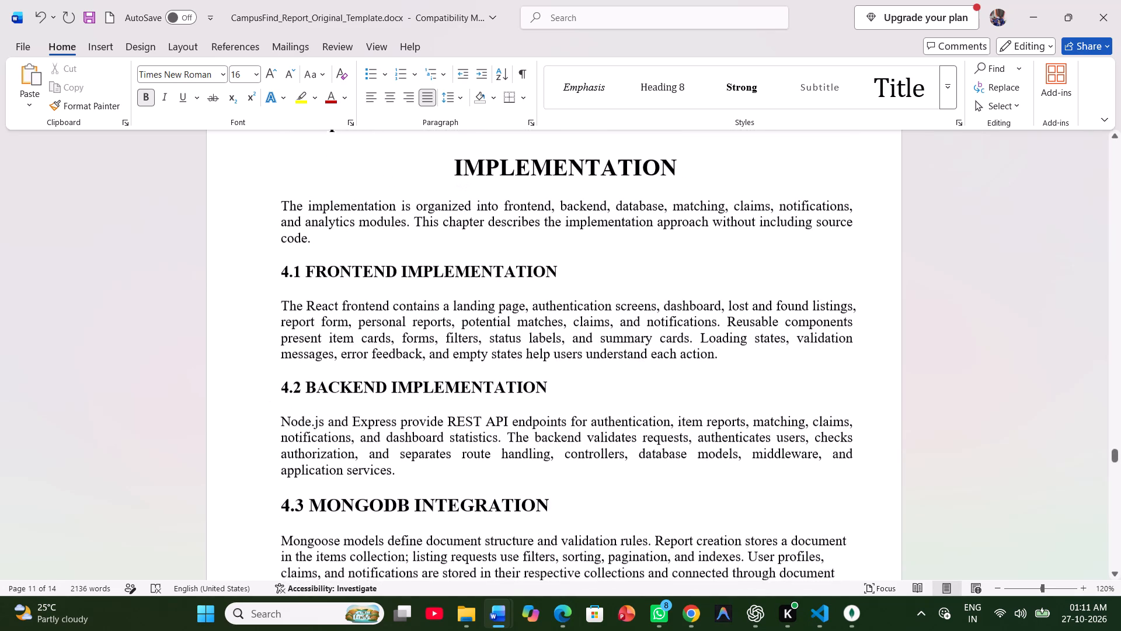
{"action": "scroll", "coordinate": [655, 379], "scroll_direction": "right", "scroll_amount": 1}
Reduce the "4.3 MONGODB INTEGRATION" heading to 14 pt and check its line spacing setting.
{"action": "scroll", "coordinate": [655, 379], "scroll_direction": "down", "scroll_amount": 1}
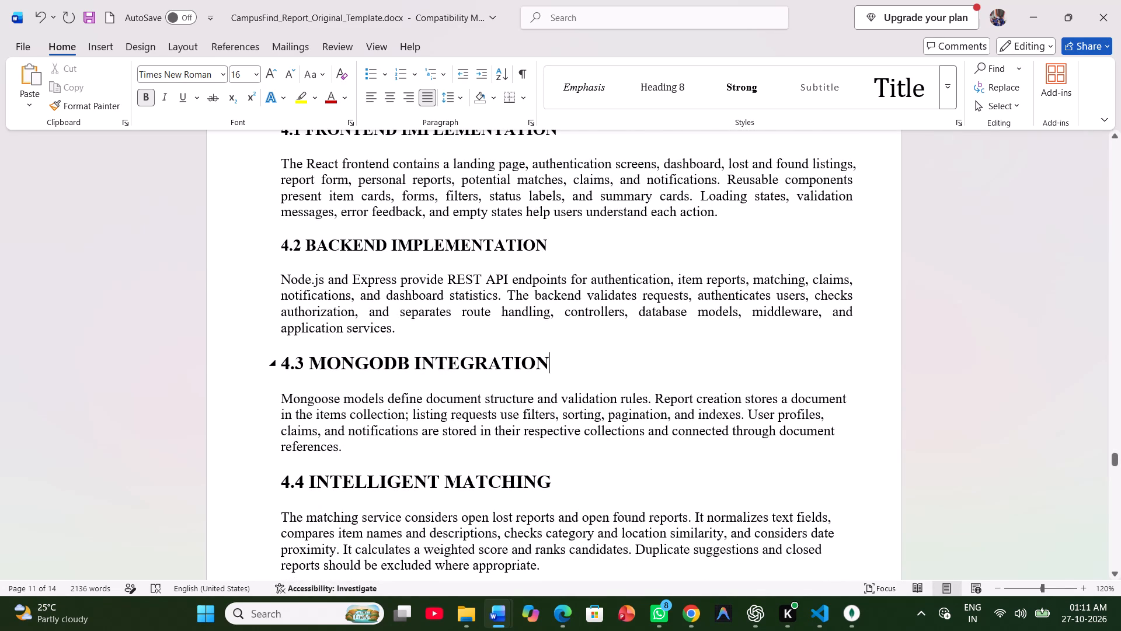
{"action": "left_click_drag", "start_coordinate": [562, 368], "coordinate": [290, 366]}
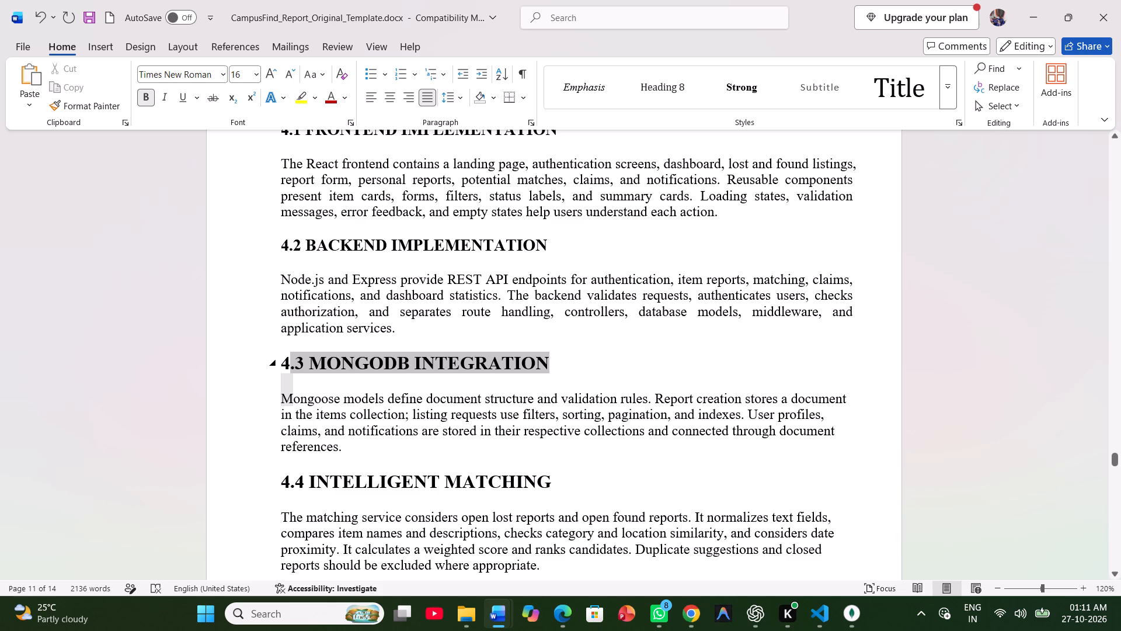
{"action": "left_click_drag", "start_coordinate": [290, 366], "coordinate": [281, 366]}
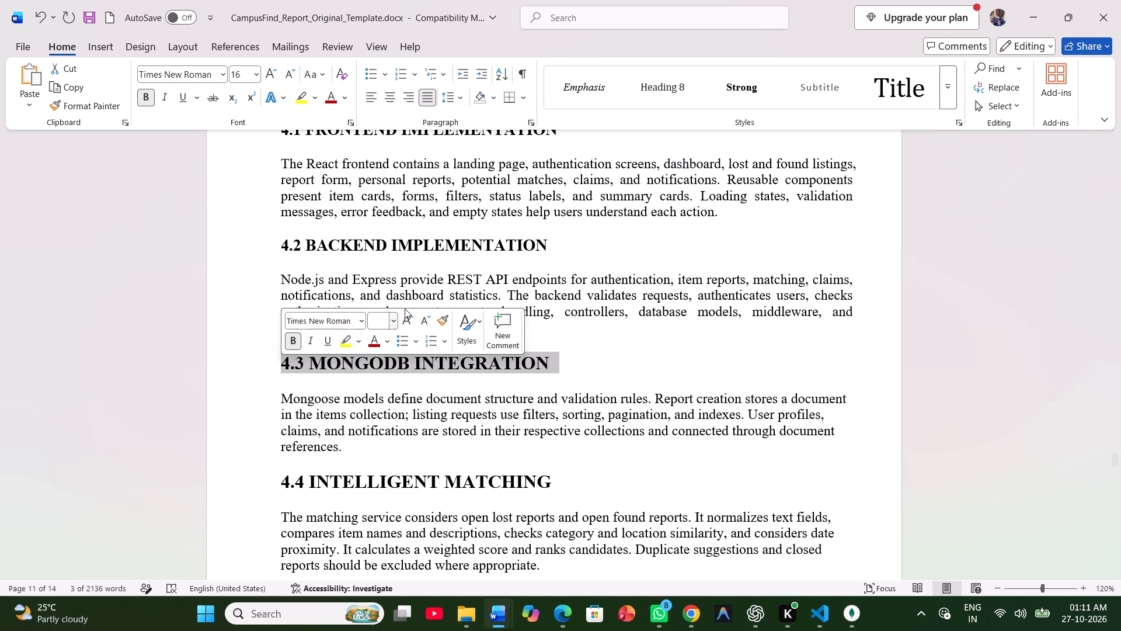
{"action": "left_click", "coordinate": [418, 321]}
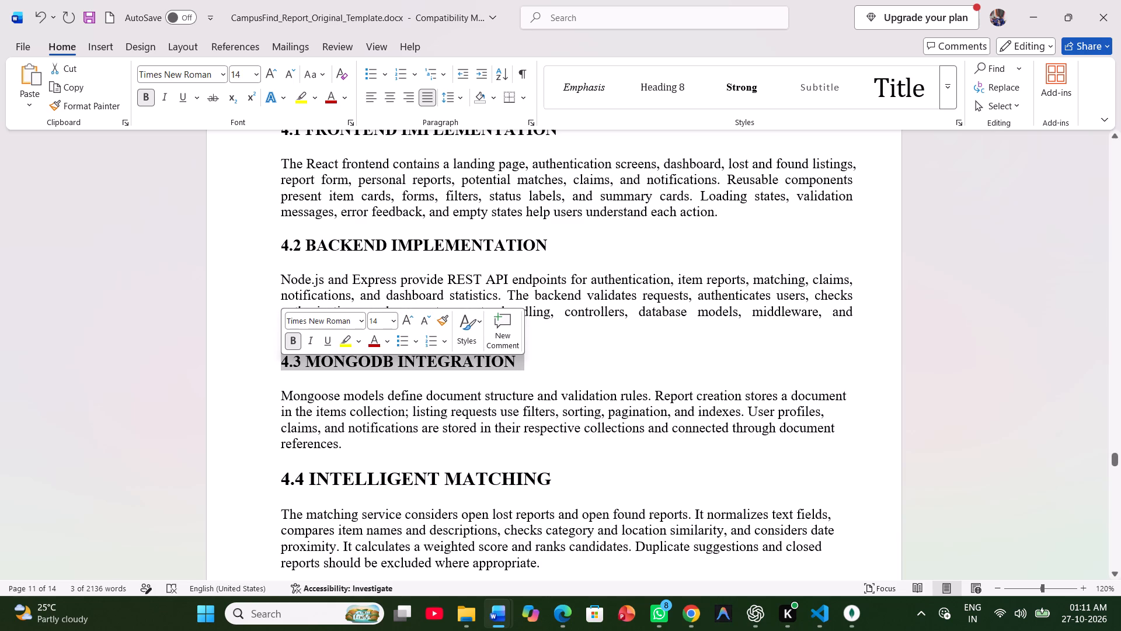
{"action": "left_click", "coordinate": [457, 96]}
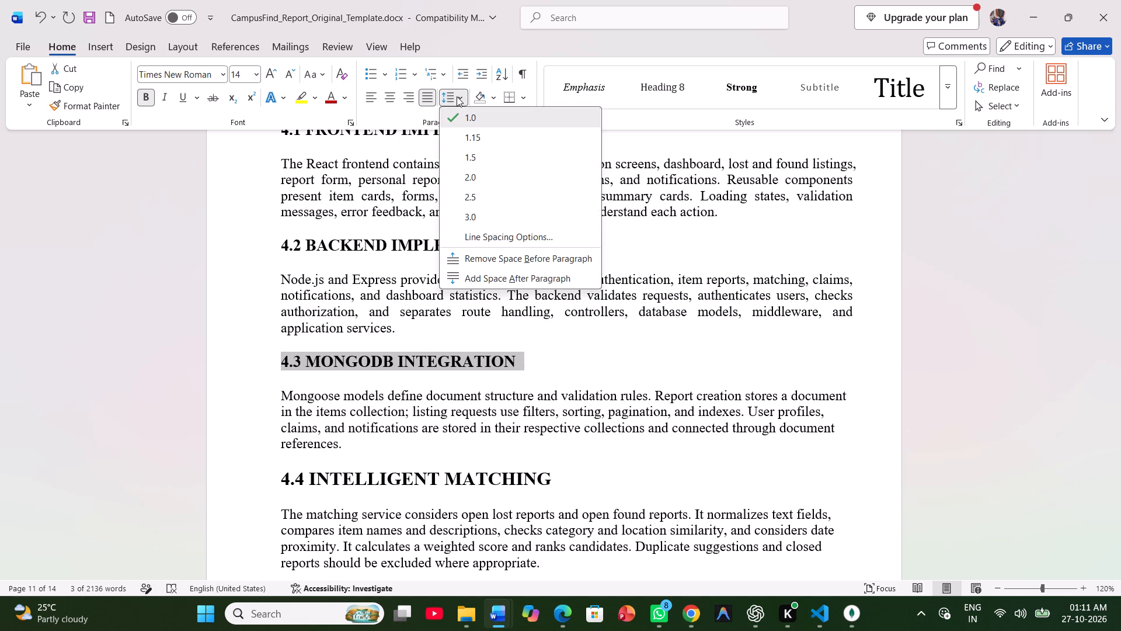
{"action": "left_click", "coordinate": [568, 365]}
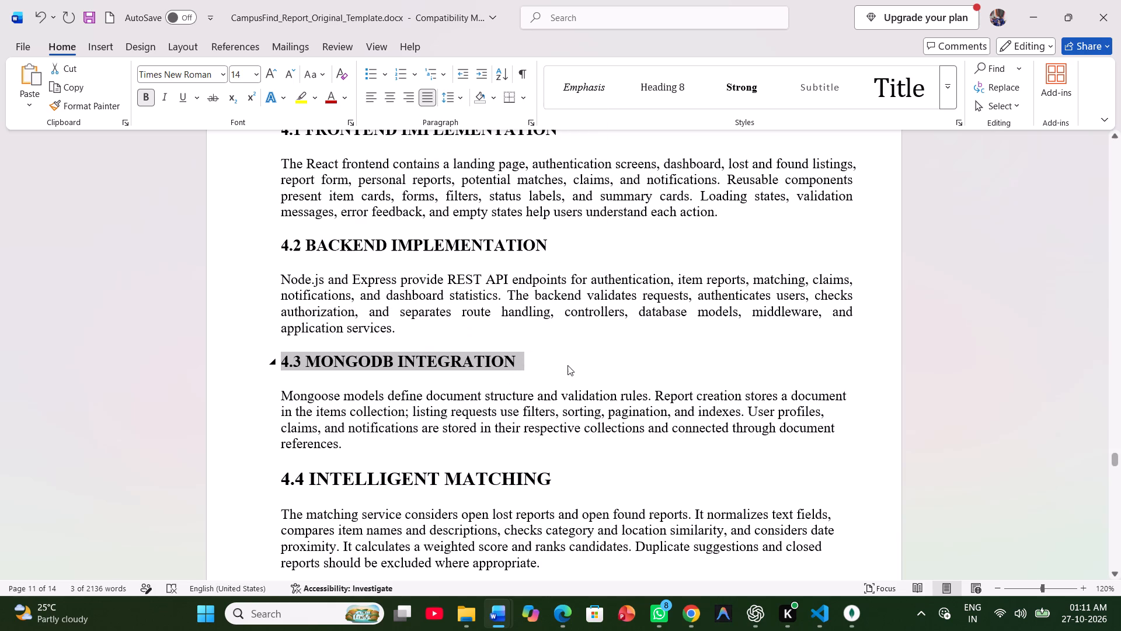
{"action": "left_click", "coordinate": [568, 365]}
Justify the Mongoose models paragraph under the section 4.3 heading.
{"action": "scroll", "coordinate": [568, 365], "scroll_direction": "down", "scroll_amount": 1}
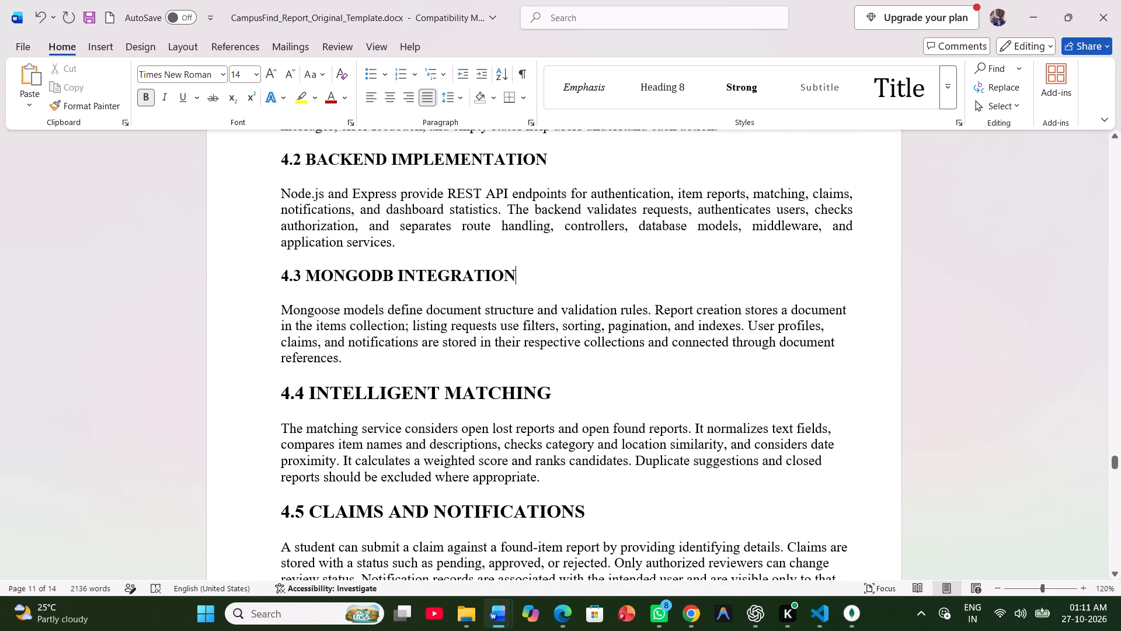
{"action": "left_click_drag", "start_coordinate": [353, 362], "coordinate": [265, 308]}
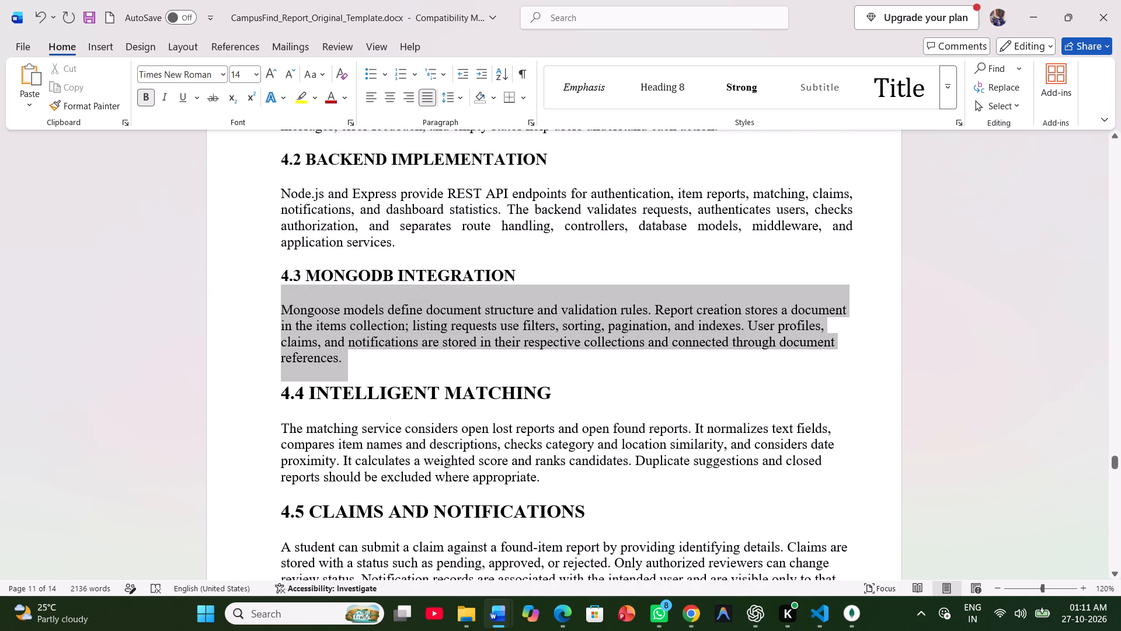
{"action": "left_click_drag", "start_coordinate": [265, 308], "coordinate": [274, 315]}
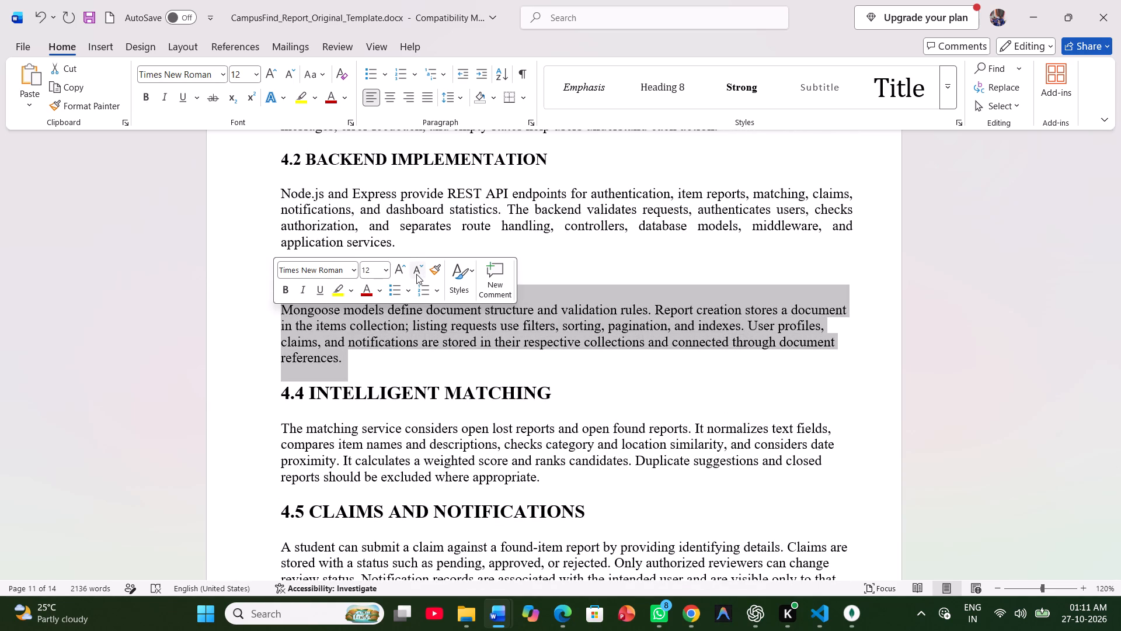
{"action": "left_click", "coordinate": [426, 99]}
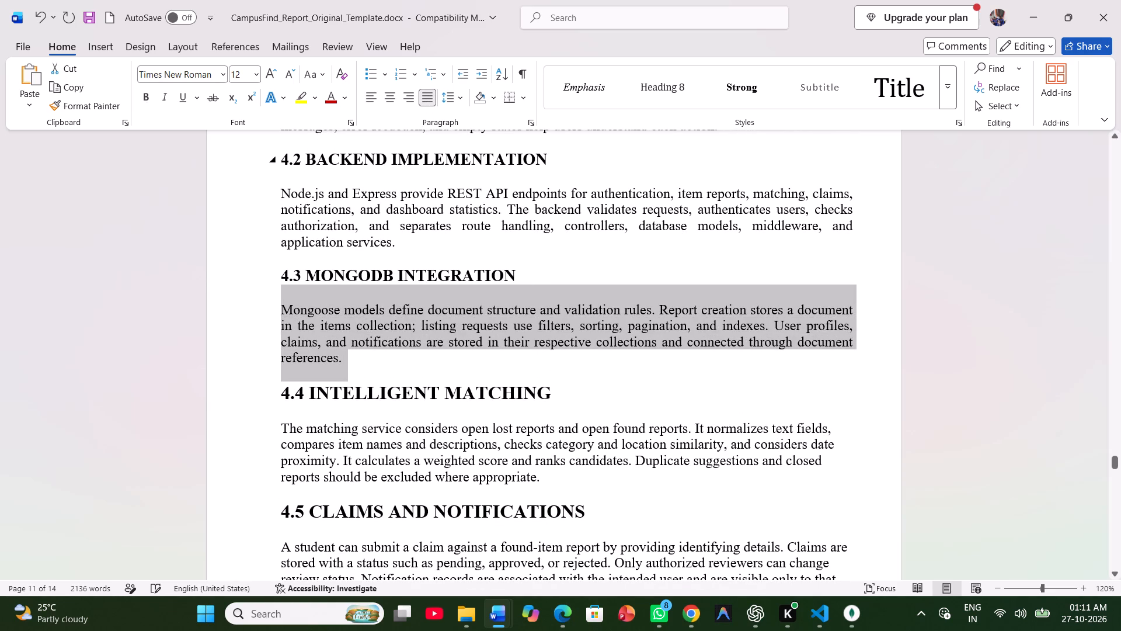
{"action": "left_click", "coordinate": [577, 367]}
Justify the student claims paragraph under the section 4.5 heading.
{"action": "scroll", "coordinate": [577, 367], "scroll_direction": "down", "scroll_amount": 3}
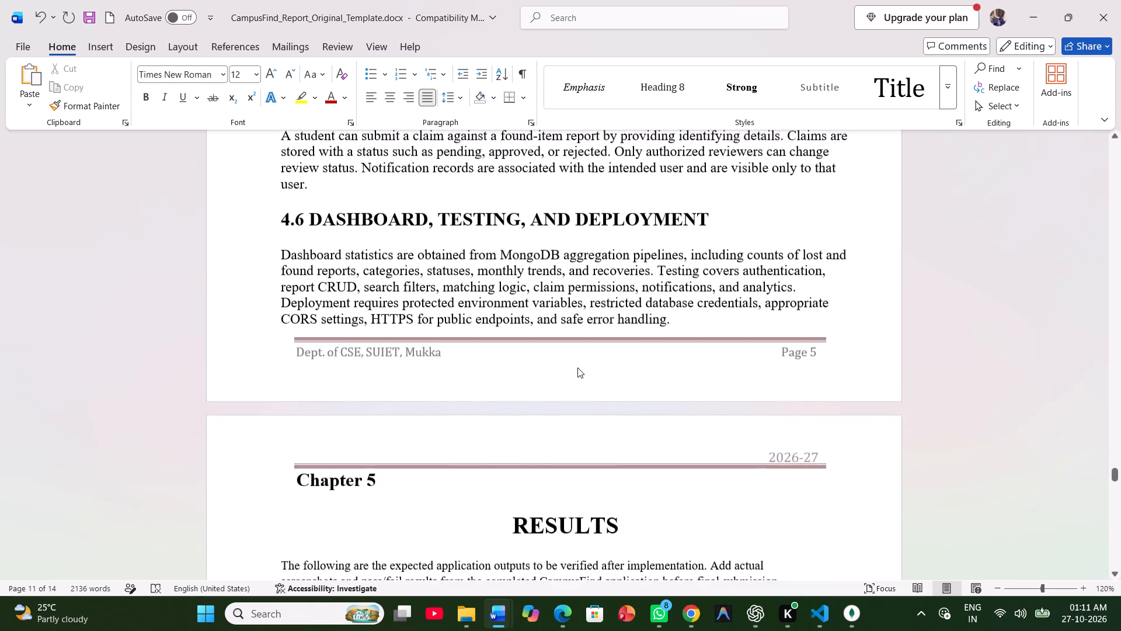
{"action": "scroll", "coordinate": [577, 367], "scroll_direction": "down", "scroll_amount": 1}
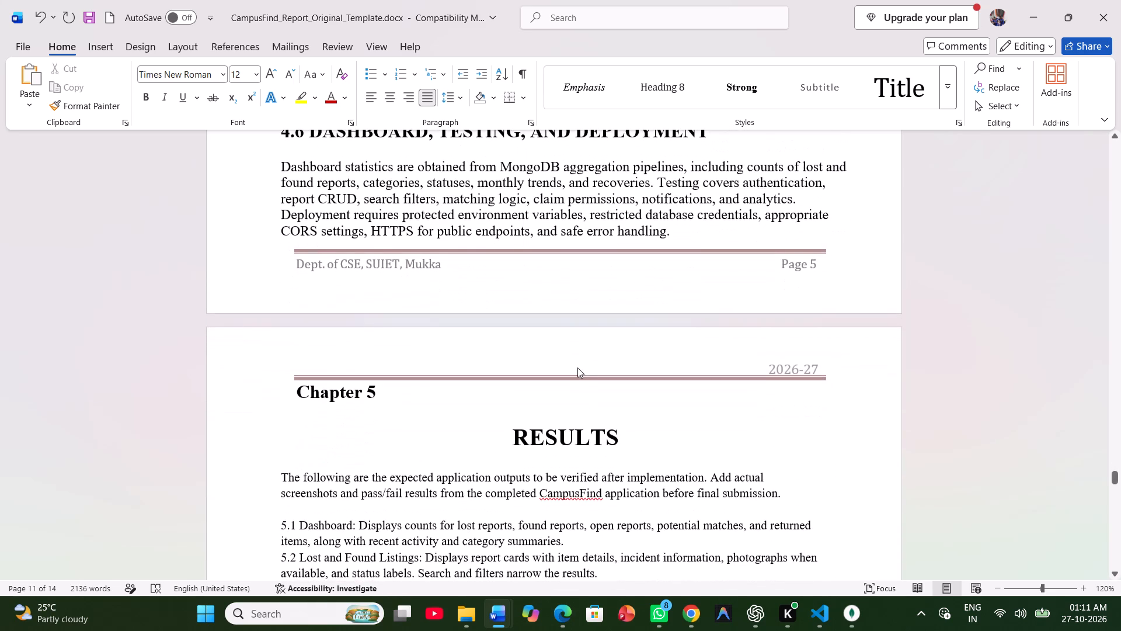
{"action": "scroll", "coordinate": [577, 367], "scroll_direction": "up", "scroll_amount": 2}
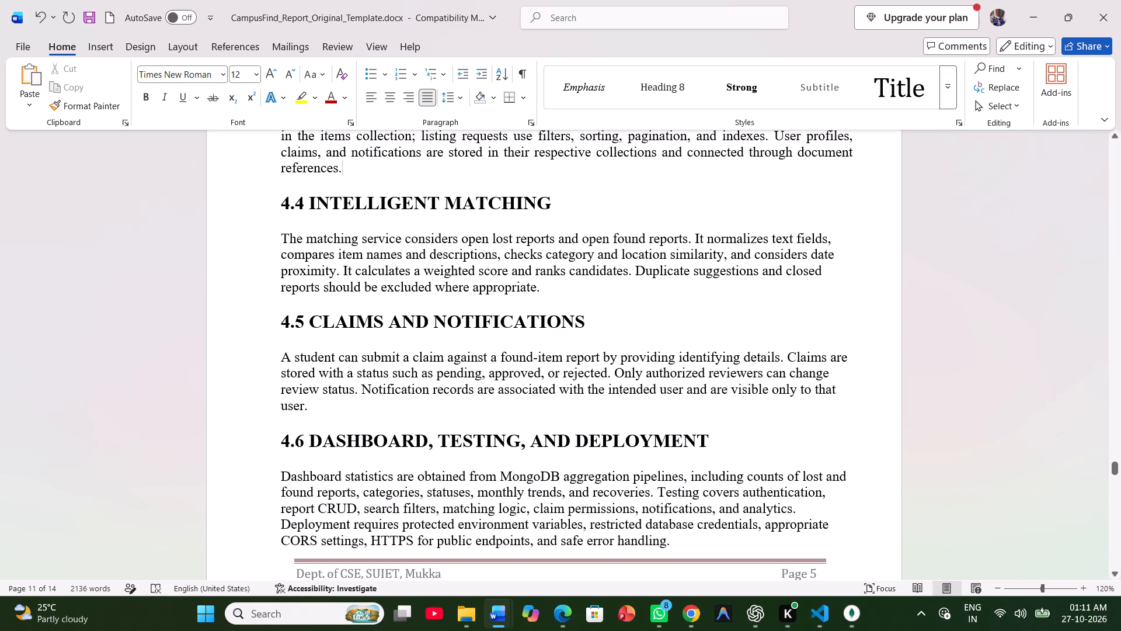
{"action": "left_click_drag", "start_coordinate": [314, 401], "coordinate": [281, 362]}
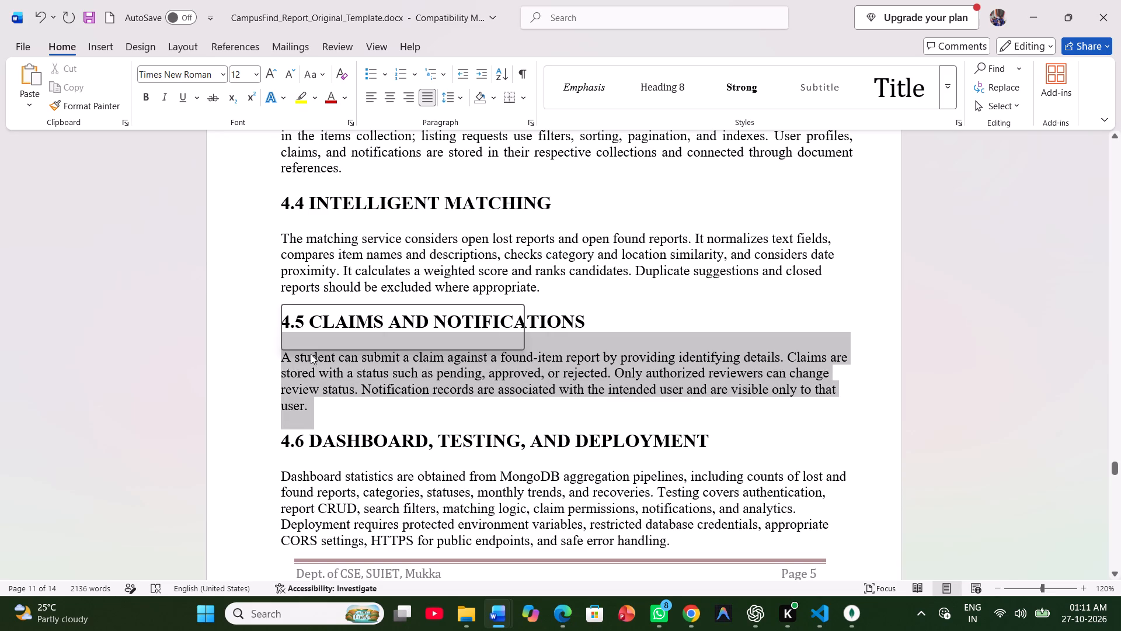
{"action": "left_click", "coordinate": [429, 102]}
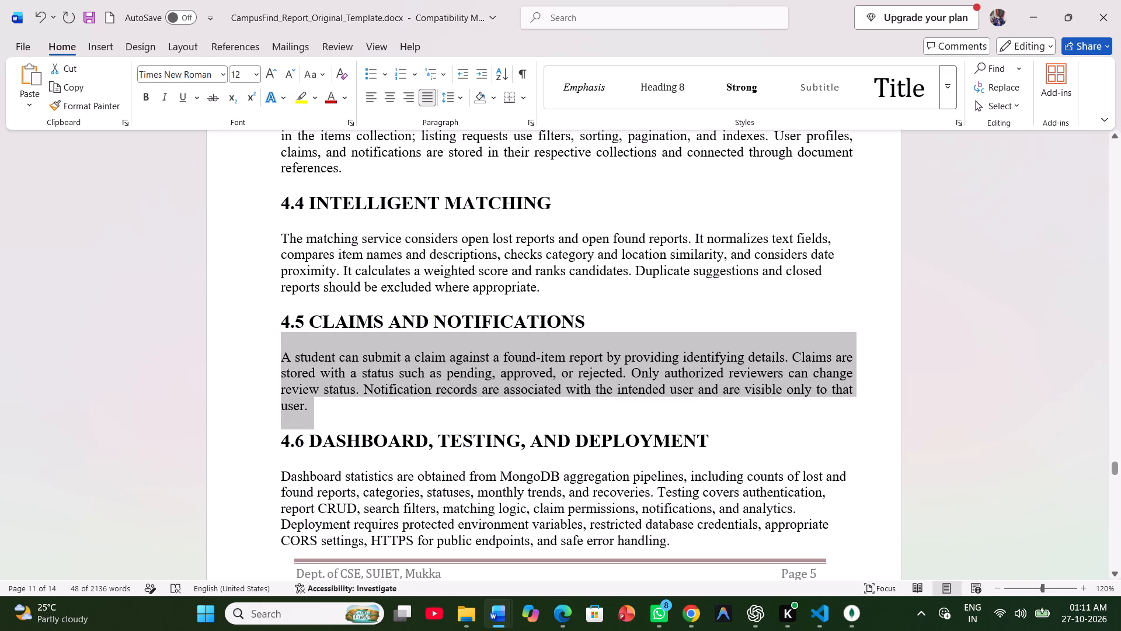
Reduce the "4.5 CLAIMS AND NOTIFICATIONS" heading to 14 pt.
{"action": "left_click_drag", "start_coordinate": [586, 319], "coordinate": [267, 319]}
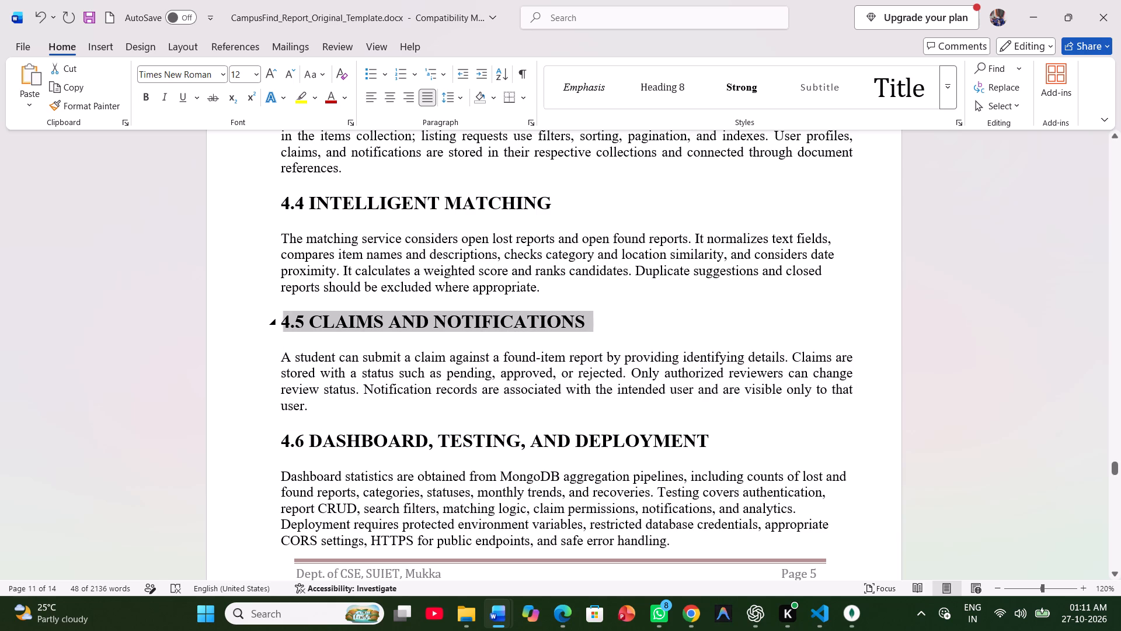
{"action": "left_click_drag", "start_coordinate": [267, 319], "coordinate": [262, 319]}
{"action": "left_click", "coordinate": [406, 273]}
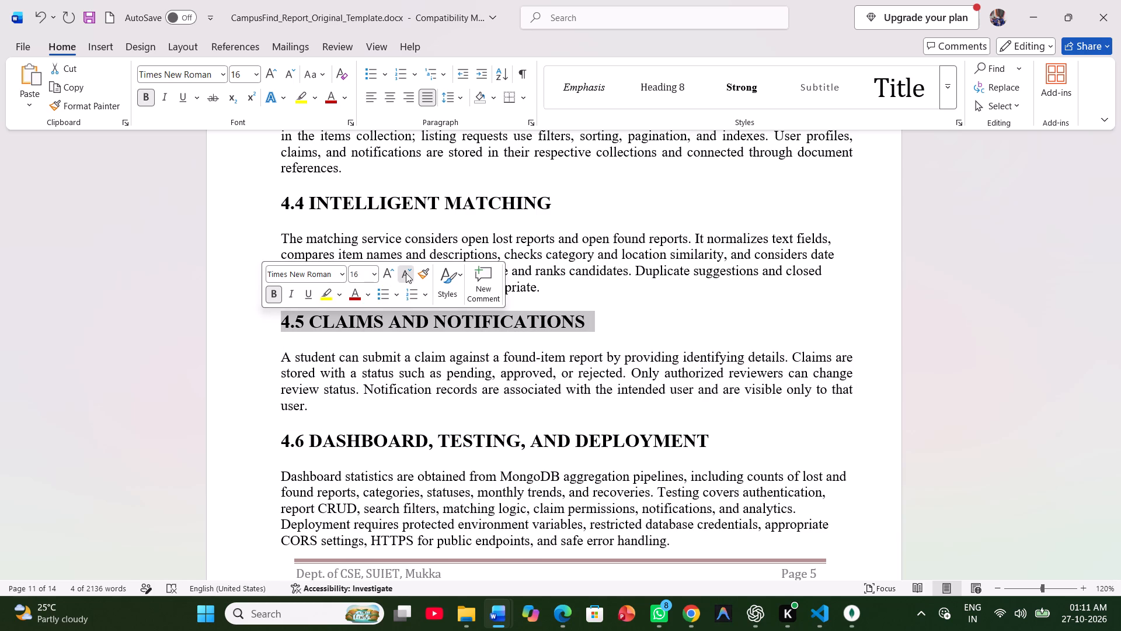
{"action": "left_click", "coordinate": [320, 345]}
{"action": "left_click_drag", "start_coordinate": [320, 345], "coordinate": [480, 436]}
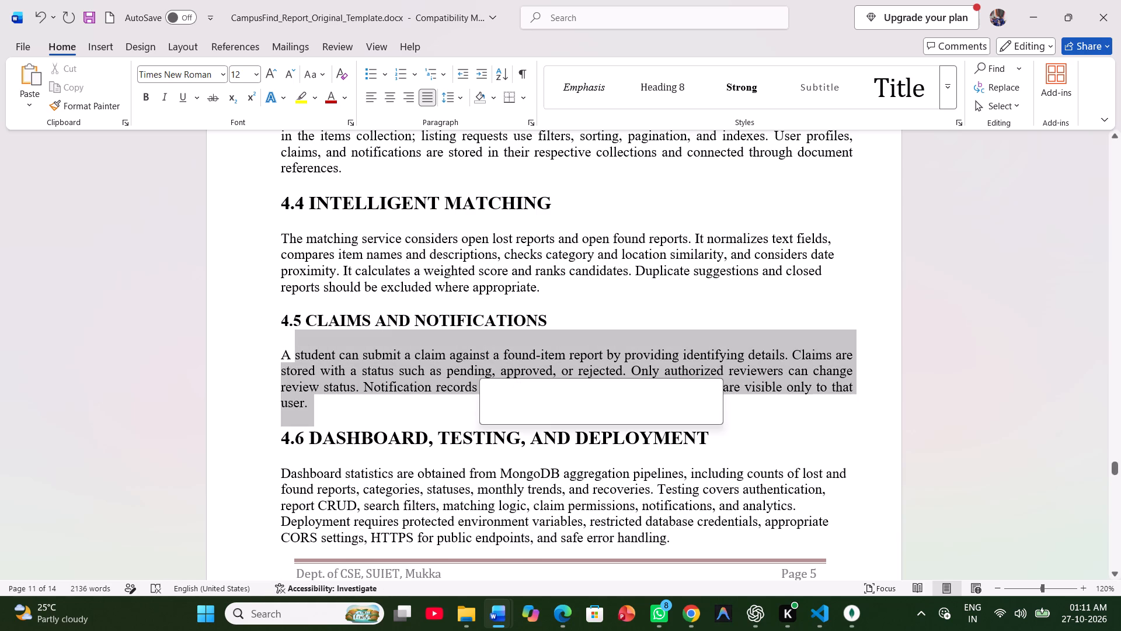
{"action": "left_click", "coordinate": [431, 408]}
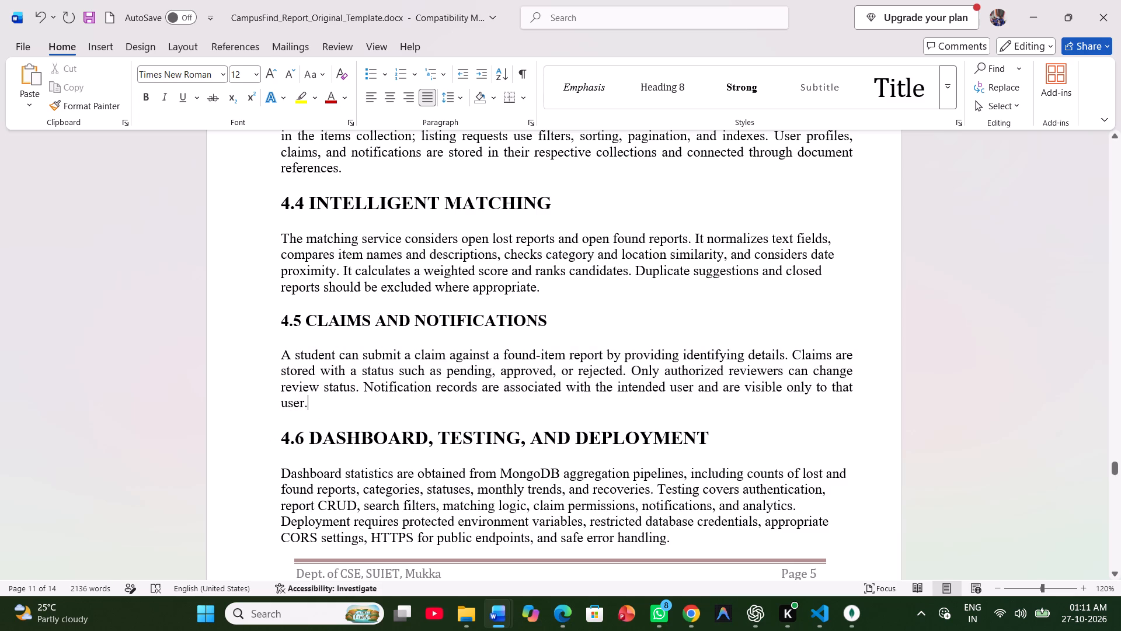
Reduce the "4.6 DASHBOARD, TESTING, AND DEPLOYMENT" heading to 14 pt and check its line spacing setting.
{"action": "scroll", "coordinate": [662, 414], "scroll_direction": "up", "scroll_amount": 1}
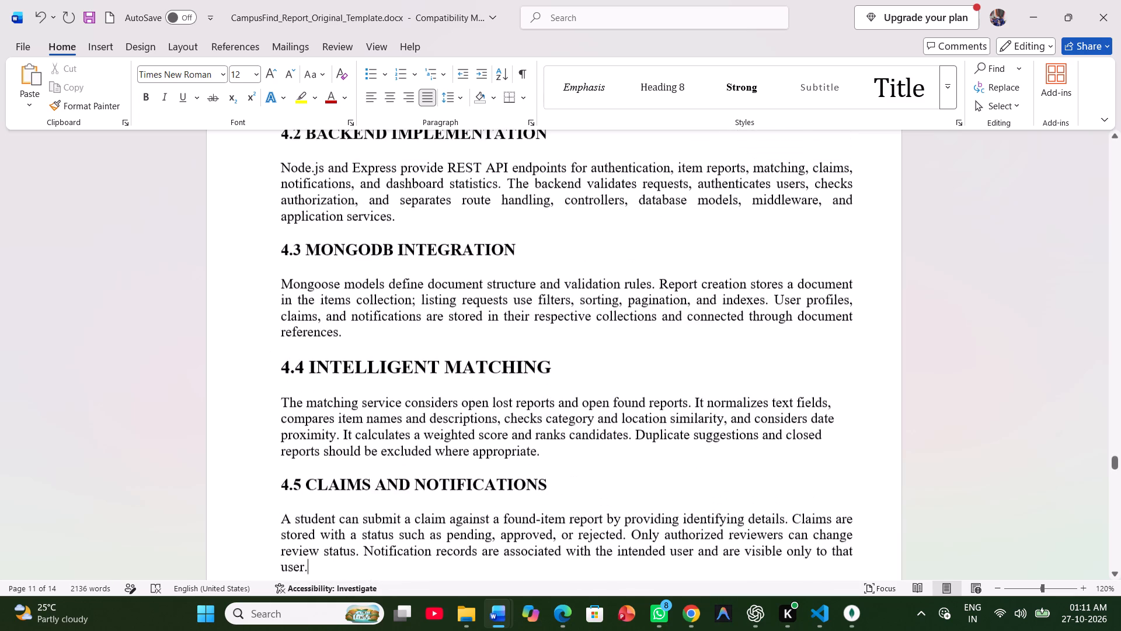
{"action": "scroll", "coordinate": [662, 414], "scroll_direction": "up", "scroll_amount": 1}
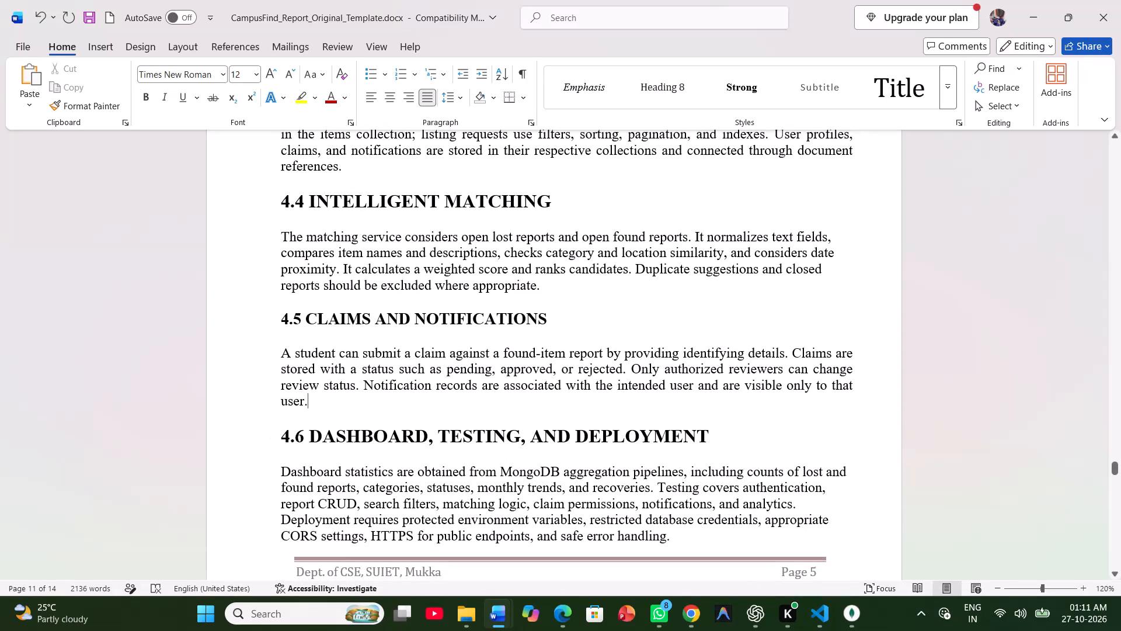
{"action": "left_click_drag", "start_coordinate": [712, 432], "coordinate": [368, 435]}
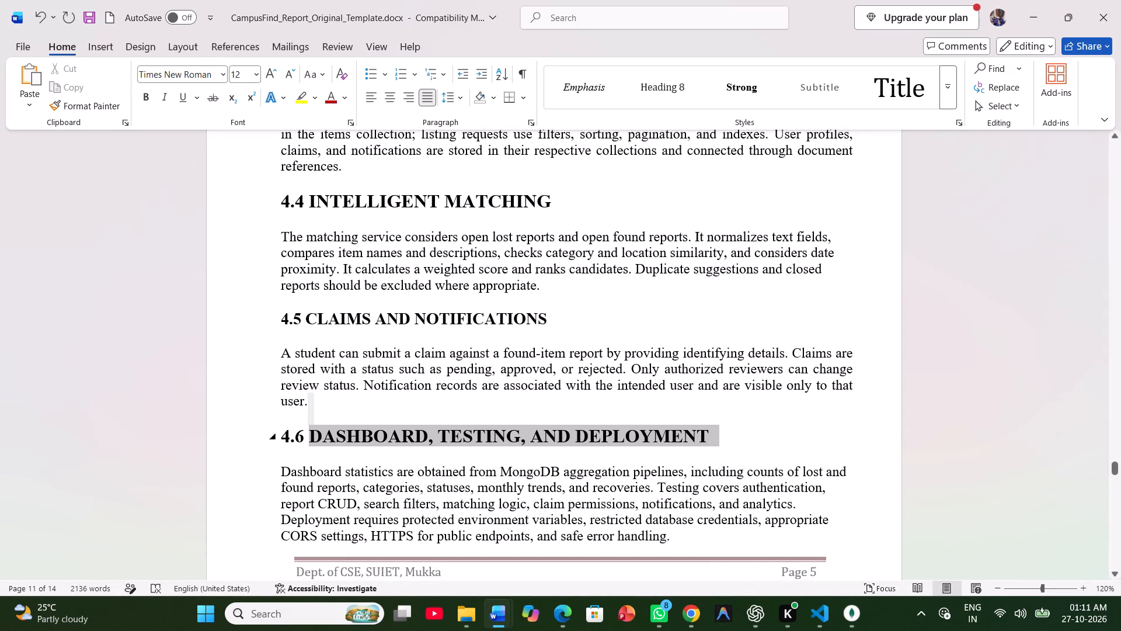
{"action": "left_click_drag", "start_coordinate": [368, 435], "coordinate": [279, 438]}
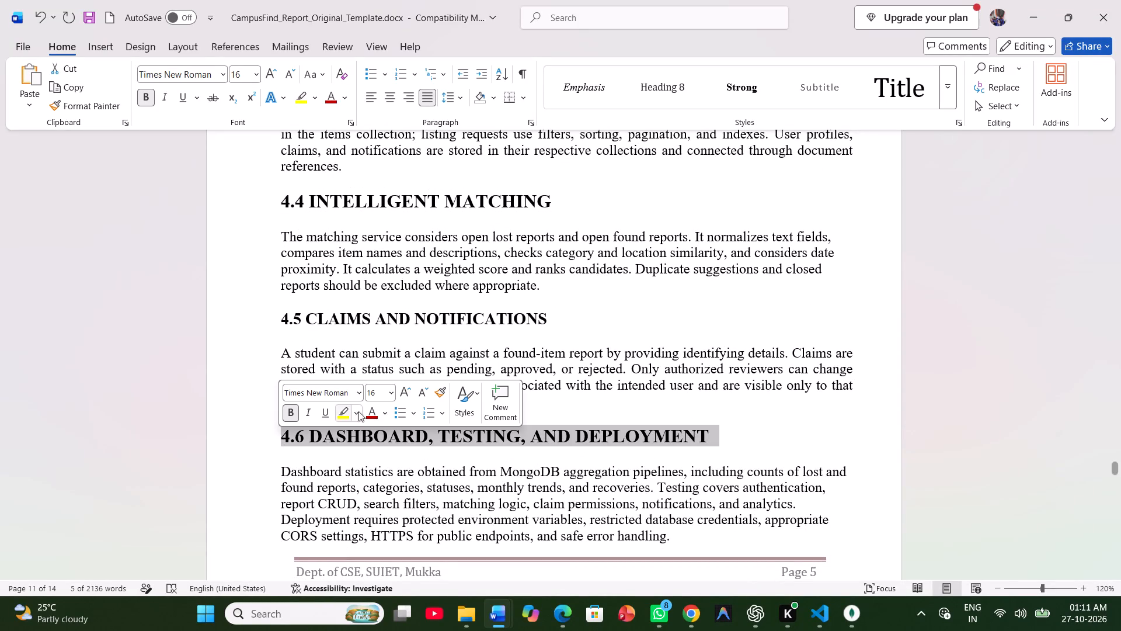
{"action": "left_click", "coordinate": [415, 392]}
{"action": "left_click", "coordinate": [455, 96]}
{"action": "left_click", "coordinate": [598, 474]}
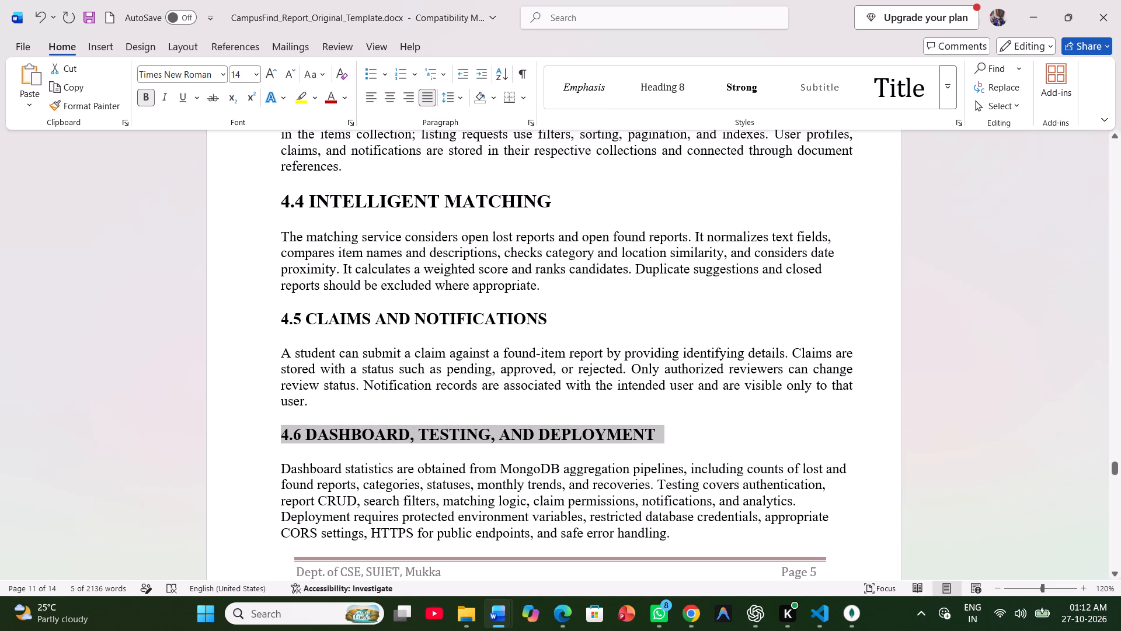
Justify the dashboard statistics paragraph under the section 4.6 heading.
{"action": "scroll", "coordinate": [598, 474], "scroll_direction": "down", "scroll_amount": 1}
{"action": "left_click_drag", "start_coordinate": [674, 472], "coordinate": [669, 470]}
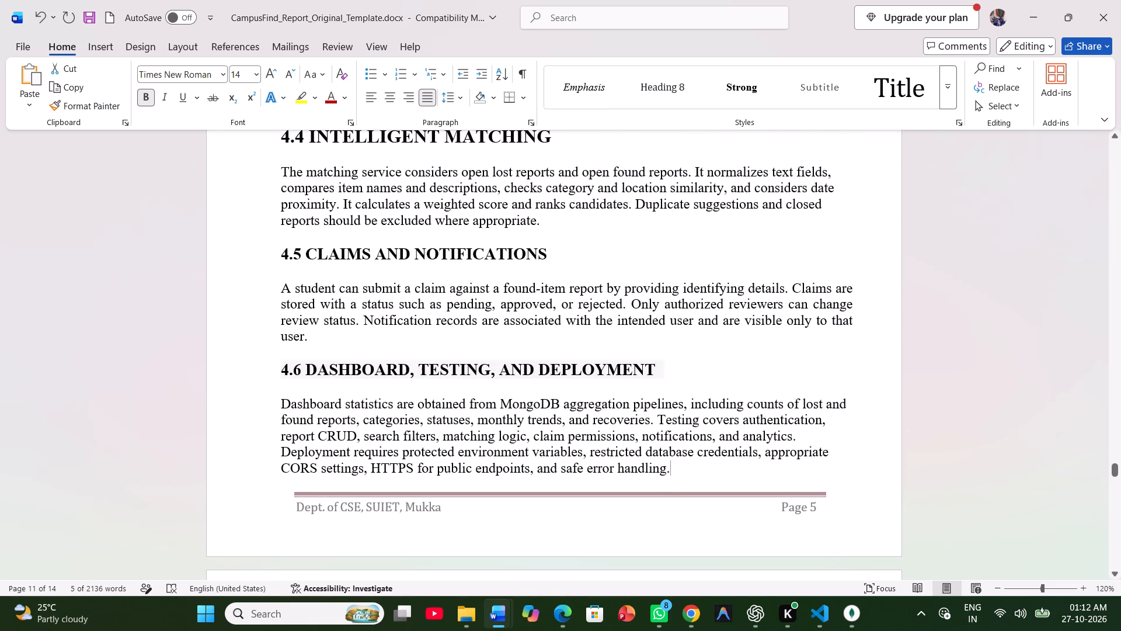
{"action": "left_click_drag", "start_coordinate": [669, 470], "coordinate": [304, 415]}
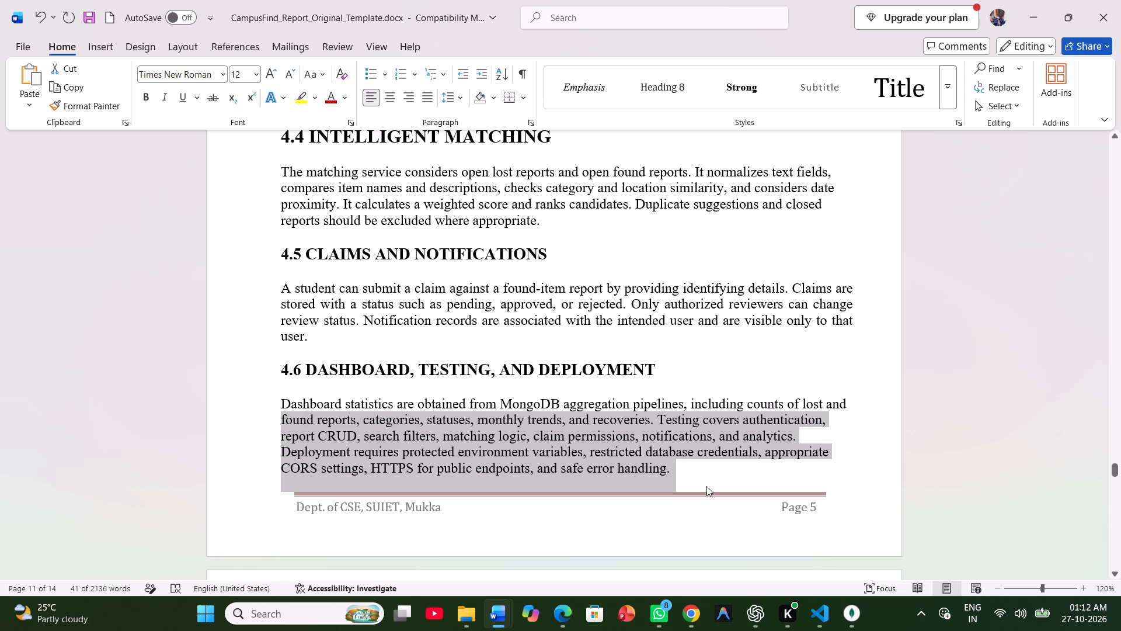
{"action": "left_click", "coordinate": [695, 465]}
{"action": "left_click_drag", "start_coordinate": [695, 465], "coordinate": [325, 389]}
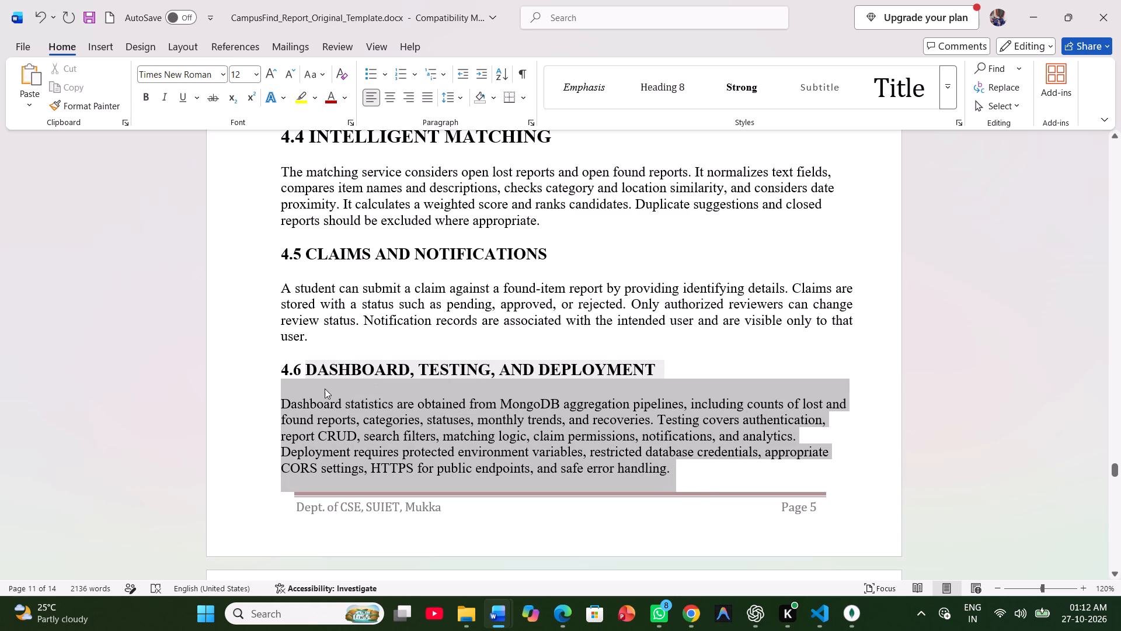
{"action": "left_click_drag", "start_coordinate": [325, 389], "coordinate": [293, 400]}
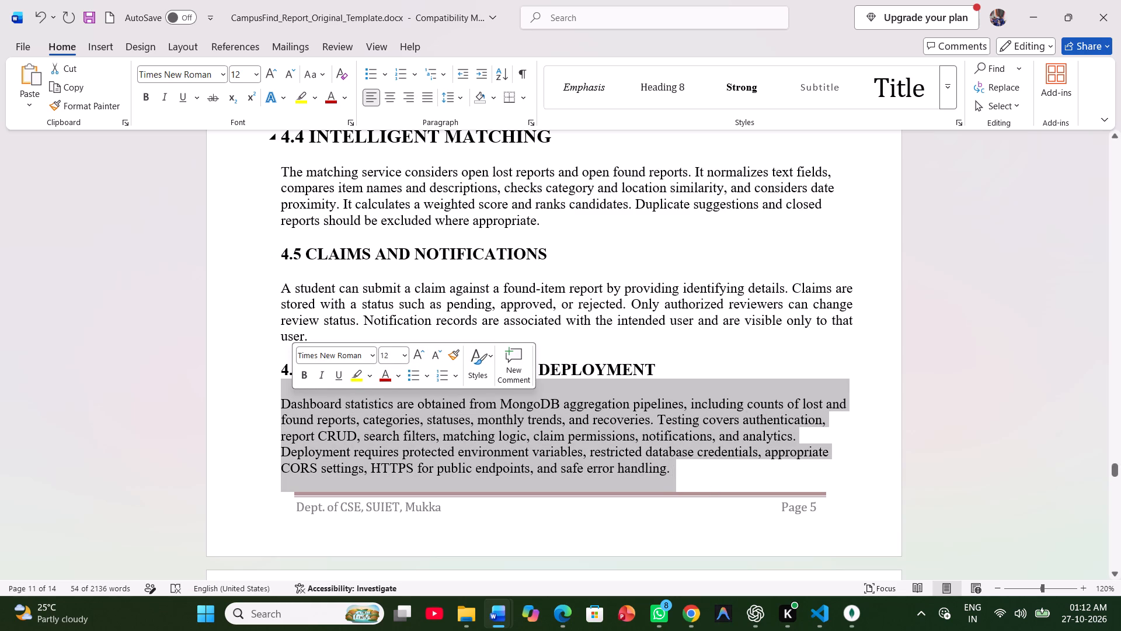
{"action": "left_click", "coordinate": [424, 103]}
{"action": "left_click", "coordinate": [641, 408]}
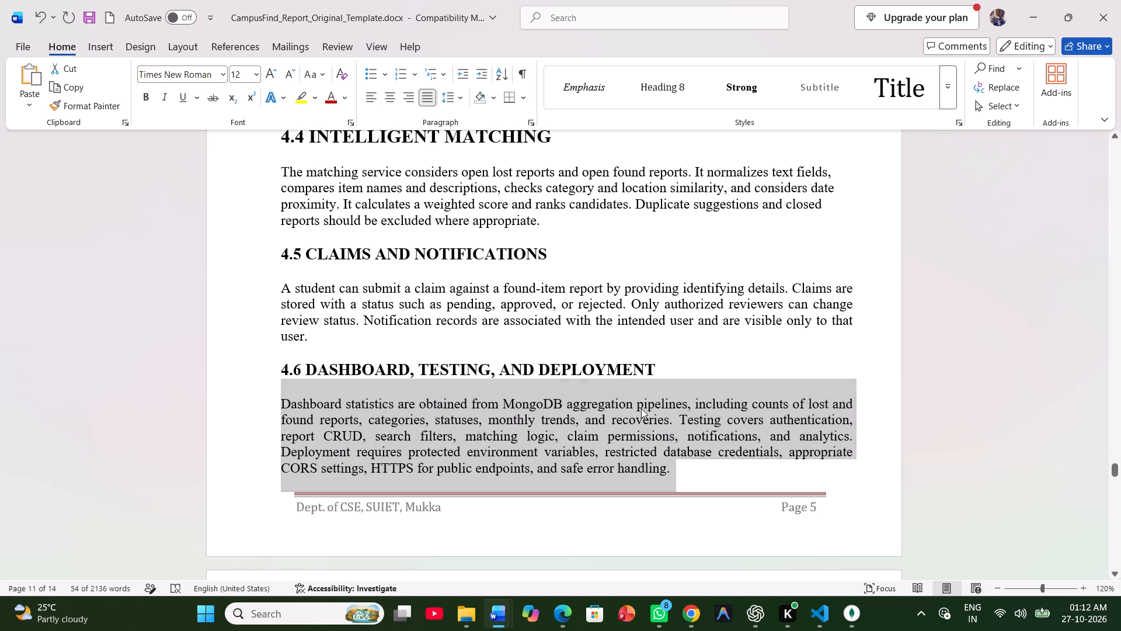
Insert a blank line between the 5.1 Dashboard and 5.2 Lost and Found Listings paragraphs in Chapter 5.
{"action": "scroll", "coordinate": [641, 408], "scroll_direction": "down", "scroll_amount": 4}
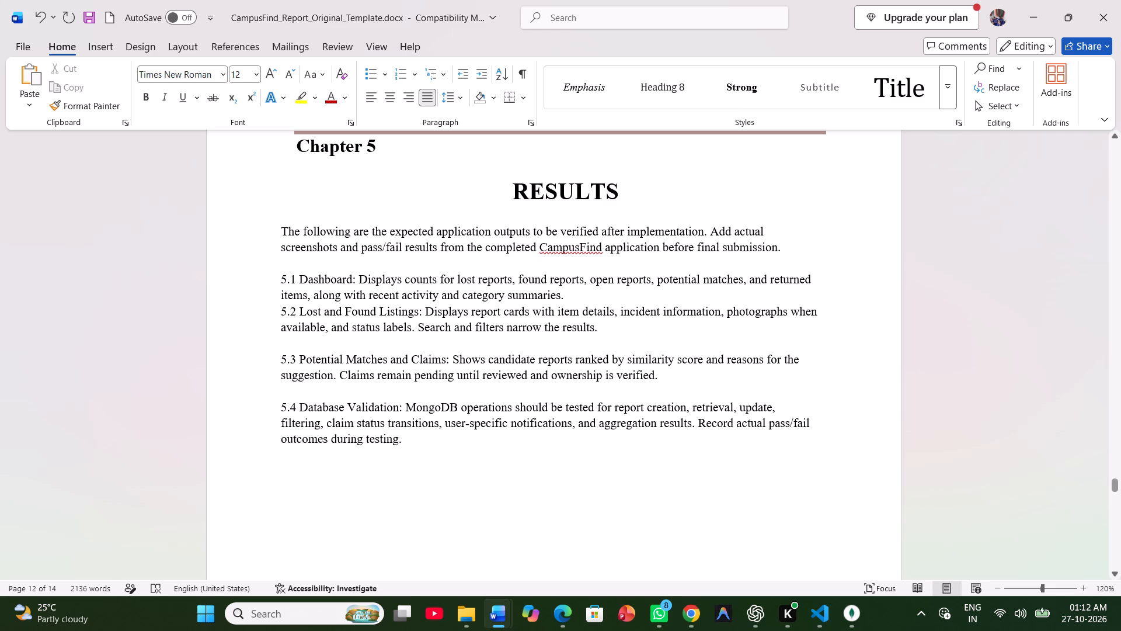
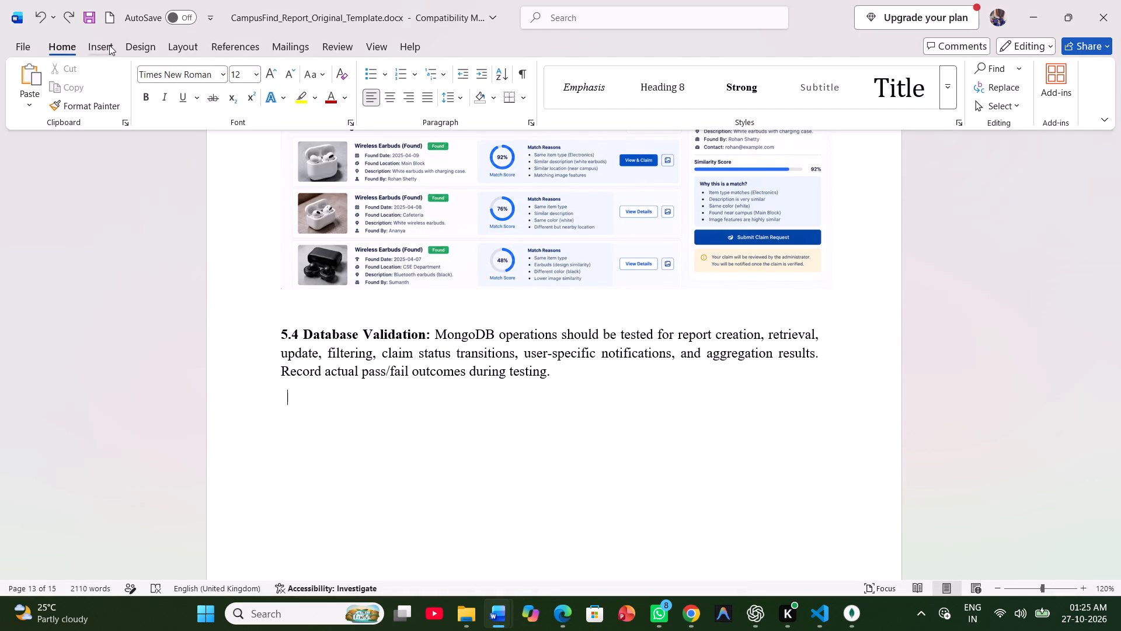
Insert the saved Database Validation PNG from Downloads on the blank line below the 5.4 paragraph.
{"action": "left_click", "coordinate": [109, 45]}
{"action": "left_click", "coordinate": [152, 84]}
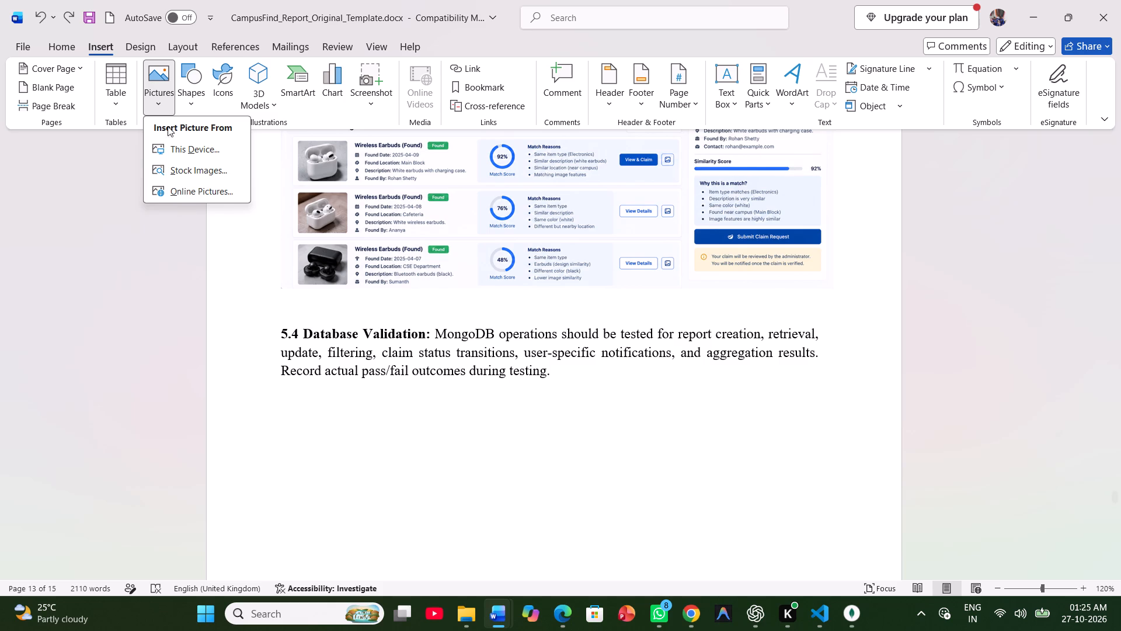
{"action": "left_click", "coordinate": [169, 144]}
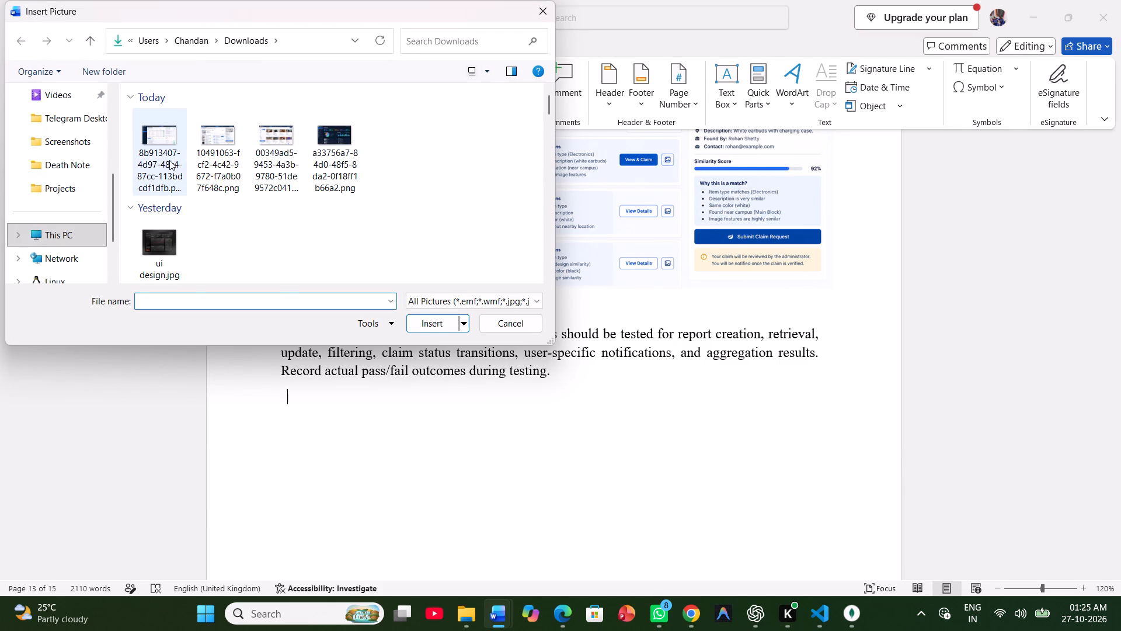
{"action": "double_click", "coordinate": [169, 160]}
Shrink the Database Validation picture under section 5.4 slightly, keeping its proportions.
{"action": "scroll", "coordinate": [305, 244], "scroll_direction": "down", "scroll_amount": 2}
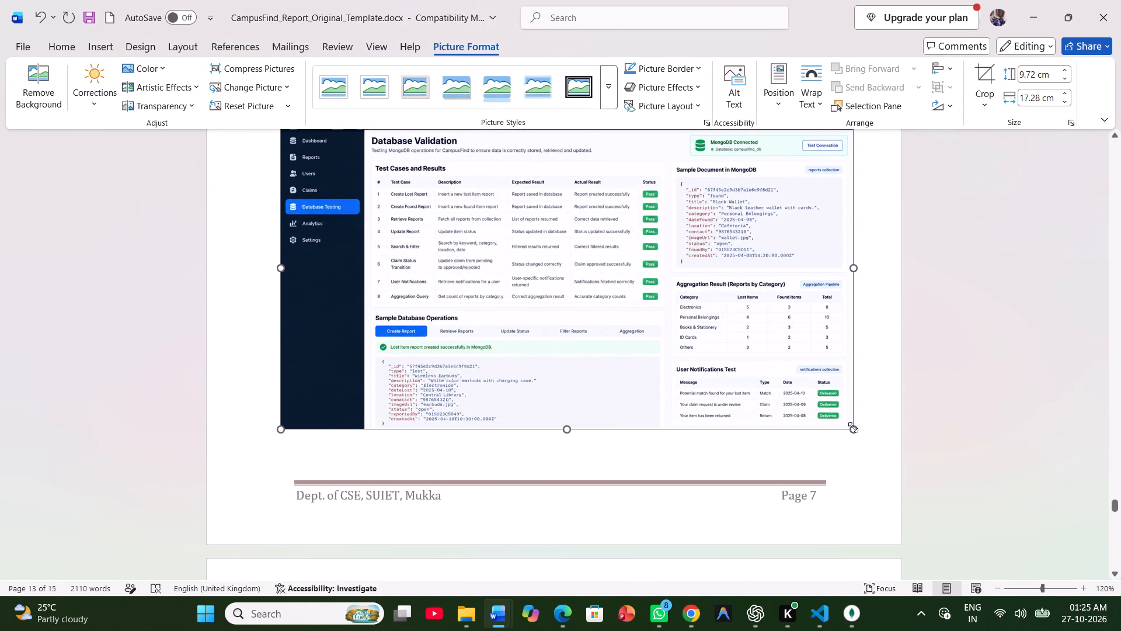
{"action": "left_click_drag", "start_coordinate": [853, 427], "coordinate": [839, 412]}
{"action": "scroll", "coordinate": [859, 397], "scroll_direction": "up", "scroll_amount": 1}
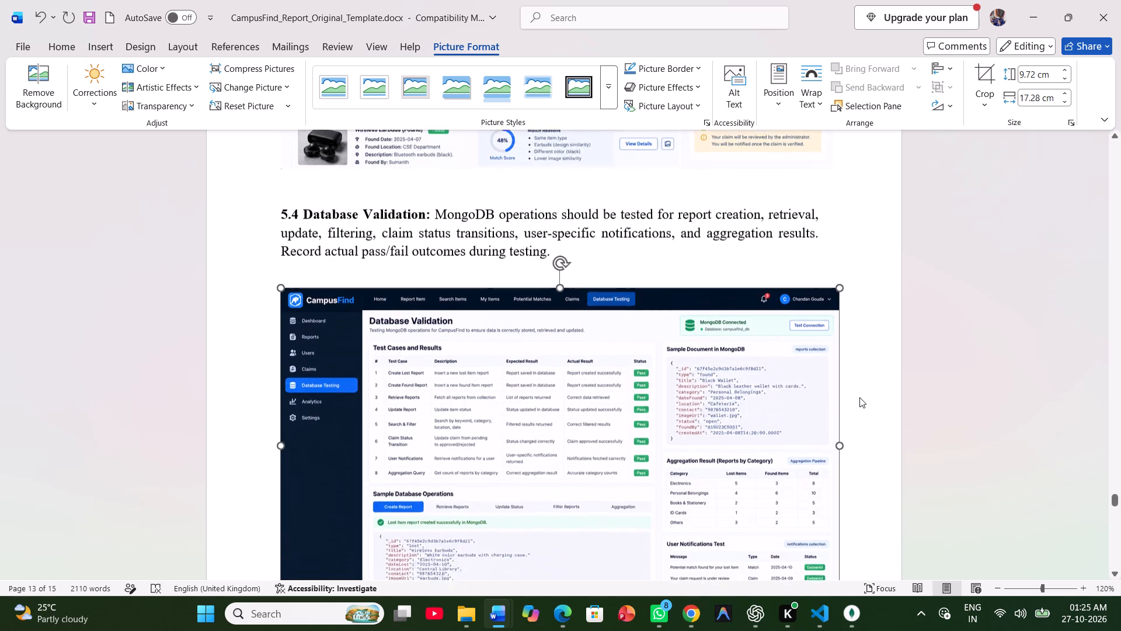
Enlarge the Potential Matches picture under section 5.3 to about 16.93 cm wide and 9.53 cm high.
{"action": "scroll", "coordinate": [859, 397], "scroll_direction": "up", "scroll_amount": 3}
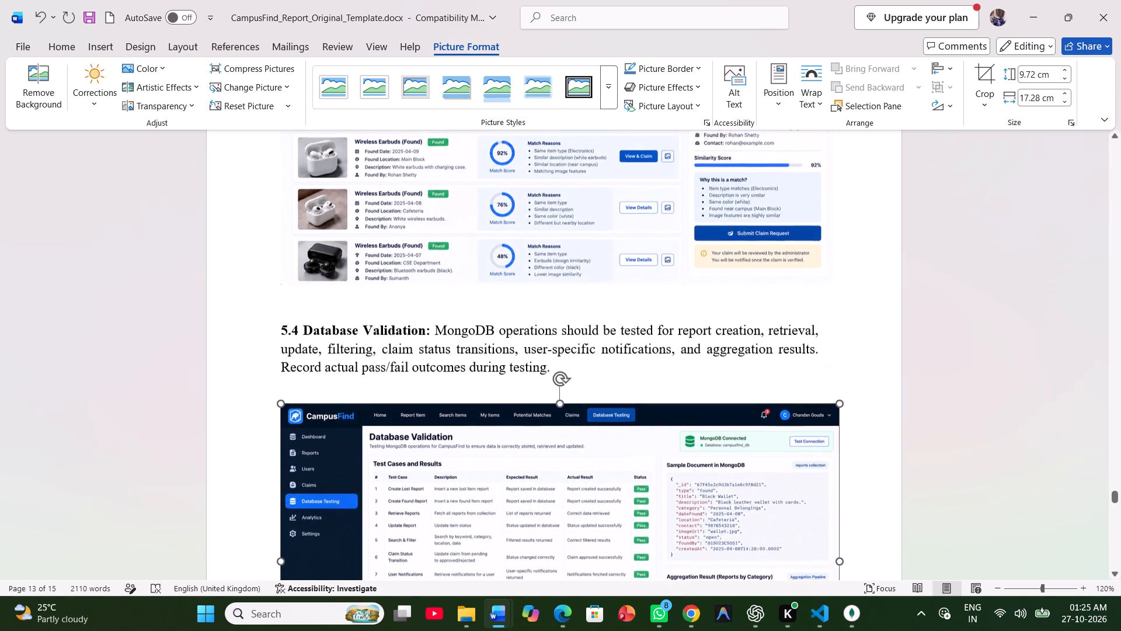
{"action": "left_click", "coordinate": [779, 260]}
{"action": "left_click_drag", "start_coordinate": [832, 282], "coordinate": [841, 285]}
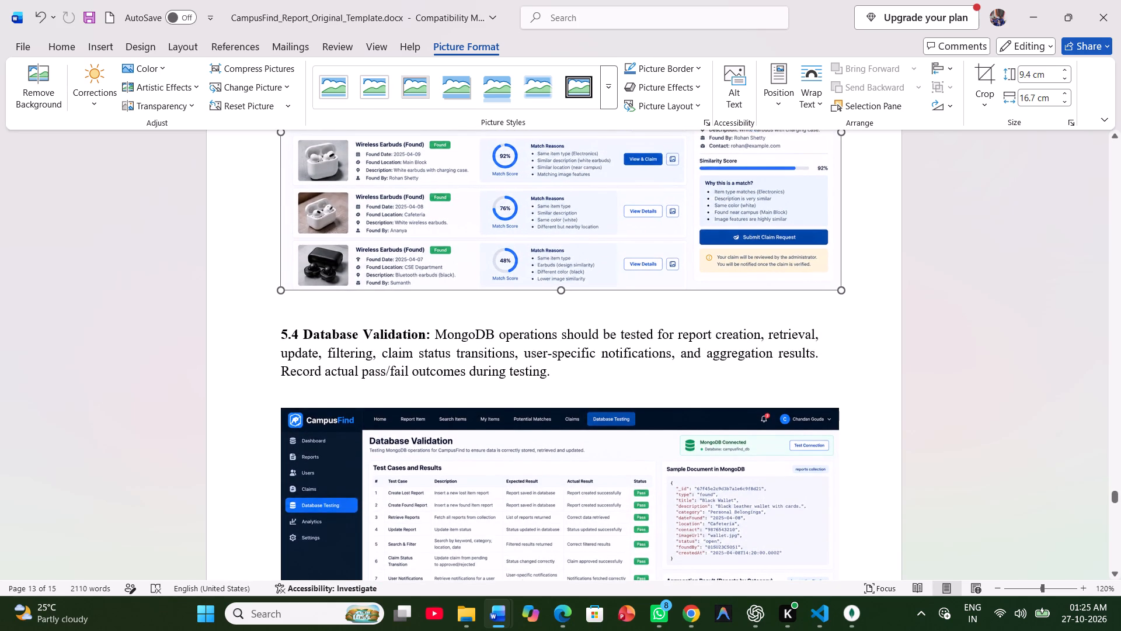
{"action": "left_click_drag", "start_coordinate": [841, 285], "coordinate": [841, 285]}
{"action": "left_click", "coordinate": [894, 366]}
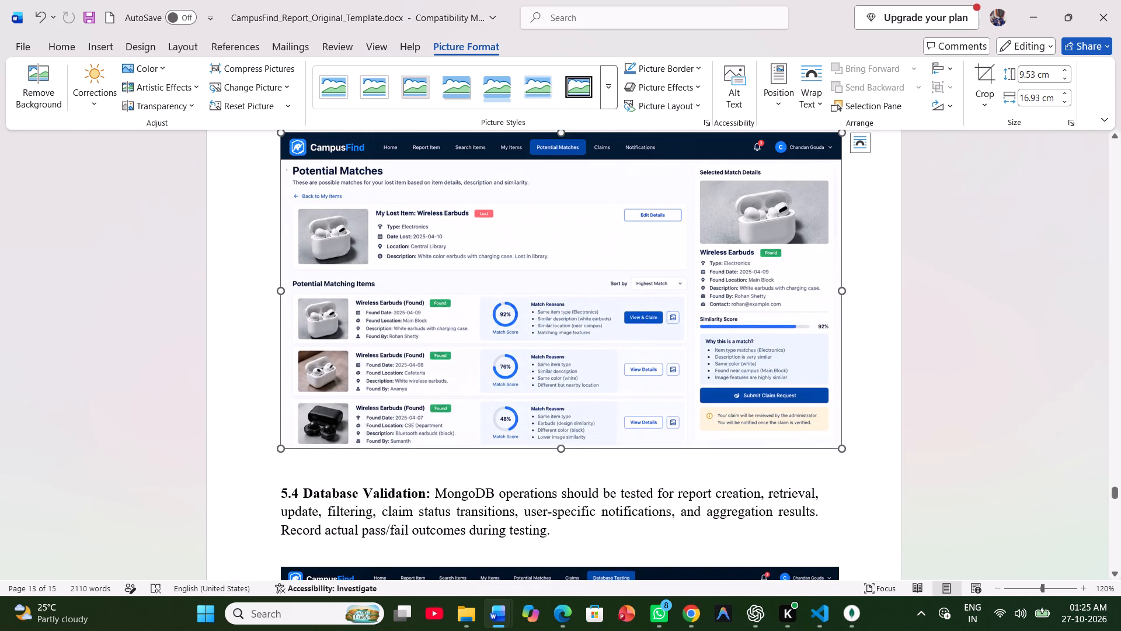
Delete the blank lines above the Chapter 6 heading so it starts directly below the page header.
{"action": "scroll", "coordinate": [894, 366], "scroll_direction": "down", "scroll_amount": 4}
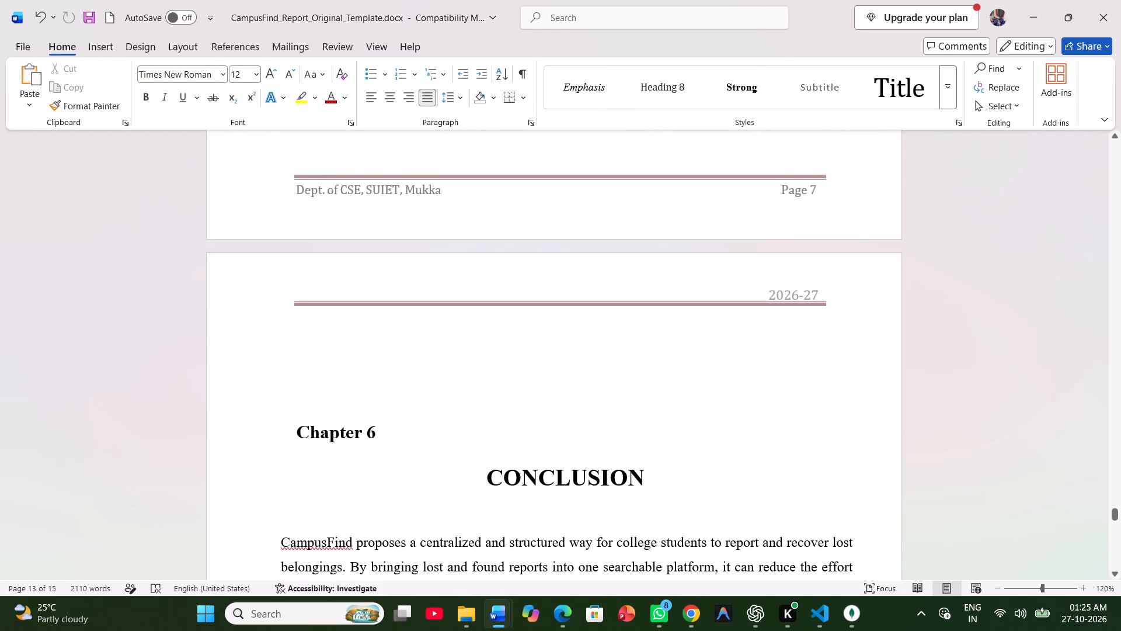
{"action": "scroll", "coordinate": [691, 417], "scroll_direction": "right", "scroll_amount": 1}
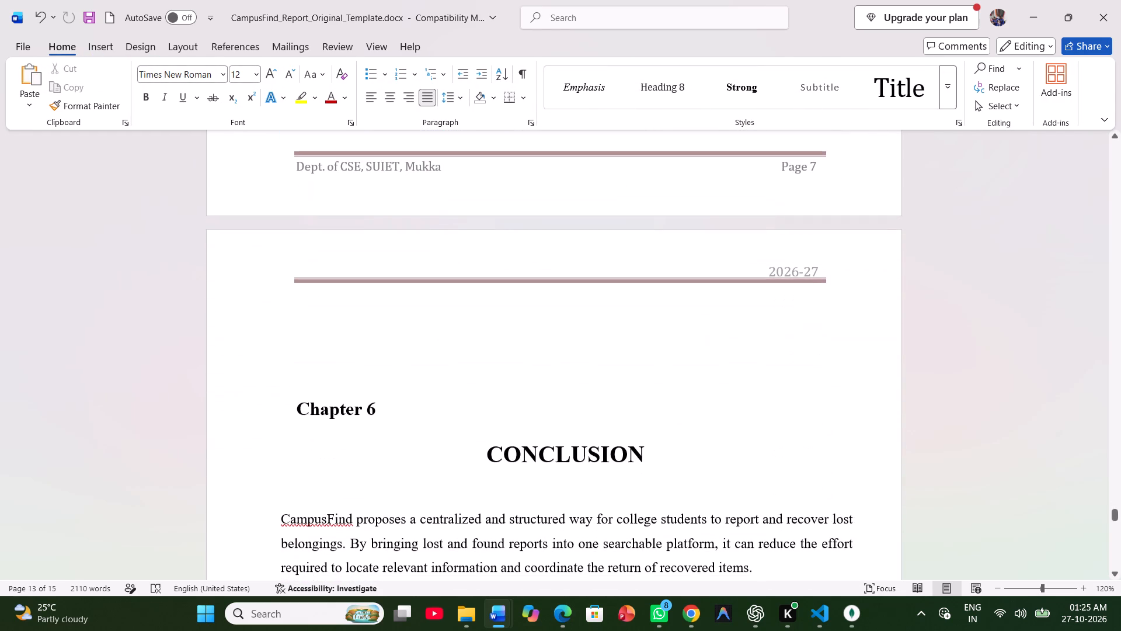
{"action": "left_click", "coordinate": [352, 376]}
{"action": "key", "text": "BackSpace"}
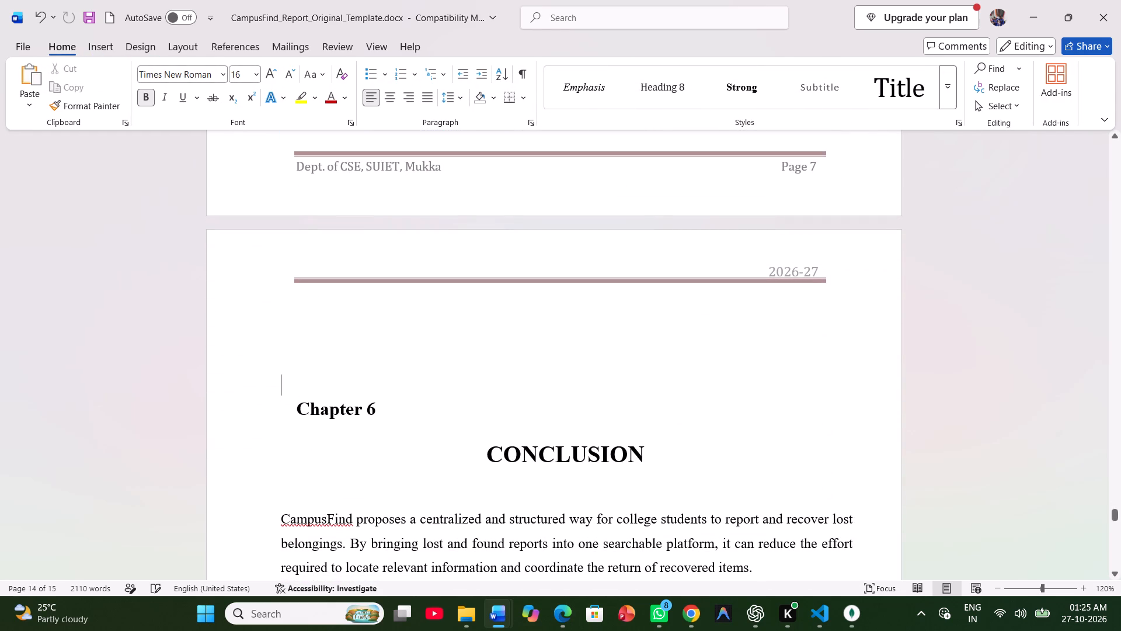
{"action": "key", "text": "BackSpace"}
{"action": "key", "text": "BackSpace"}
{"action": "key", "text": "BackSpace"}
{"action": "key", "text": "BackSpace"}
{"action": "key", "text": "BackSpace"}
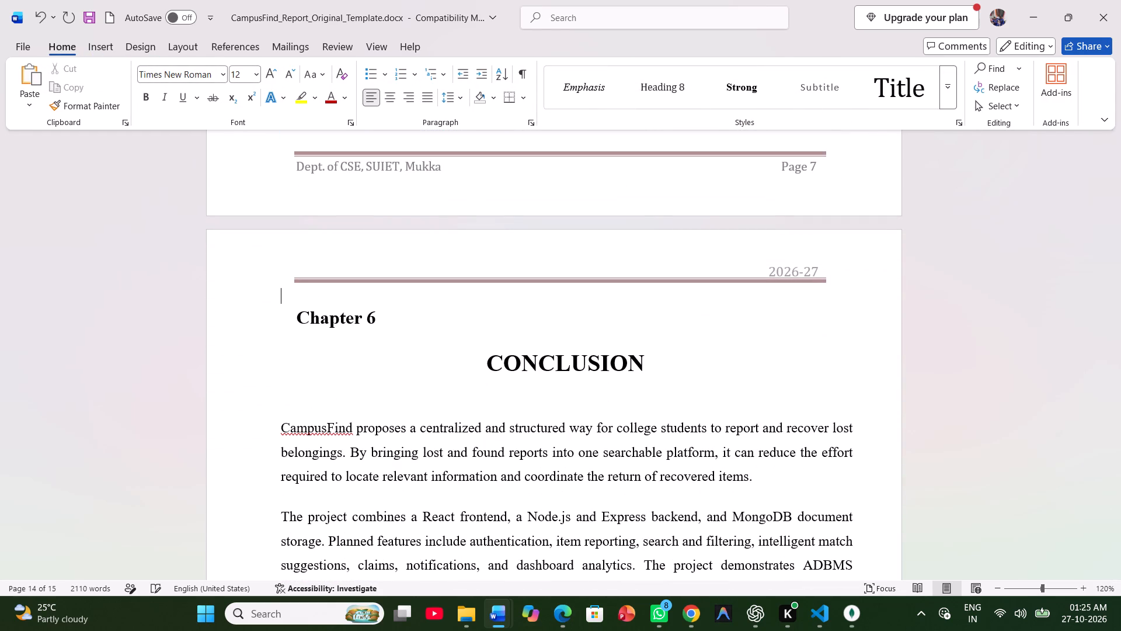
{"action": "key", "text": "BackSpace"}
Delete the blank space above the Chapter 7 heading so it starts directly below the page header.
{"action": "scroll", "coordinate": [352, 376], "scroll_direction": "down", "scroll_amount": 1}
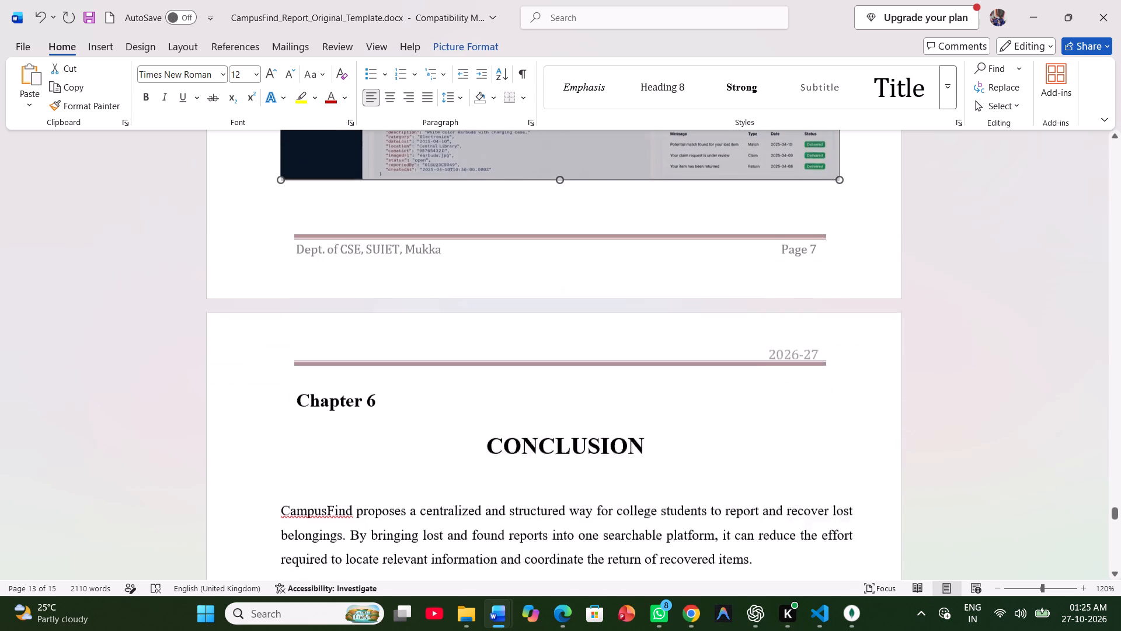
{"action": "scroll", "coordinate": [352, 376], "scroll_direction": "down", "scroll_amount": 1}
{"action": "scroll", "coordinate": [406, 451], "scroll_direction": "down", "scroll_amount": 2}
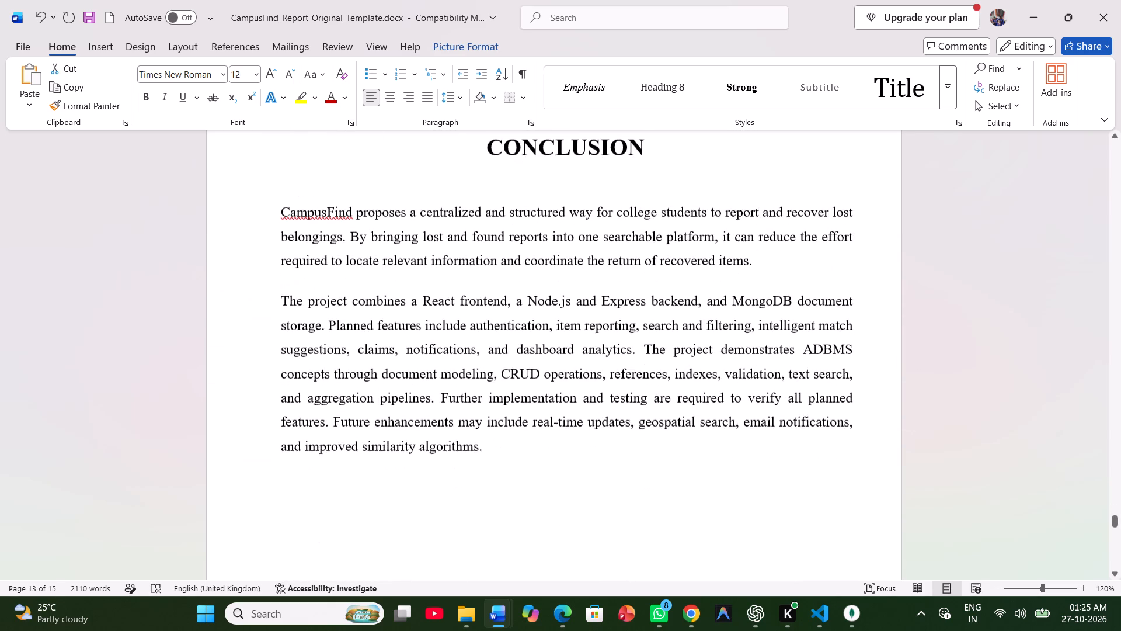
{"action": "scroll", "coordinate": [406, 451], "scroll_direction": "down", "scroll_amount": 4}
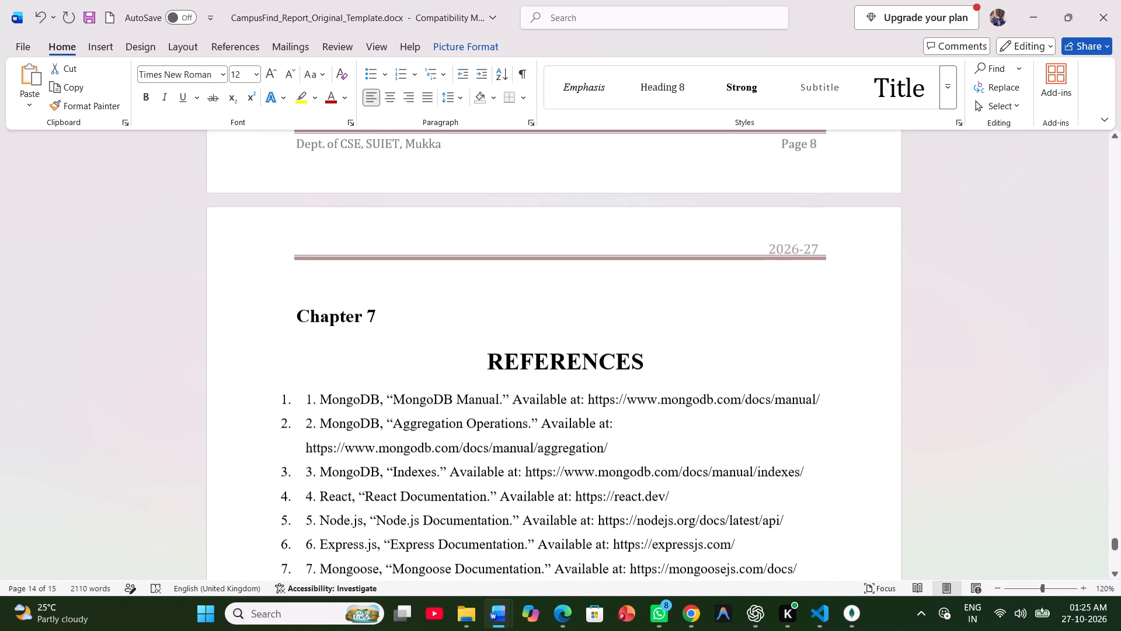
{"action": "left_click", "coordinate": [299, 296]}
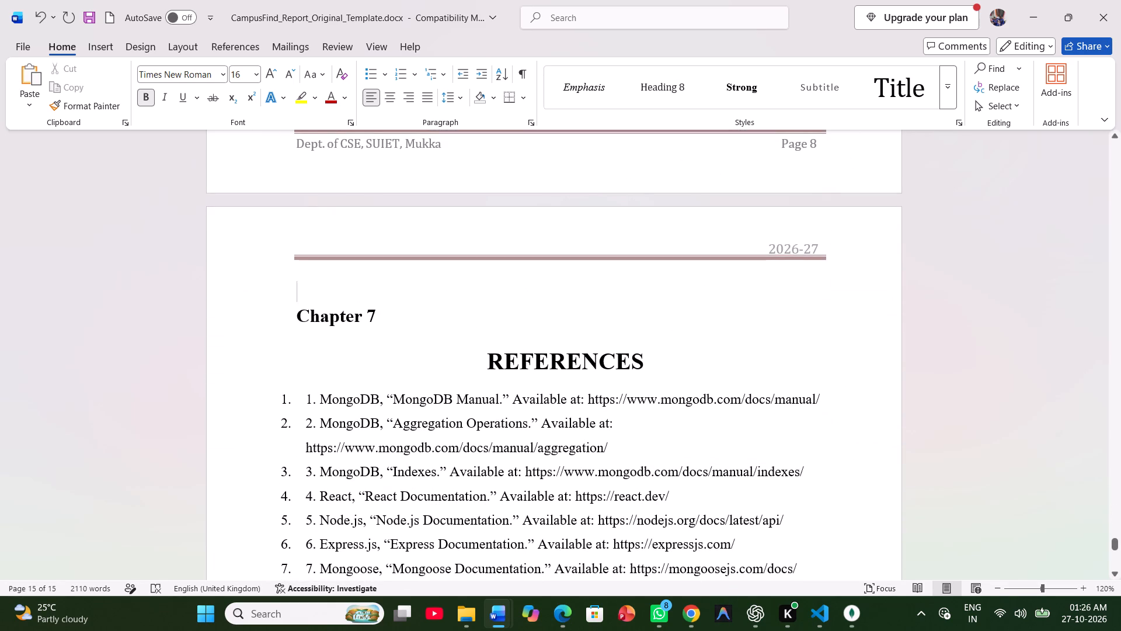
{"action": "key", "text": "BackSpace"}
{"action": "key", "text": "BackSpace"}
{"action": "key", "text": "BackSpace"}
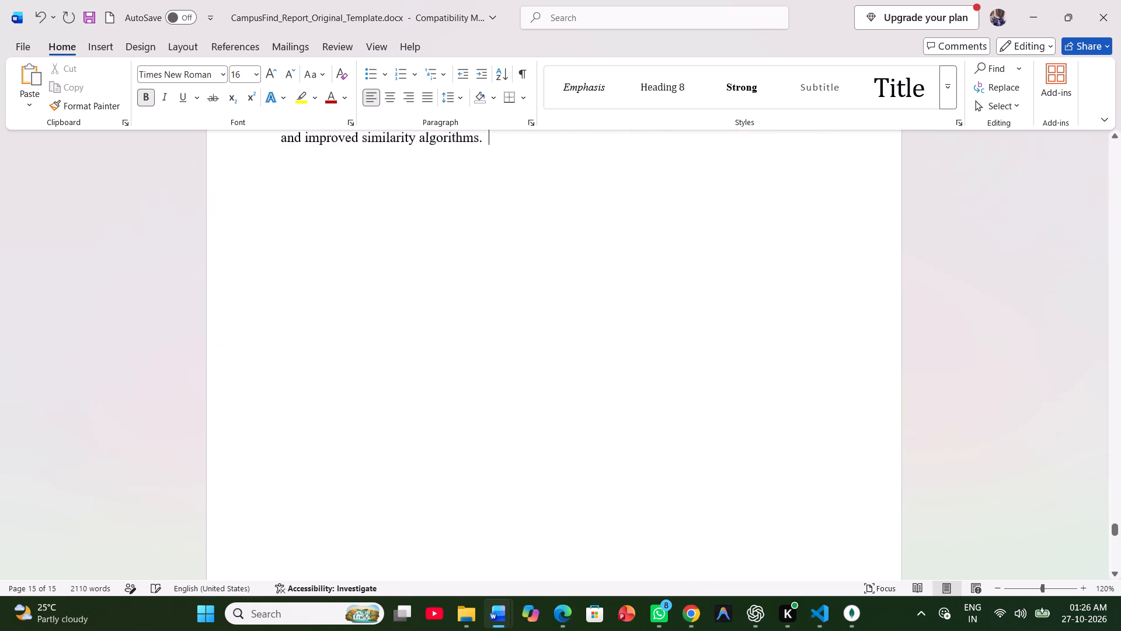
Remove the duplicate automatic list numbers from the first four references in Chapter 7, keeping the typed numbers 1 to 4.
{"action": "scroll", "coordinate": [299, 296], "scroll_direction": "down", "scroll_amount": 5}
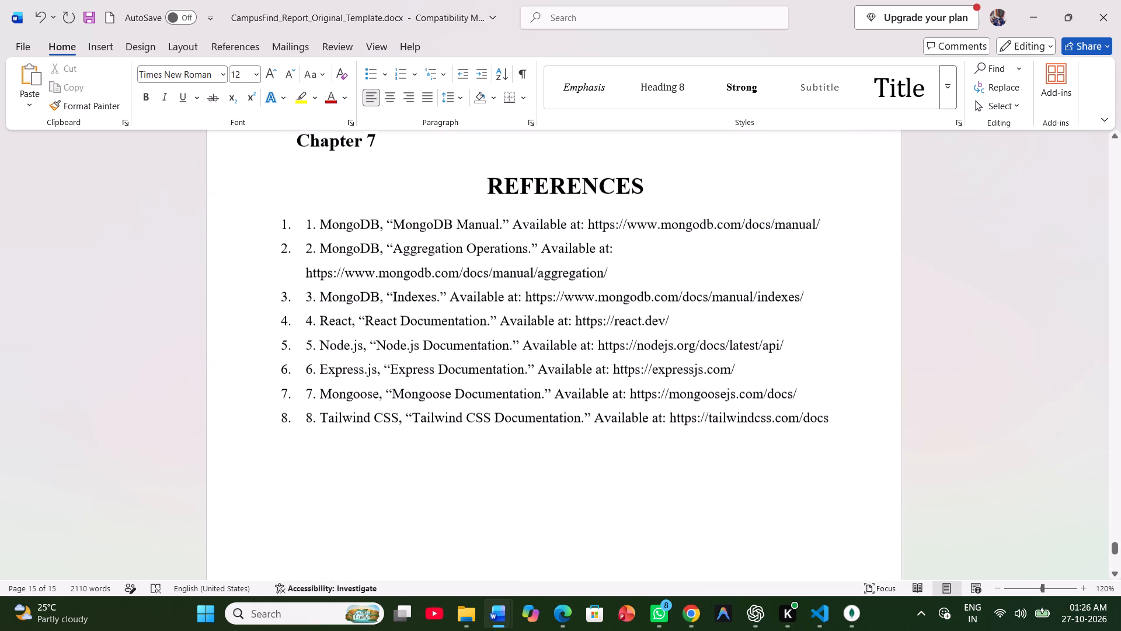
{"action": "scroll", "coordinate": [365, 352], "scroll_direction": "up", "scroll_amount": 1}
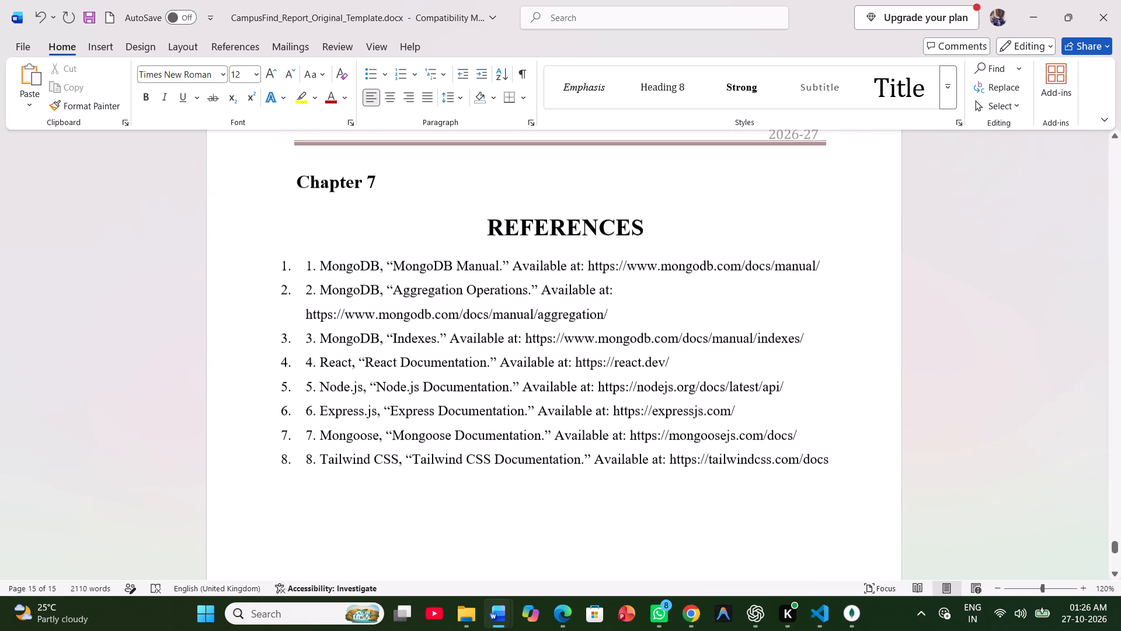
{"action": "scroll", "coordinate": [365, 352], "scroll_direction": "up", "scroll_amount": 2}
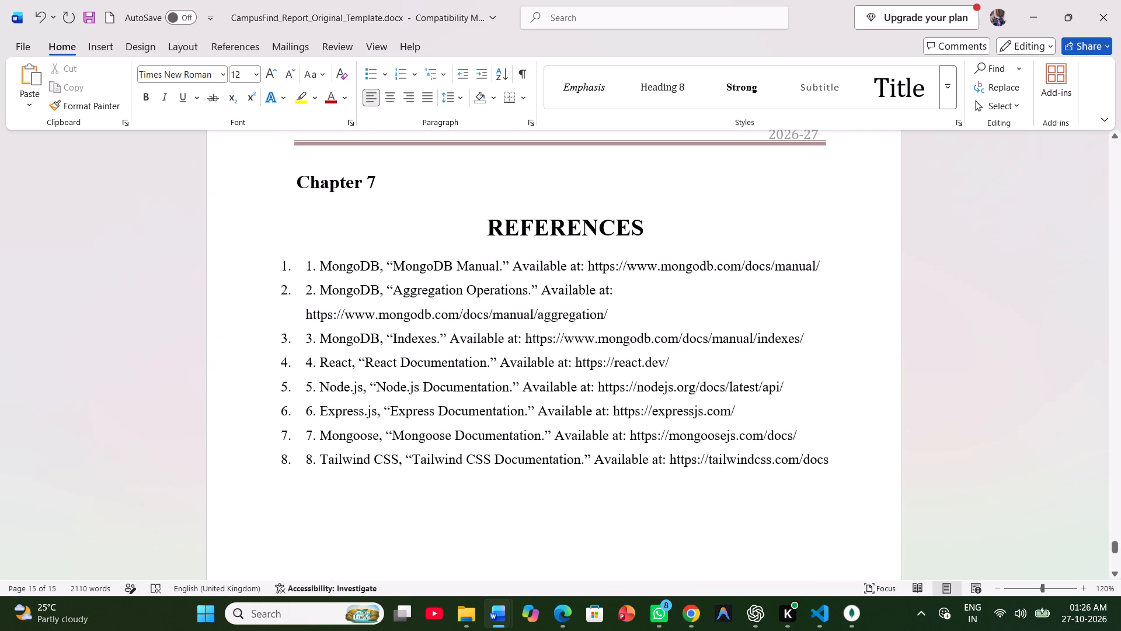
{"action": "left_click", "coordinate": [303, 266]}
{"action": "key", "text": "BackSpace"}
{"action": "left_click", "coordinate": [304, 306]}
{"action": "key", "text": "BackSpace"}
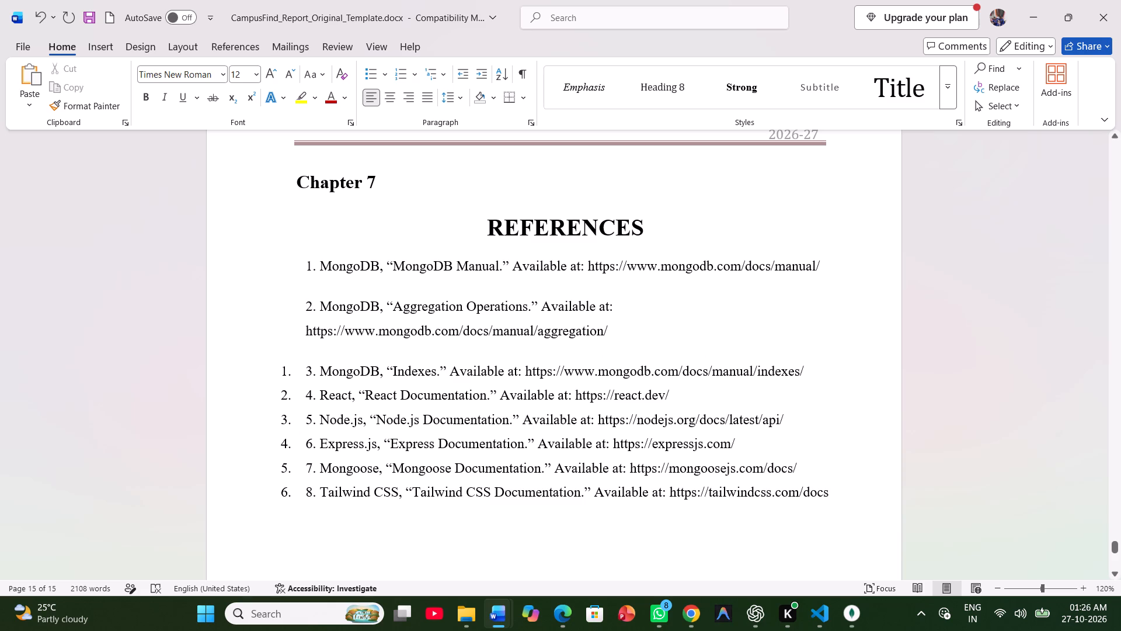
{"action": "left_click", "coordinate": [303, 366]}
{"action": "key", "text": "BackSpace"}
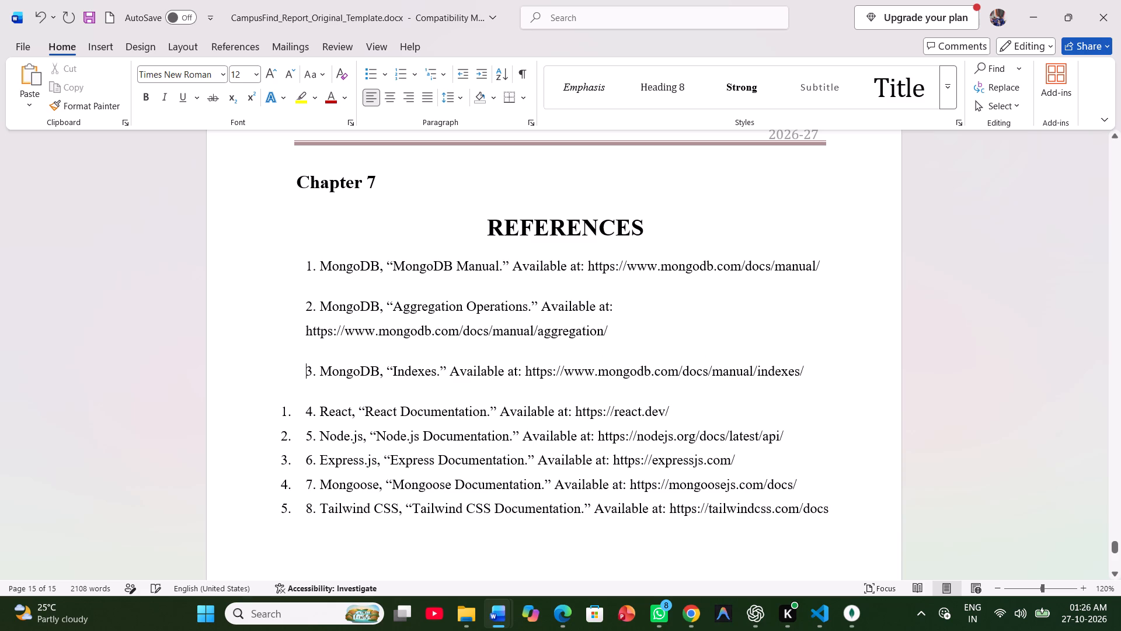
{"action": "left_click", "coordinate": [301, 414]}
{"action": "key", "text": "BackSpace"}
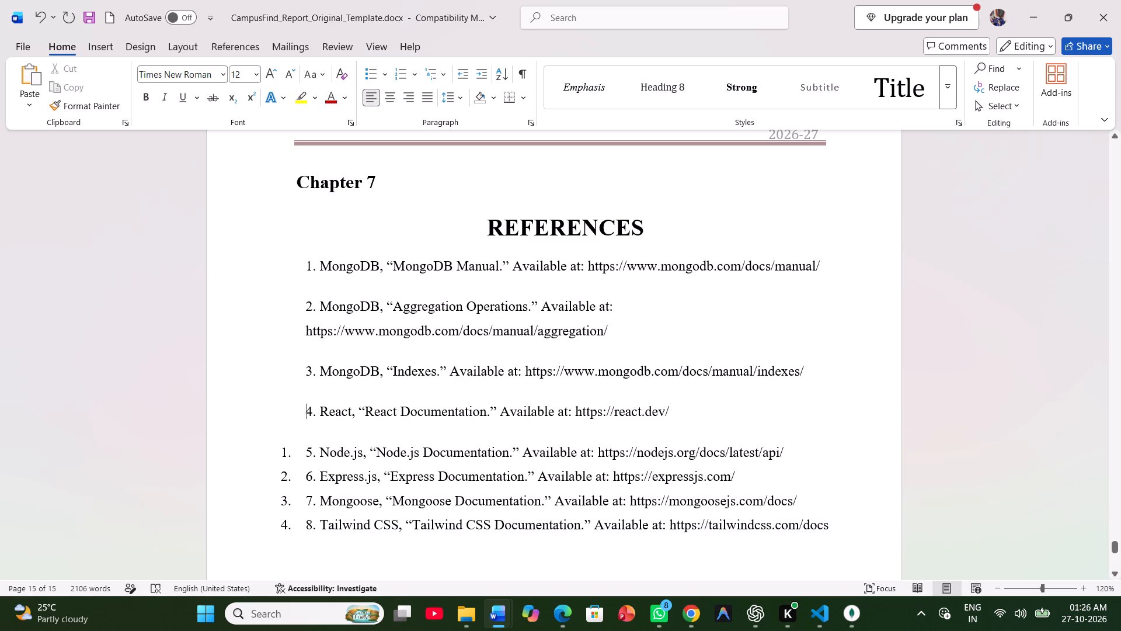
Remove the duplicate automatic list numbers from the last four references, Node.js to Tailwind CSS, keeping the typed numbers 5 to 8.
{"action": "left_click", "coordinate": [302, 458]}
{"action": "key", "text": "BackSpace"}
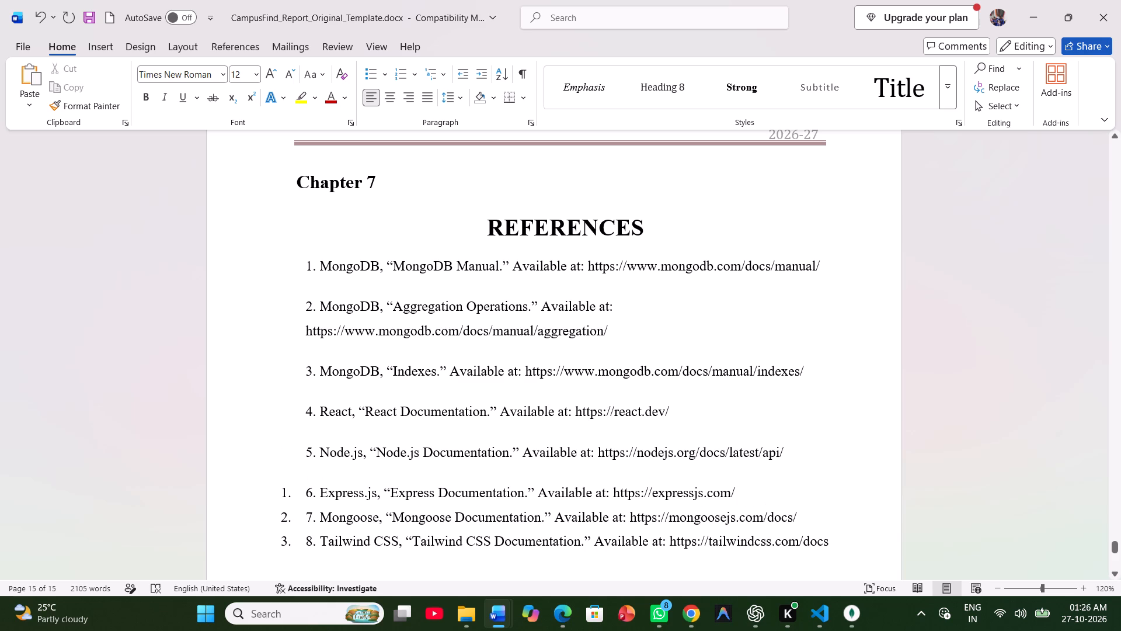
{"action": "left_click", "coordinate": [302, 498]}
{"action": "key", "text": "BackSpace"}
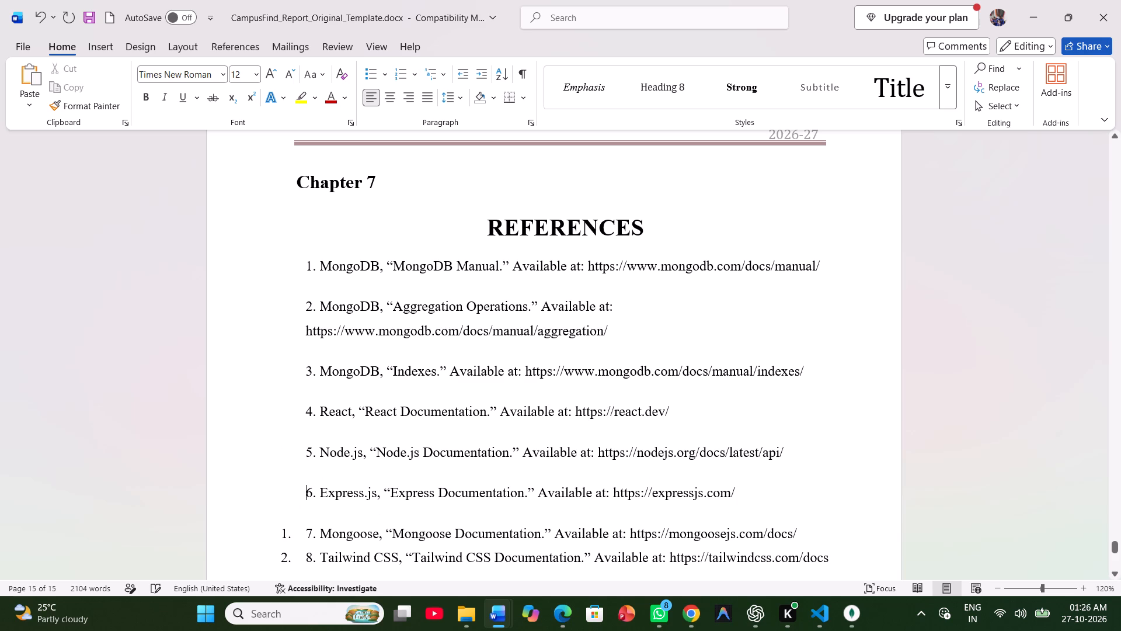
{"action": "left_click", "coordinate": [300, 534]}
{"action": "key", "text": "BackSpace"}
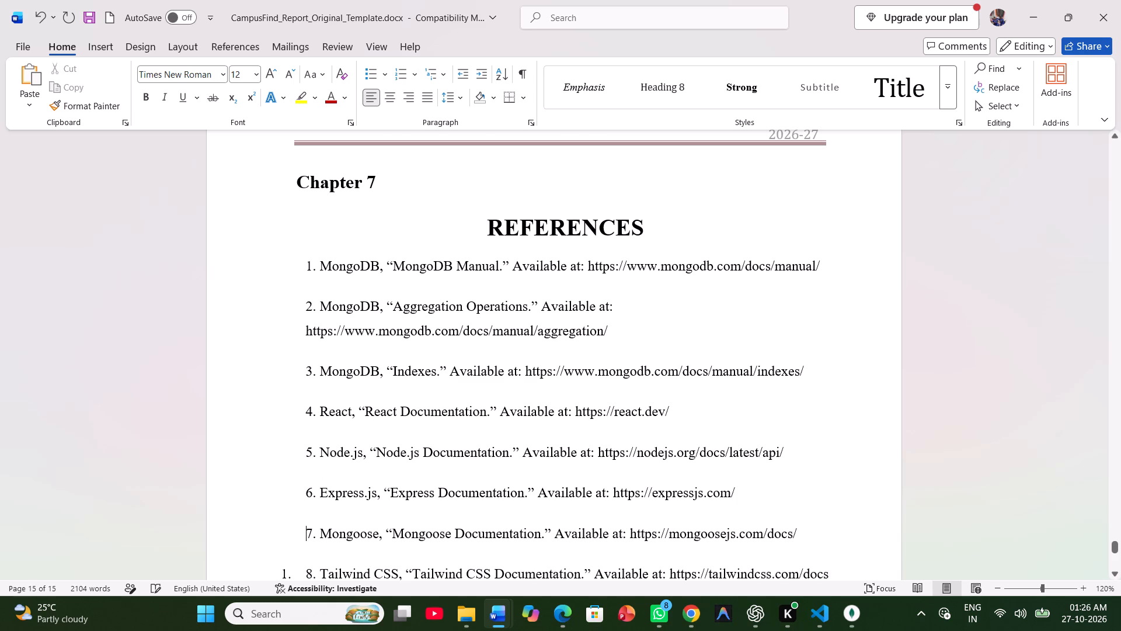
{"action": "scroll", "coordinate": [300, 534], "scroll_direction": "down", "scroll_amount": 2}
{"action": "left_click", "coordinate": [305, 352]}
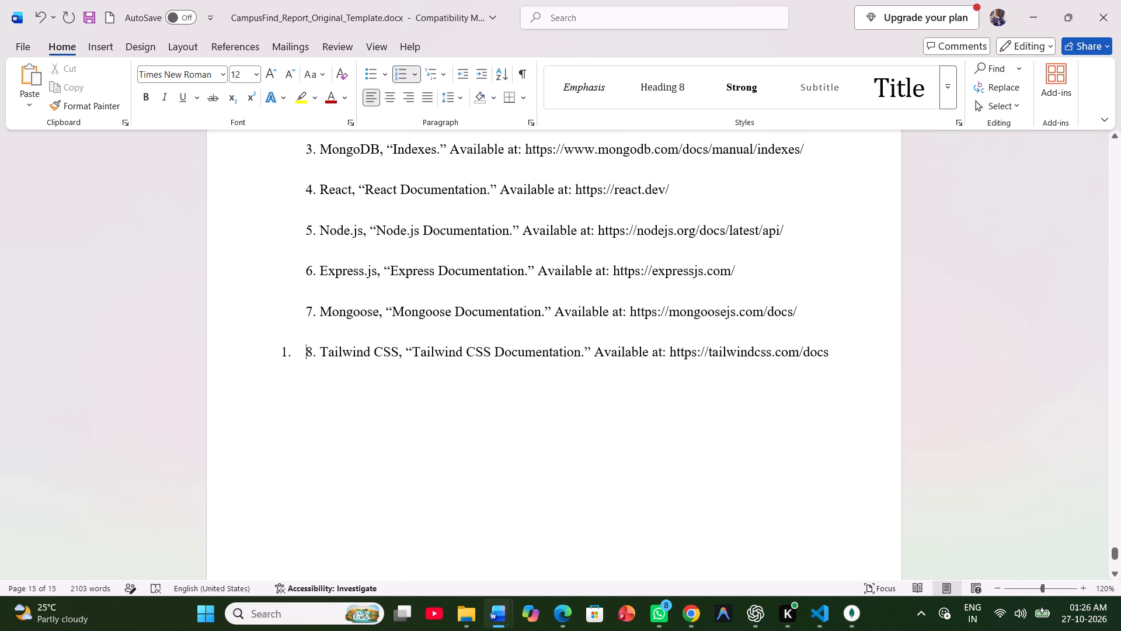
{"action": "key", "text": "BackSpace"}
Enclose the numbers of the first four references in Chapter 7 in square brackets, from [1] to [4].
{"action": "scroll", "coordinate": [329, 319], "scroll_direction": "up", "scroll_amount": 1}
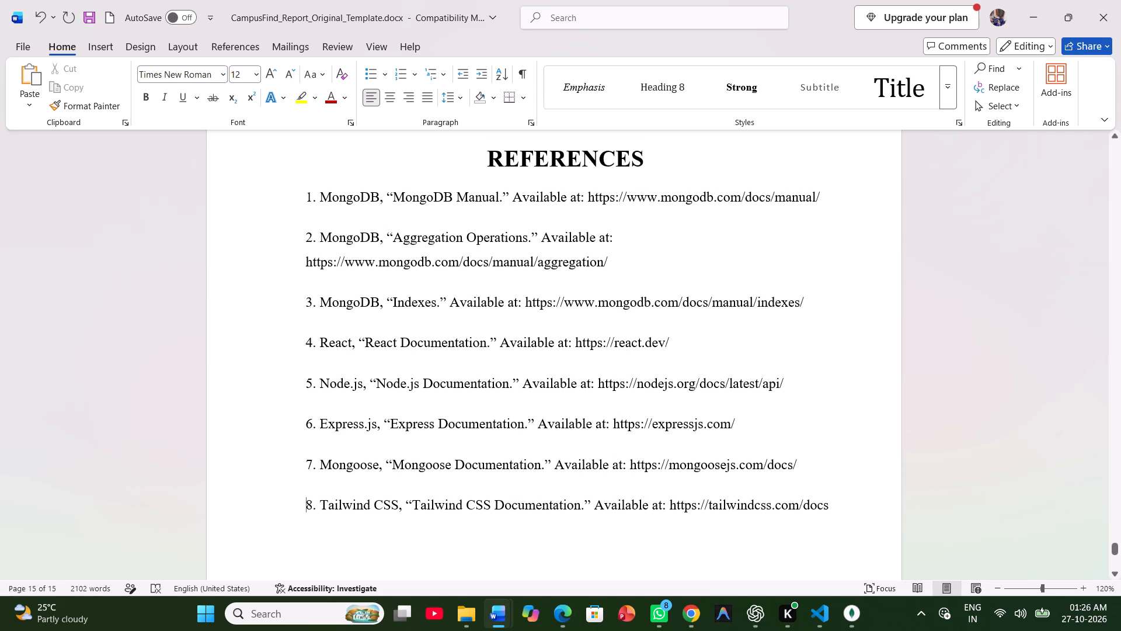
{"action": "left_click", "coordinate": [306, 195]}
{"action": "key", "text": "bracketleft"}
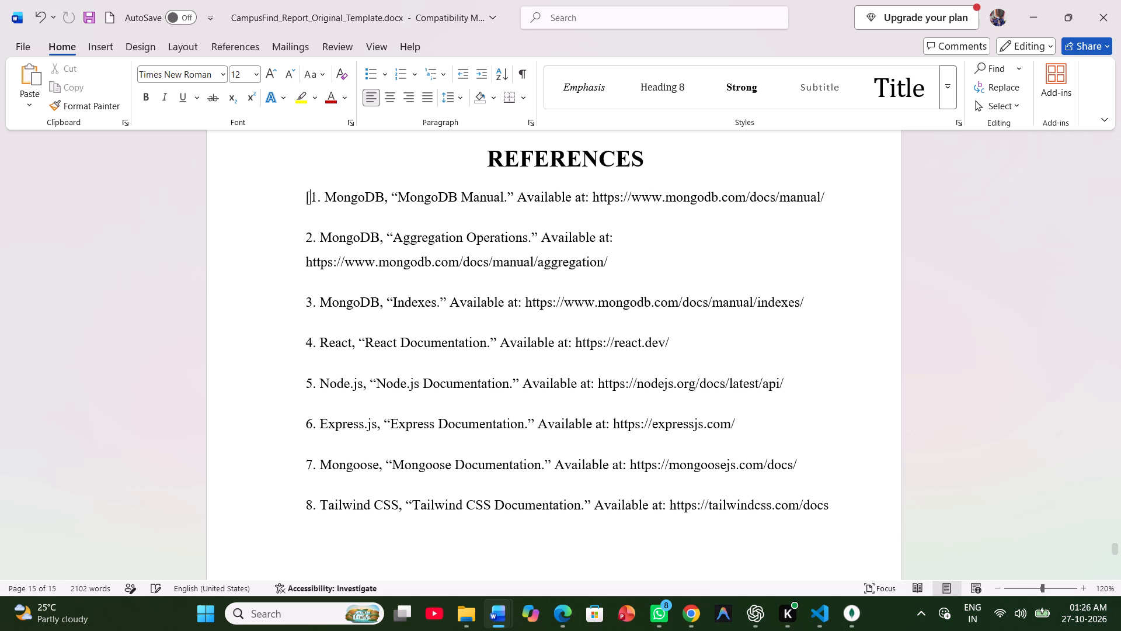
{"action": "key", "text": "Right"}
{"action": "key", "text": "bracketright"}
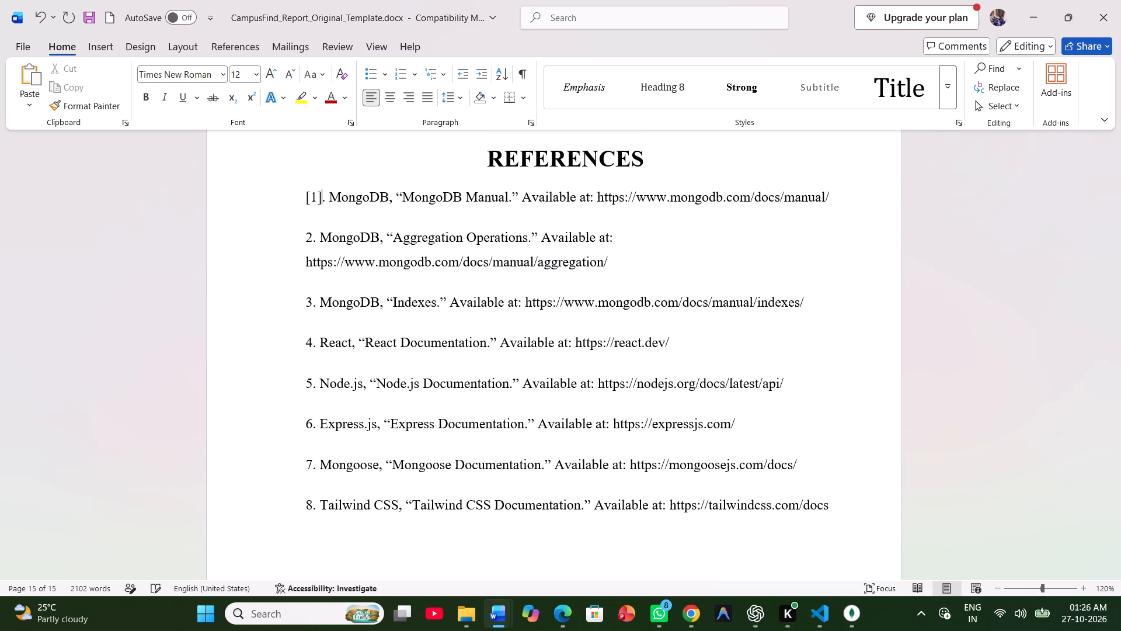
{"action": "left_click", "coordinate": [304, 237]}
{"action": "key", "text": "bracketleft"}
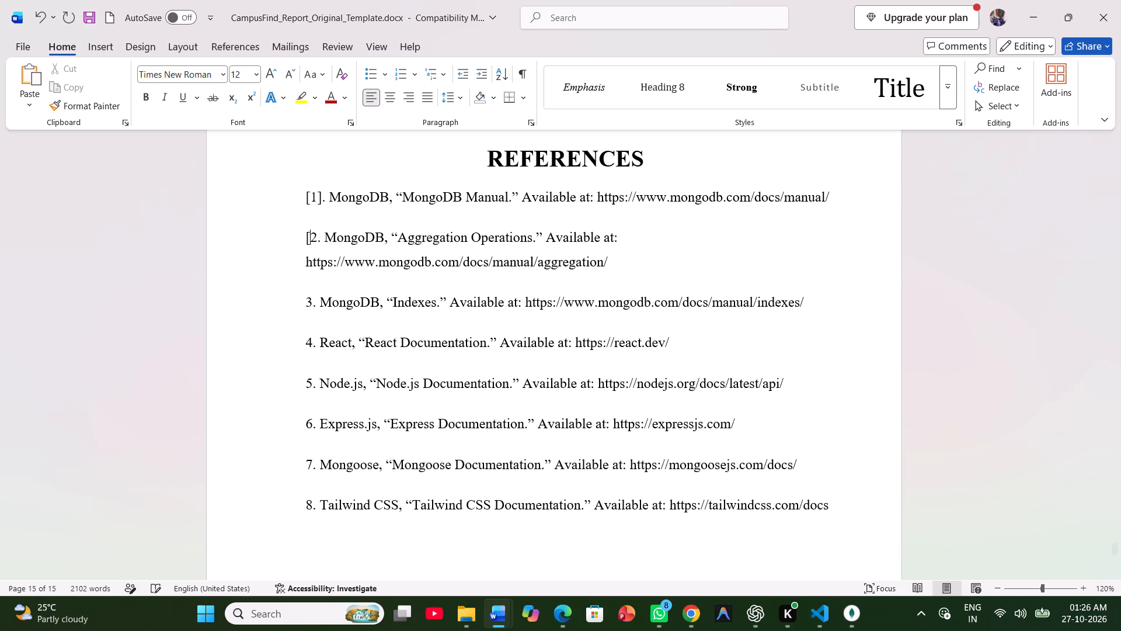
{"action": "key", "text": "Right"}
{"action": "key", "text": "bracketright"}
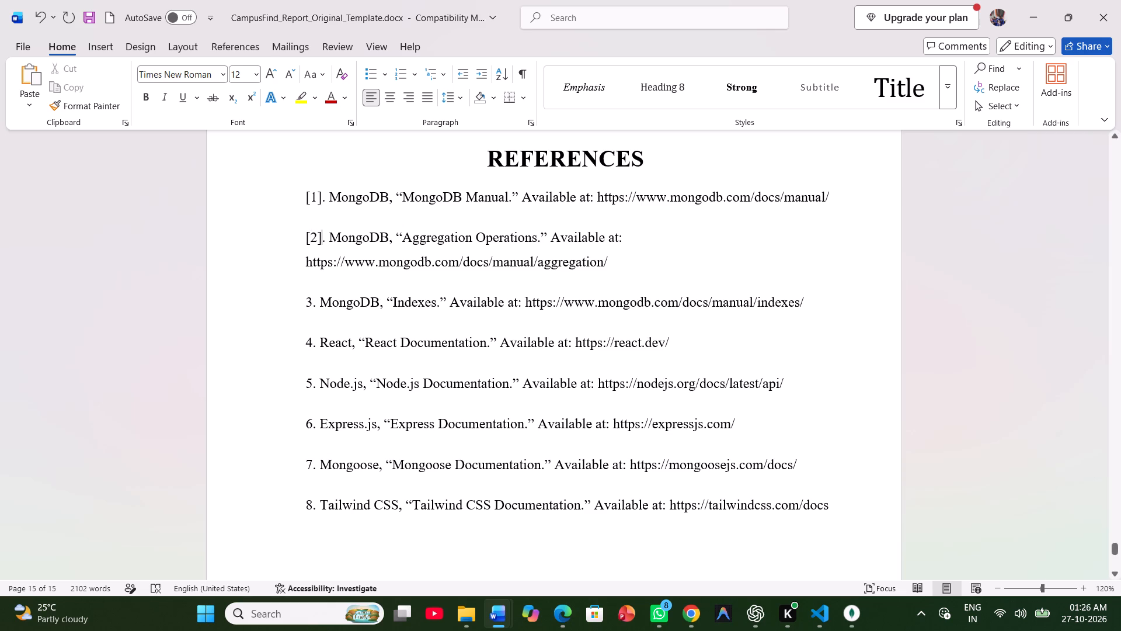
{"action": "left_click", "coordinate": [307, 305]}
{"action": "key", "text": "bracketleft"}
{"action": "key", "text": "Right"}
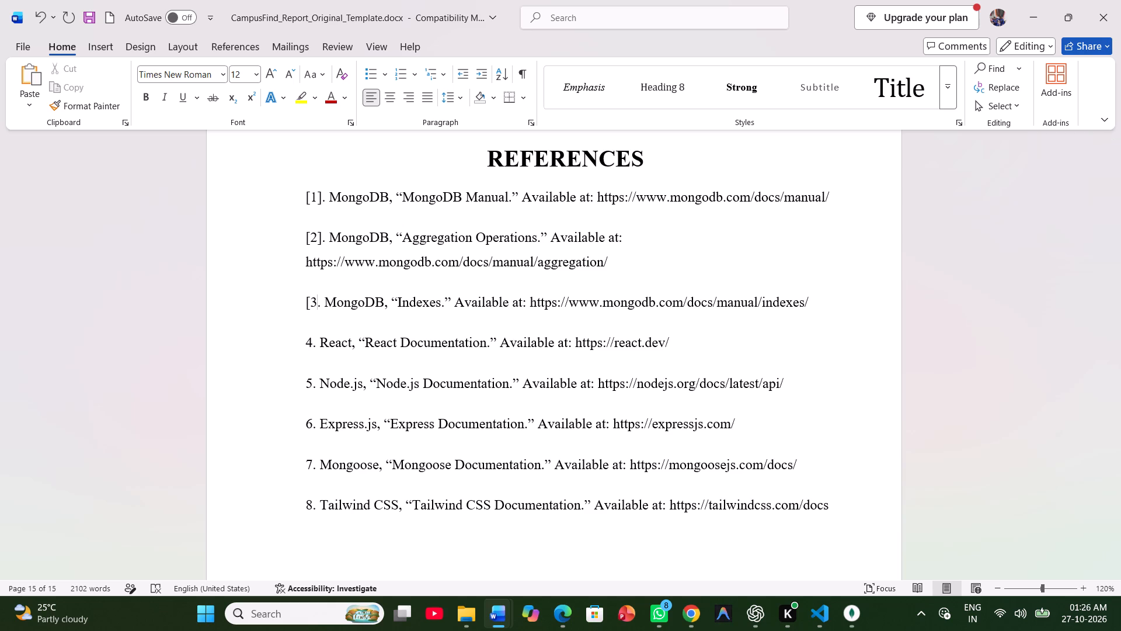
{"action": "key", "text": "bracketright"}
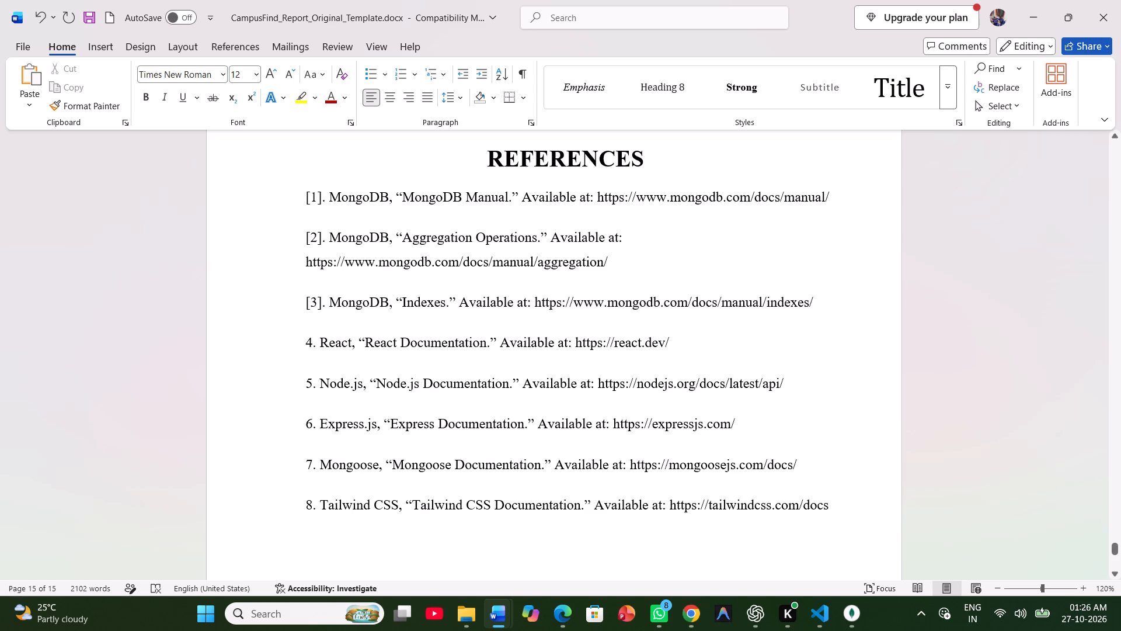
{"action": "left_click", "coordinate": [308, 346]}
{"action": "key", "text": "bracketleft"}
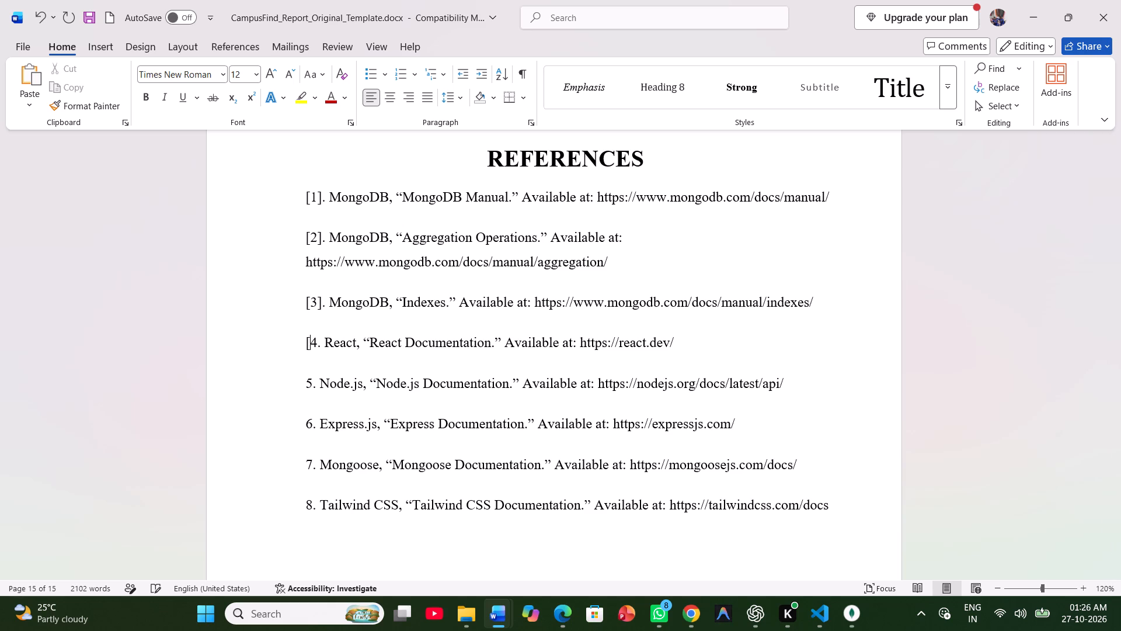
{"action": "key", "text": "Right"}
{"action": "key", "text": "bracketright"}
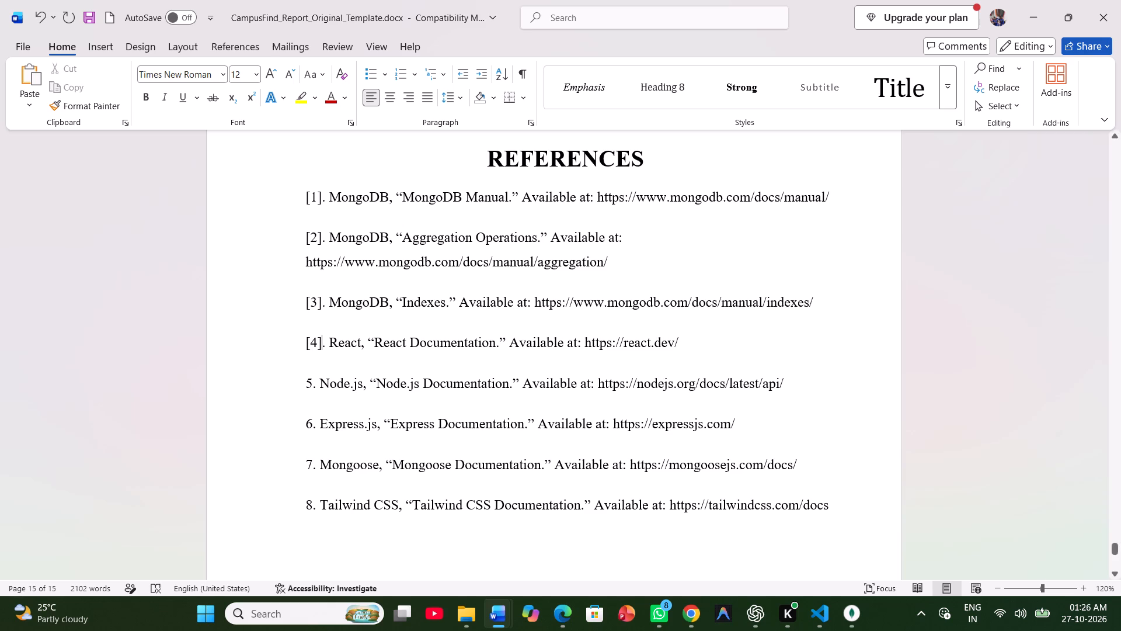
Enclose the numbers of the last four references, Node.js to Tailwind CSS, in square brackets, from [5] to [8].
{"action": "left_click", "coordinate": [300, 381]}
{"action": "key", "text": "bracketleft"}
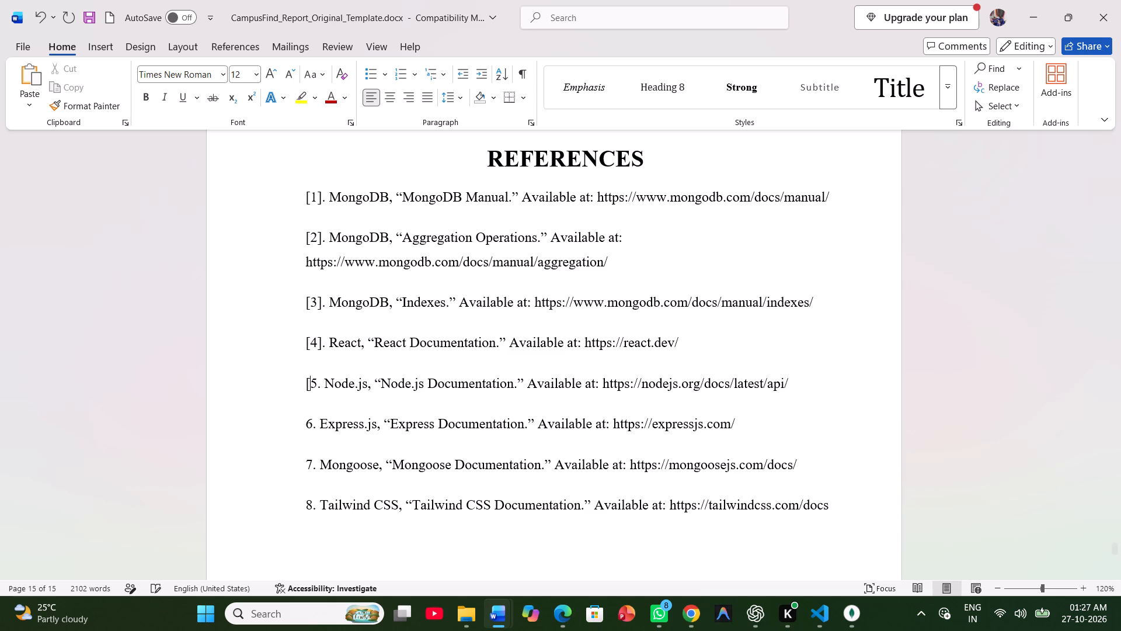
{"action": "key", "text": "Right"}
{"action": "key", "text": "bracketright"}
{"action": "left_click", "coordinate": [307, 422]}
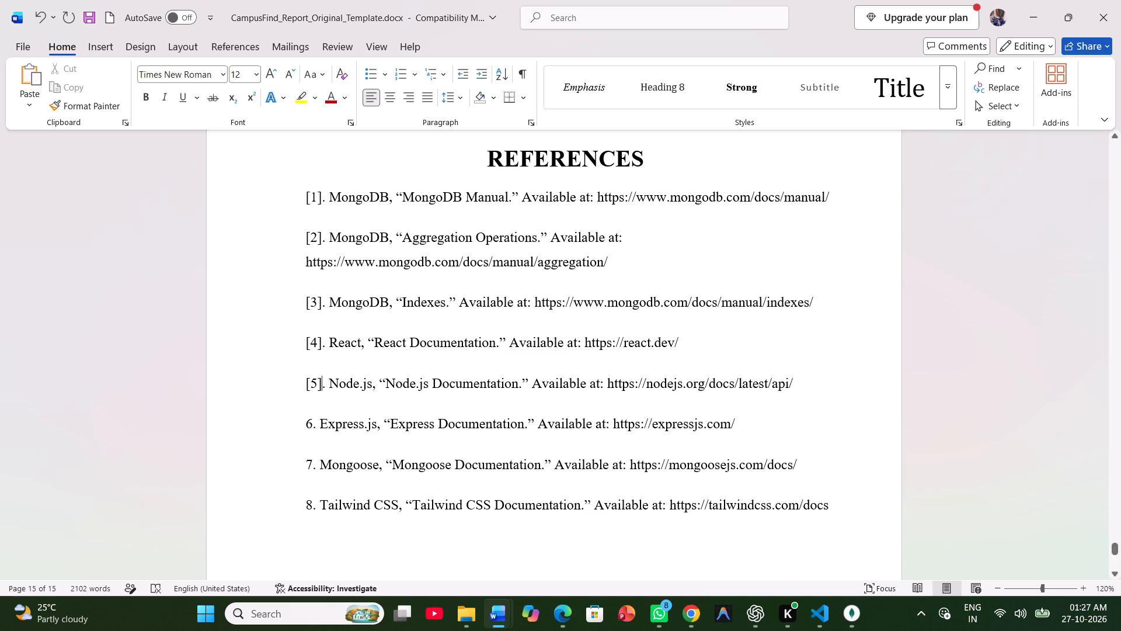
{"action": "key", "text": "bracketleft"}
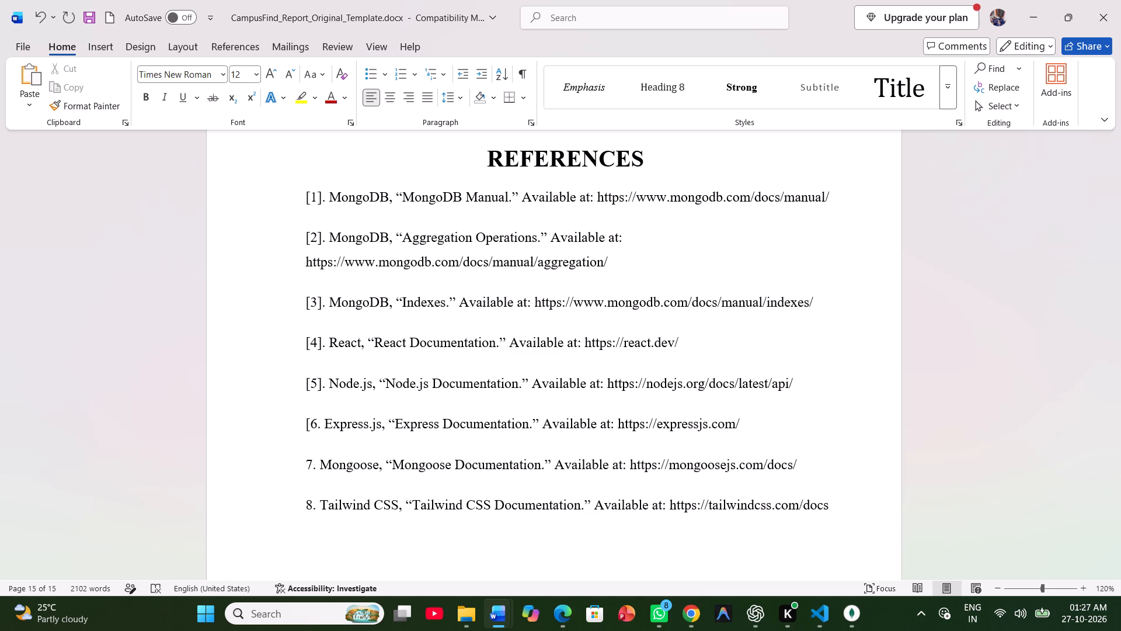
{"action": "key", "text": "Right"}
{"action": "key", "text": "bracketright"}
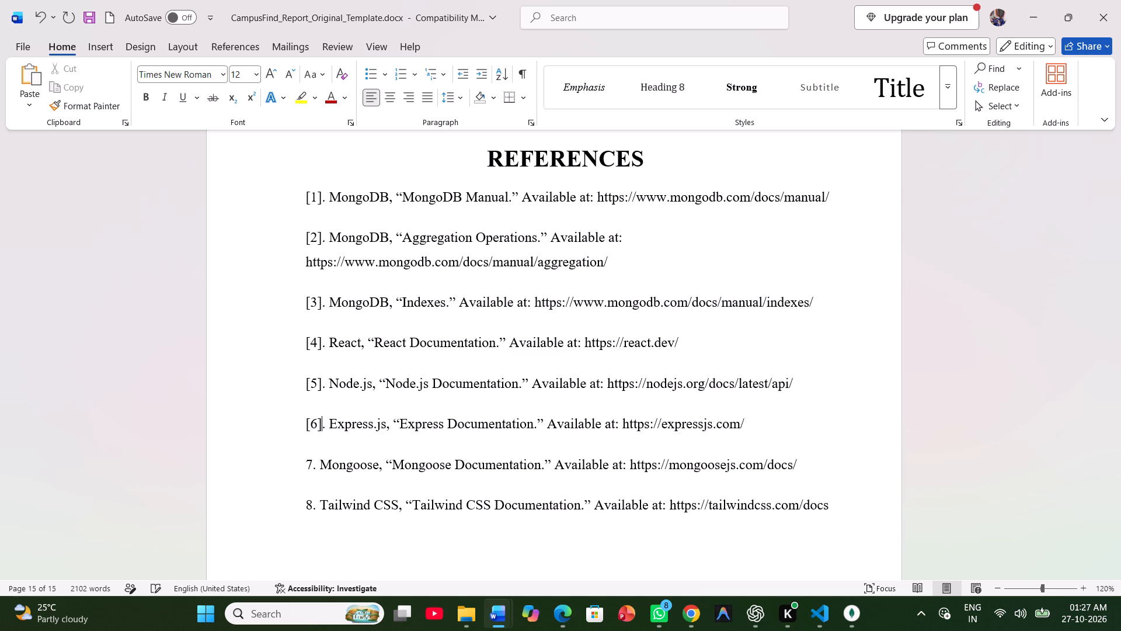
{"action": "left_click", "coordinate": [304, 463]}
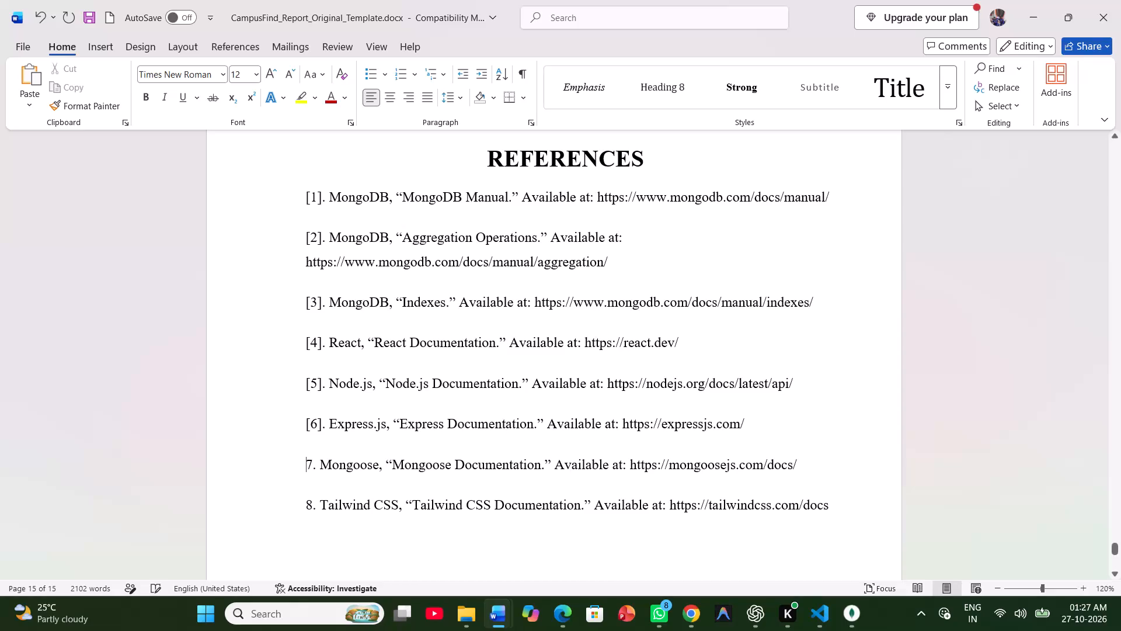
{"action": "key", "text": "bracketleft"}
{"action": "key", "text": "Right"}
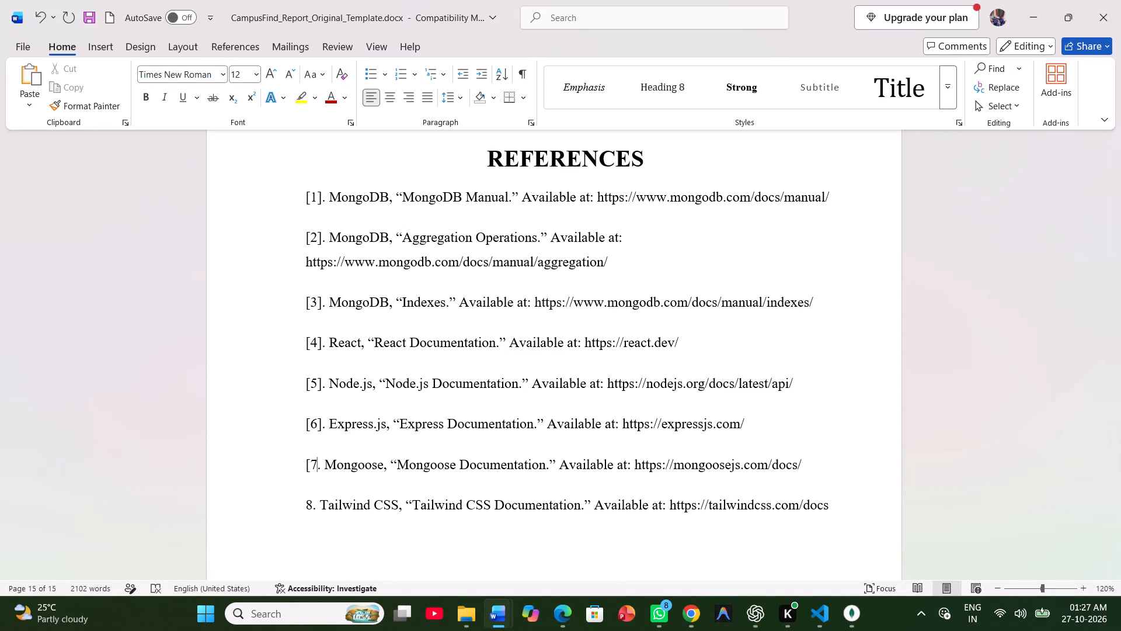
{"action": "key", "text": "bracketright"}
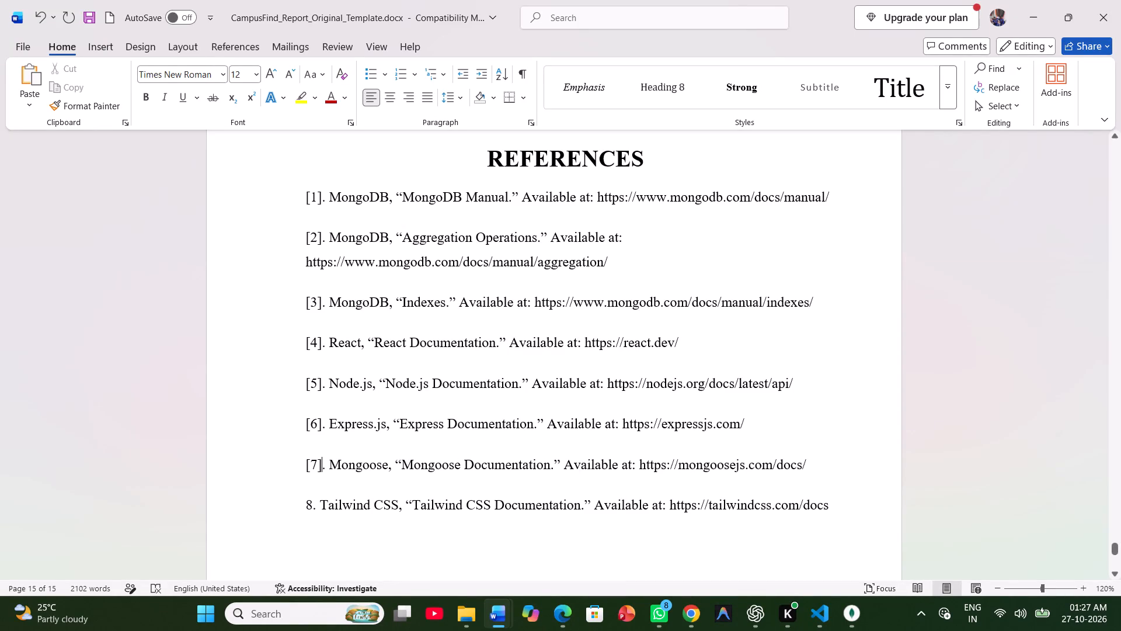
{"action": "left_click", "coordinate": [305, 506]}
{"action": "key", "text": "bracketleft"}
{"action": "key", "text": "Right"}
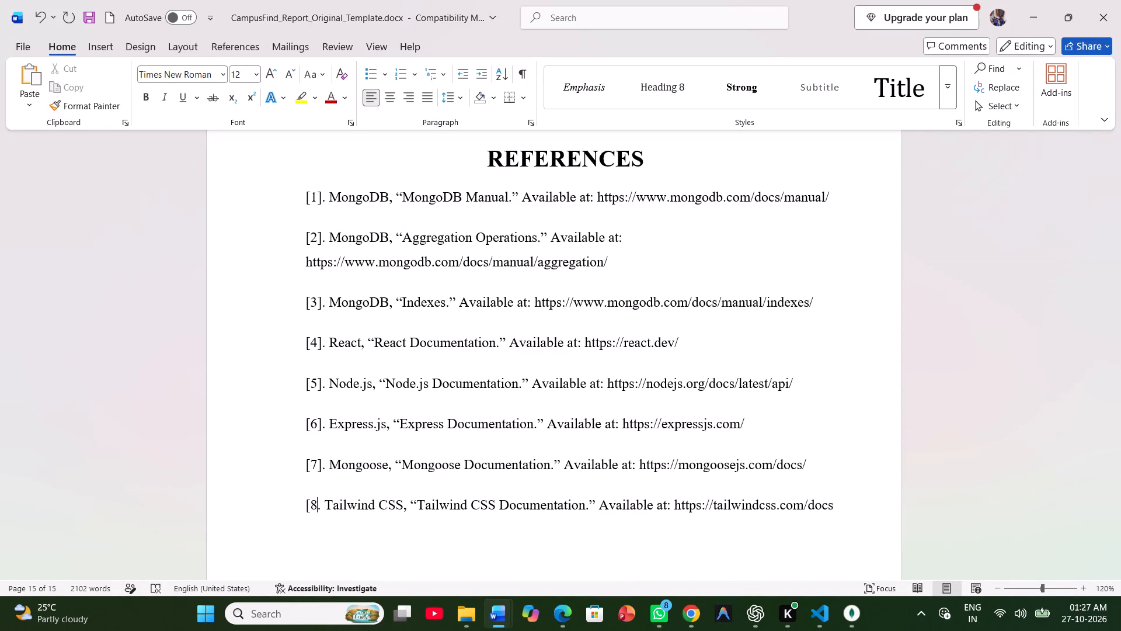
{"action": "key", "text": "bracketright"}
Review the report's chapters backwards from the Chapter 7 references to the table of contents, checking layout and headings.
{"action": "scroll", "coordinate": [356, 441], "scroll_direction": "up", "scroll_amount": 1}
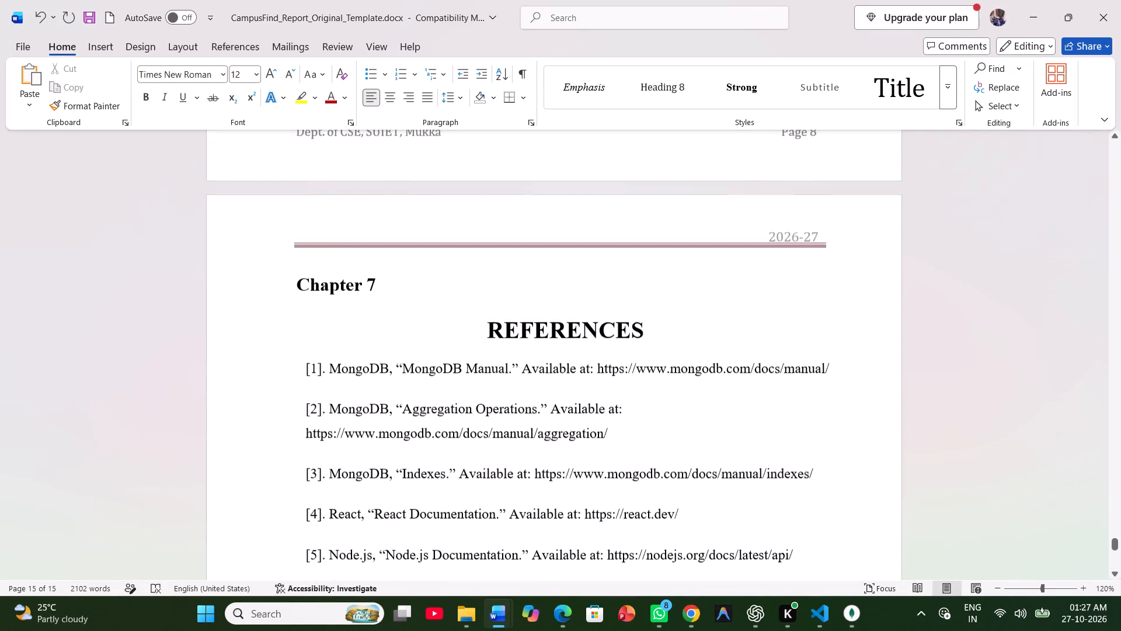
{"action": "scroll", "coordinate": [356, 441], "scroll_direction": "up", "scroll_amount": 4}
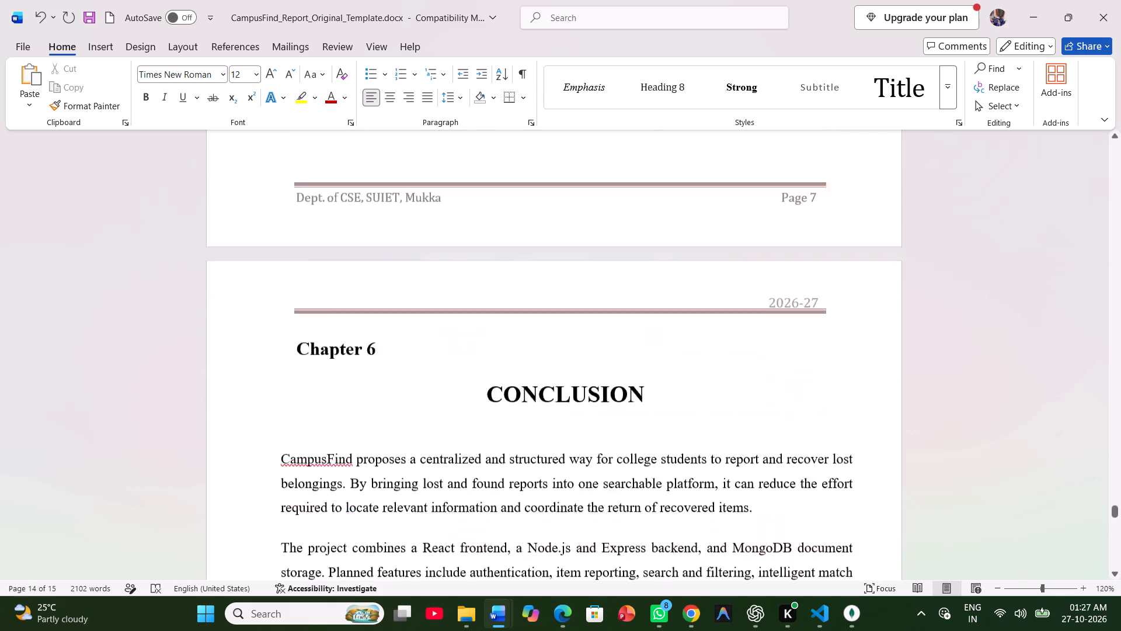
{"action": "scroll", "coordinate": [356, 441], "scroll_direction": "up", "scroll_amount": 5}
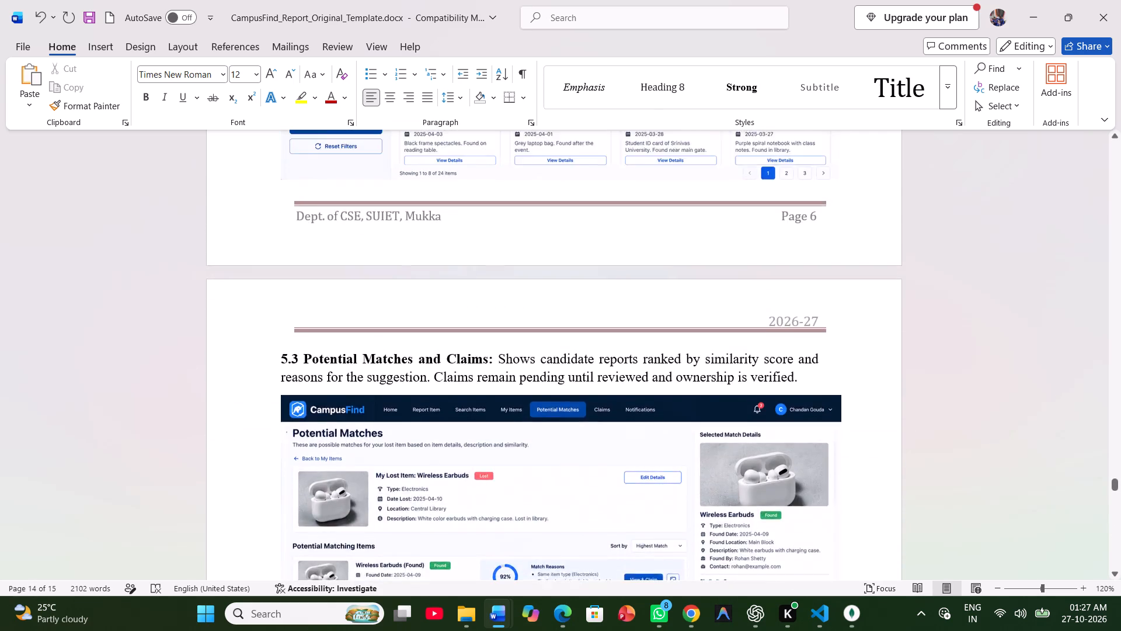
{"action": "scroll", "coordinate": [356, 441], "scroll_direction": "up", "scroll_amount": 6}
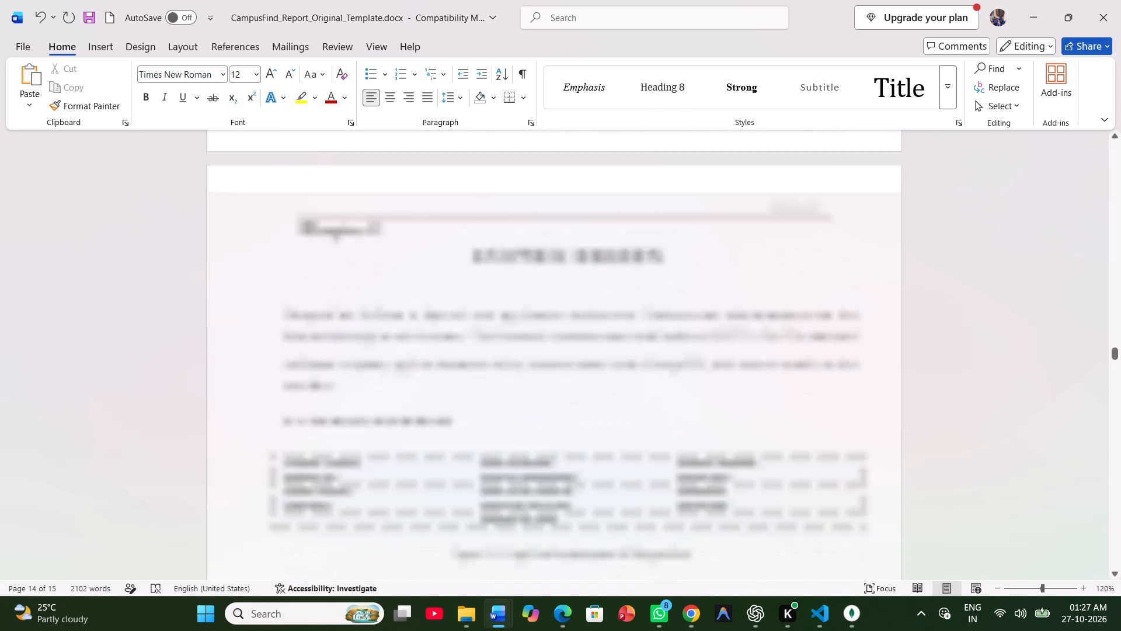
{"action": "scroll", "coordinate": [356, 441], "scroll_direction": "up", "scroll_amount": 10}
{"action": "scroll", "coordinate": [356, 441], "scroll_direction": "down", "scroll_amount": 7}
{"action": "scroll", "coordinate": [356, 441], "scroll_direction": "up", "scroll_amount": 2}
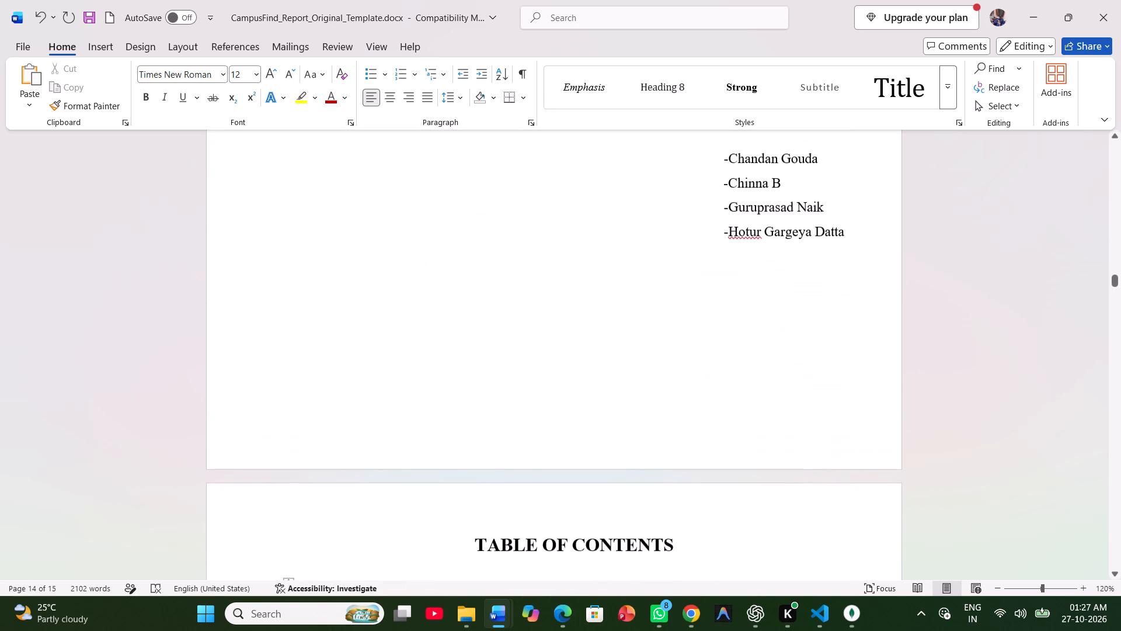
Review the front matter backwards from the acknowledgement through the abstract and declaration to the certificate page.
{"action": "scroll", "coordinate": [356, 441], "scroll_direction": "up", "scroll_amount": 3}
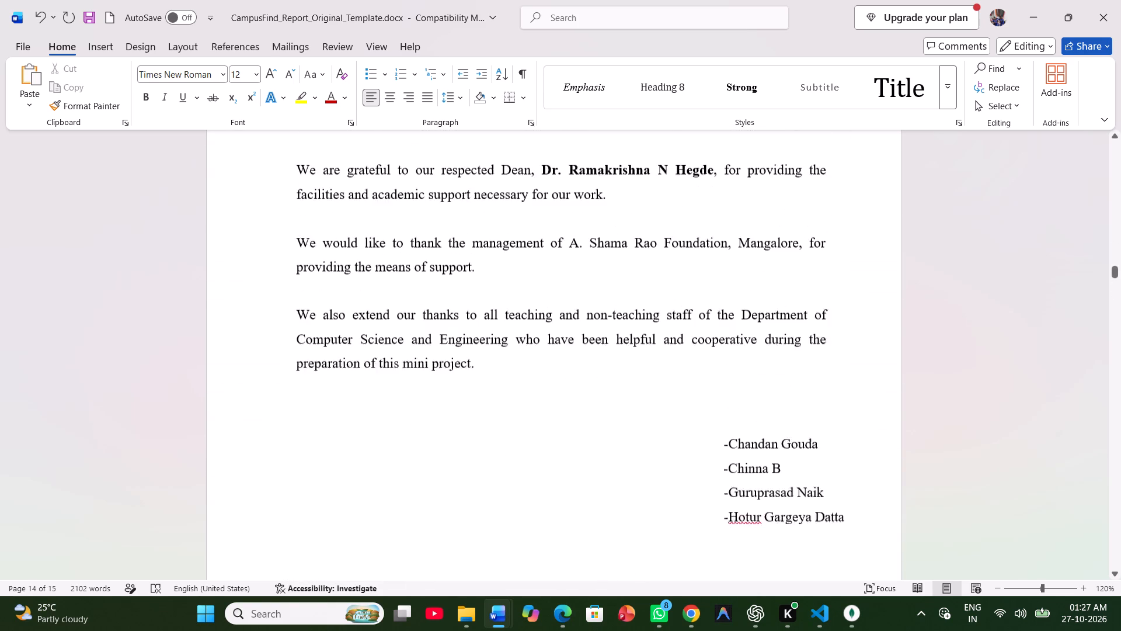
{"action": "scroll", "coordinate": [356, 441], "scroll_direction": "up", "scroll_amount": 3}
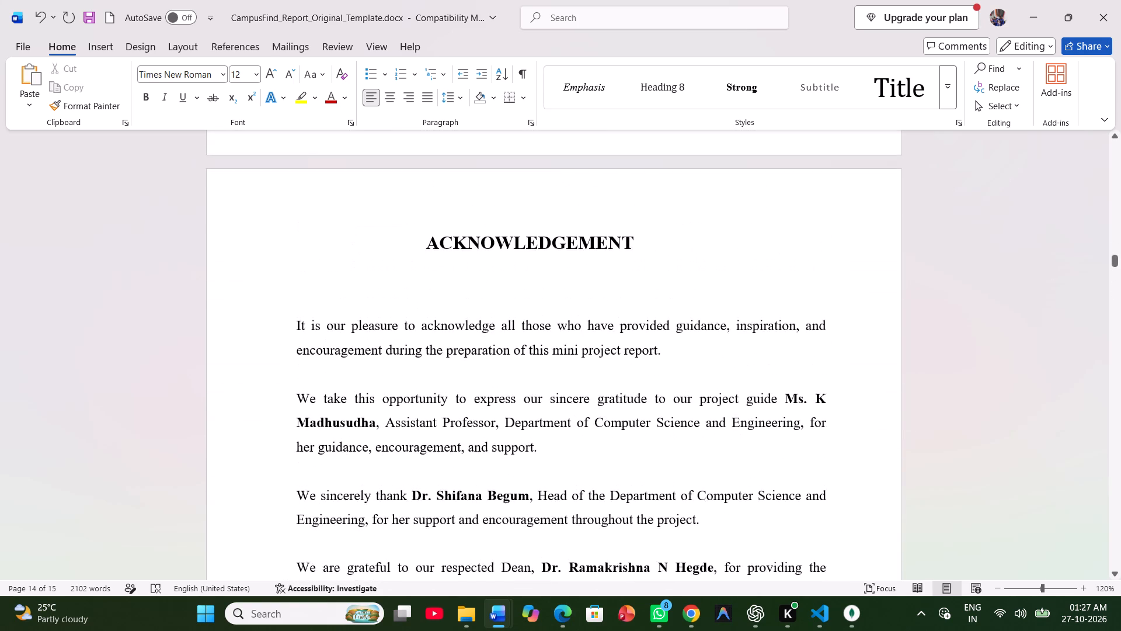
{"action": "scroll", "coordinate": [356, 441], "scroll_direction": "up", "scroll_amount": 1}
{"action": "left_click", "coordinate": [342, 373]}
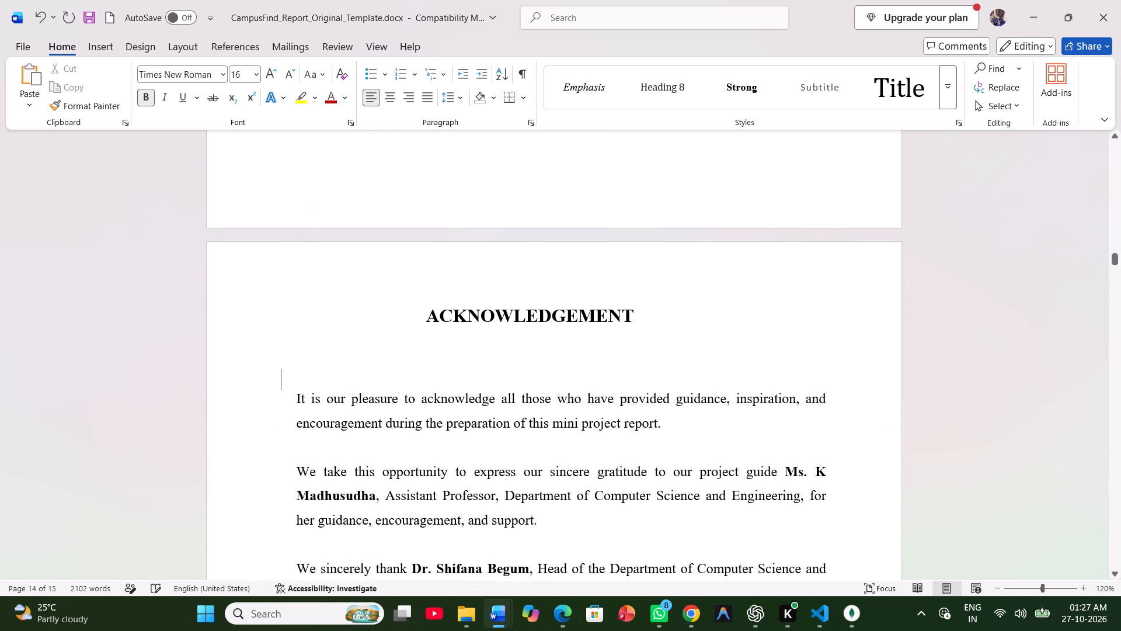
{"action": "scroll", "coordinate": [343, 349], "scroll_direction": "up", "scroll_amount": 6}
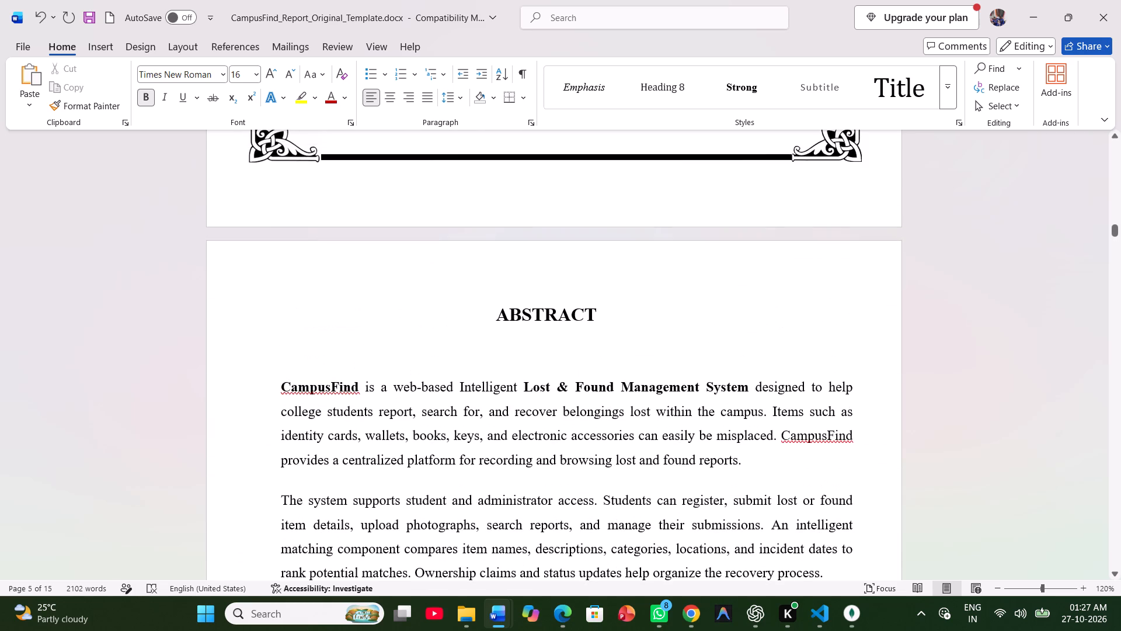
{"action": "scroll", "coordinate": [343, 349], "scroll_direction": "up", "scroll_amount": 4}
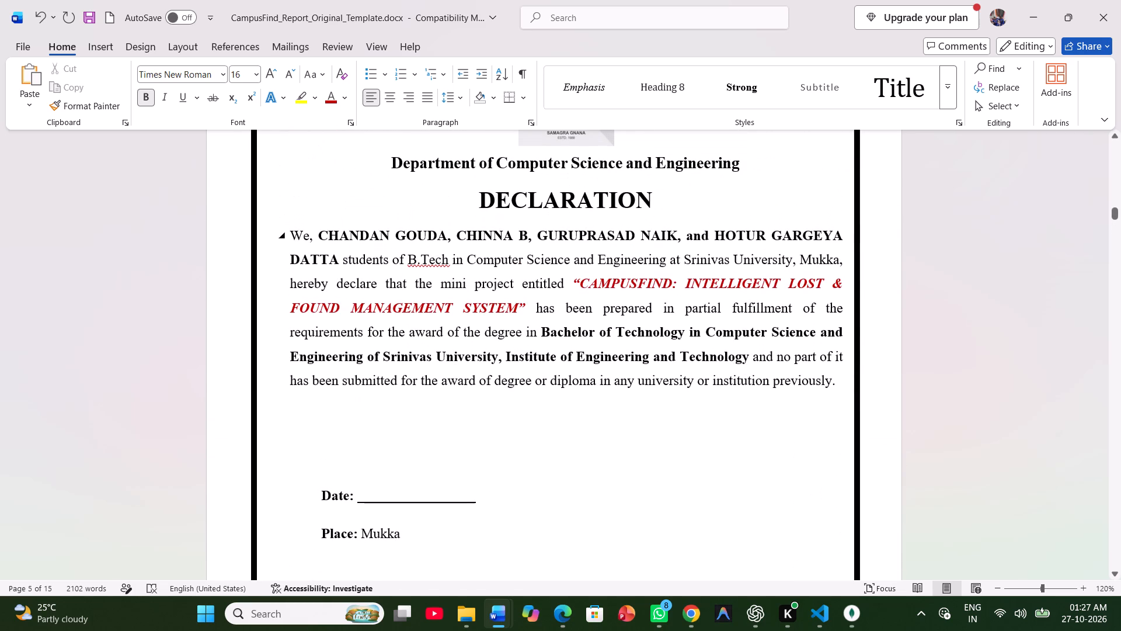
{"action": "scroll", "coordinate": [343, 349], "scroll_direction": "up", "scroll_amount": 2}
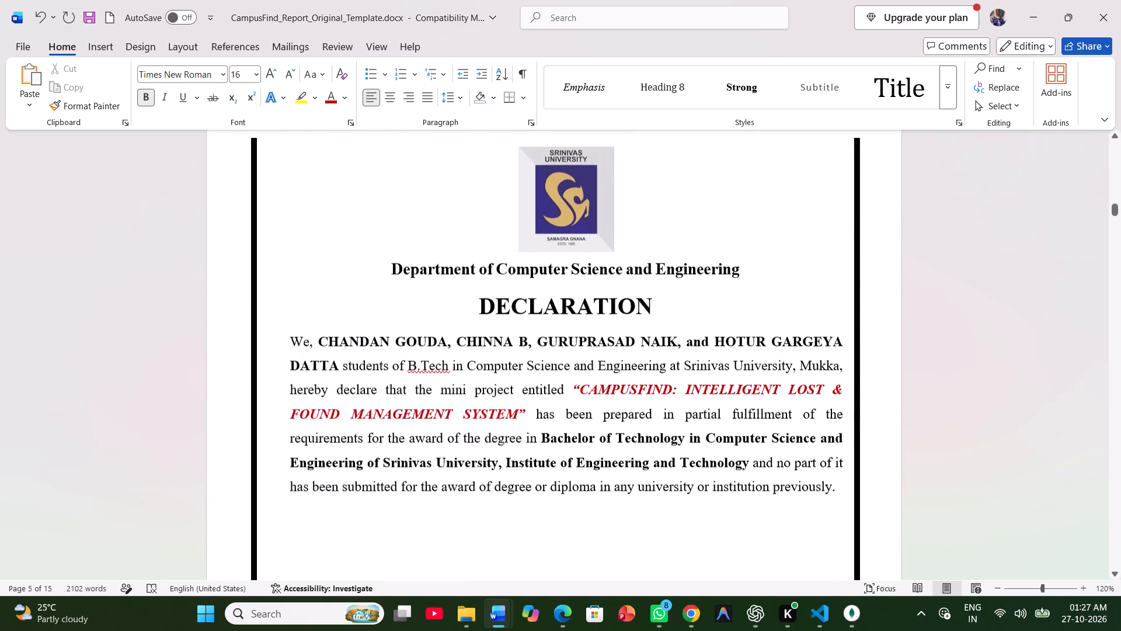
{"action": "scroll", "coordinate": [343, 349], "scroll_direction": "up", "scroll_amount": 3}
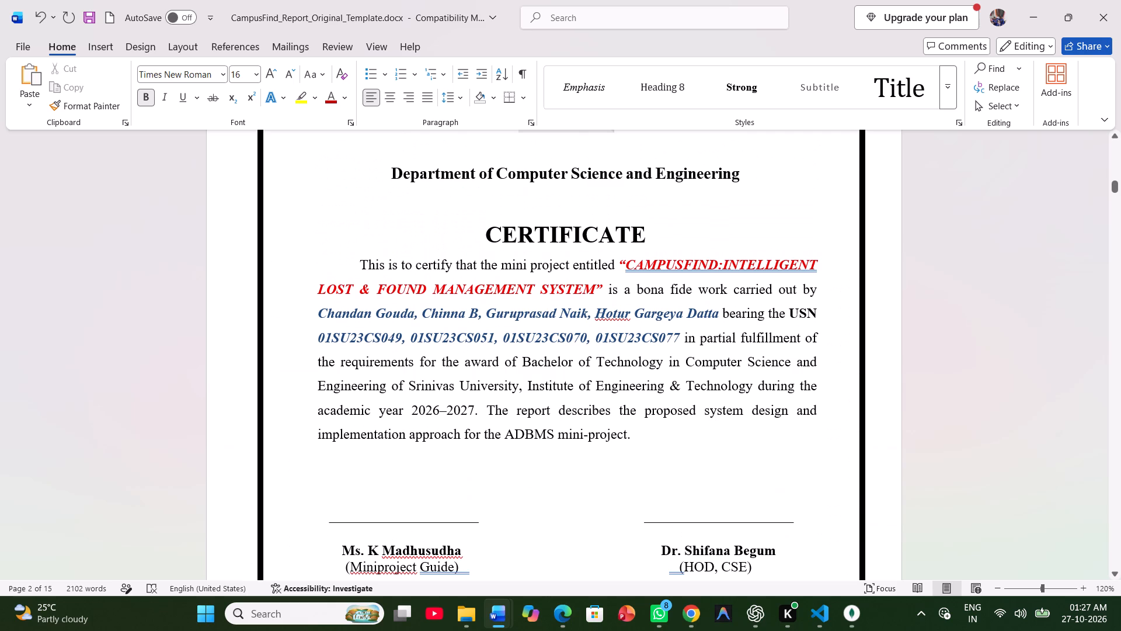
{"action": "scroll", "coordinate": [343, 349], "scroll_direction": "up", "scroll_amount": 4}
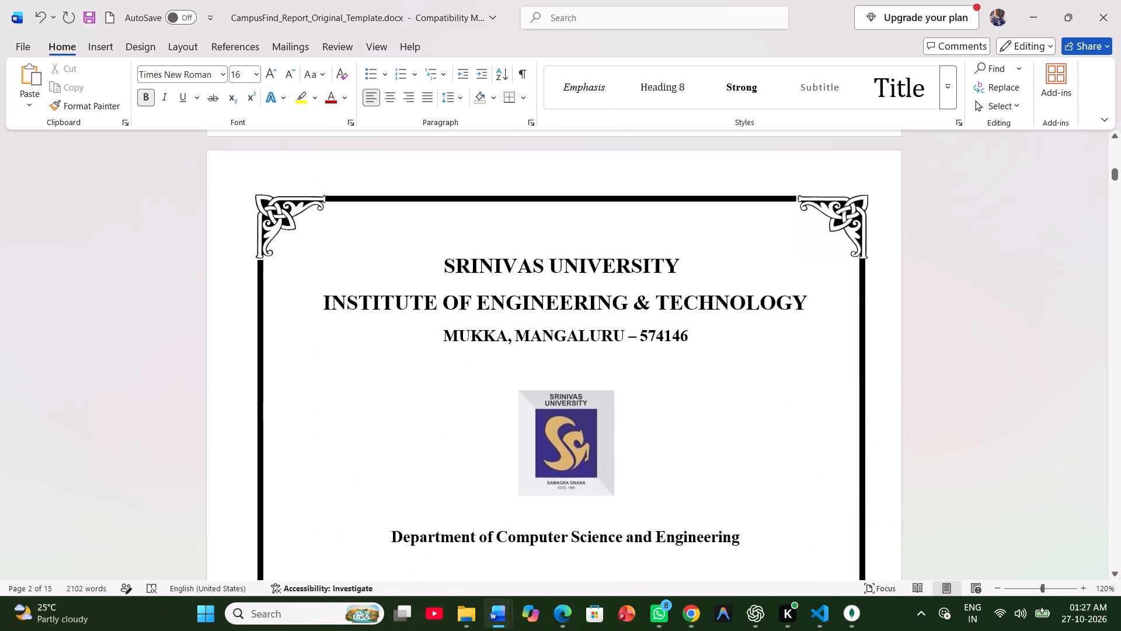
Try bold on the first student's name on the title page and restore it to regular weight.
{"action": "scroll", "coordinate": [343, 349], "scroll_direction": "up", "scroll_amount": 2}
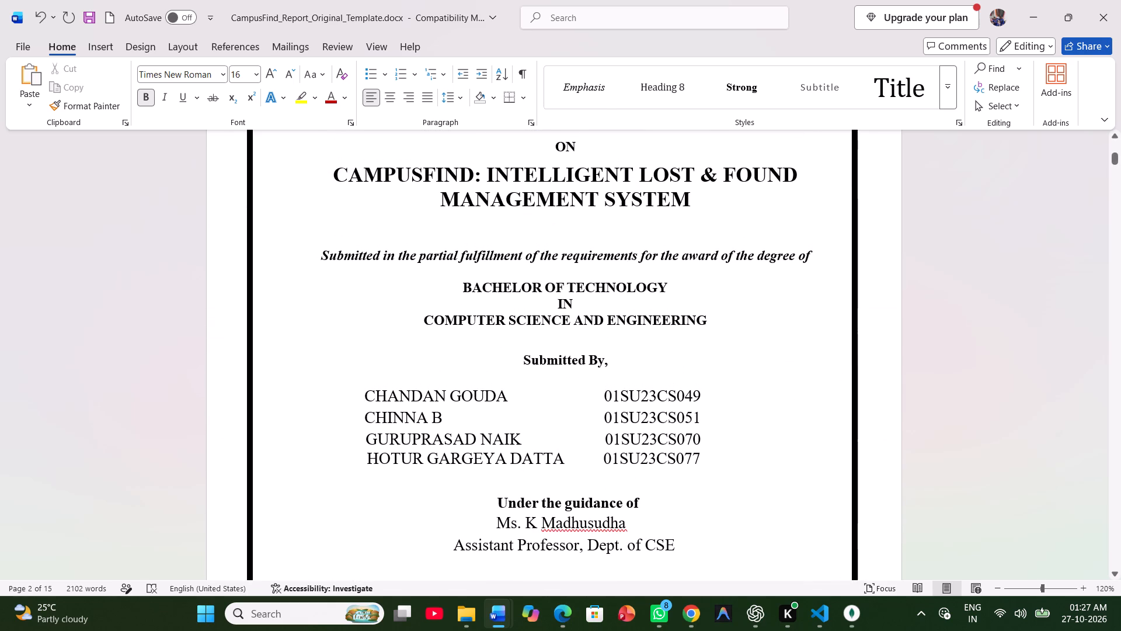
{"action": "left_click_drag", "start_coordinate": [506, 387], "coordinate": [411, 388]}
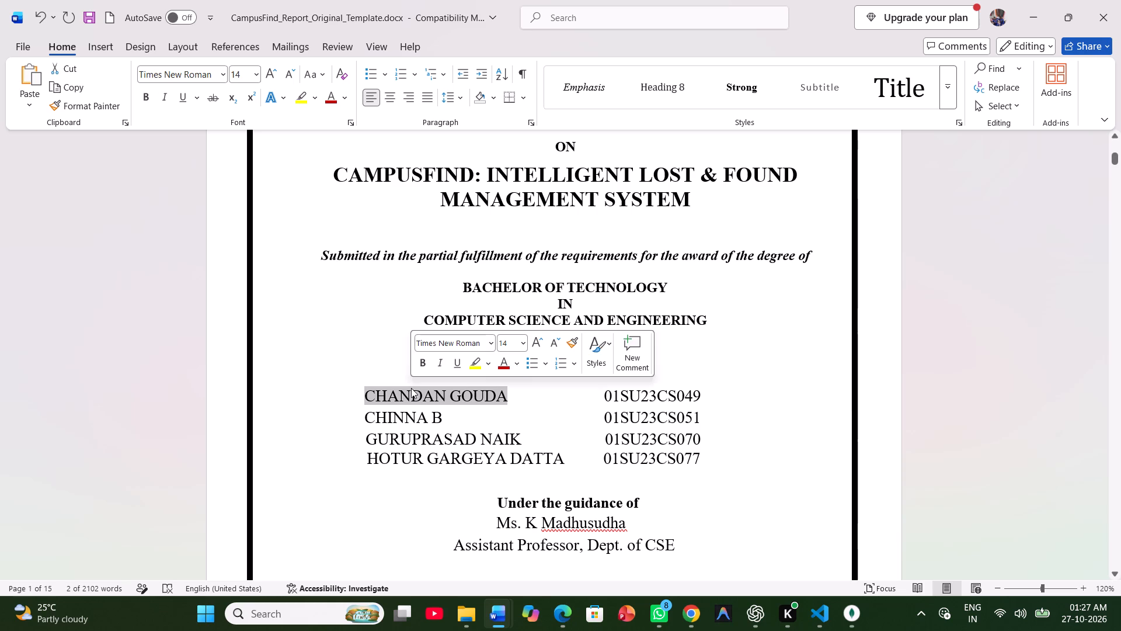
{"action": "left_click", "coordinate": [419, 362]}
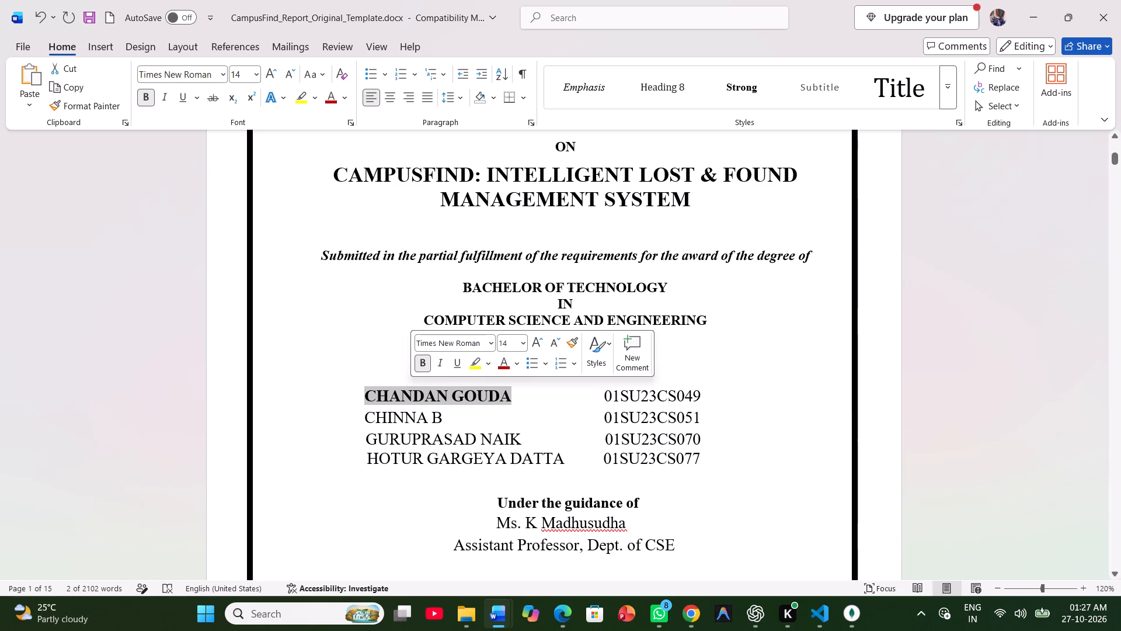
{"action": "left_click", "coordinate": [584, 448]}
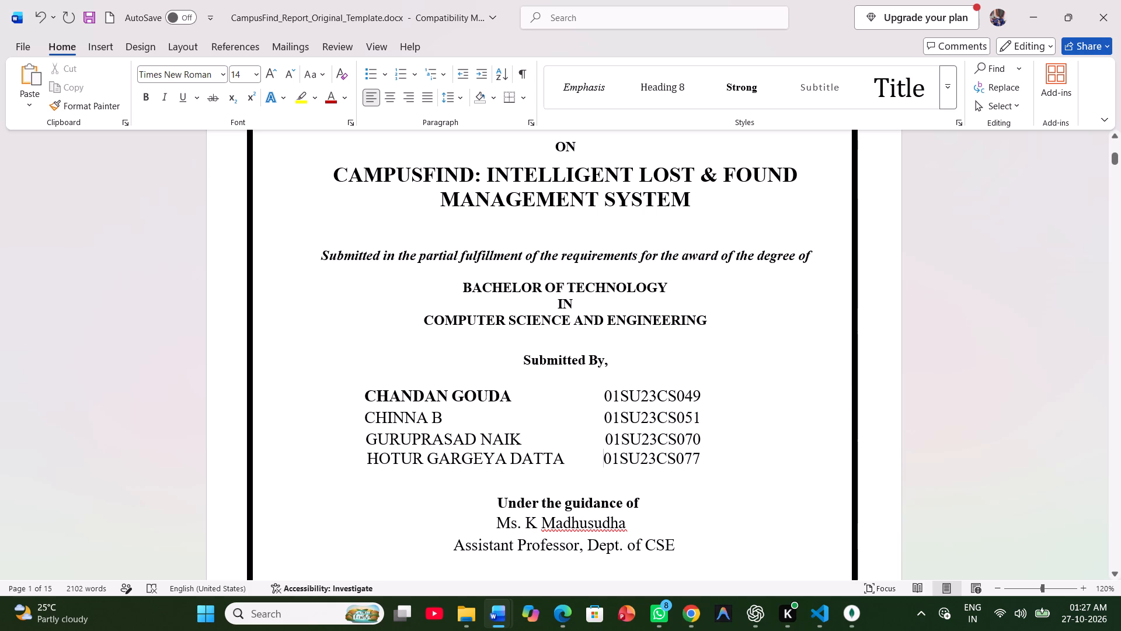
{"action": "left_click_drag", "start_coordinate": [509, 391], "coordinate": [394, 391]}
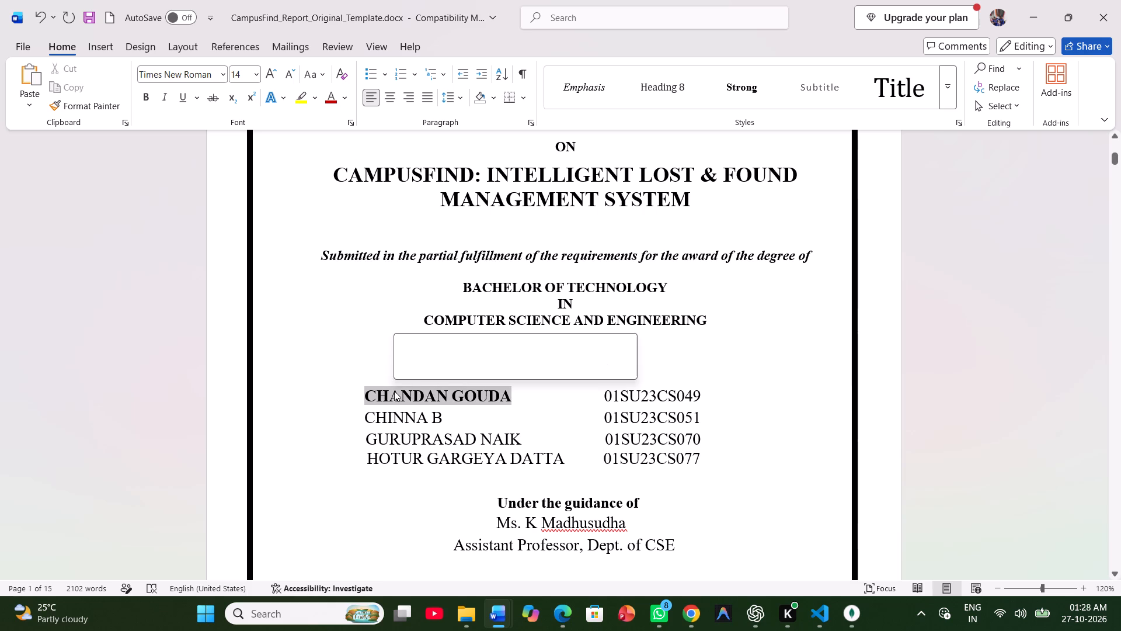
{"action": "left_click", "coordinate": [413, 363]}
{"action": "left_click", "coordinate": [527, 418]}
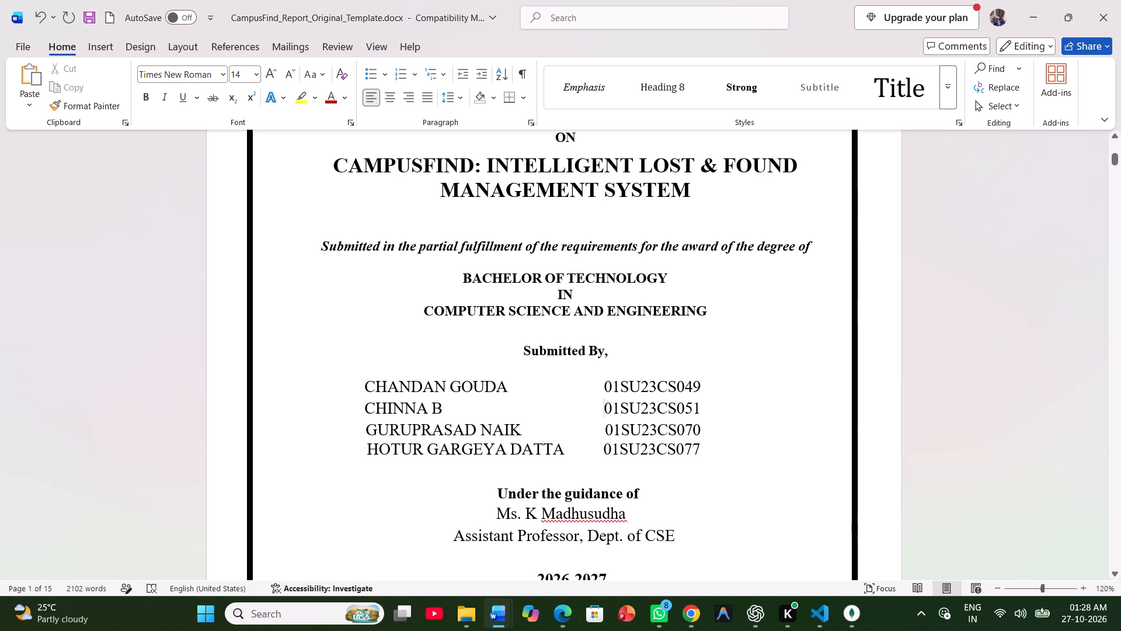
Reduce the four student names and registration numbers under "Submitted By" on the title page to 12 pt.
{"action": "left_click", "coordinate": [695, 445]}
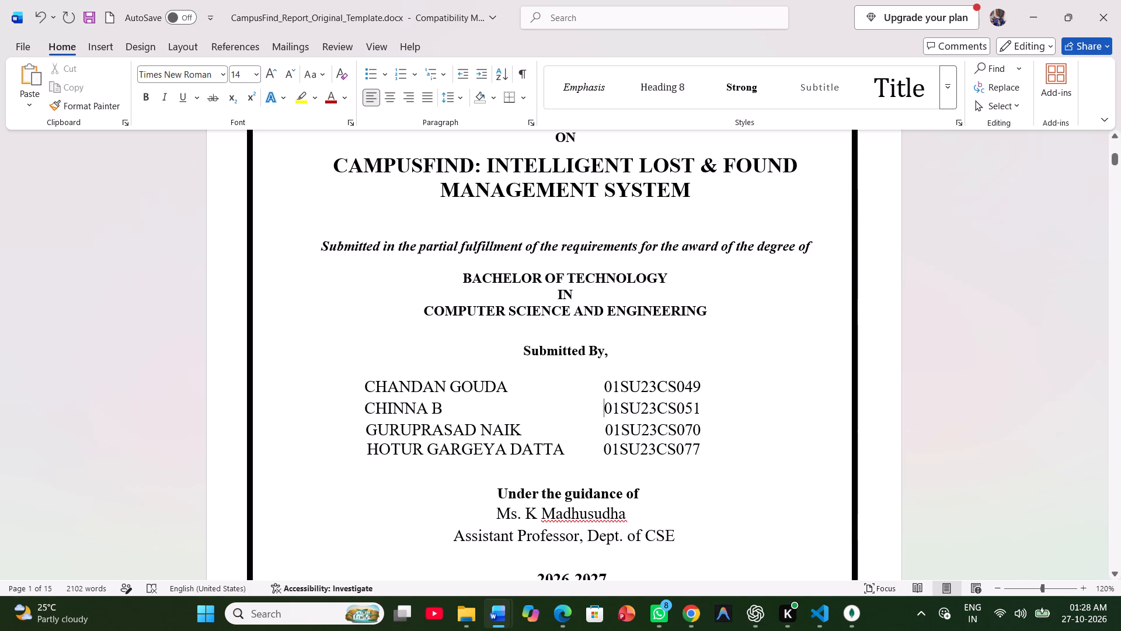
{"action": "left_click", "coordinate": [697, 445]}
{"action": "left_click_drag", "start_coordinate": [705, 446], "coordinate": [497, 429]}
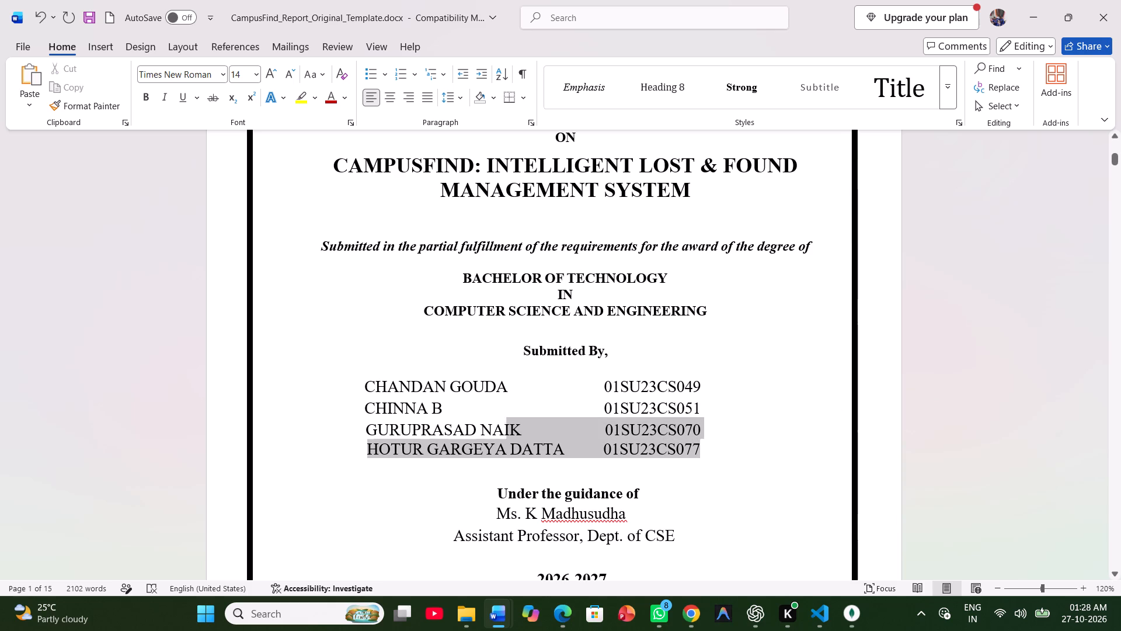
{"action": "left_click_drag", "start_coordinate": [497, 429], "coordinate": [409, 387]}
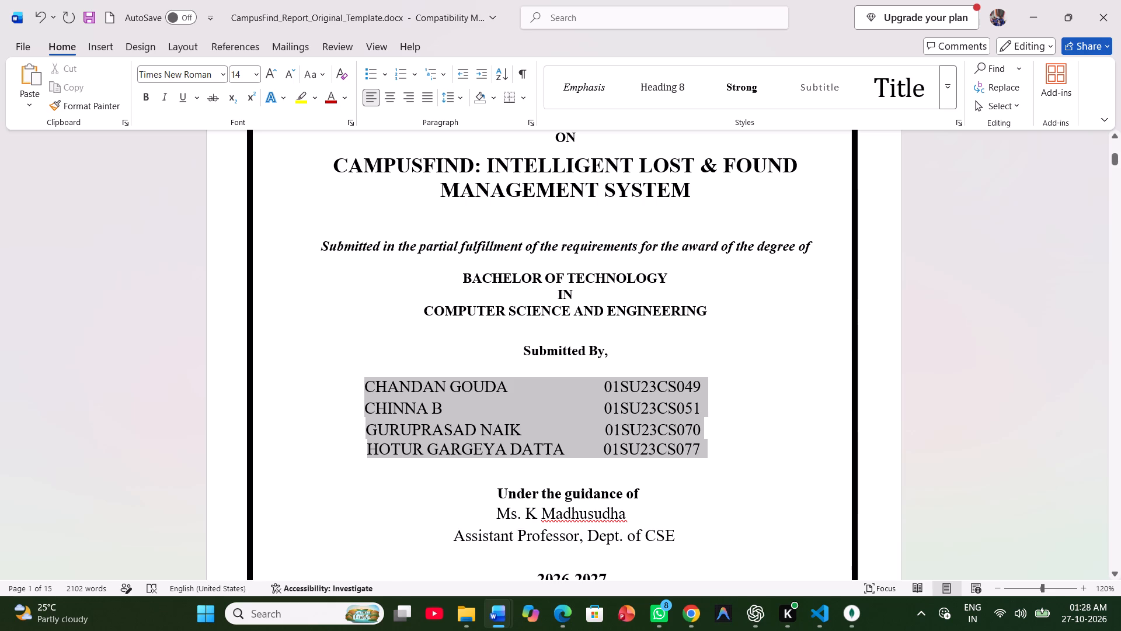
{"action": "left_click_drag", "start_coordinate": [409, 387], "coordinate": [410, 387]}
{"action": "left_click", "coordinate": [371, 396]}
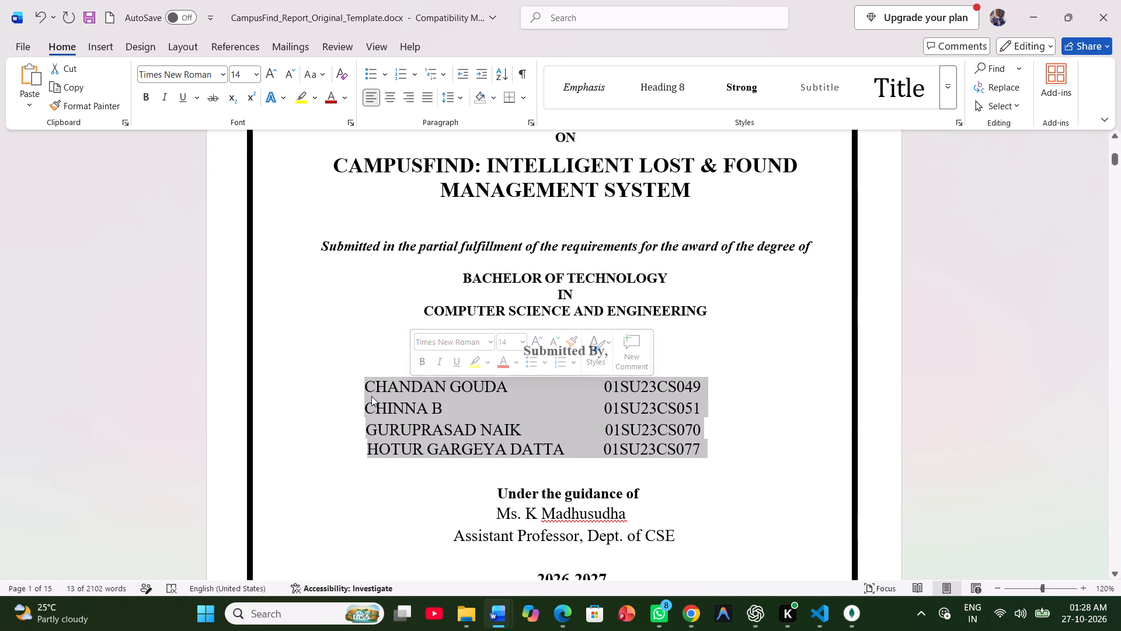
{"action": "left_click_drag", "start_coordinate": [706, 443], "coordinate": [375, 389]}
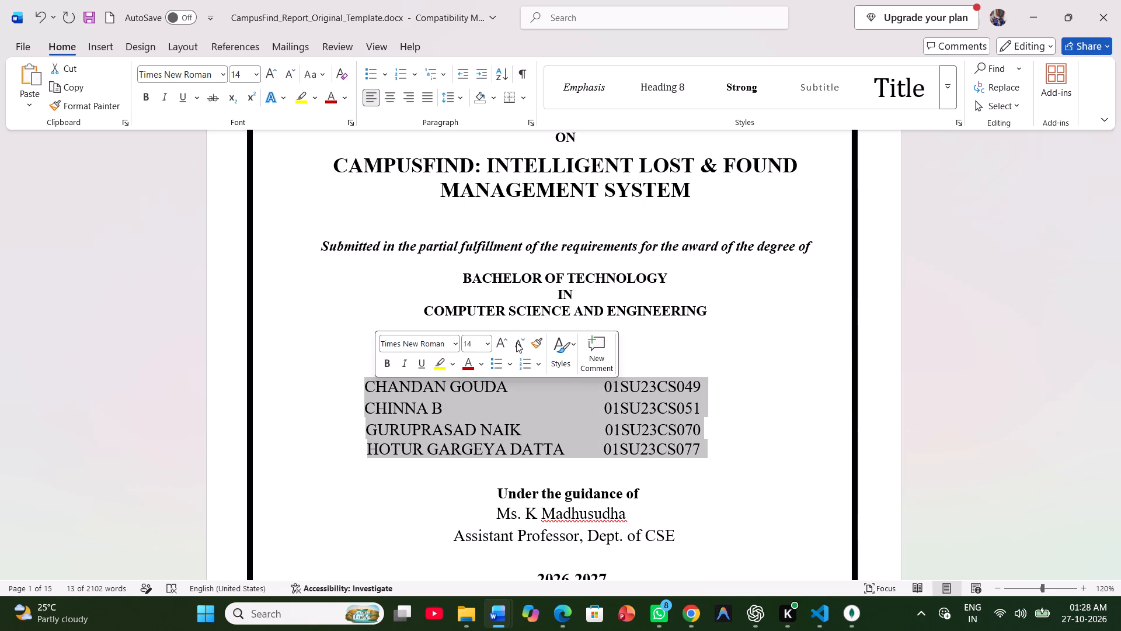
{"action": "left_click", "coordinate": [516, 342]}
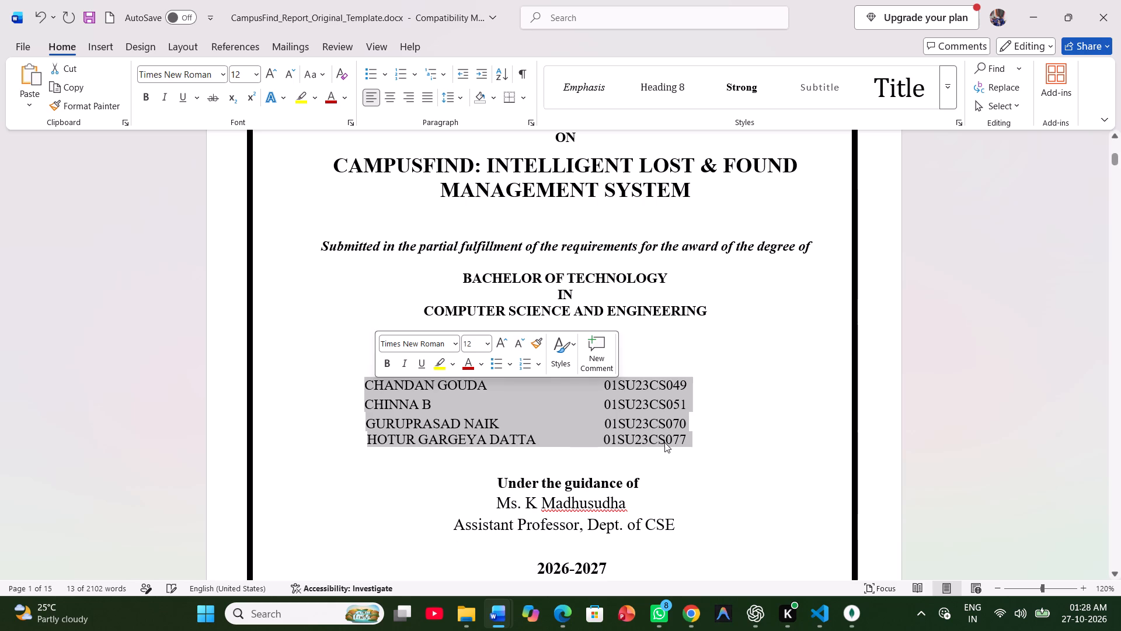
Skim the report from the title page through the certificate, abstract and chapters to the results, and return to the title page.
{"action": "scroll", "coordinate": [664, 442], "scroll_direction": "down", "scroll_amount": 7}
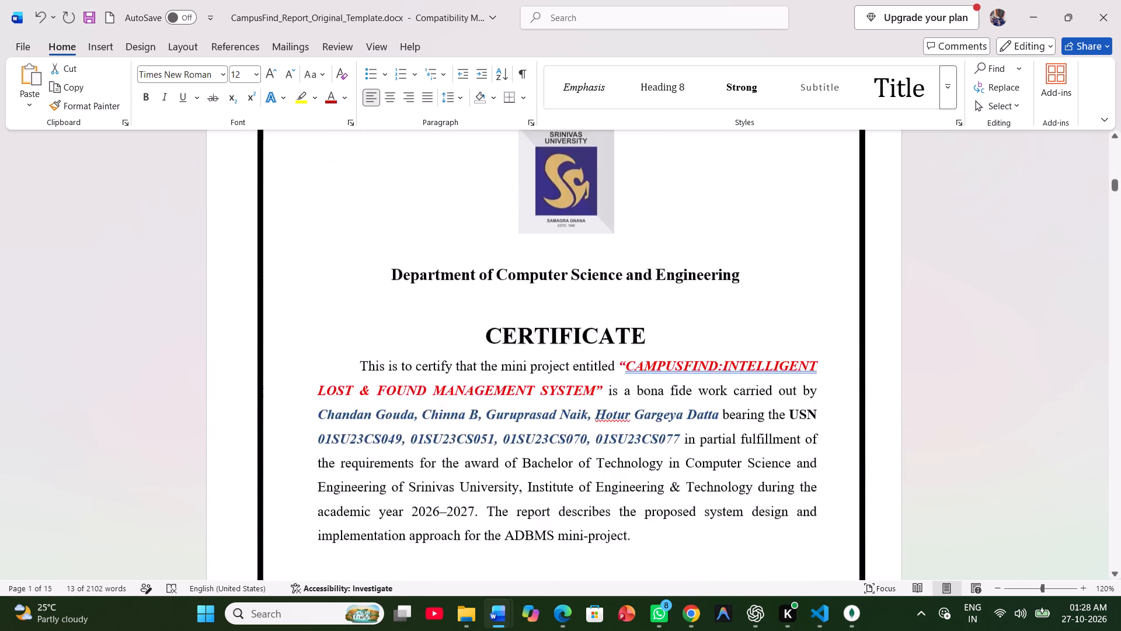
{"action": "scroll", "coordinate": [664, 442], "scroll_direction": "down", "scroll_amount": 8}
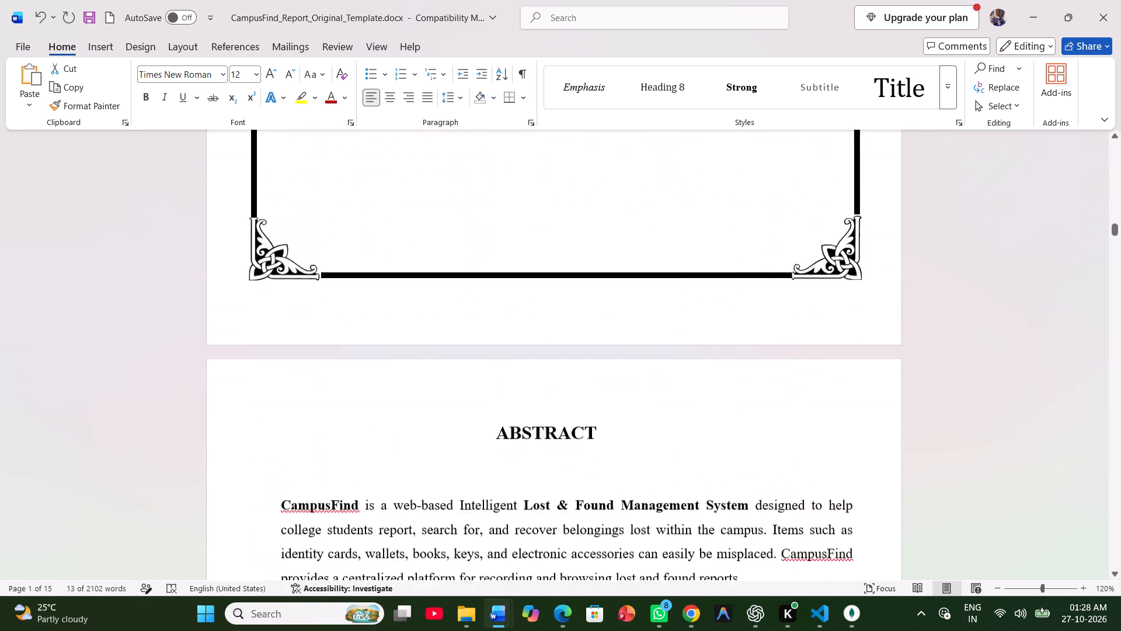
{"action": "scroll", "coordinate": [664, 442], "scroll_direction": "down", "scroll_amount": 8}
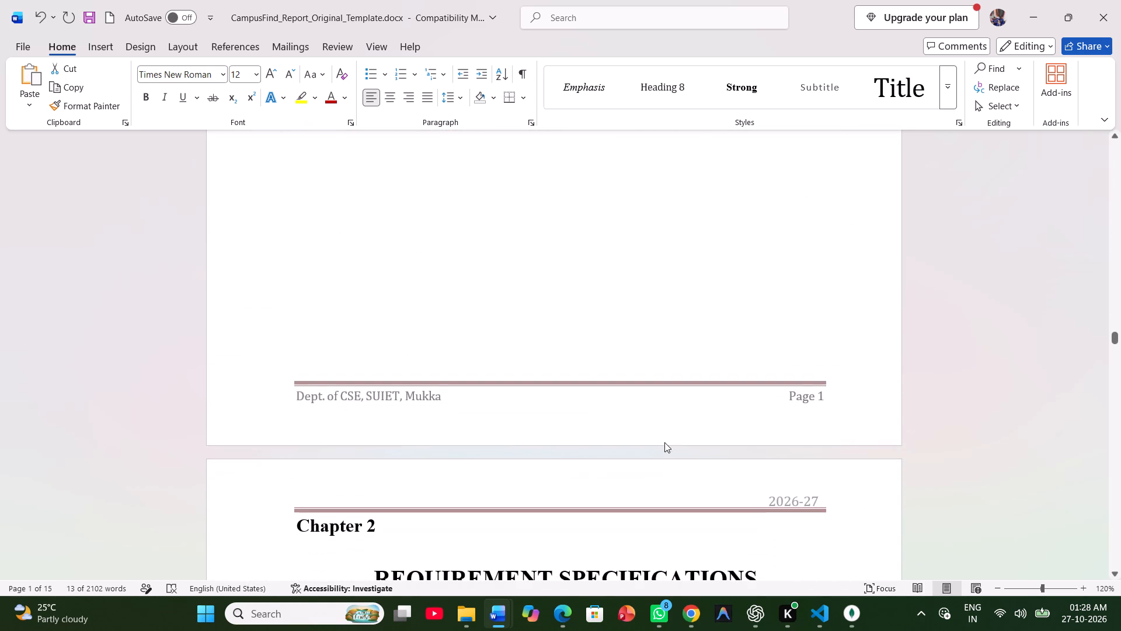
{"action": "scroll", "coordinate": [664, 442], "scroll_direction": "up", "scroll_amount": 3}
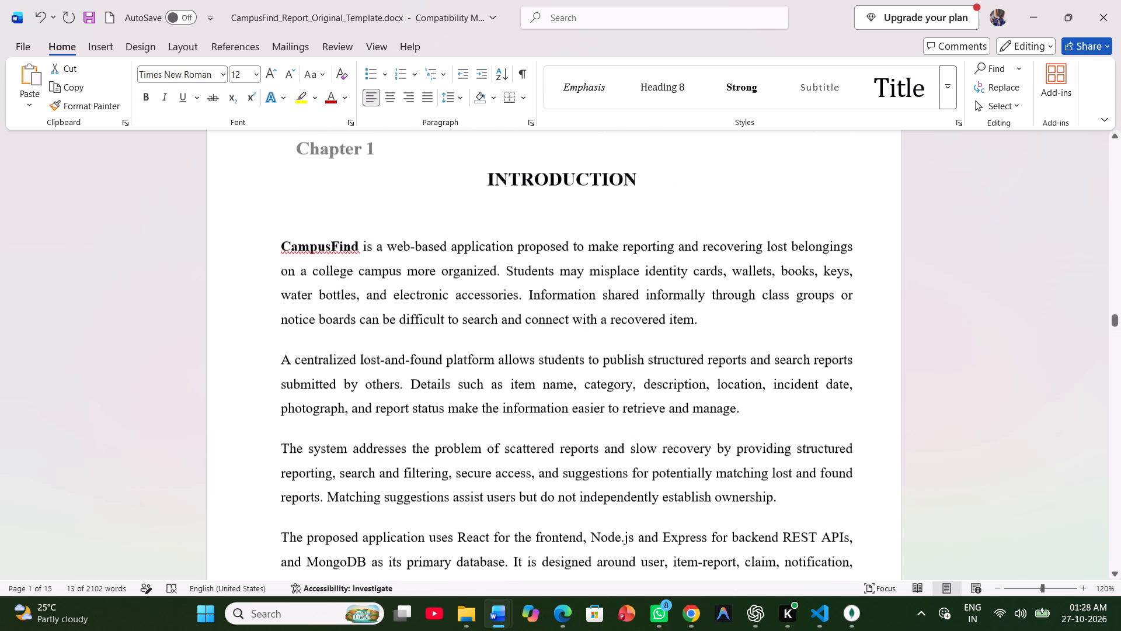
{"action": "scroll", "coordinate": [664, 442], "scroll_direction": "up", "scroll_amount": 1}
{"action": "scroll", "coordinate": [664, 442], "scroll_direction": "down", "scroll_amount": 9}
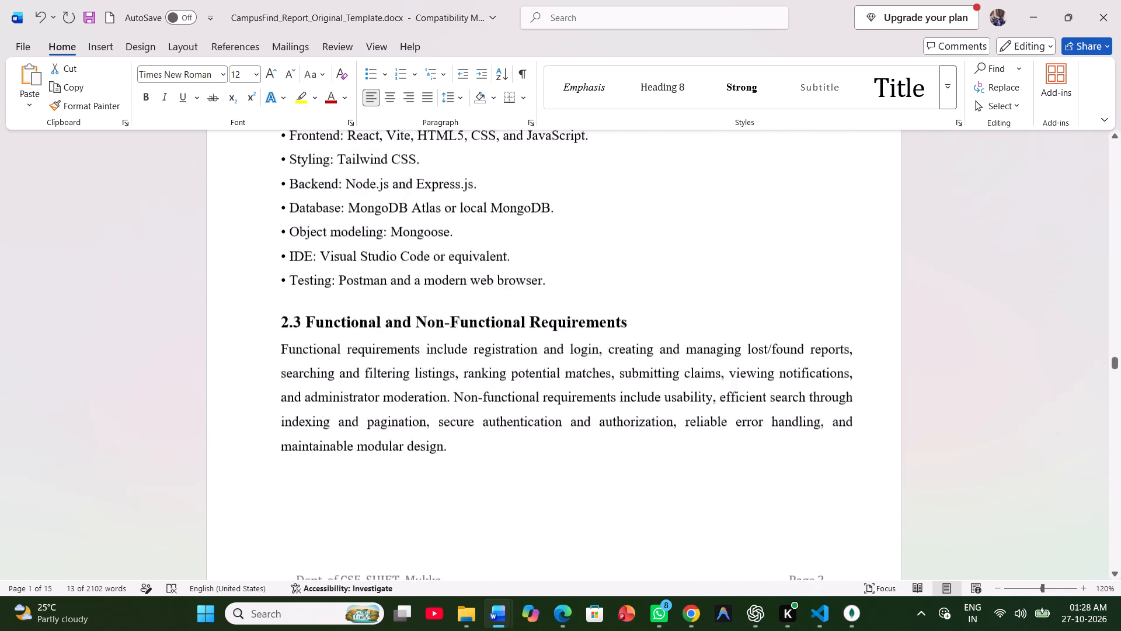
{"action": "scroll", "coordinate": [664, 442], "scroll_direction": "down", "scroll_amount": 5}
{"action": "scroll", "coordinate": [664, 442], "scroll_direction": "up", "scroll_amount": 1}
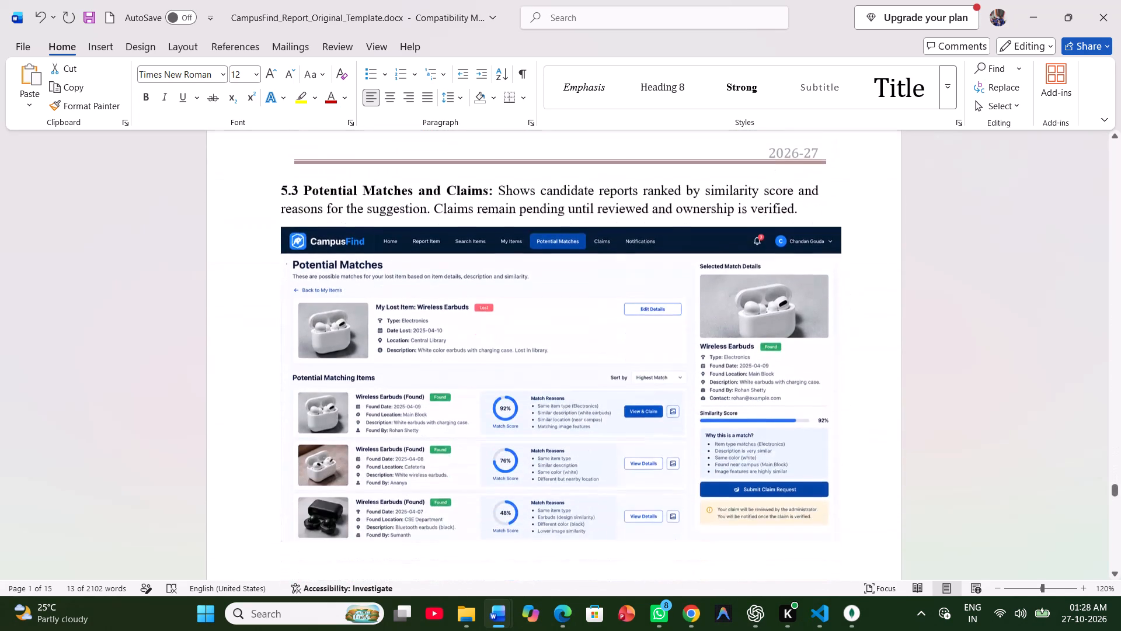
{"action": "scroll", "coordinate": [664, 442], "scroll_direction": "up", "scroll_amount": 17}
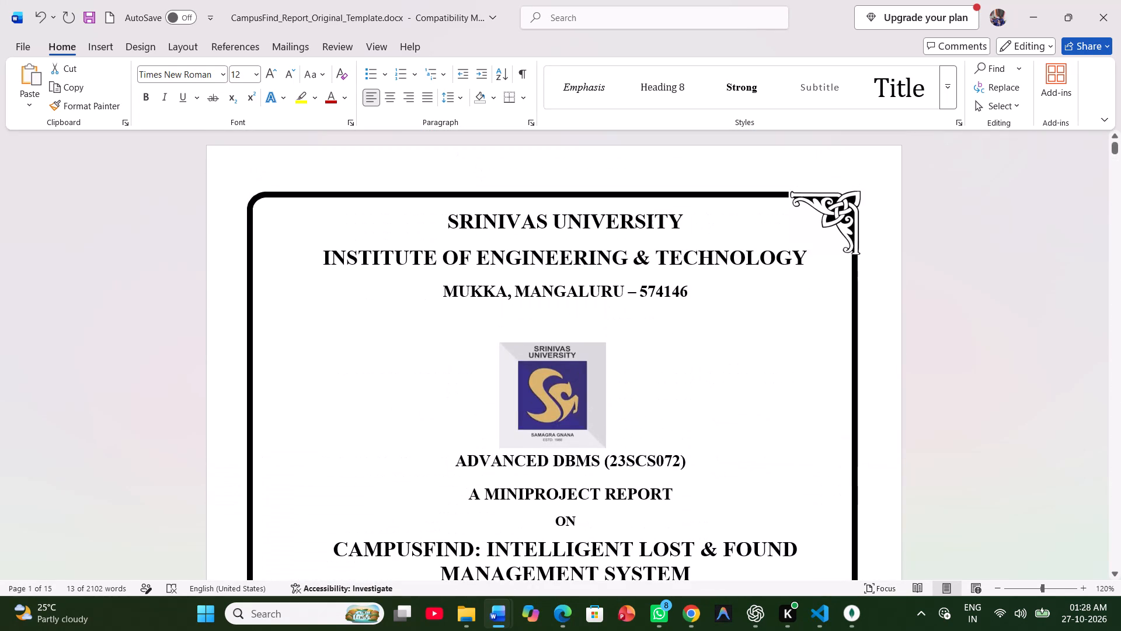
{"action": "scroll", "coordinate": [664, 442], "scroll_direction": "up", "scroll_amount": 1}
{"action": "scroll", "coordinate": [664, 442], "scroll_direction": "down", "scroll_amount": 6}
{"action": "scroll", "coordinate": [664, 442], "scroll_direction": "up", "scroll_amount": 1}
{"action": "scroll", "coordinate": [664, 442], "scroll_direction": "down", "scroll_amount": 1}
{"action": "scroll", "coordinate": [664, 442], "scroll_direction": "up", "scroll_amount": 2}
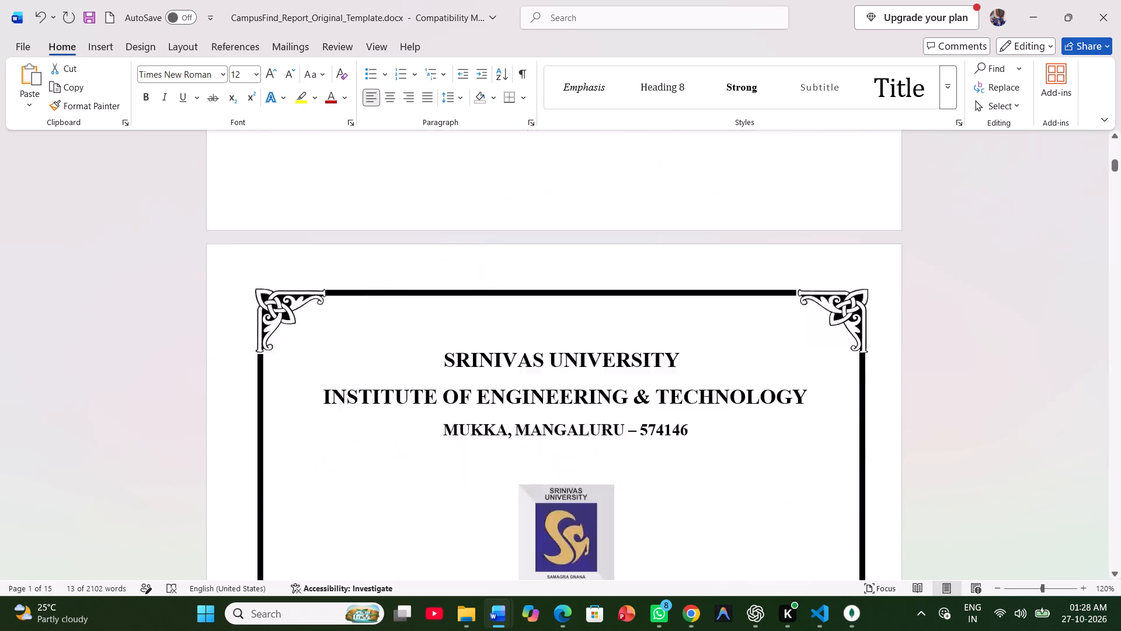
{"action": "scroll", "coordinate": [664, 442], "scroll_direction": "up", "scroll_amount": 2}
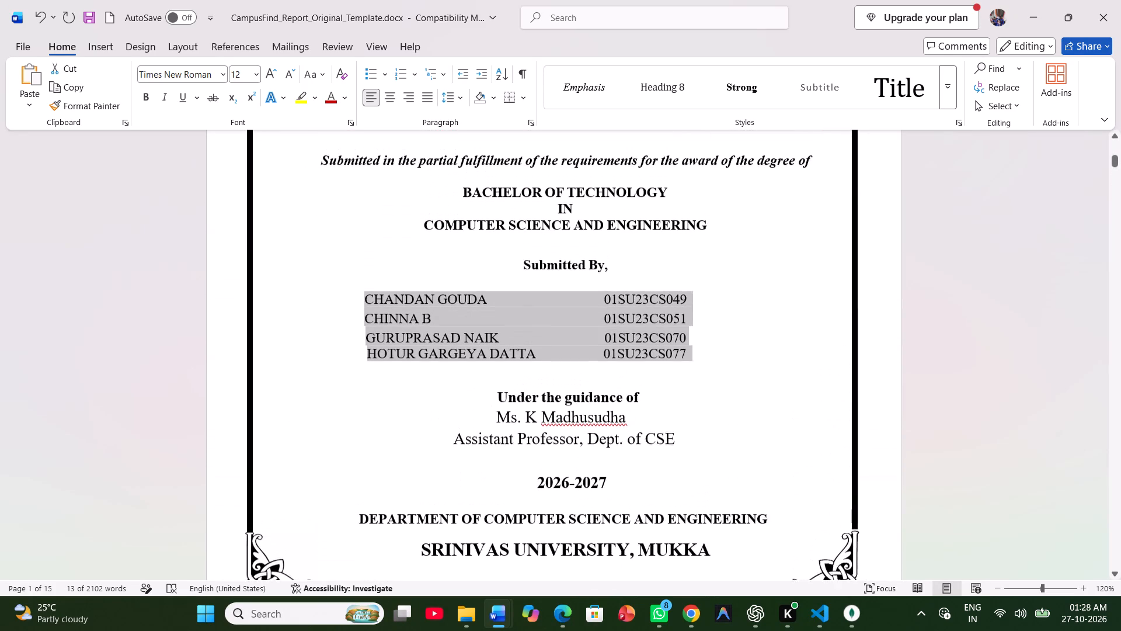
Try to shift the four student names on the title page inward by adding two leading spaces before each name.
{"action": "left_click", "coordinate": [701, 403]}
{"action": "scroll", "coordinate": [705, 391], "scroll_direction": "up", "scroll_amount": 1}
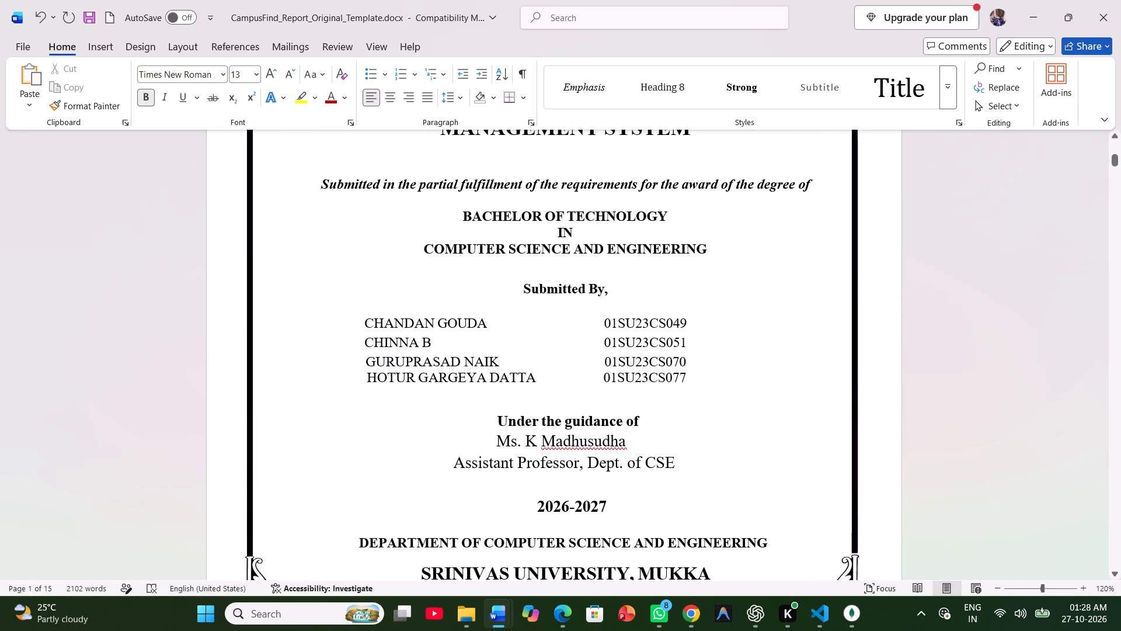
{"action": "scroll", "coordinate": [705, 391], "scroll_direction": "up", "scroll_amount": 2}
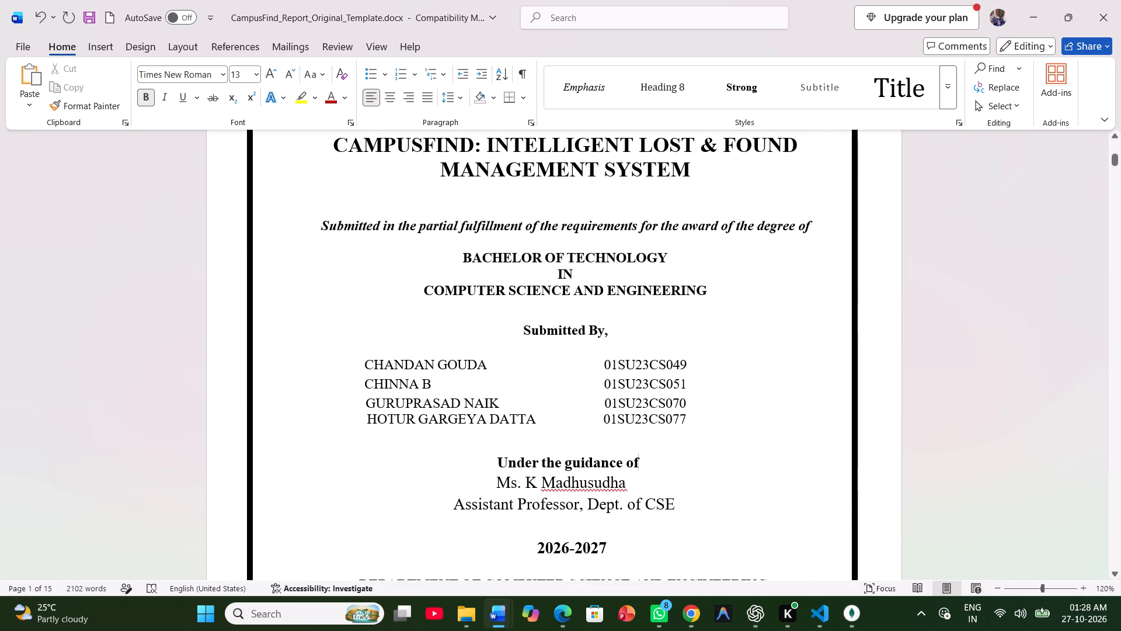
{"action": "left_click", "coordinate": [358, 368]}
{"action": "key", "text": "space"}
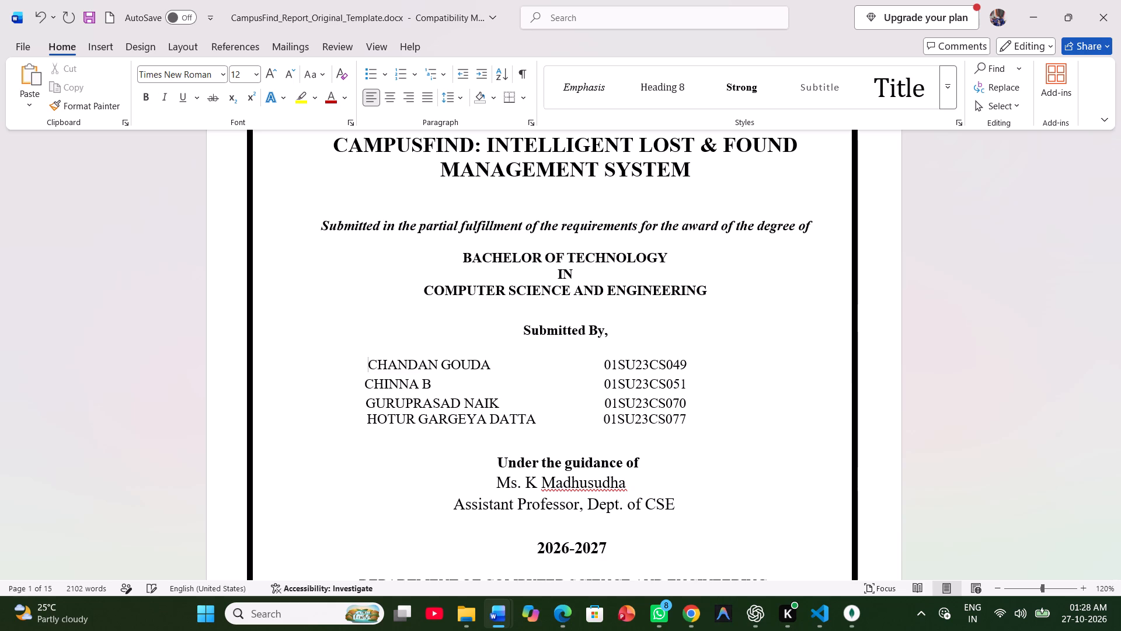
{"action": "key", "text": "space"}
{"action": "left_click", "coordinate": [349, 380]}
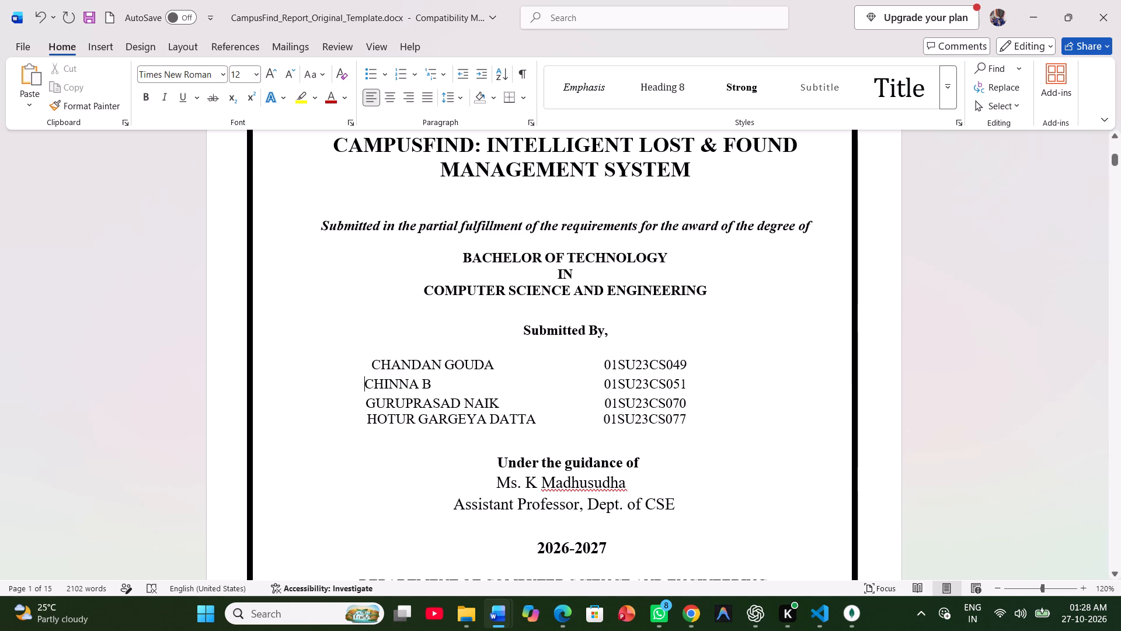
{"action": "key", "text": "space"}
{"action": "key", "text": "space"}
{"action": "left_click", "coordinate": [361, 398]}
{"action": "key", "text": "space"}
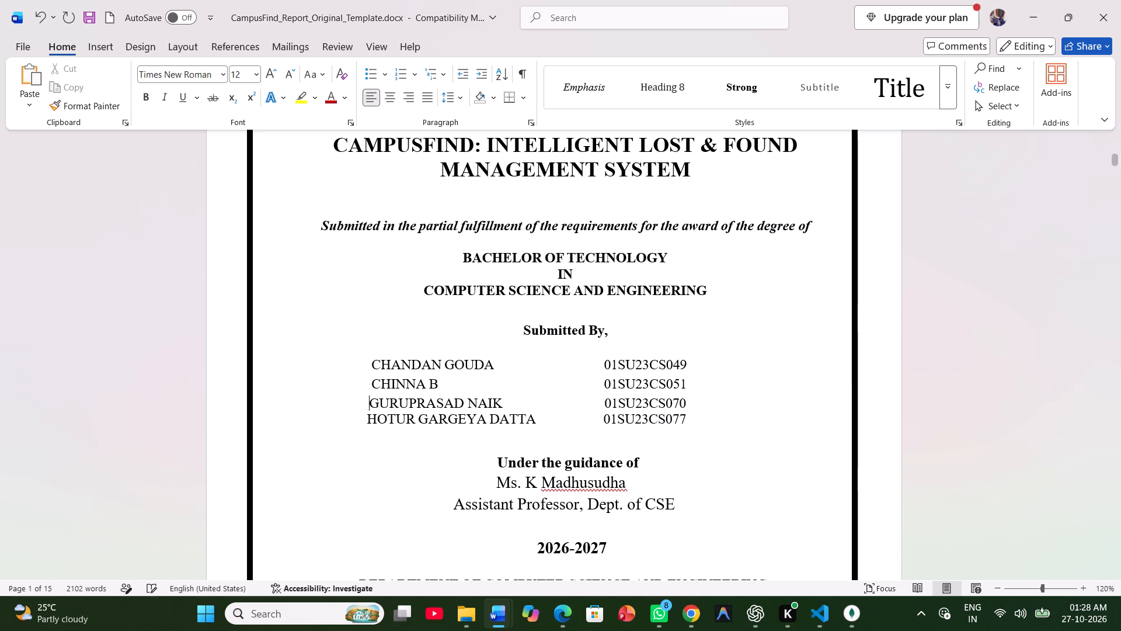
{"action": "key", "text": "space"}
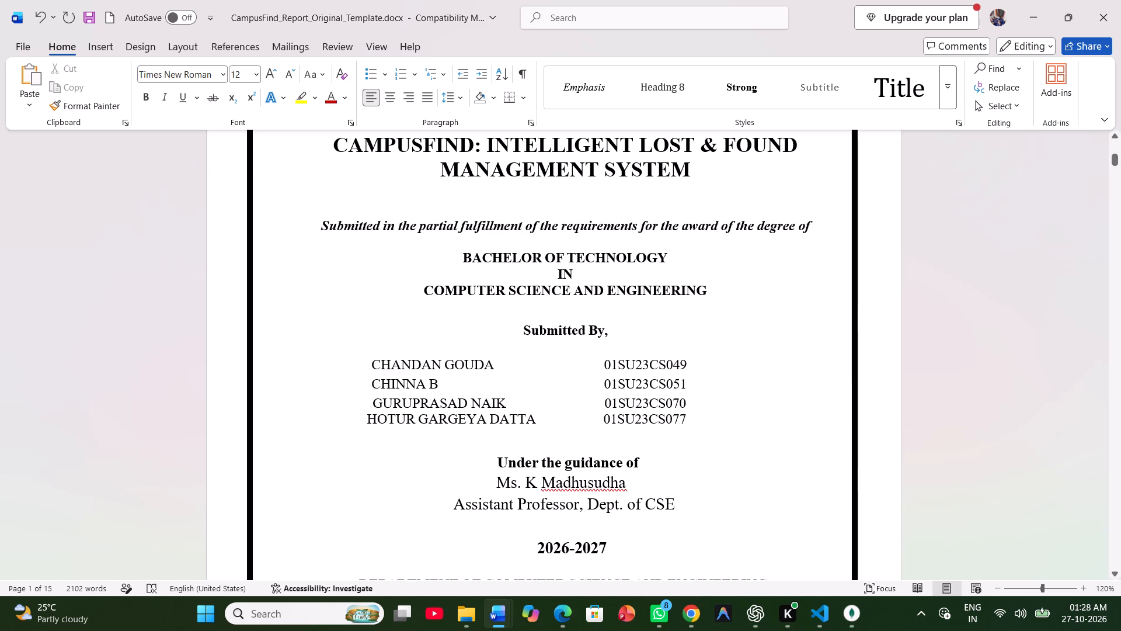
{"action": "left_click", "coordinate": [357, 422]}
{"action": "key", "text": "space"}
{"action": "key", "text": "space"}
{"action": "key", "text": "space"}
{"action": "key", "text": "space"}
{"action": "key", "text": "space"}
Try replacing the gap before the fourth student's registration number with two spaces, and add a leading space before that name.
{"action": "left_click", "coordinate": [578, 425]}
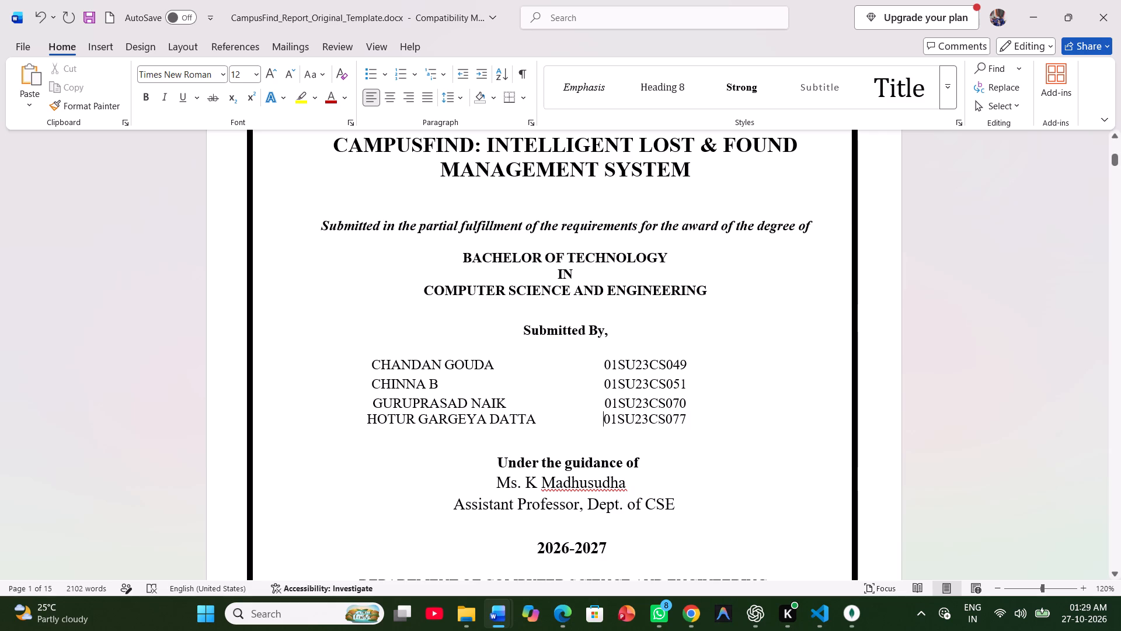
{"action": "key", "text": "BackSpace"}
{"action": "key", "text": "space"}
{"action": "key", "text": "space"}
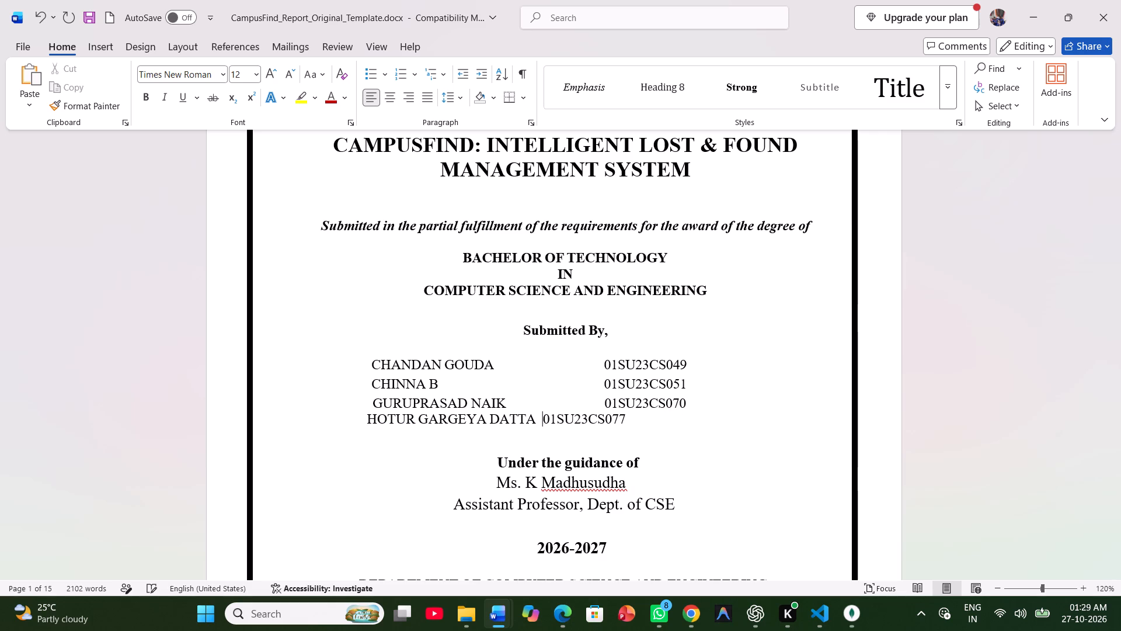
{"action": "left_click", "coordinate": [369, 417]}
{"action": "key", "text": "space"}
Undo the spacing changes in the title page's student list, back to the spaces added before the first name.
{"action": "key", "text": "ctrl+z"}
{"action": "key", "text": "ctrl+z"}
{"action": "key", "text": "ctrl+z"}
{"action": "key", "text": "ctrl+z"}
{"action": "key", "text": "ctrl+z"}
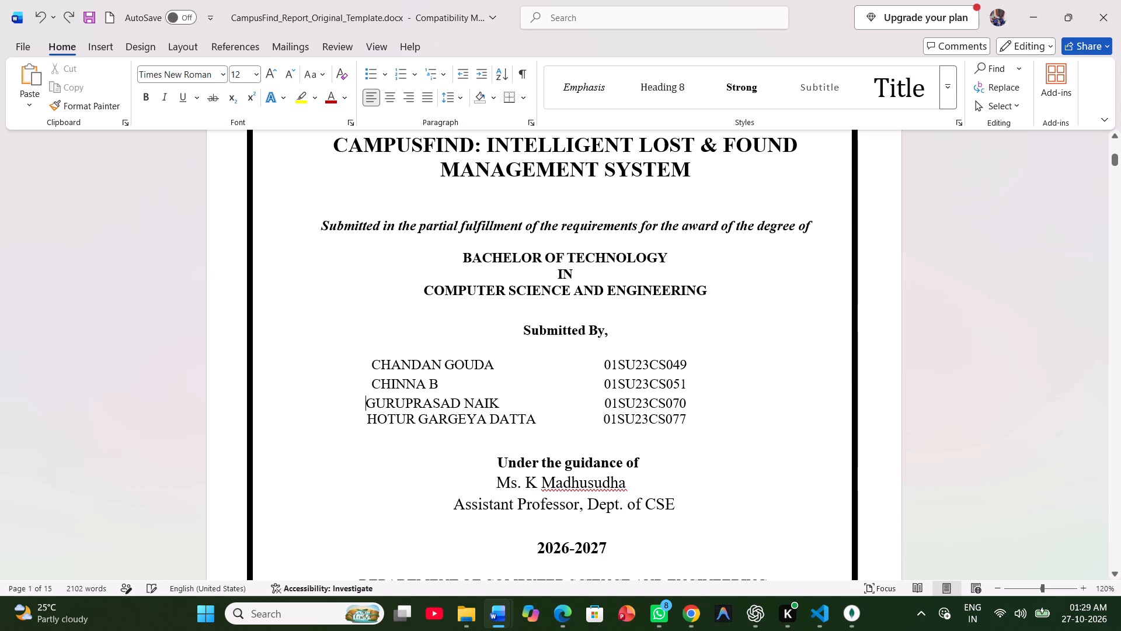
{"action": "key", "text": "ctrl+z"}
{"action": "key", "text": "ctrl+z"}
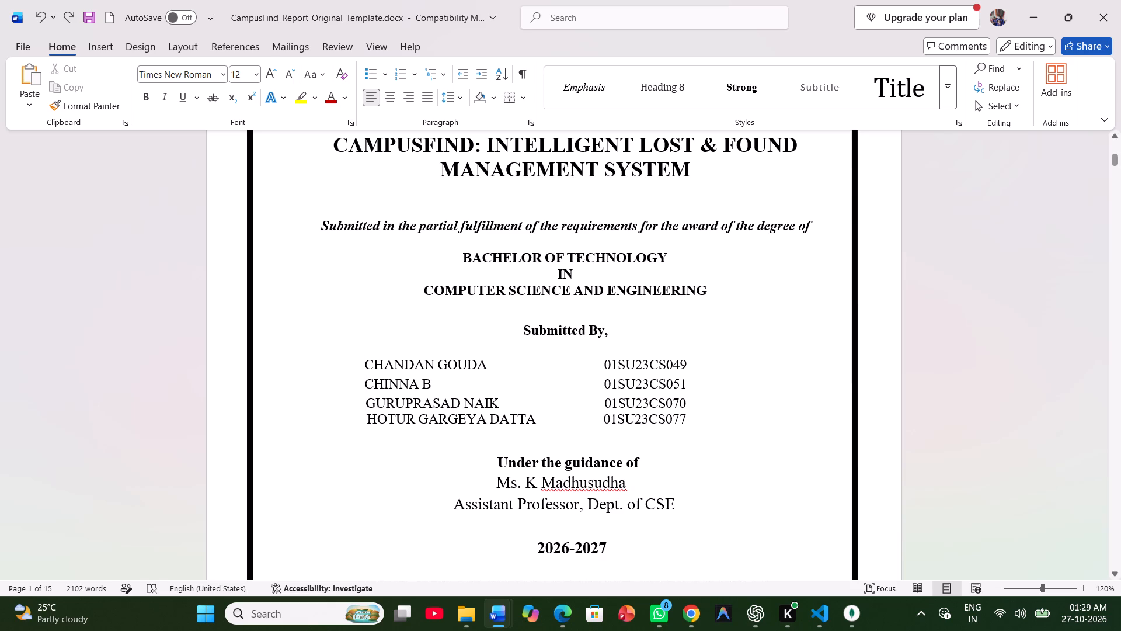
Retype the first word of the fourth student's name in the title page's student list as HOTUR, followed by a space.
{"action": "left_click", "coordinate": [624, 429]}
{"action": "scroll", "coordinate": [664, 470], "scroll_direction": "right", "scroll_amount": 2}
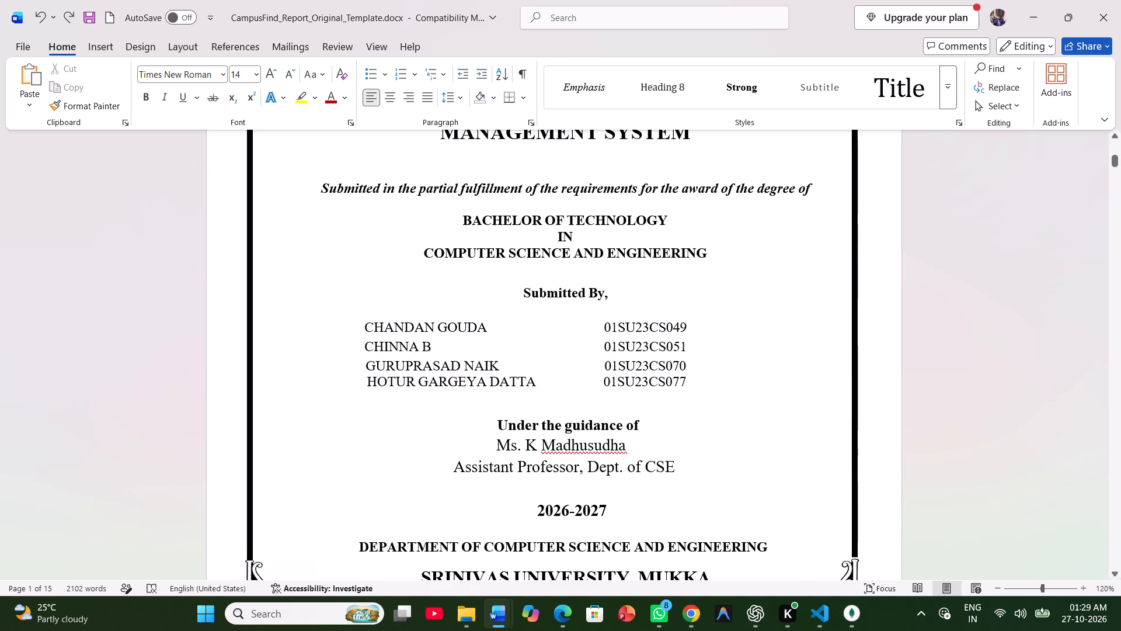
{"action": "left_click", "coordinate": [369, 384]}
{"action": "left_click", "coordinate": [369, 384]}
{"action": "key", "text": "space"}
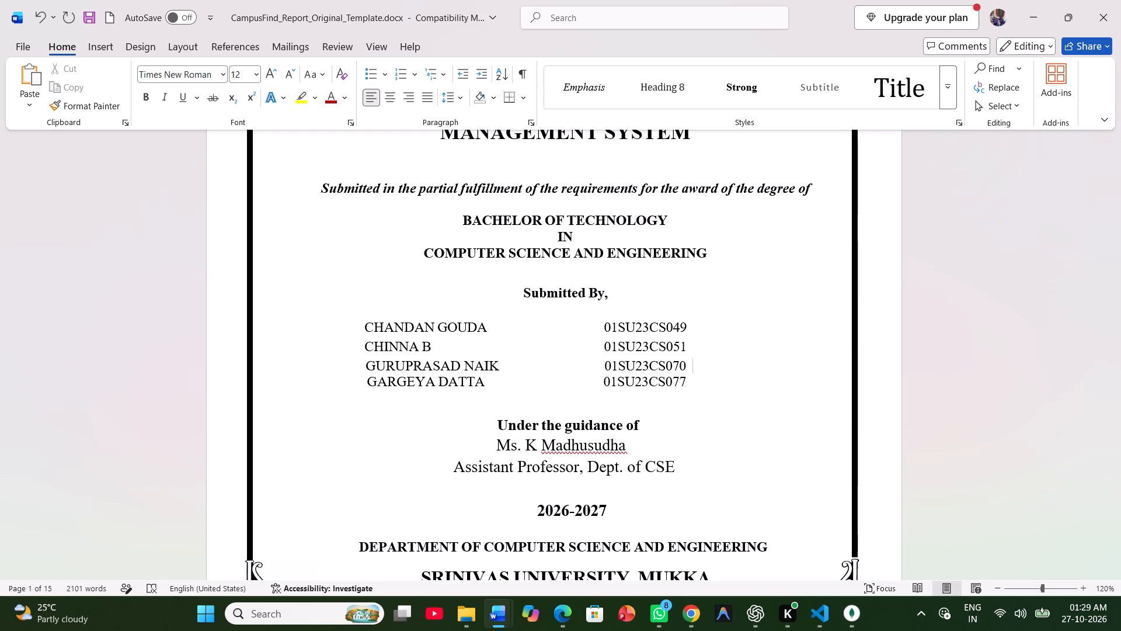
{"action": "left_click", "coordinate": [369, 384]}
{"action": "type", "text": "HO"}
{"action": "type", "text": "TUR"}
{"action": "key", "text": "space"}
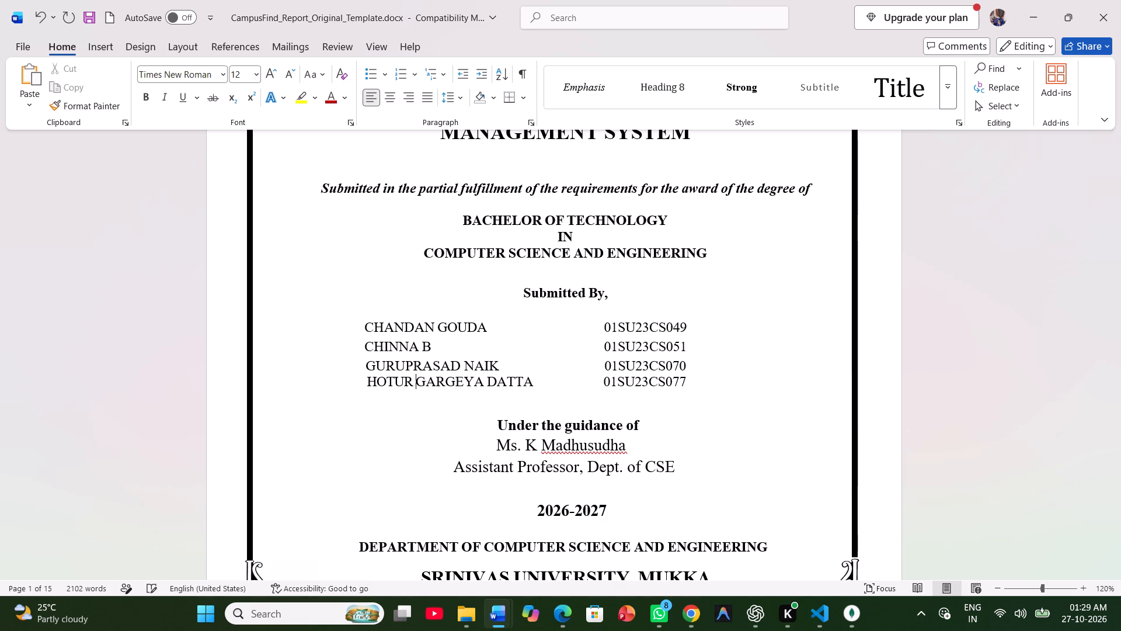
Add three leading spaces before the fourth student's name on the title page.
{"action": "left_click", "coordinate": [363, 376]}
{"action": "key", "text": "space"}
{"action": "key", "text": "space"}
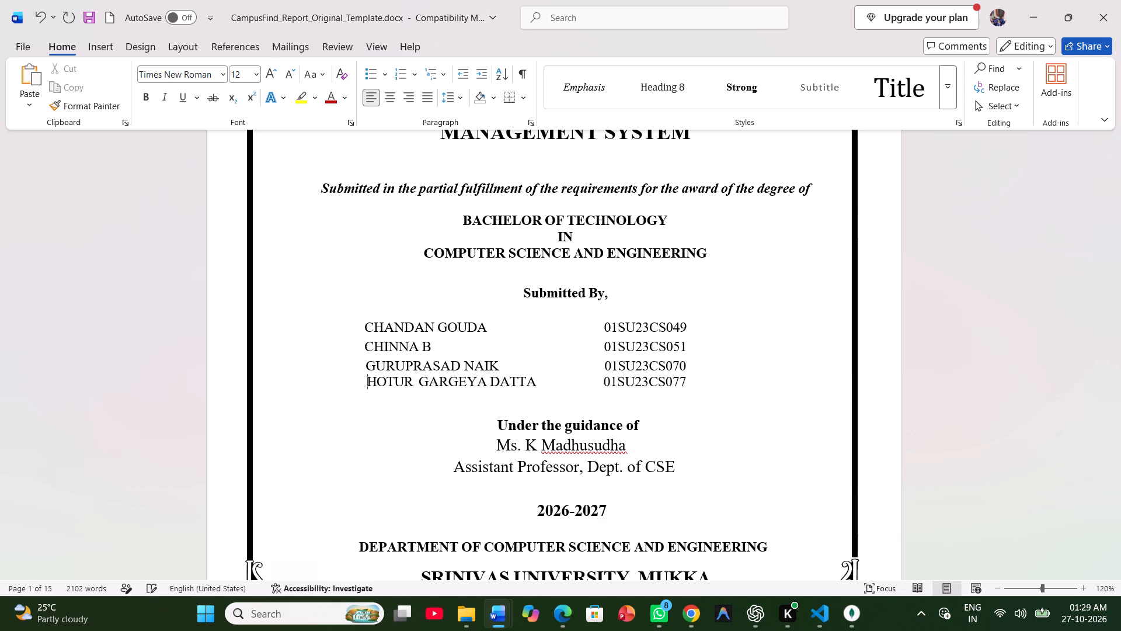
{"action": "key", "text": "space"}
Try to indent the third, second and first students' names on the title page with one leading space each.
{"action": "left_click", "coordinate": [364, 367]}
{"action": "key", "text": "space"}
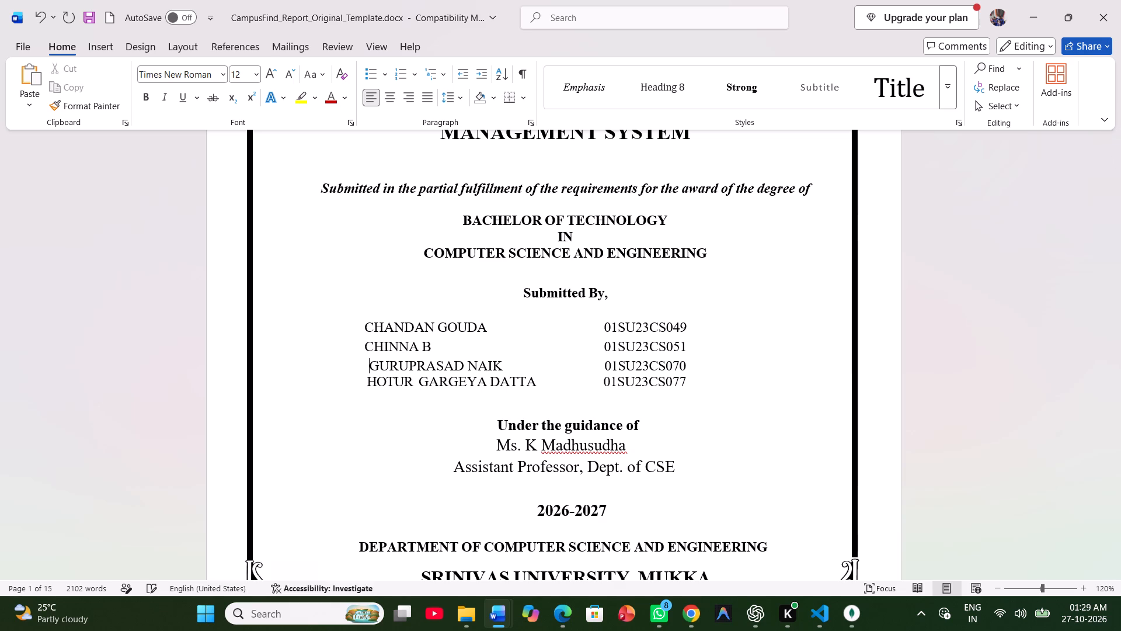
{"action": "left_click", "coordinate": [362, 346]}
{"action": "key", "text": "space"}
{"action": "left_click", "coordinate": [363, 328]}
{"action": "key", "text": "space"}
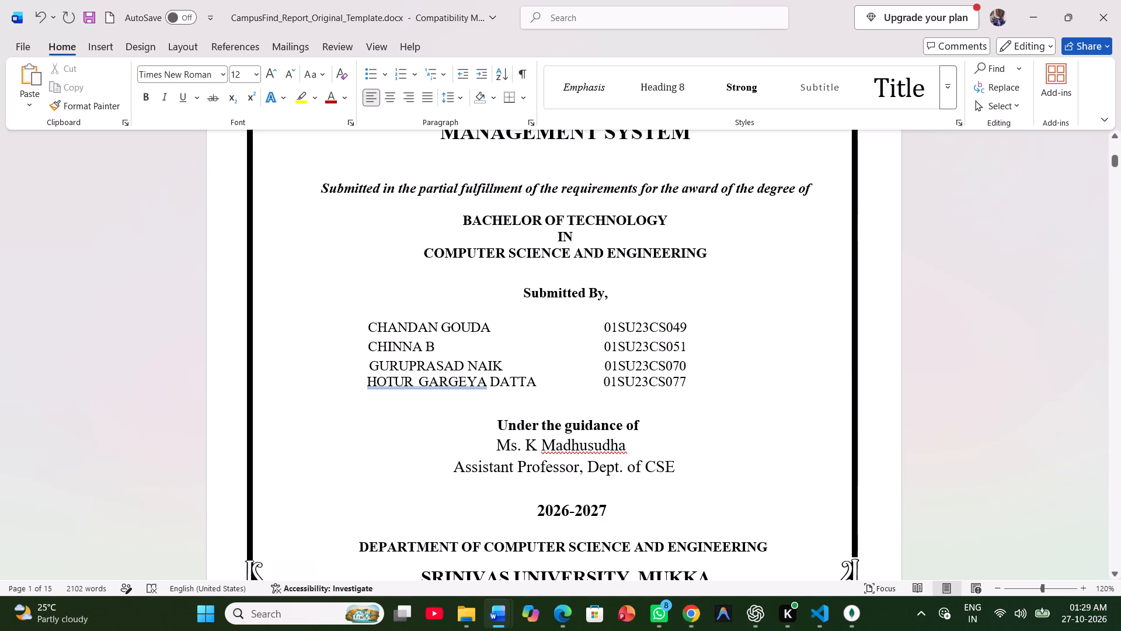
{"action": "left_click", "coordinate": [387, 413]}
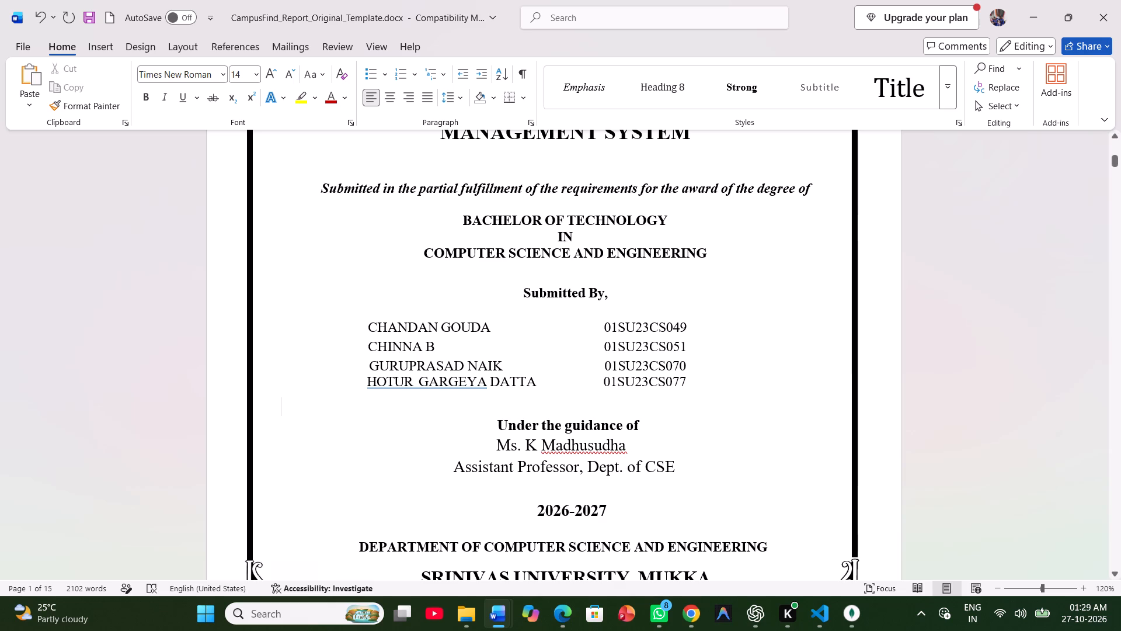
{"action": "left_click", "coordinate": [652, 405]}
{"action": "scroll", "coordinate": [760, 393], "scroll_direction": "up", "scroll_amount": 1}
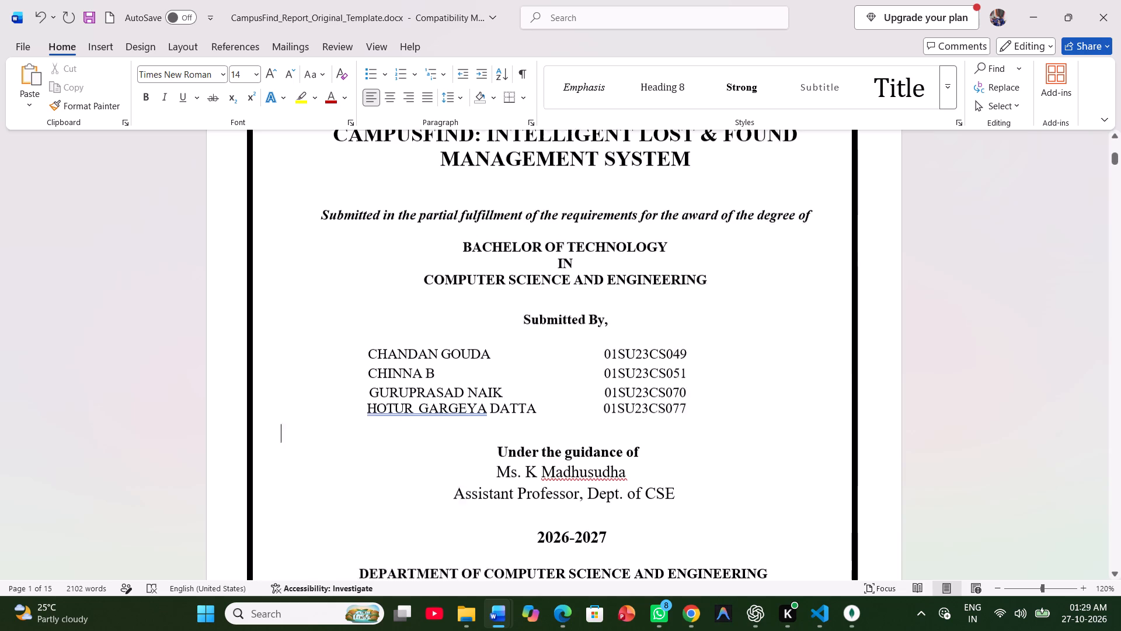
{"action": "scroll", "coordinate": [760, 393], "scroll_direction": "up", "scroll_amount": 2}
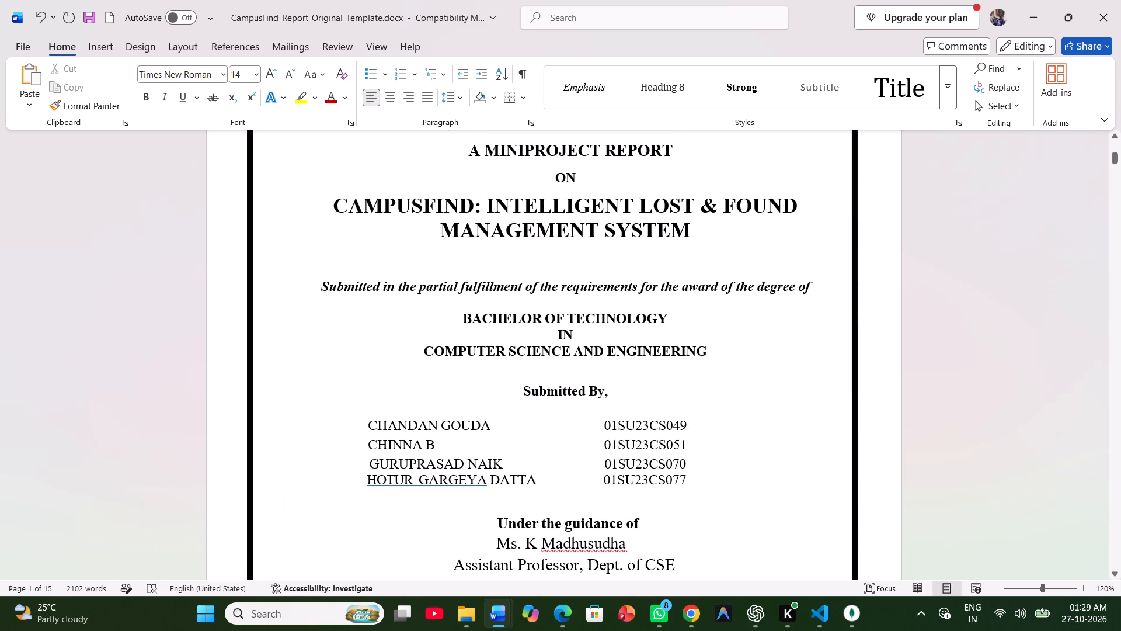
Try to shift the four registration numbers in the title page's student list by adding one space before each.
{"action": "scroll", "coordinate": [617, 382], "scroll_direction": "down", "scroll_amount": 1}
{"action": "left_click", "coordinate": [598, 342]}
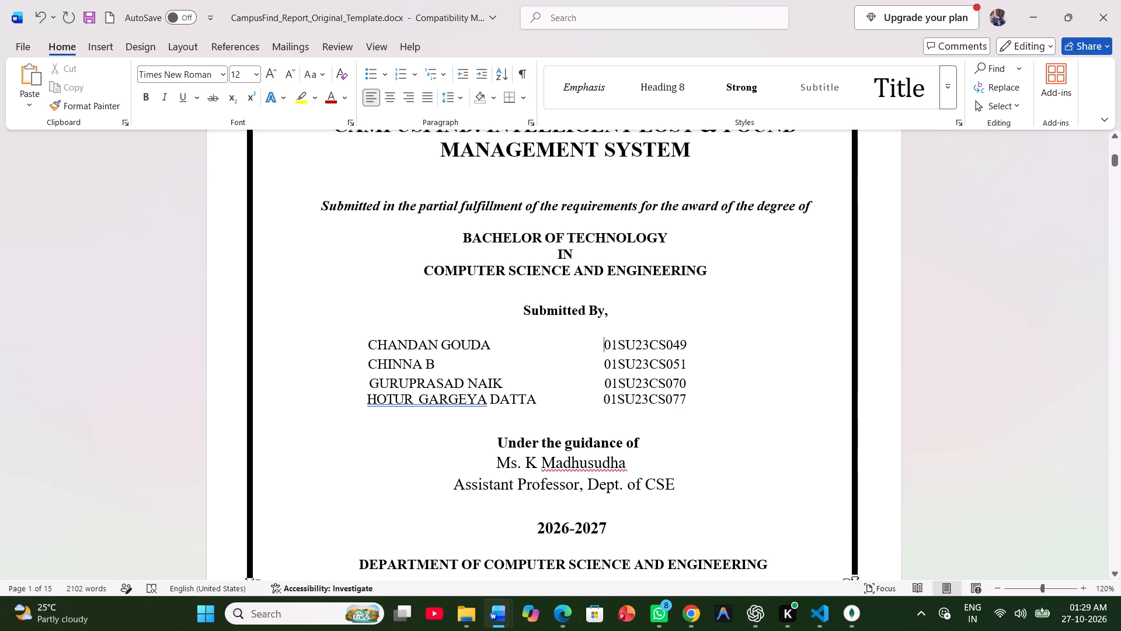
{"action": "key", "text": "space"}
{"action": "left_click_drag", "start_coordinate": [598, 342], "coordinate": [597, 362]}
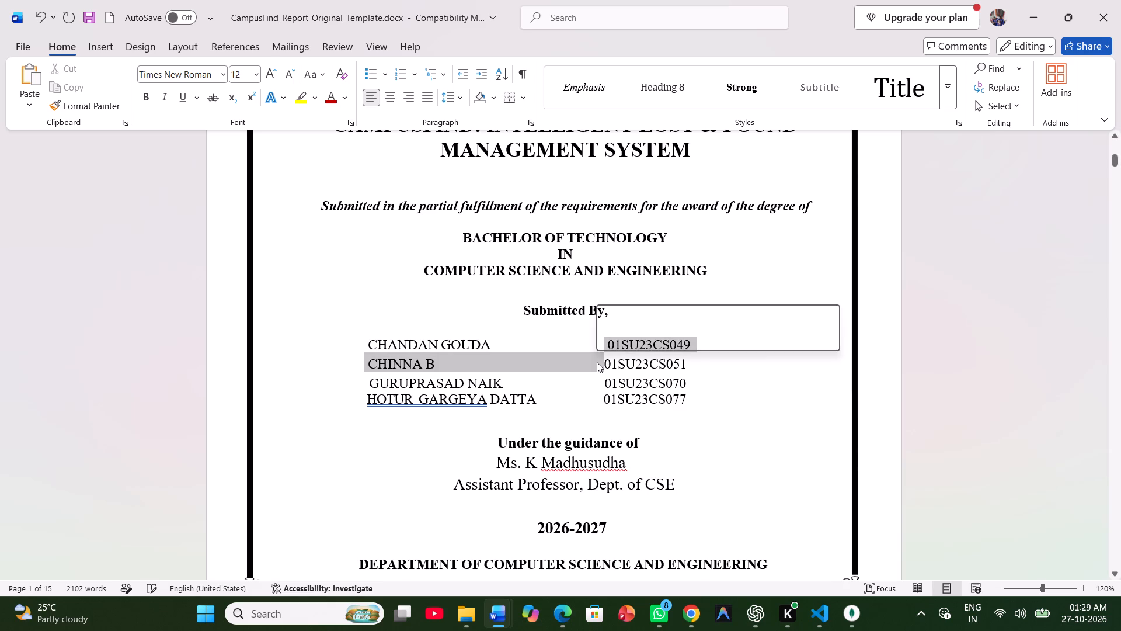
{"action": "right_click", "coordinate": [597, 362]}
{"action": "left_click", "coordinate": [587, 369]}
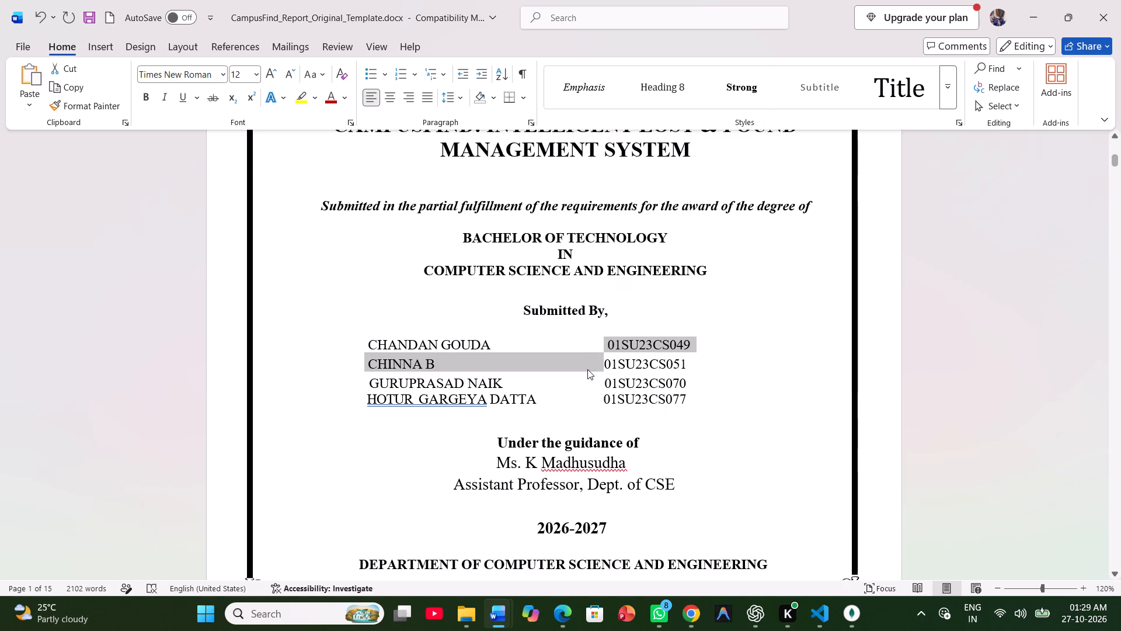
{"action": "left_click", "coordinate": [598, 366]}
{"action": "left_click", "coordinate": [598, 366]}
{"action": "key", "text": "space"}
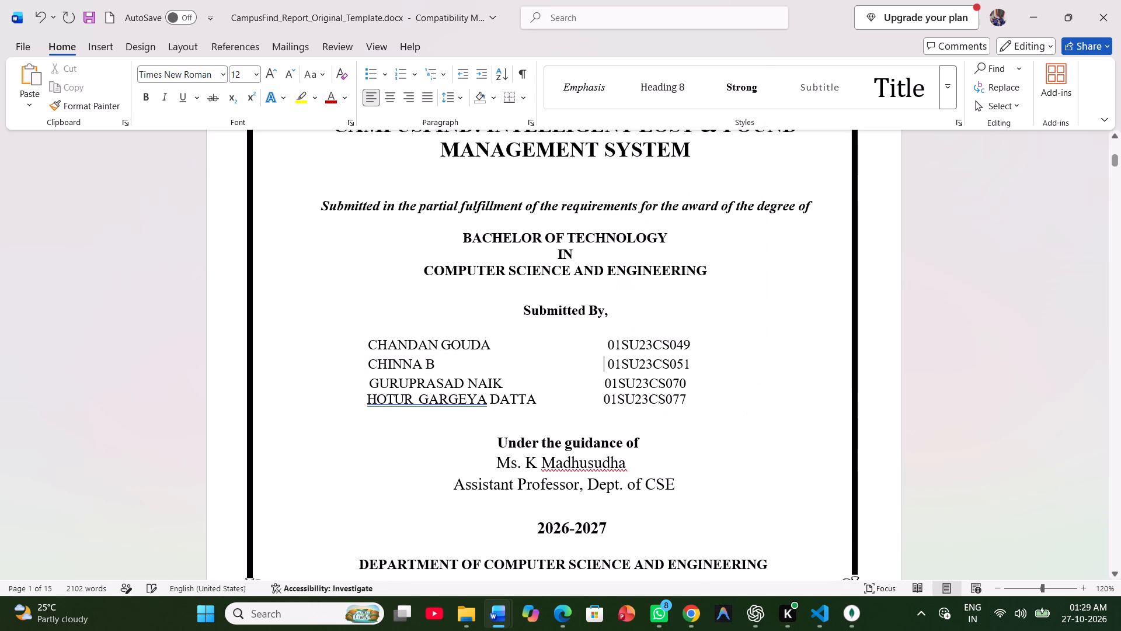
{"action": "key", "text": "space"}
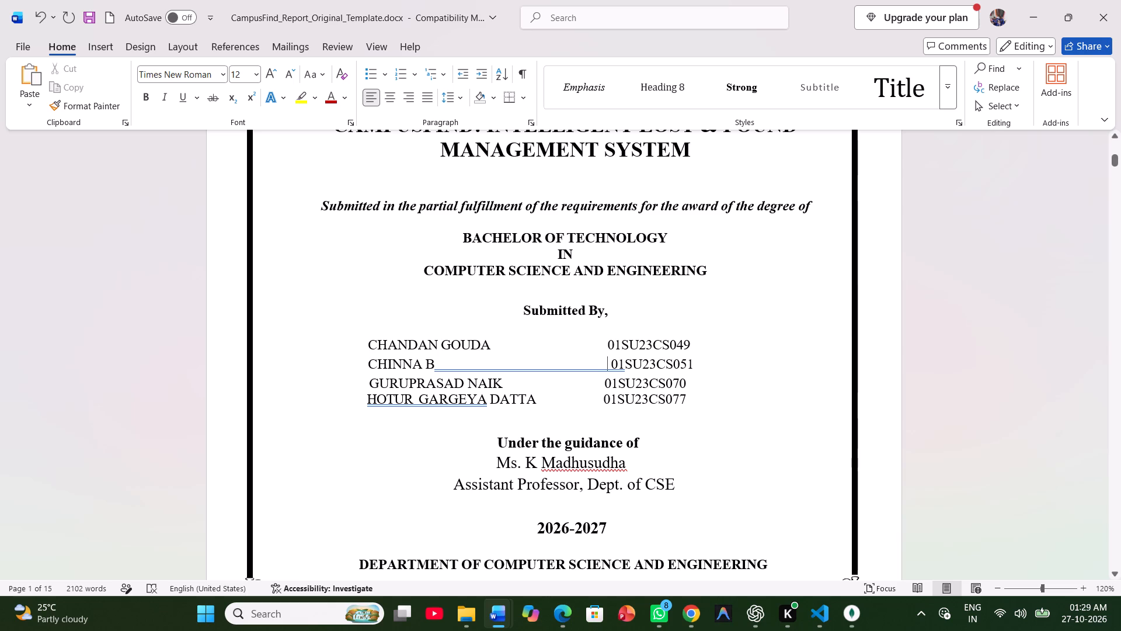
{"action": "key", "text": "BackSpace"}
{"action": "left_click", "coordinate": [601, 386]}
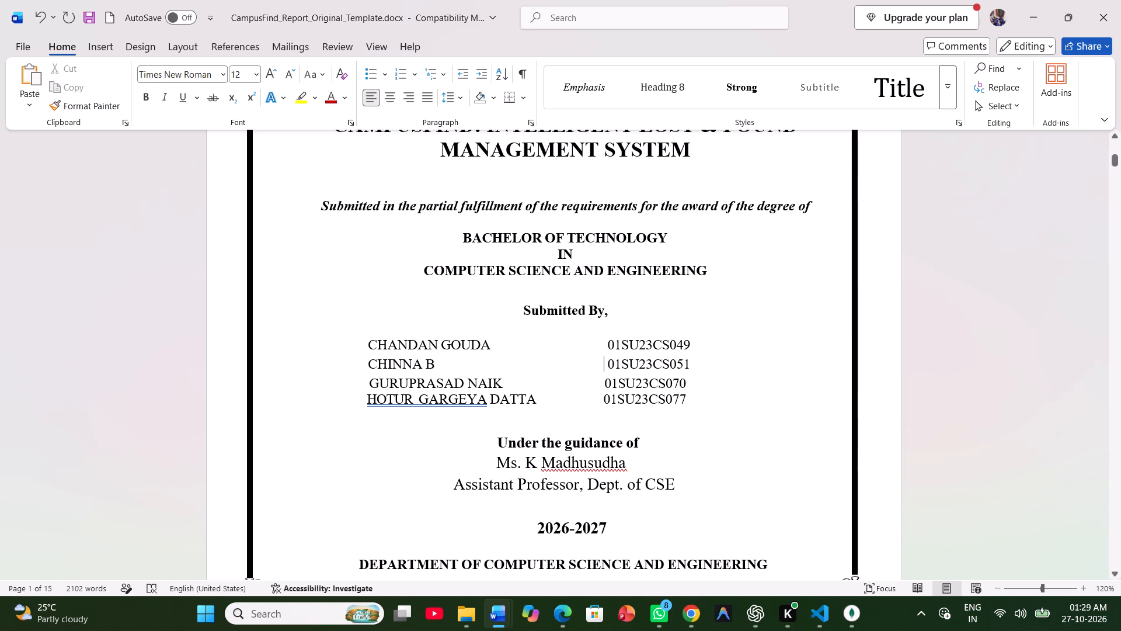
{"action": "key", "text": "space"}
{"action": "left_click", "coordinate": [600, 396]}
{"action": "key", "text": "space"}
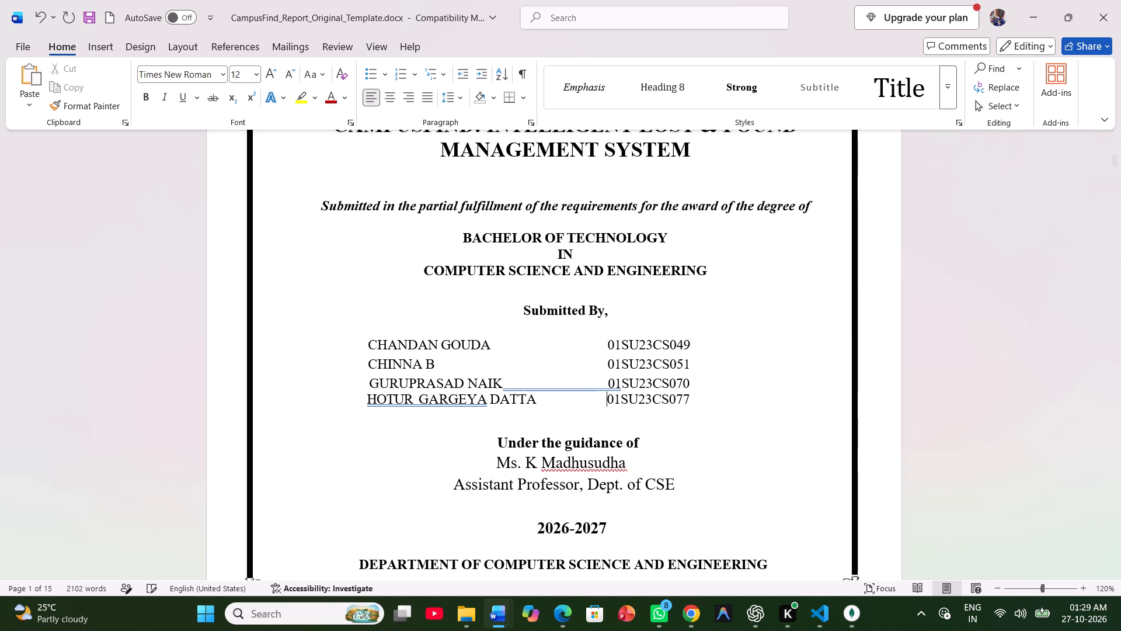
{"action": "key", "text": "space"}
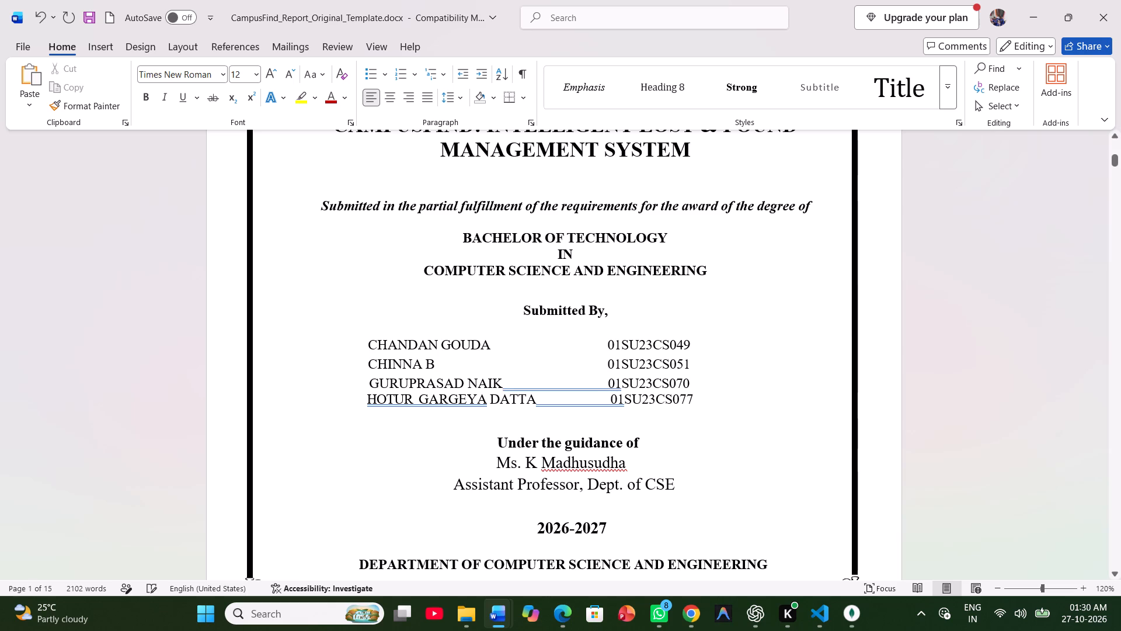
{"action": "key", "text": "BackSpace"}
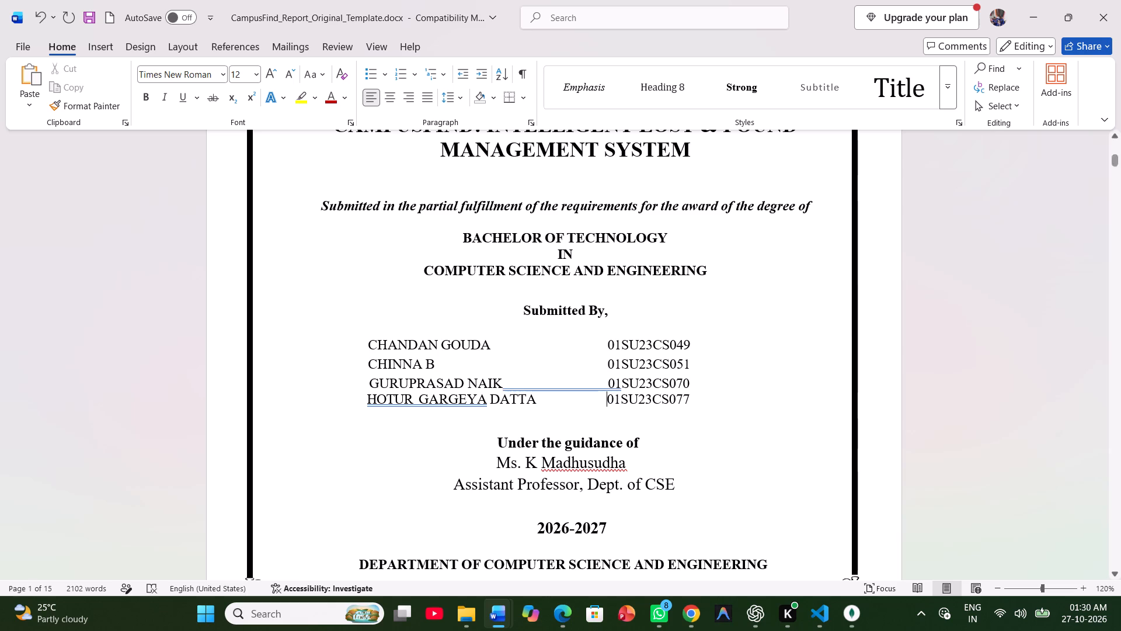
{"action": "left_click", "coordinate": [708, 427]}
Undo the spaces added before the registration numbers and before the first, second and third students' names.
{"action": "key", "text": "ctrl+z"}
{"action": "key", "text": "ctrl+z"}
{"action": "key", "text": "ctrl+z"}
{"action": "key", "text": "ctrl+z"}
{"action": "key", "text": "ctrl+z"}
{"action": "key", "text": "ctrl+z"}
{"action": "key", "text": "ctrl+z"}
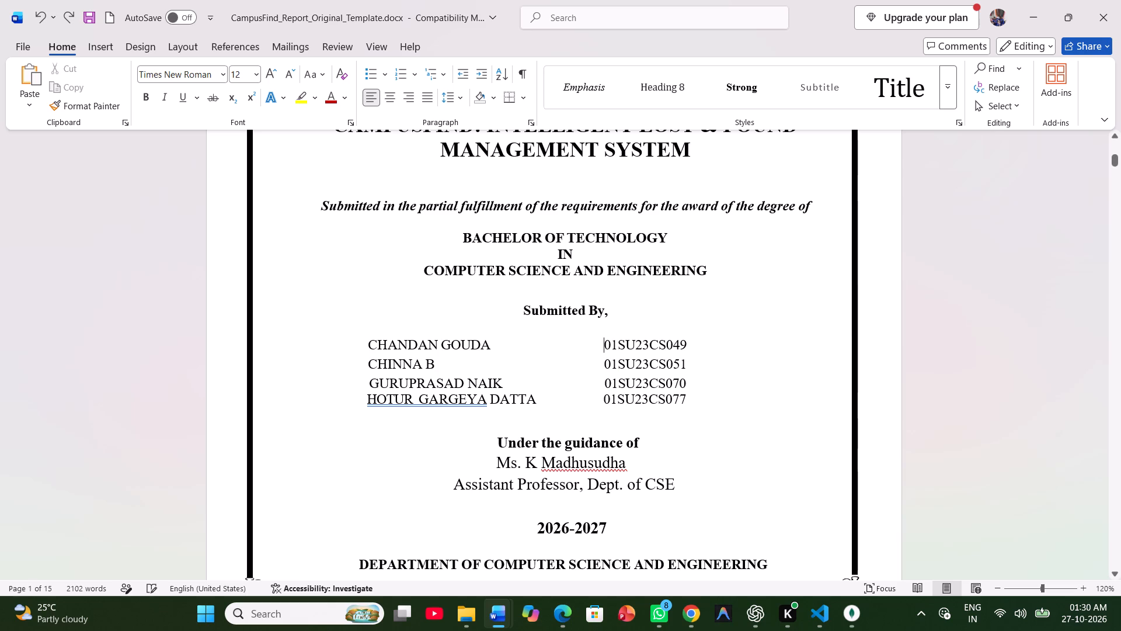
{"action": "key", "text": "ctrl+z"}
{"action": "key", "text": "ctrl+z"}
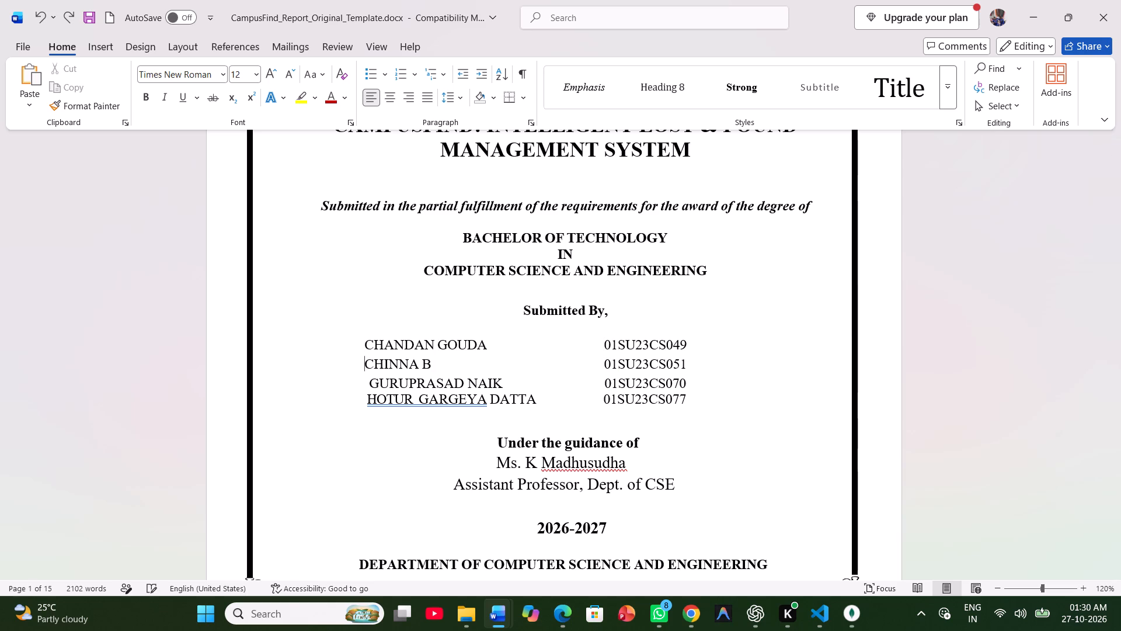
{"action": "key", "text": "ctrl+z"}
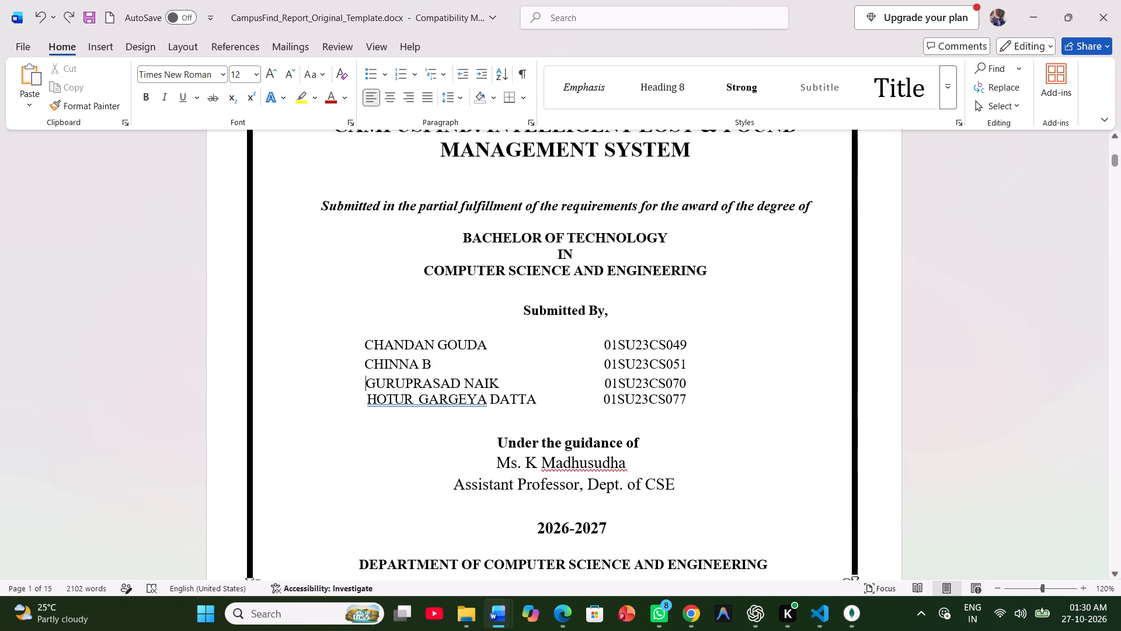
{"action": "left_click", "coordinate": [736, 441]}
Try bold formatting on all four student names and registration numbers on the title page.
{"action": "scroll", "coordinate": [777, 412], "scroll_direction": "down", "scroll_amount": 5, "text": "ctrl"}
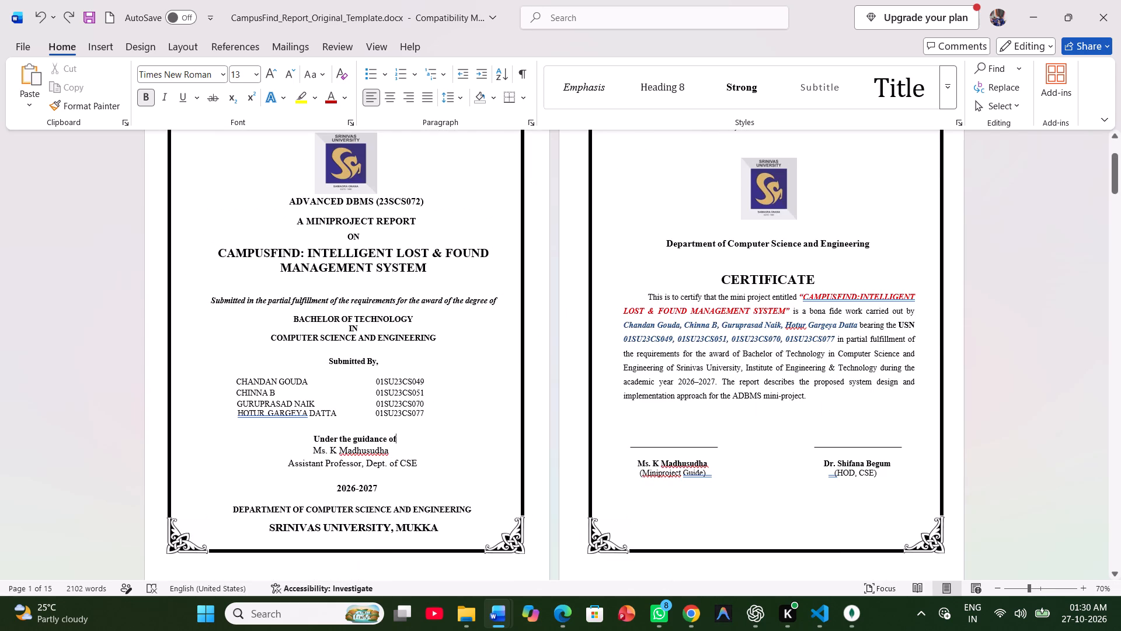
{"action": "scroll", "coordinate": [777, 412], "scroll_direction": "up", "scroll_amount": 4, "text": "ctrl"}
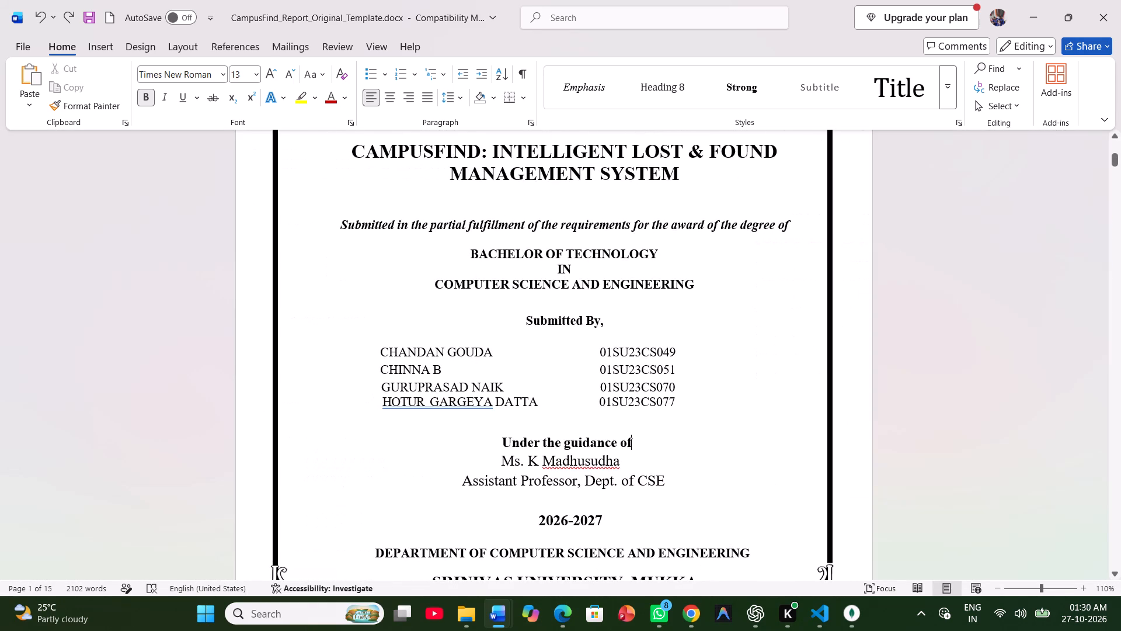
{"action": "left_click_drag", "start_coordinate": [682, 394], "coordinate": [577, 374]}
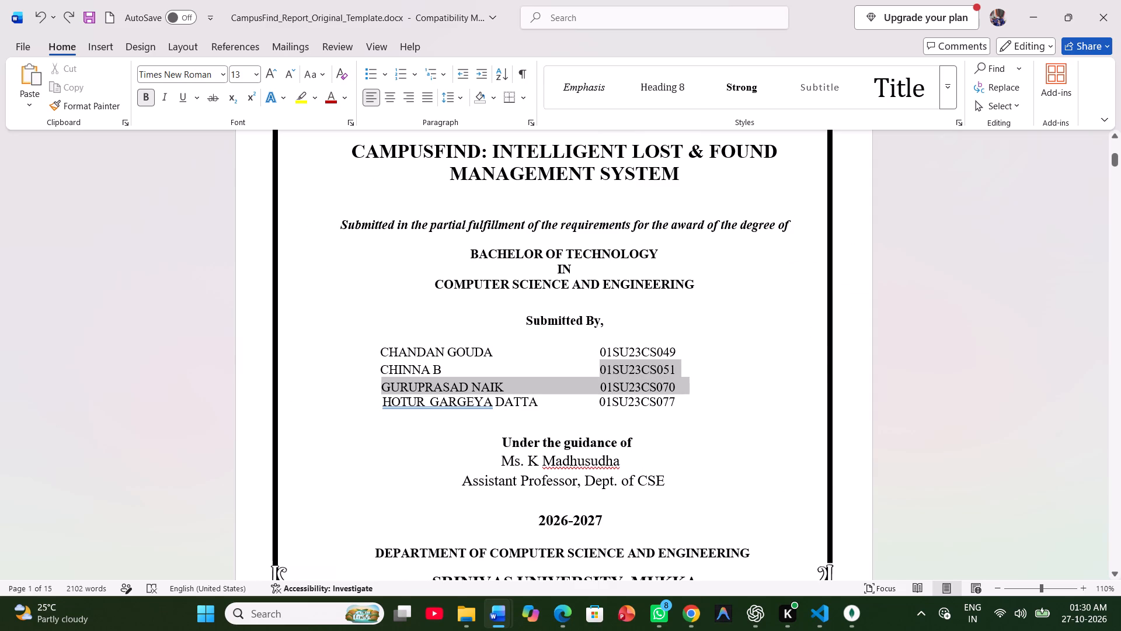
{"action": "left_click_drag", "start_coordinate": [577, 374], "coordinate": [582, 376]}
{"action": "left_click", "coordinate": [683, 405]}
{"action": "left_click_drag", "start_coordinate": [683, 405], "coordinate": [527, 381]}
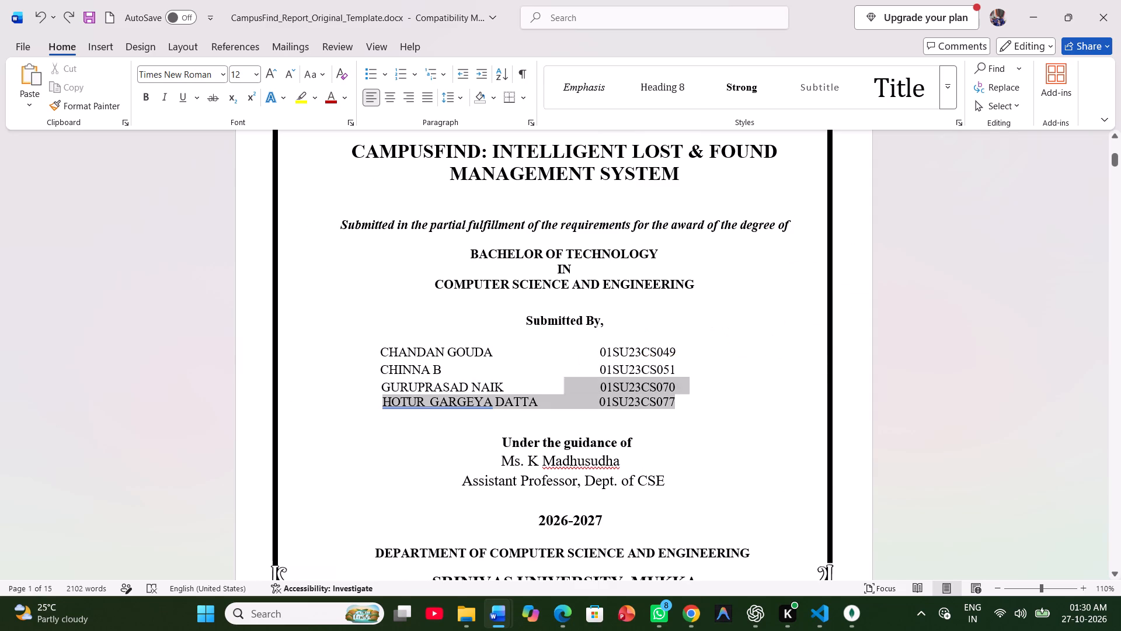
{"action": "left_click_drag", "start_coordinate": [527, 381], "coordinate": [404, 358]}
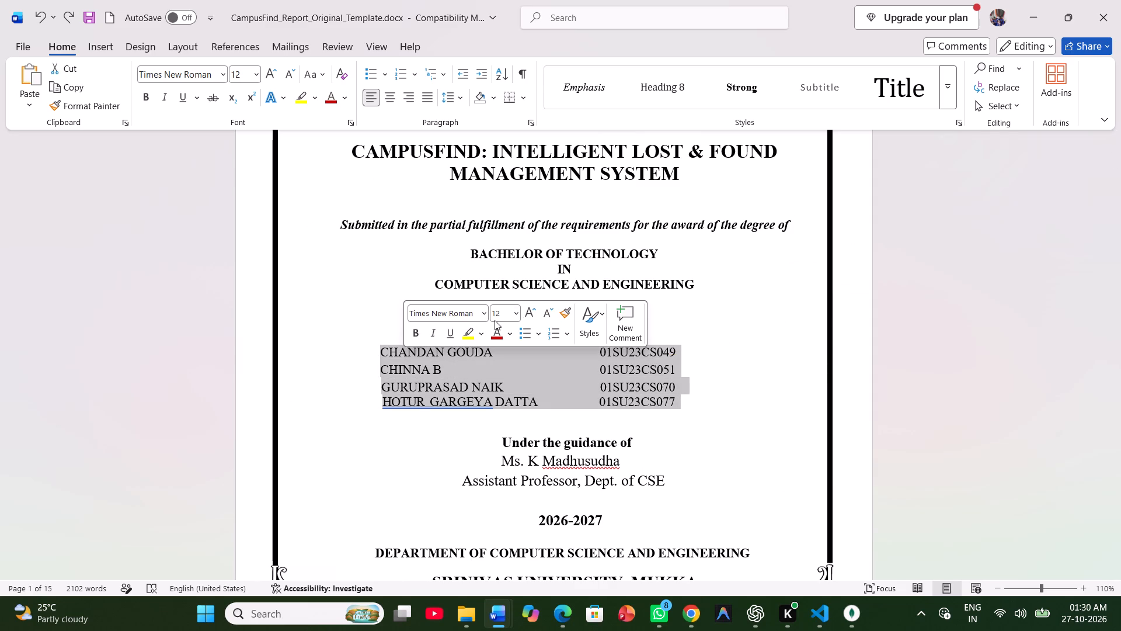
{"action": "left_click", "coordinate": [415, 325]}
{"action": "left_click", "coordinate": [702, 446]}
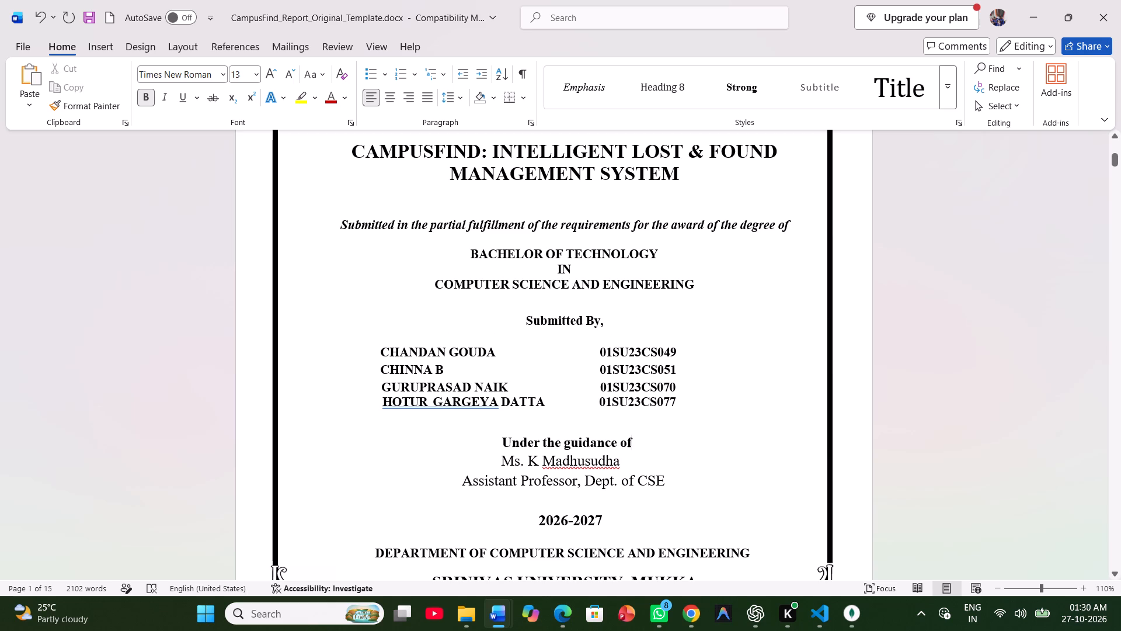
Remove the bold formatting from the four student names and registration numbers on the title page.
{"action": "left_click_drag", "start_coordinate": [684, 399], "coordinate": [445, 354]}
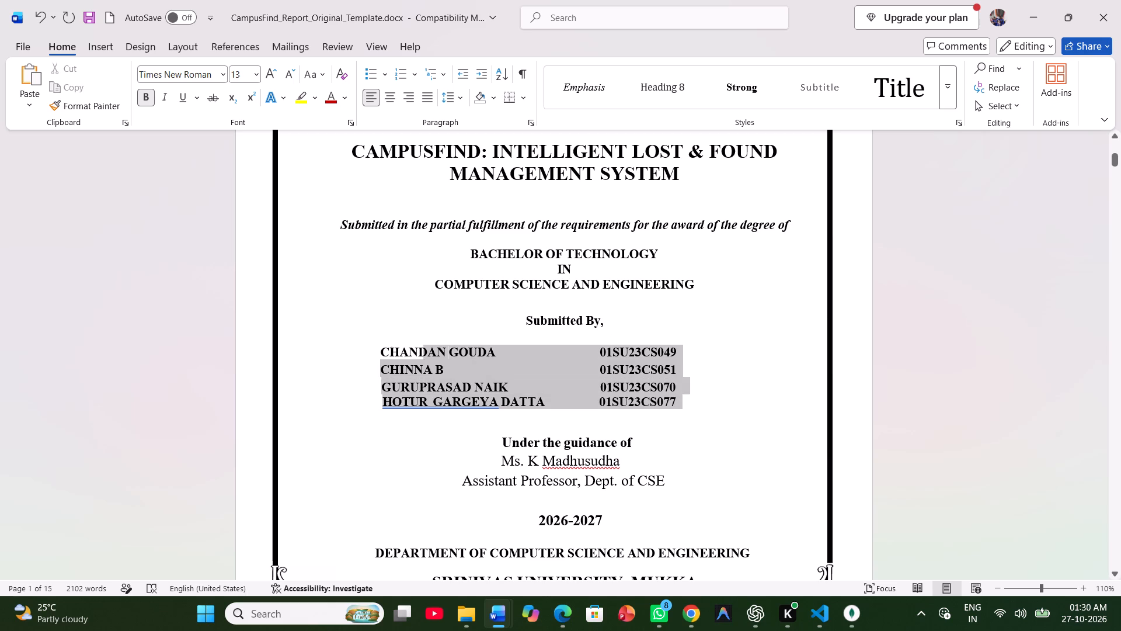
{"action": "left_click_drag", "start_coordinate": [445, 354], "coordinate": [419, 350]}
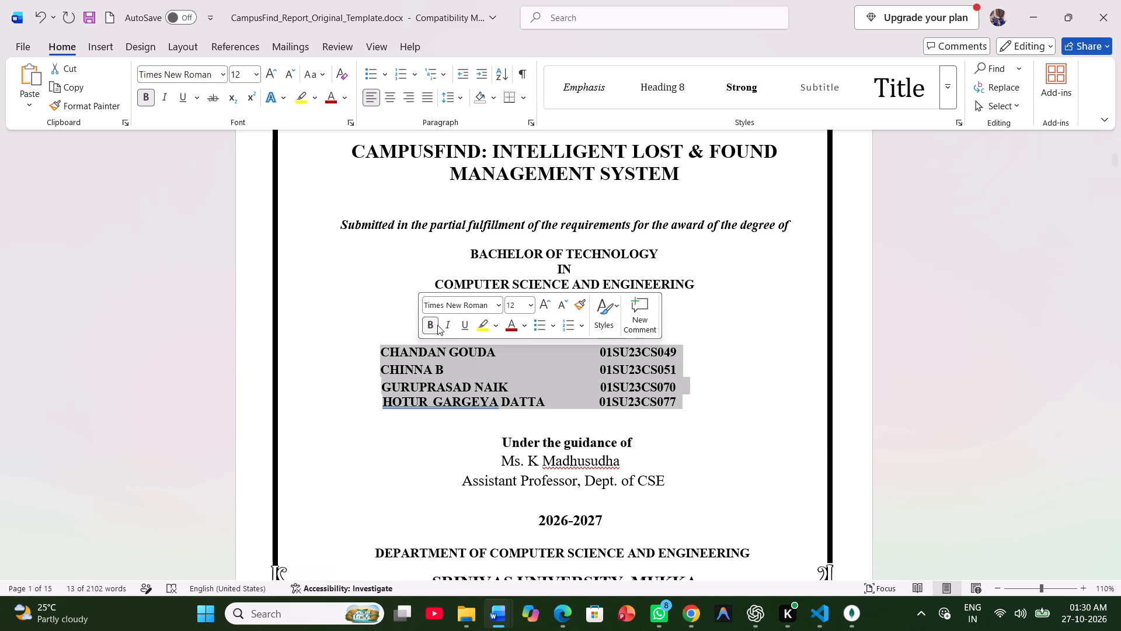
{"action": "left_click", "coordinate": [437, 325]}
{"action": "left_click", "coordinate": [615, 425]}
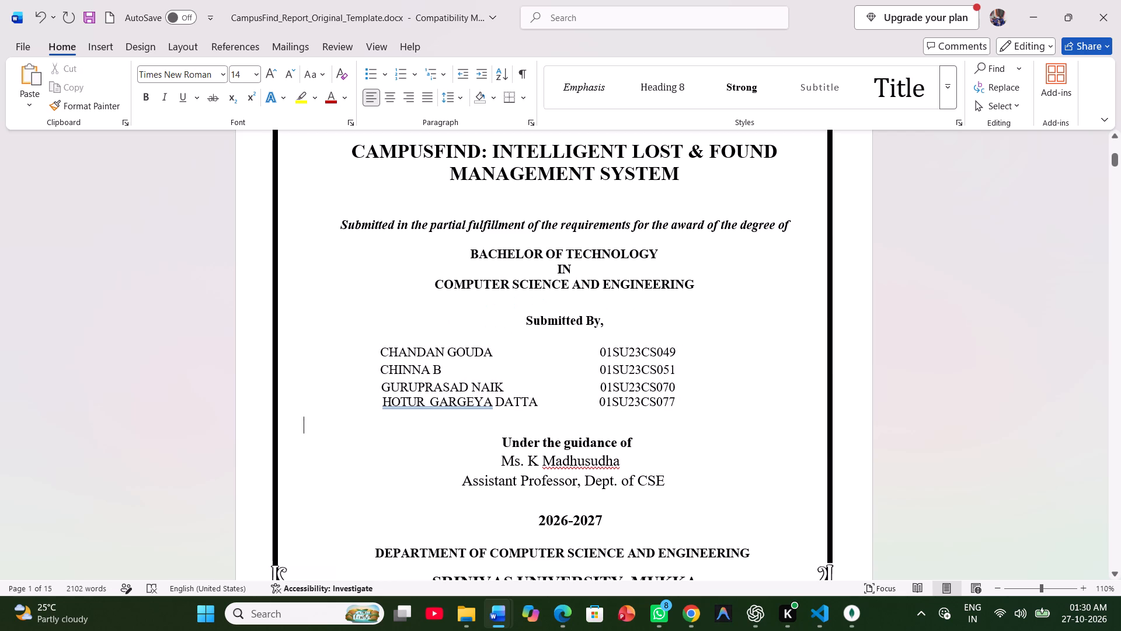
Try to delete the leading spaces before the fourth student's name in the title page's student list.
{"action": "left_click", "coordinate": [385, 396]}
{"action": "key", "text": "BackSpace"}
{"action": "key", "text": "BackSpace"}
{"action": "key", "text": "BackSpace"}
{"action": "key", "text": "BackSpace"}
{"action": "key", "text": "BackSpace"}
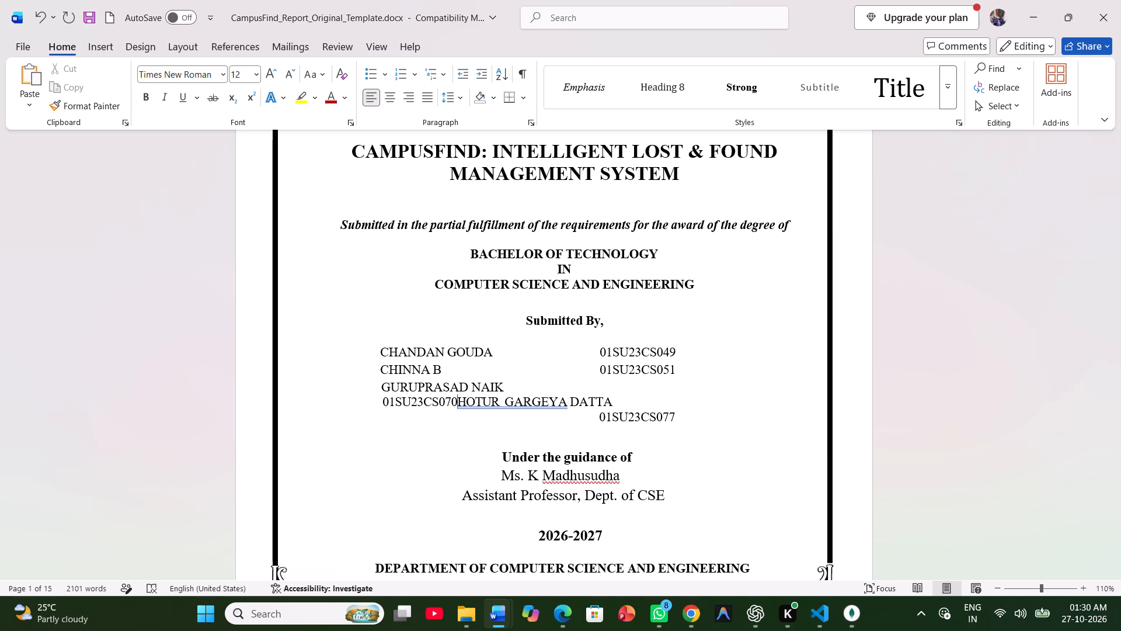
Undo the line-merging, bold and font-size changes in the title page's student list, back to the 14 pt text.
{"action": "key", "text": "ctrl+z"}
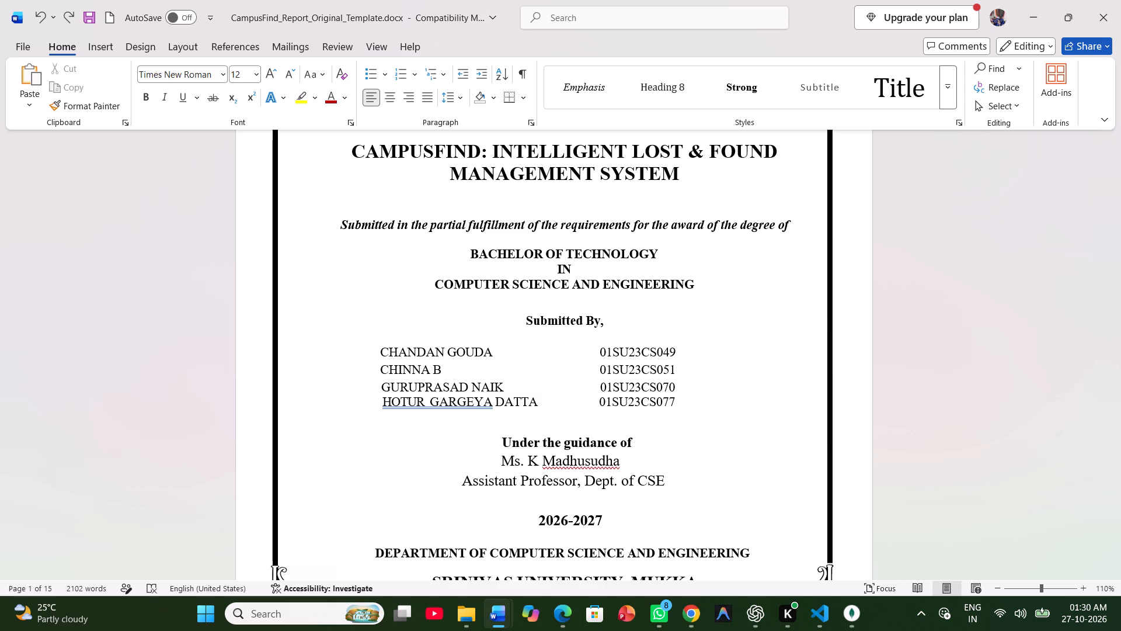
{"action": "key", "text": "ctrl+z"}
{"action": "key", "text": "ctrl+z"}
{"action": "key", "text": "ctrl+z"}
{"action": "key", "text": "ctrl+z"}
{"action": "key", "text": "ctrl+z"}
{"action": "key", "text": "ctrl+z"}
{"action": "key", "text": "ctrl+z"}
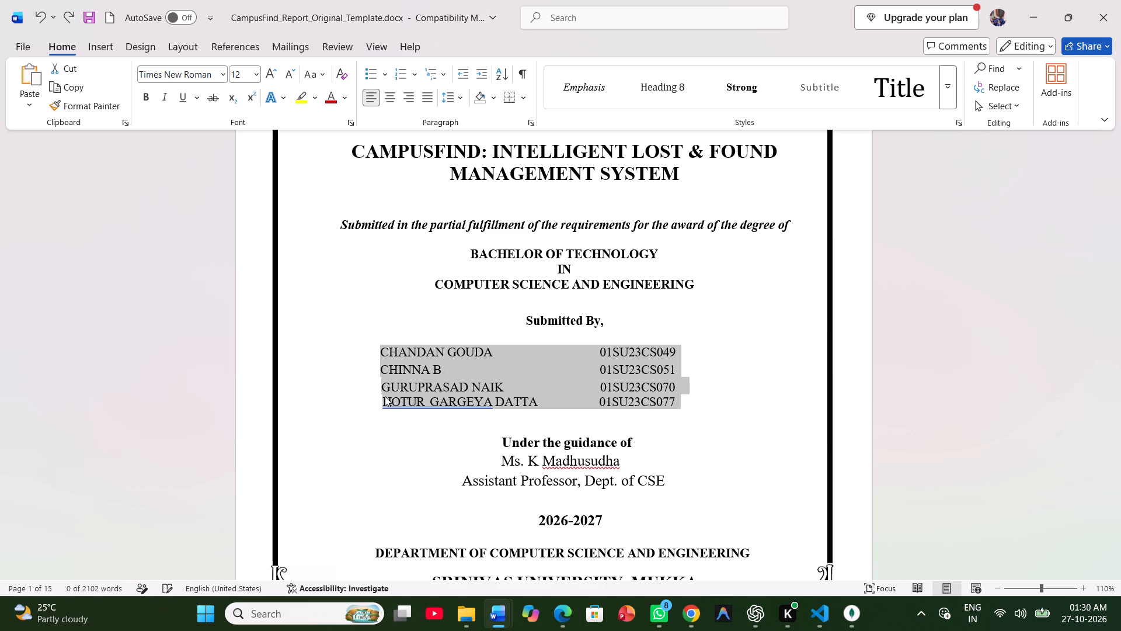
{"action": "key", "text": "ctrl+z"}
{"action": "key", "text": "ctrl+z"}
{"action": "key", "text": "ctrl+z"}
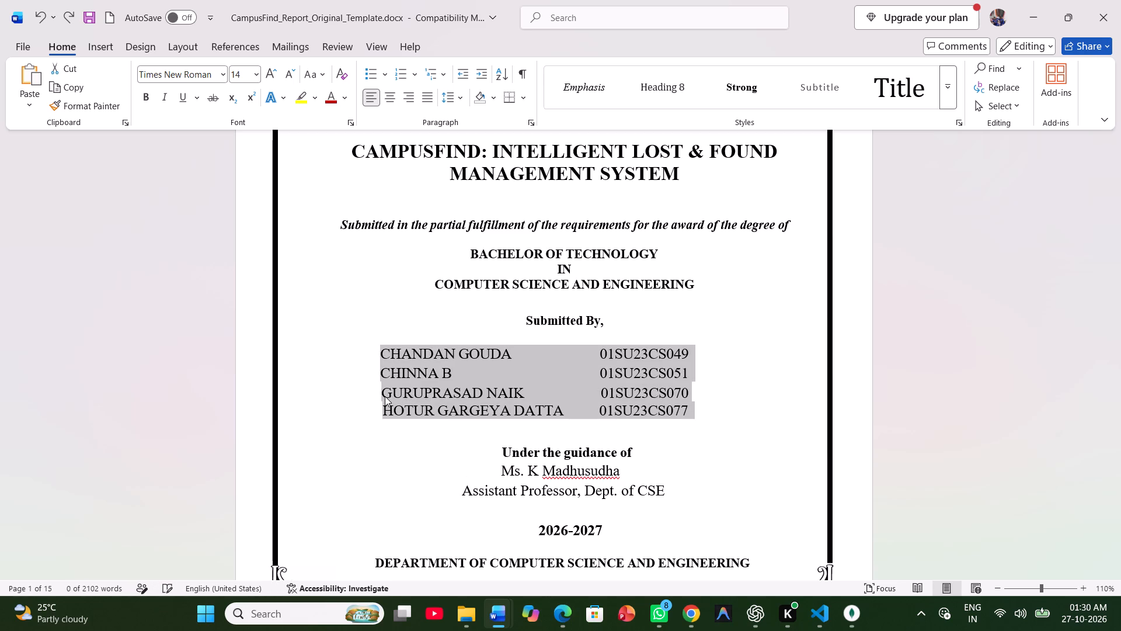
{"action": "left_click", "coordinate": [640, 418]}
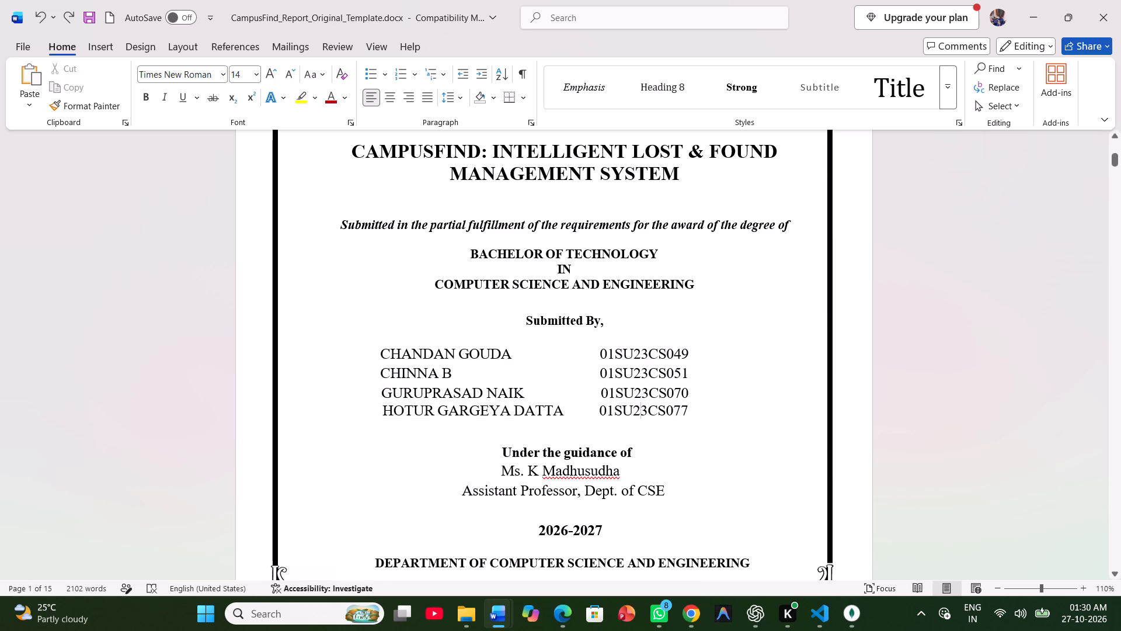
Remove and re-insert the line break before the fourth student's name in the title page's student list.
{"action": "scroll", "coordinate": [703, 453], "scroll_direction": "down", "scroll_amount": 1}
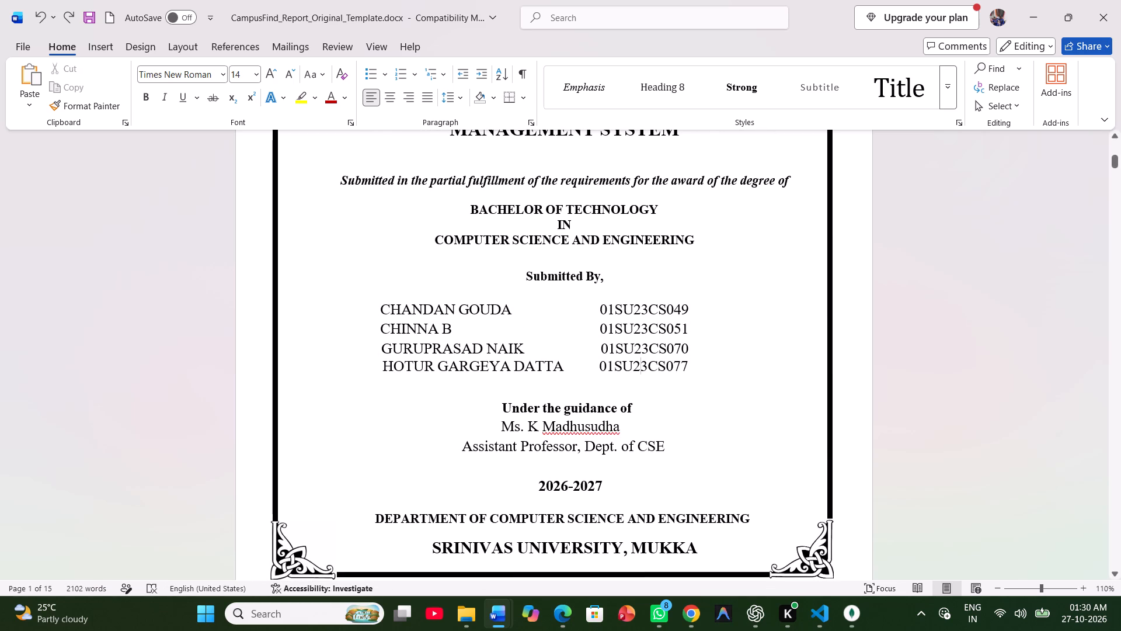
{"action": "left_click_drag", "start_coordinate": [690, 367], "coordinate": [381, 314]}
{"action": "left_click", "coordinate": [385, 360]}
{"action": "key", "text": "BackSpace"}
{"action": "key", "text": "Return"}
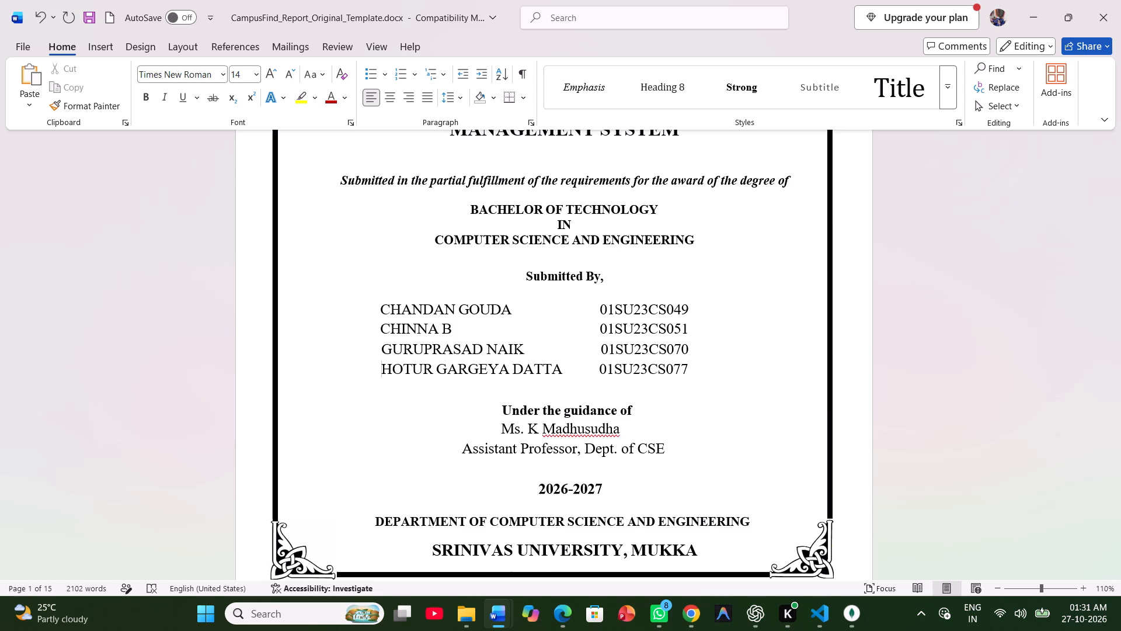
Insert two spaces before each of the four student names on the title page, working from the fourth up to the first.
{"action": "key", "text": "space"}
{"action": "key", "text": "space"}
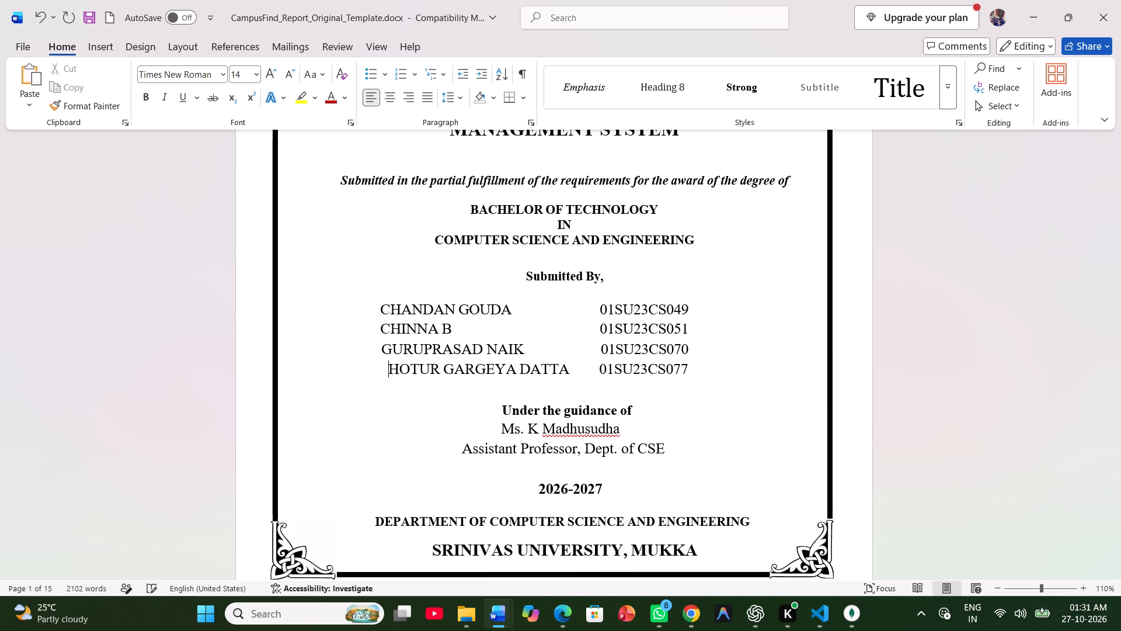
{"action": "left_click", "coordinate": [380, 342]}
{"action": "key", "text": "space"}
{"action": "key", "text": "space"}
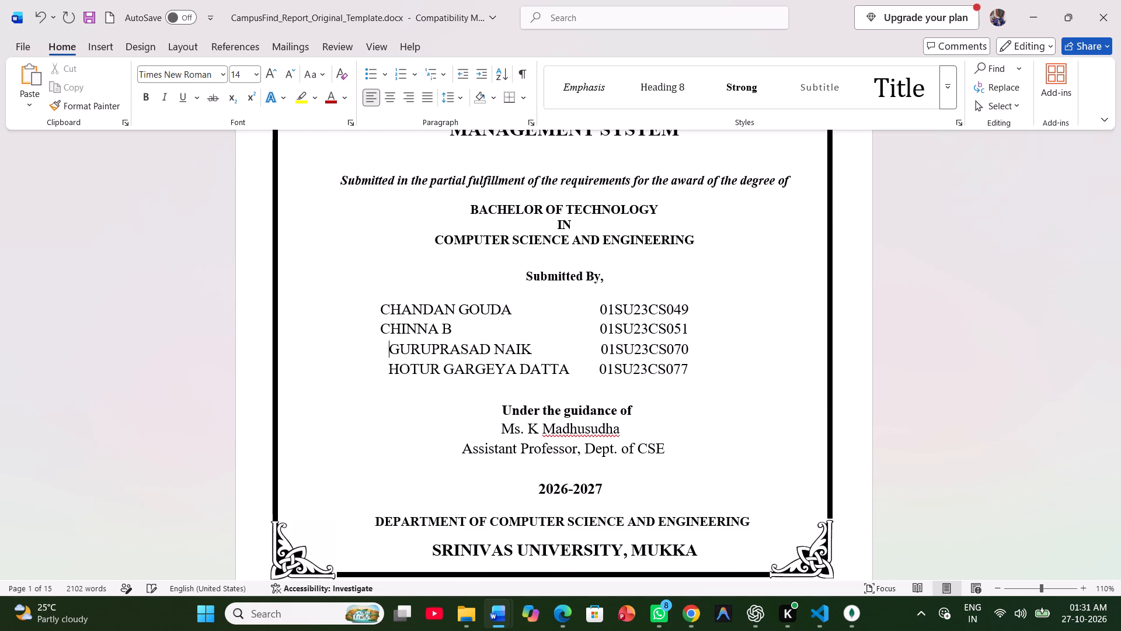
{"action": "left_click", "coordinate": [375, 325]}
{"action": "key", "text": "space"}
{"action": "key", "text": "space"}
{"action": "left_click", "coordinate": [374, 308]}
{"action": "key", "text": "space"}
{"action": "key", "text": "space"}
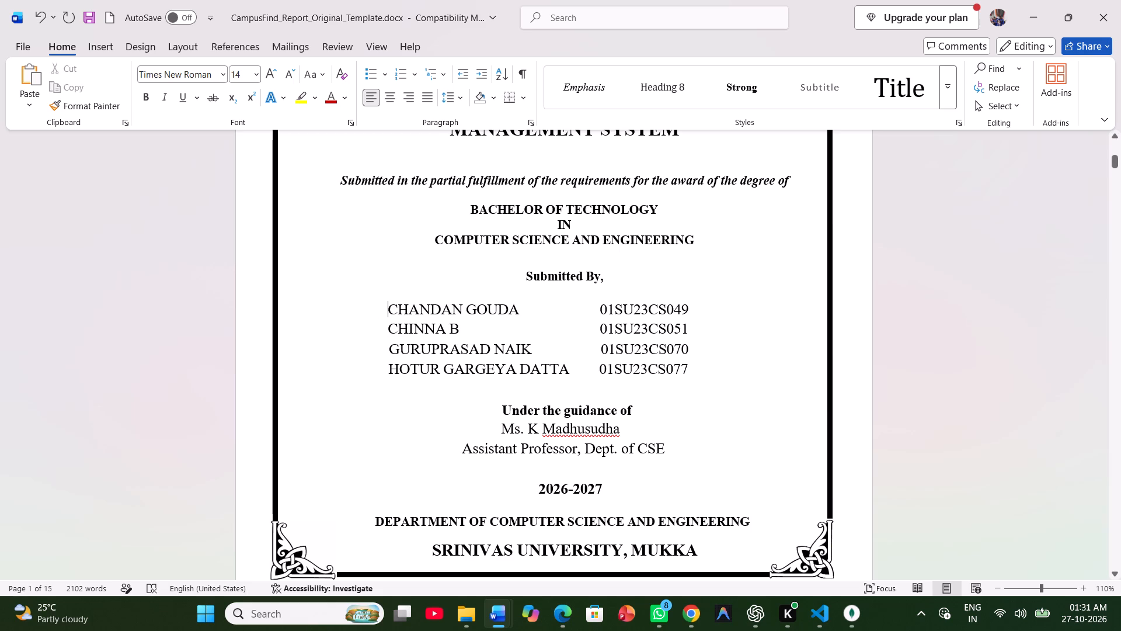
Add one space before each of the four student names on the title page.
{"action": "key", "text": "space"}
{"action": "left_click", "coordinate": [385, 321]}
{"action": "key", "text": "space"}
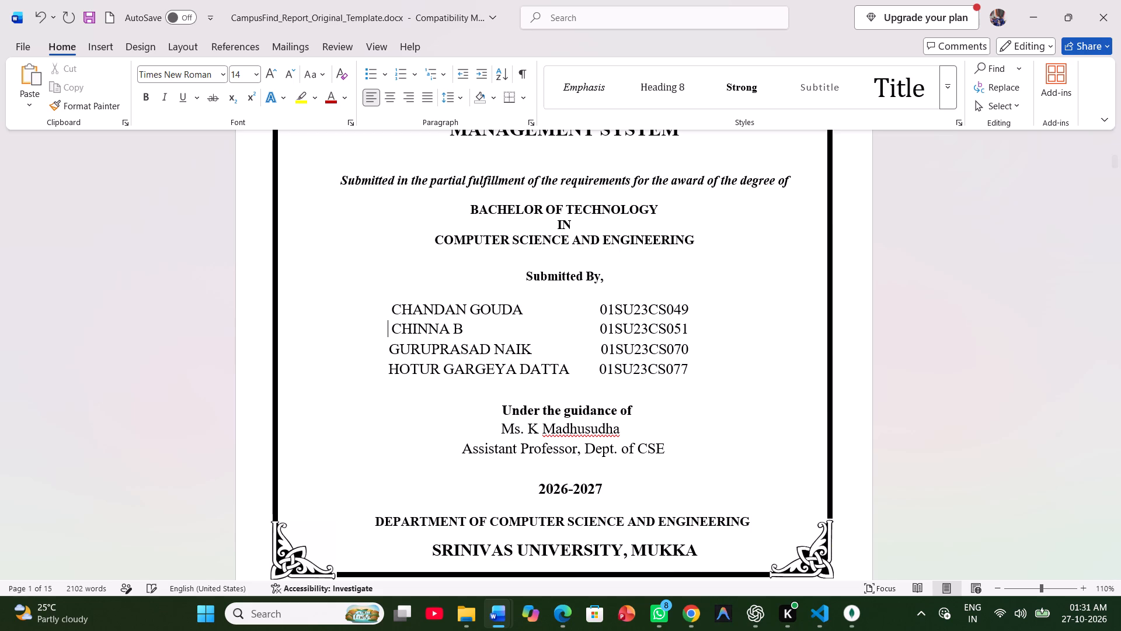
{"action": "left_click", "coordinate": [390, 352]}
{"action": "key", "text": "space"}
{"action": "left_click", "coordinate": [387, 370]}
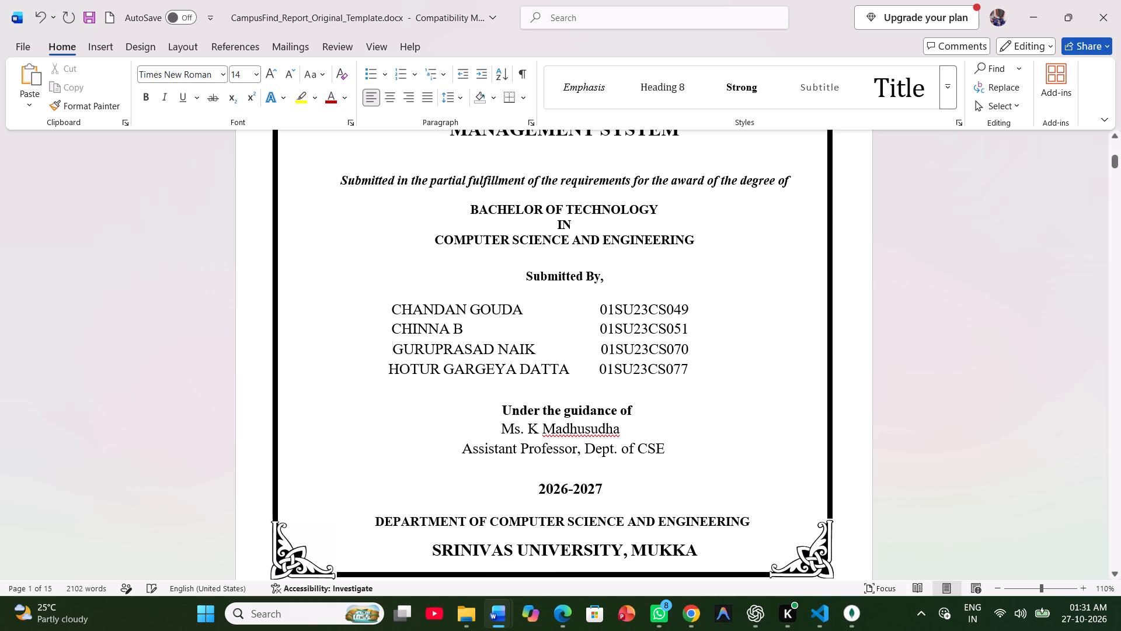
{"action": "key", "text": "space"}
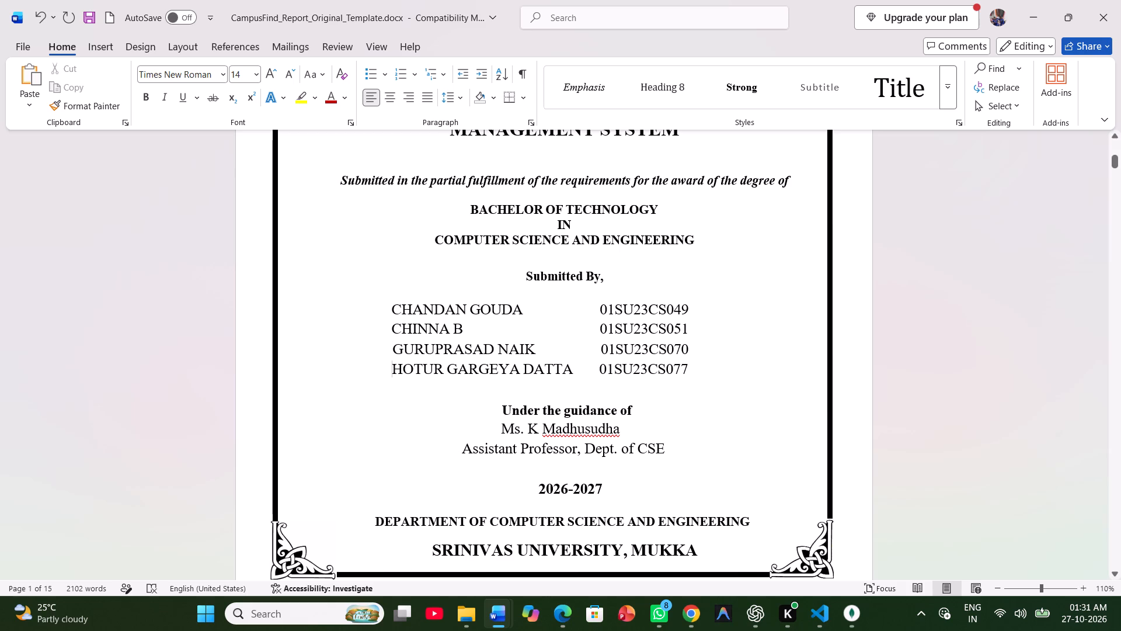
Reduce the font size of all four student names and registration numbers on the title page to 12.
{"action": "left_click_drag", "start_coordinate": [687, 369], "coordinate": [445, 327]}
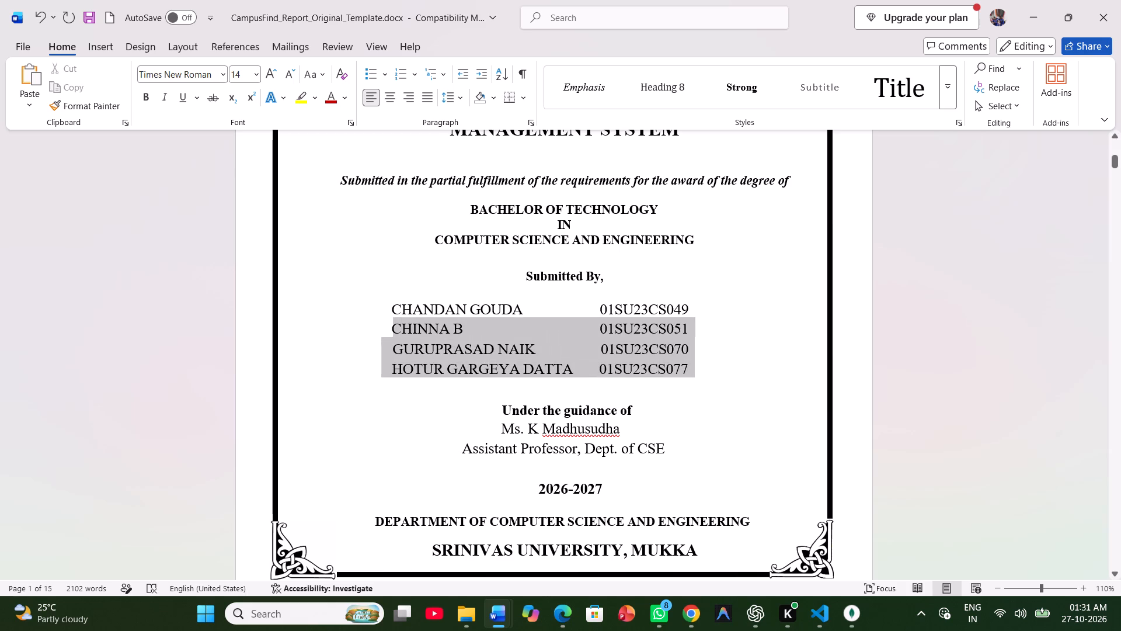
{"action": "left_click_drag", "start_coordinate": [445, 327], "coordinate": [417, 303]}
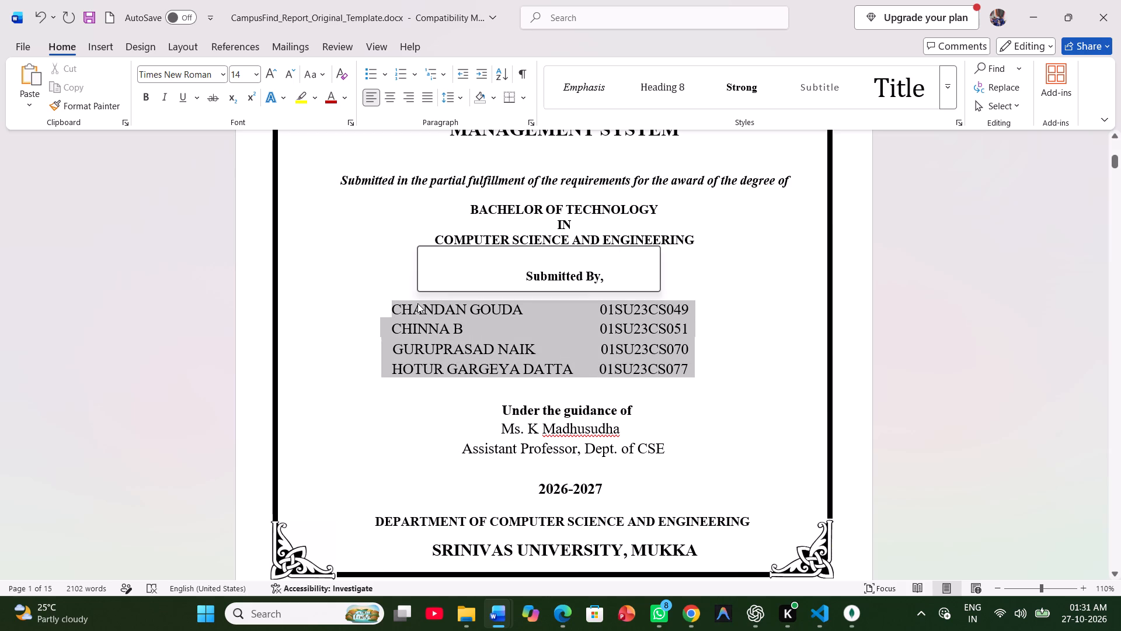
{"action": "left_click", "coordinate": [557, 258]}
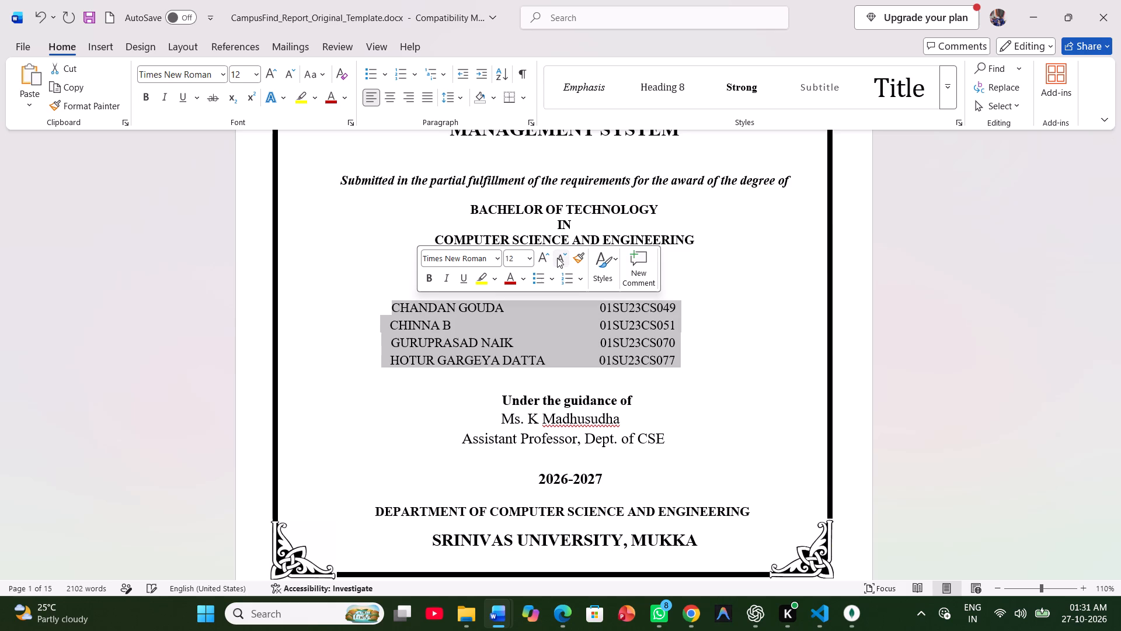
{"action": "left_click", "coordinate": [702, 417]}
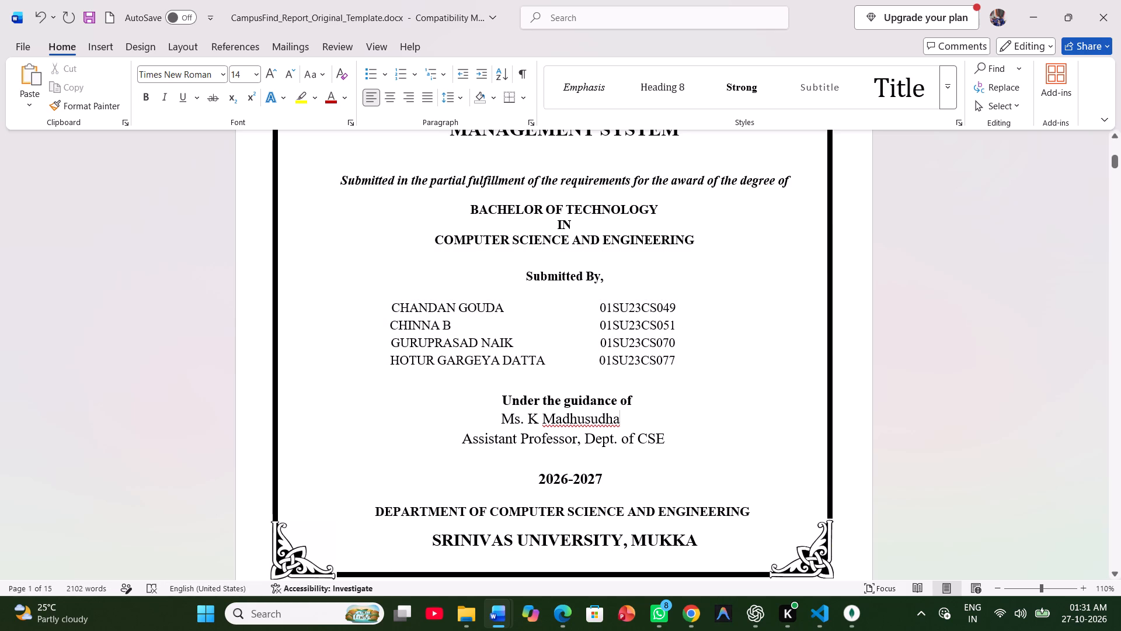
Try right, centred and left alignment on the title page's four student lines, and settle on justified alignment.
{"action": "left_click_drag", "start_coordinate": [389, 300], "coordinate": [647, 356]}
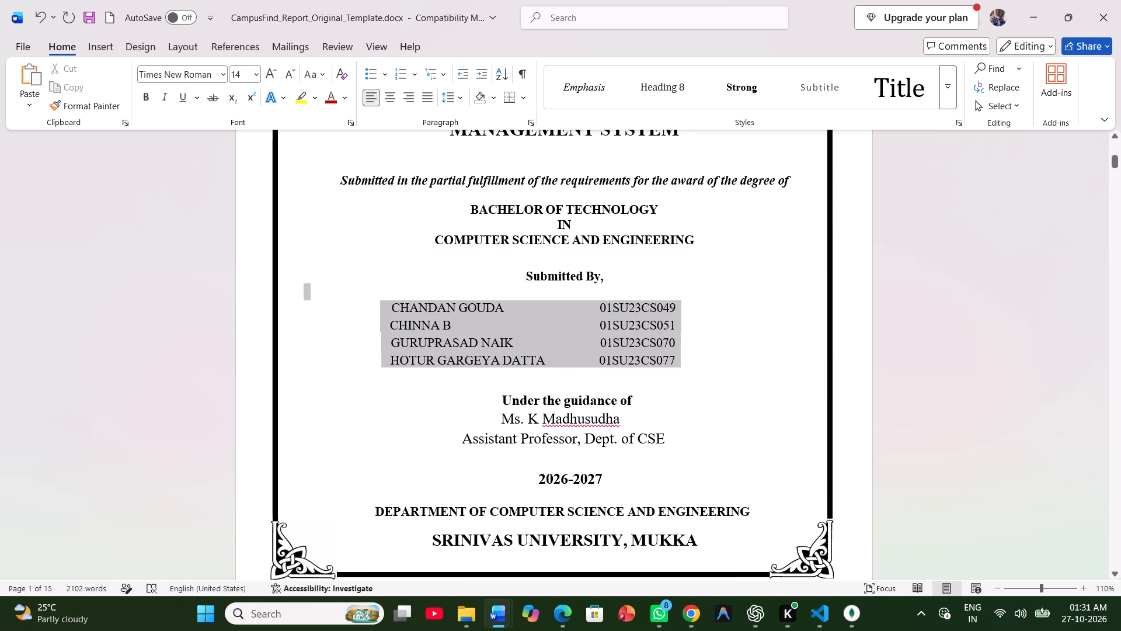
{"action": "left_click_drag", "start_coordinate": [647, 356], "coordinate": [653, 356]}
{"action": "left_click", "coordinate": [432, 96]}
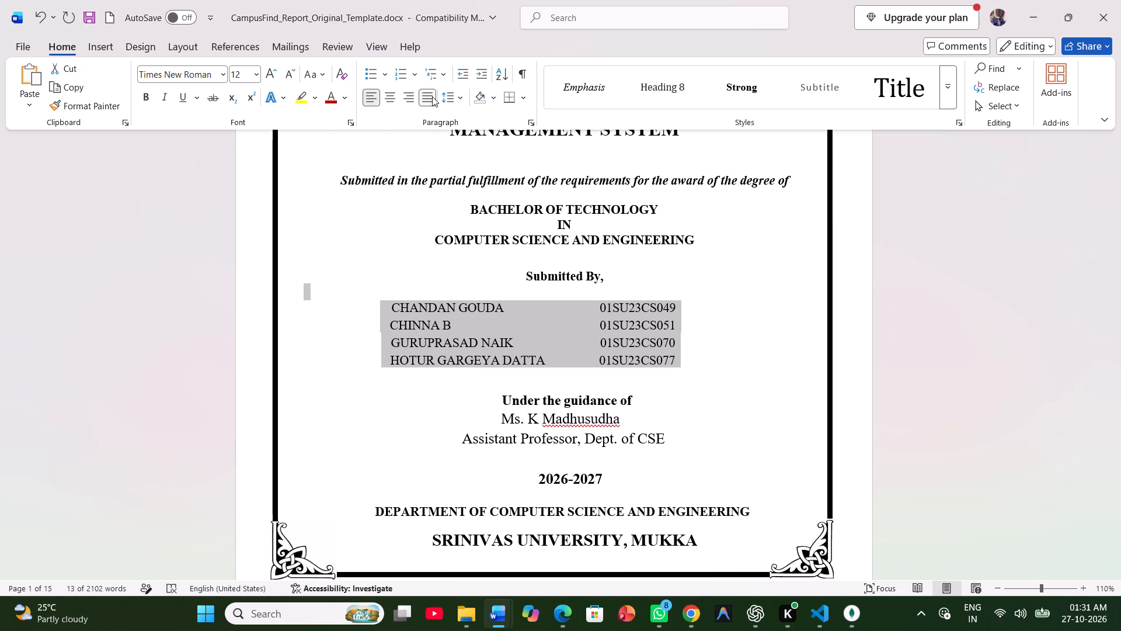
{"action": "left_click", "coordinate": [432, 96]}
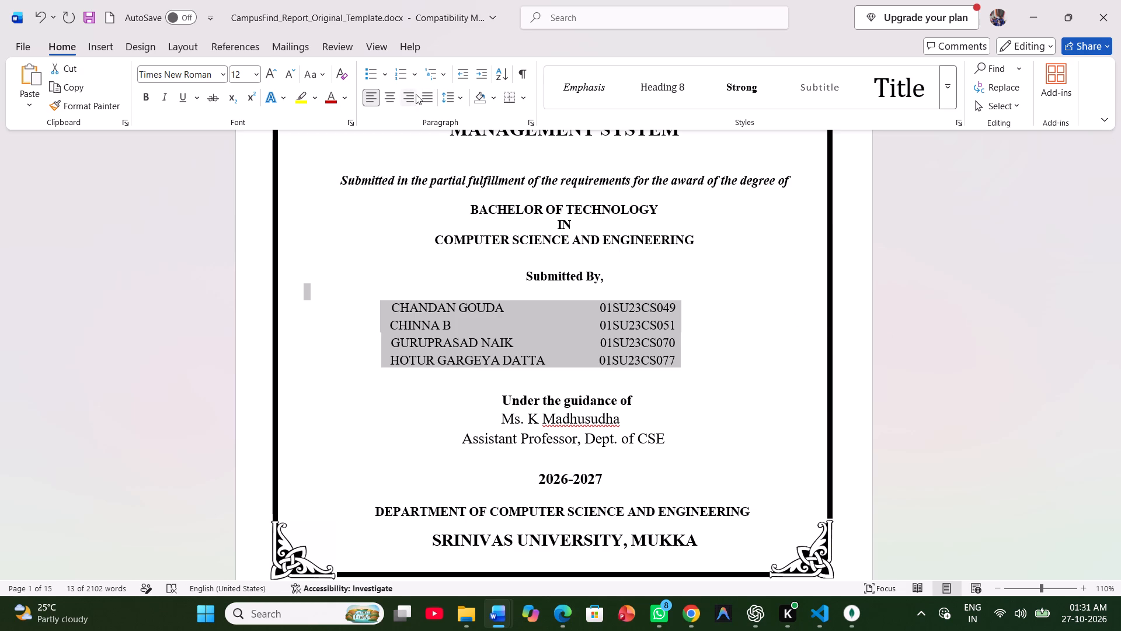
{"action": "left_click", "coordinate": [416, 94]}
{"action": "left_click", "coordinate": [392, 95]}
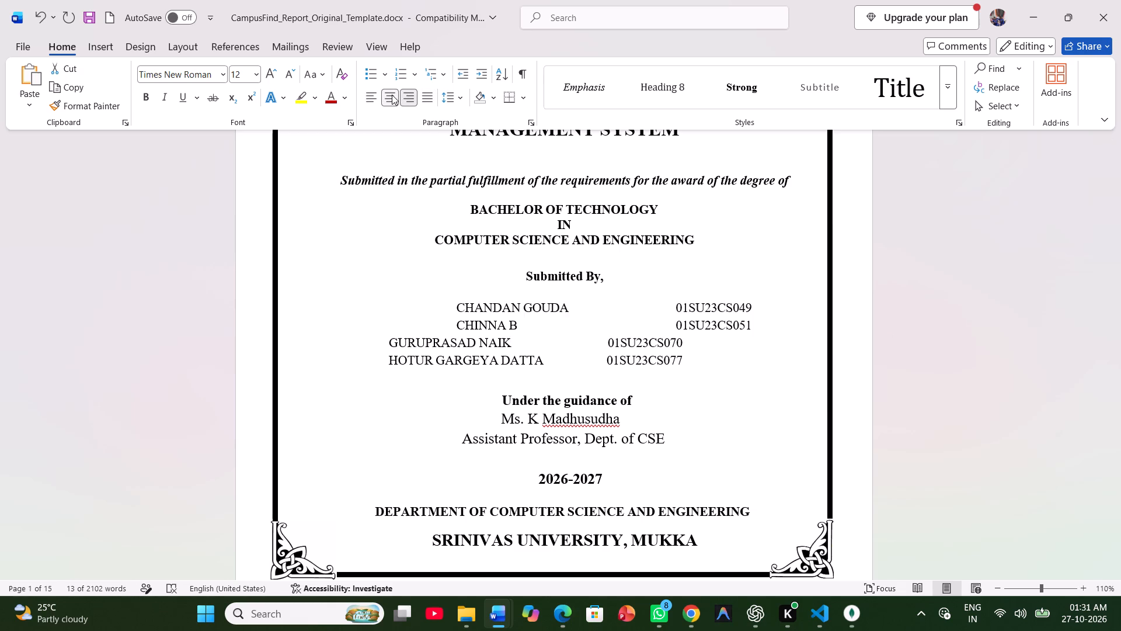
{"action": "left_click", "coordinate": [375, 97]}
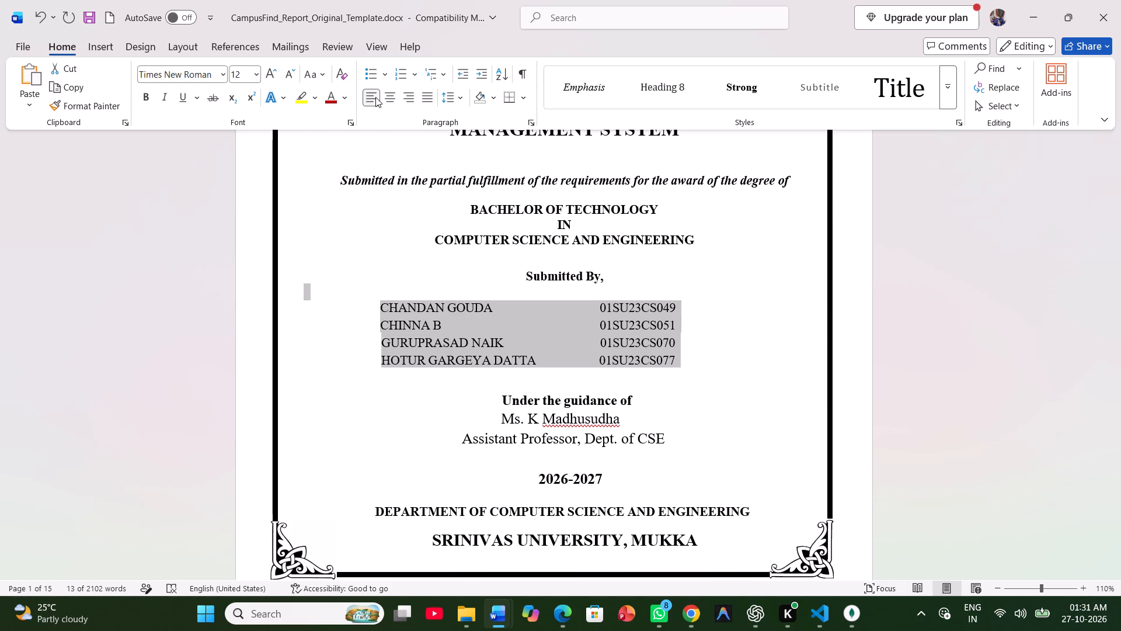
{"action": "left_click", "coordinate": [430, 95]}
{"action": "left_click", "coordinate": [430, 95]}
{"action": "left_click", "coordinate": [430, 95]}
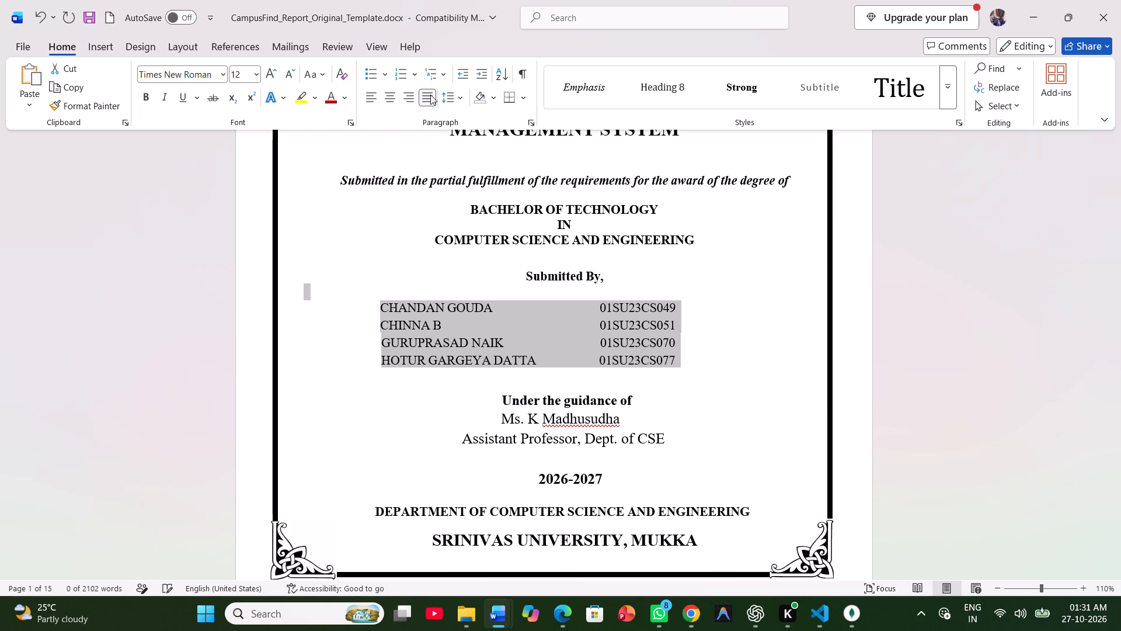
{"action": "right_click", "coordinate": [678, 368]}
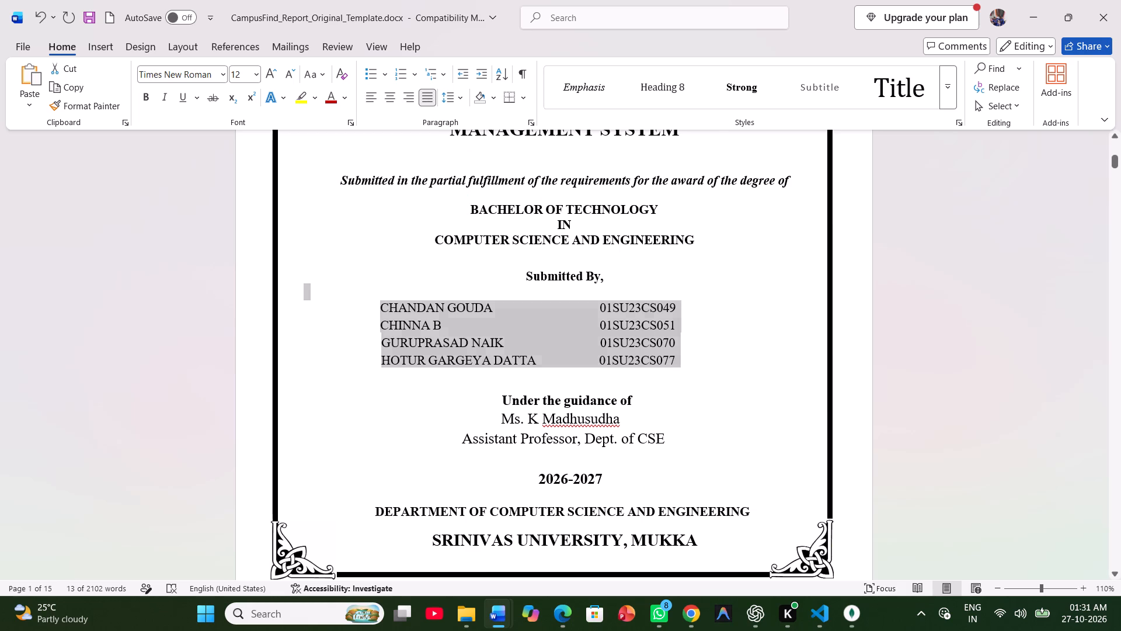
Indent the four student names on the title page by inserting two spaces before each one.
{"action": "left_click", "coordinate": [383, 355]}
{"action": "right_click", "coordinate": [383, 355]}
{"action": "left_click", "coordinate": [383, 355]}
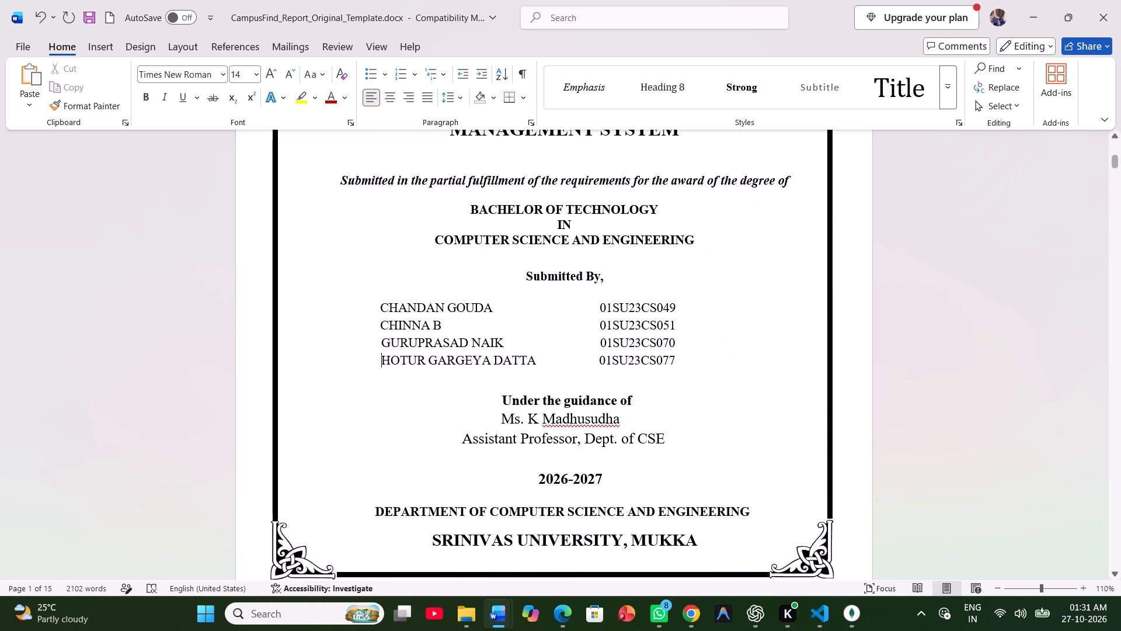
{"action": "key", "text": "c"}
{"action": "key", "text": "BackSpace"}
{"action": "key", "text": "space"}
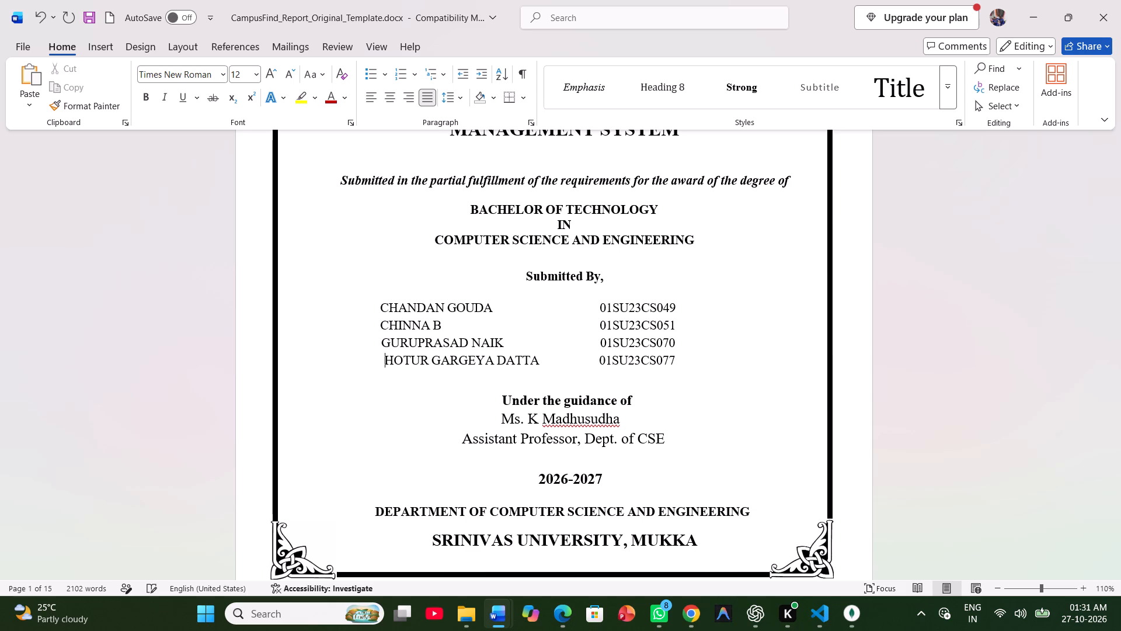
{"action": "key", "text": "space"}
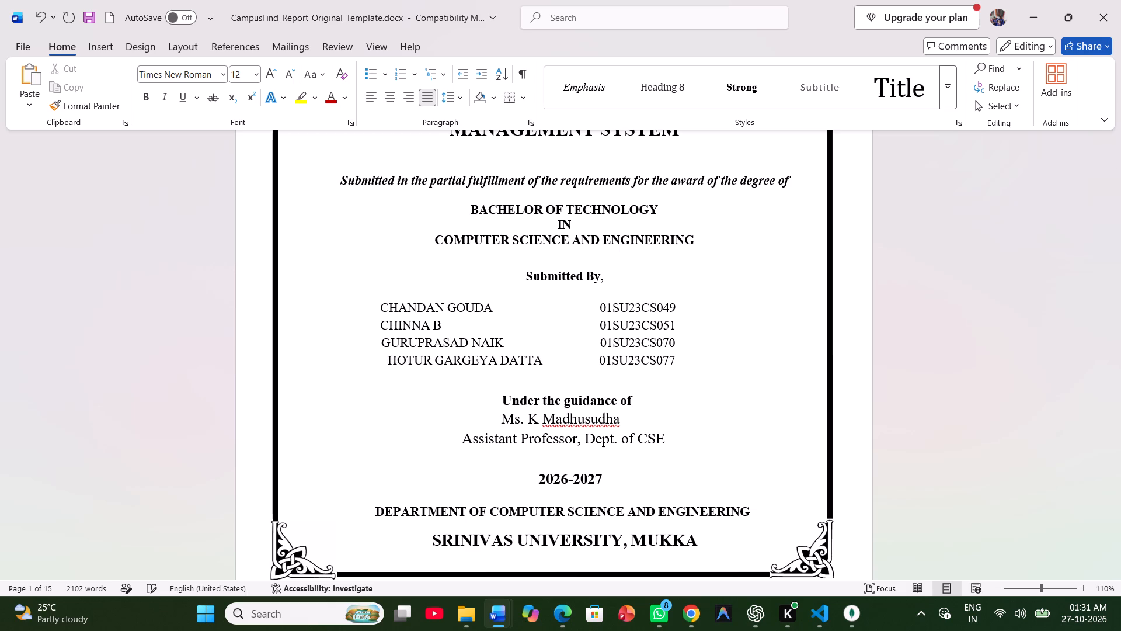
{"action": "left_click", "coordinate": [372, 342]}
{"action": "key", "text": "space"}
{"action": "key", "text": "space"}
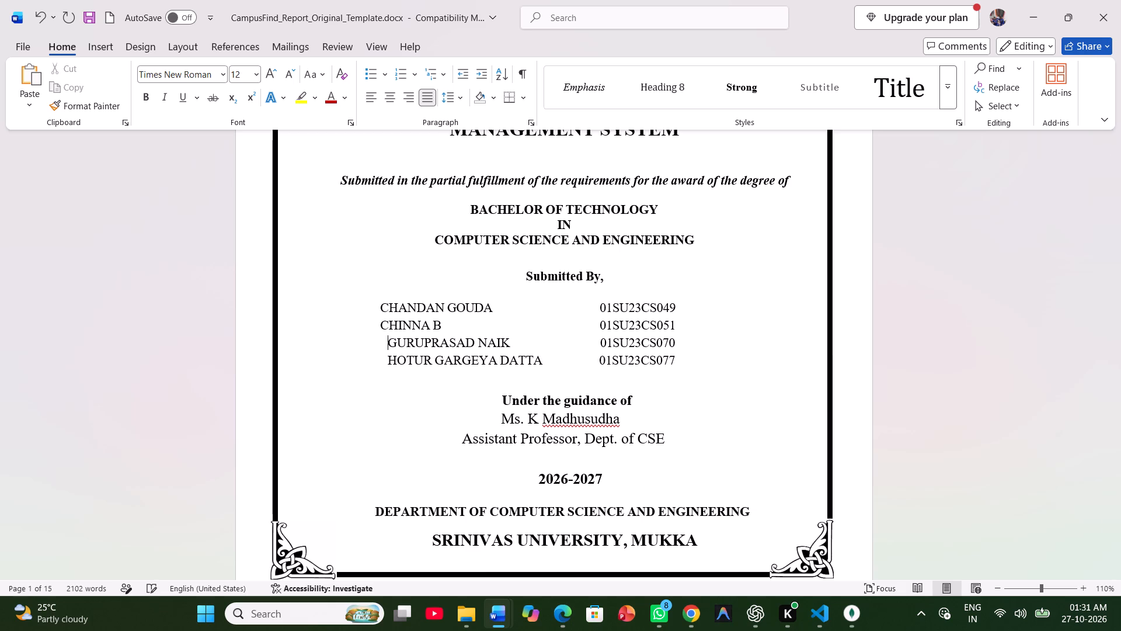
{"action": "left_click", "coordinate": [378, 332]}
{"action": "left_click", "coordinate": [378, 327]}
{"action": "key", "text": "space"}
{"action": "key", "text": "space"}
{"action": "left_click", "coordinate": [377, 306]}
{"action": "key", "text": "space"}
{"action": "key", "text": "space"}
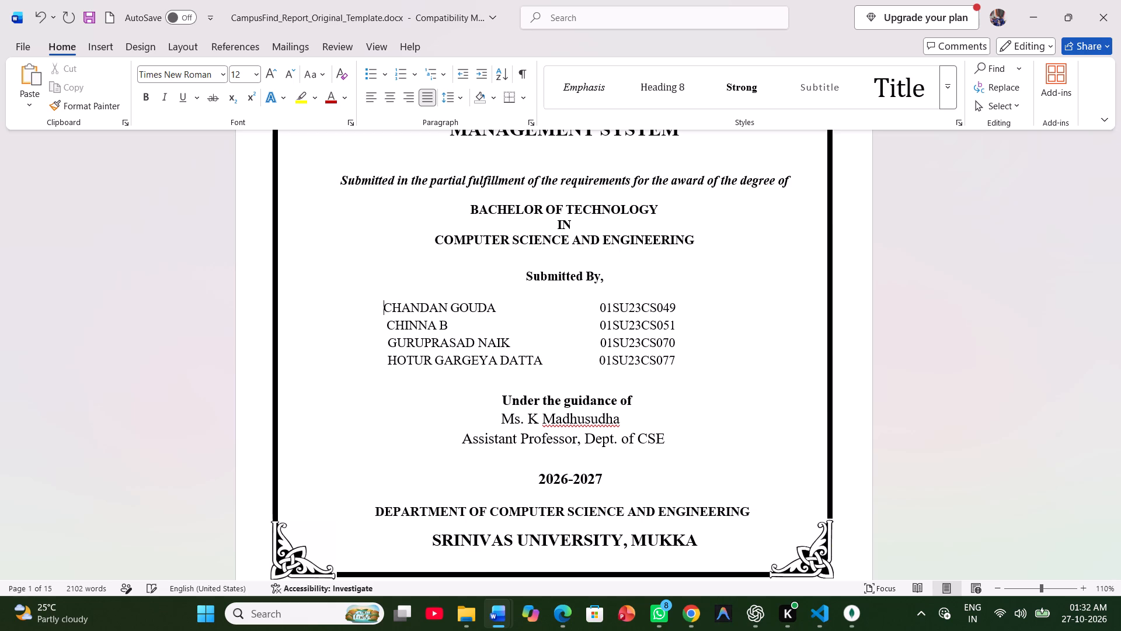
Insert the student's middle name in capitals before the surname in the first entry of the title page's student list.
{"action": "left_click", "coordinate": [453, 309]}
{"action": "key", "text": "shift+j"}
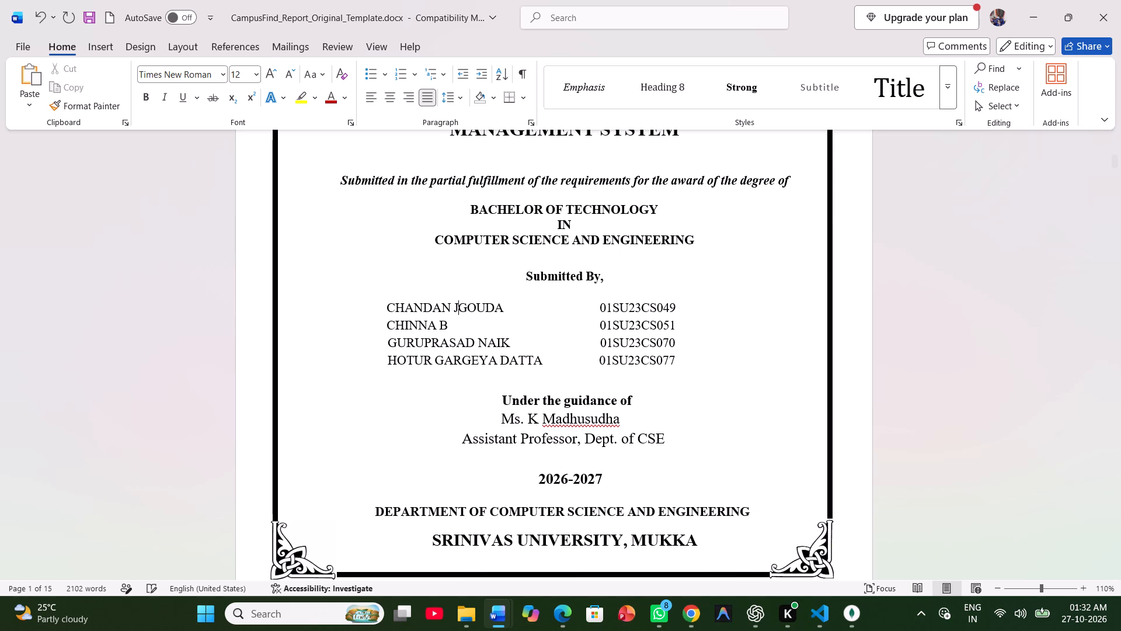
{"action": "type", "text": "AIWANT"}
{"action": "key", "text": "space"}
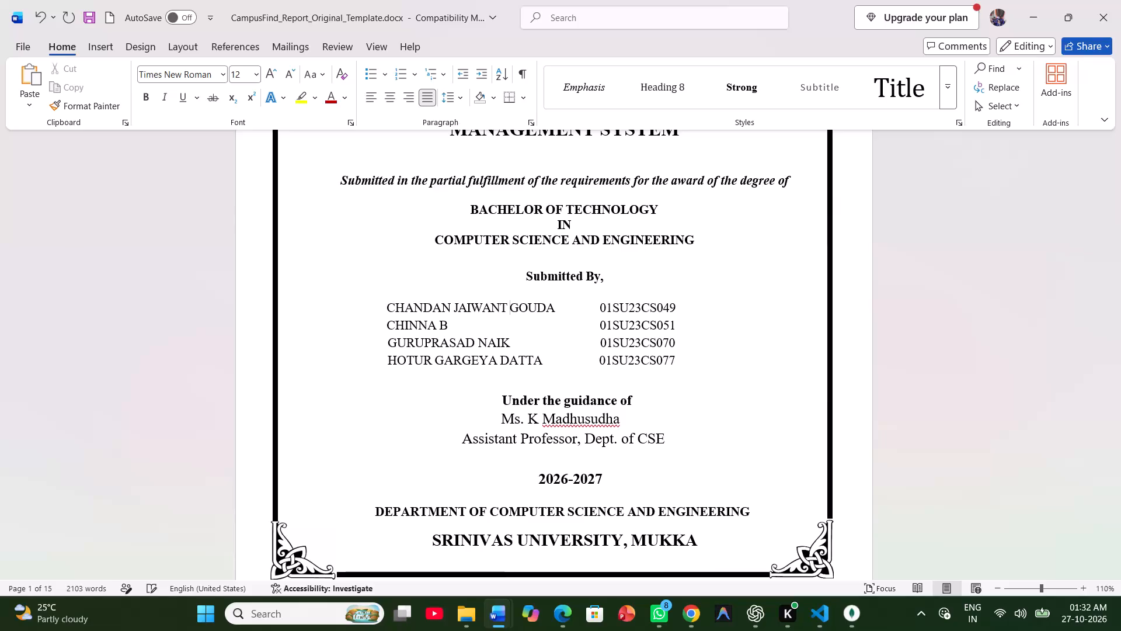
Look over the title page's layout from the student list down to the bottom border.
{"action": "left_click", "coordinate": [582, 358]}
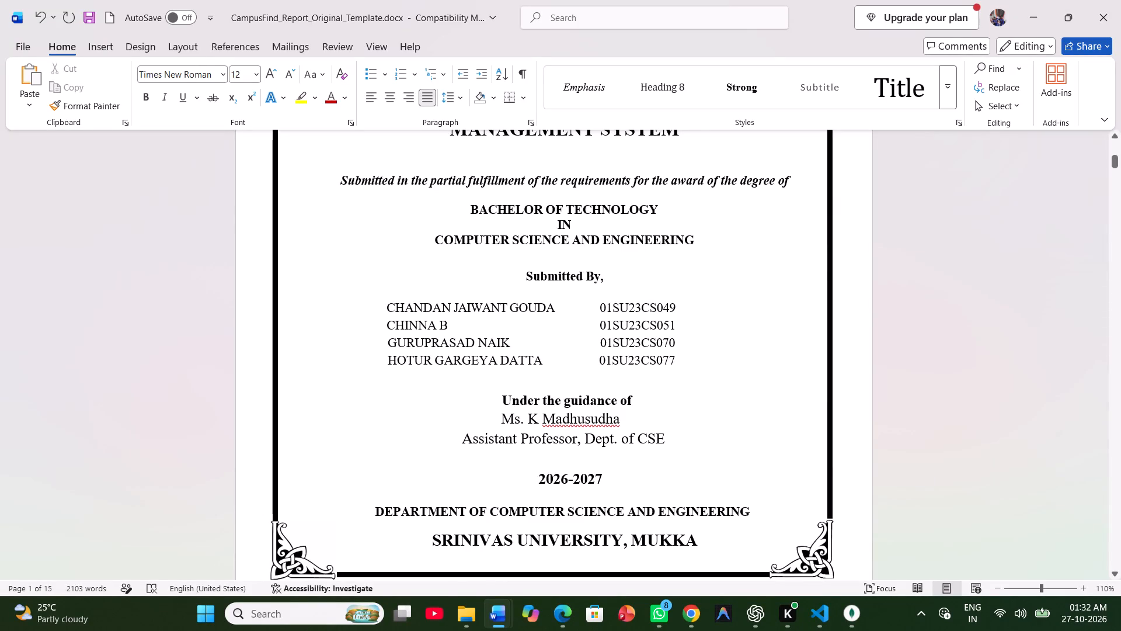
{"action": "scroll", "coordinate": [694, 396], "scroll_direction": "down", "scroll_amount": 1}
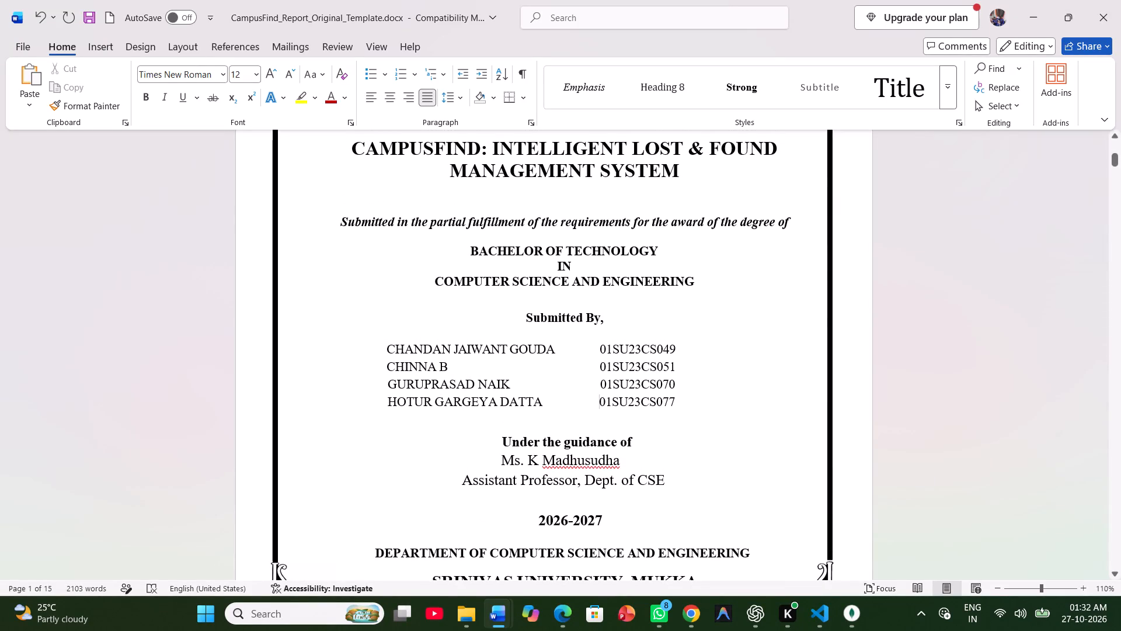
{"action": "scroll", "coordinate": [694, 396], "scroll_direction": "down", "scroll_amount": 3}
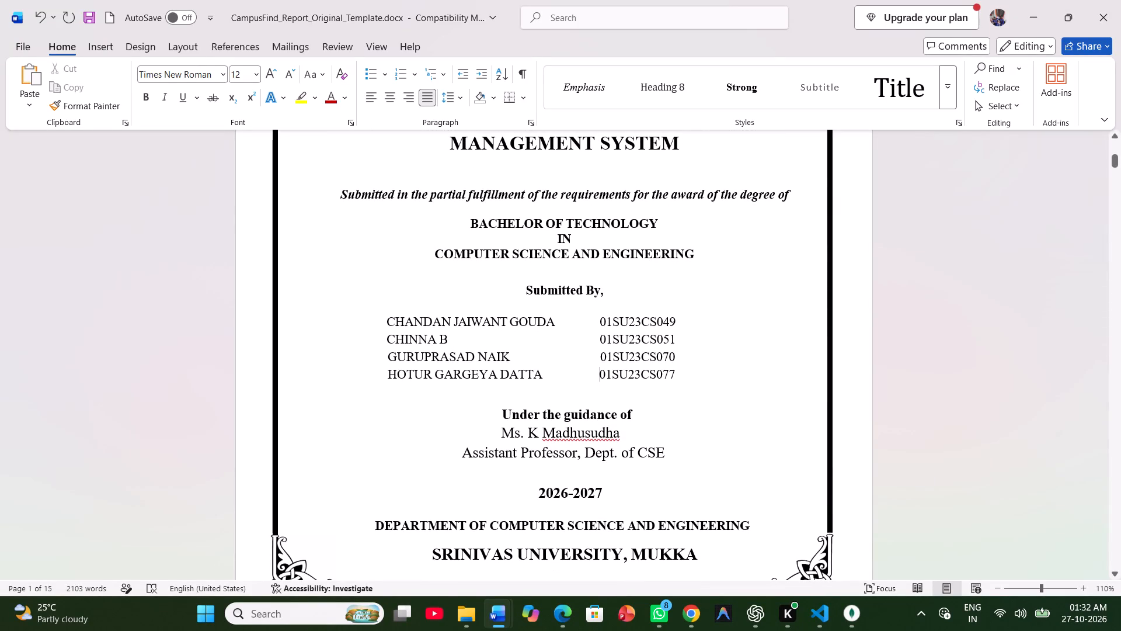
{"action": "scroll", "coordinate": [694, 396], "scroll_direction": "down", "scroll_amount": 2}
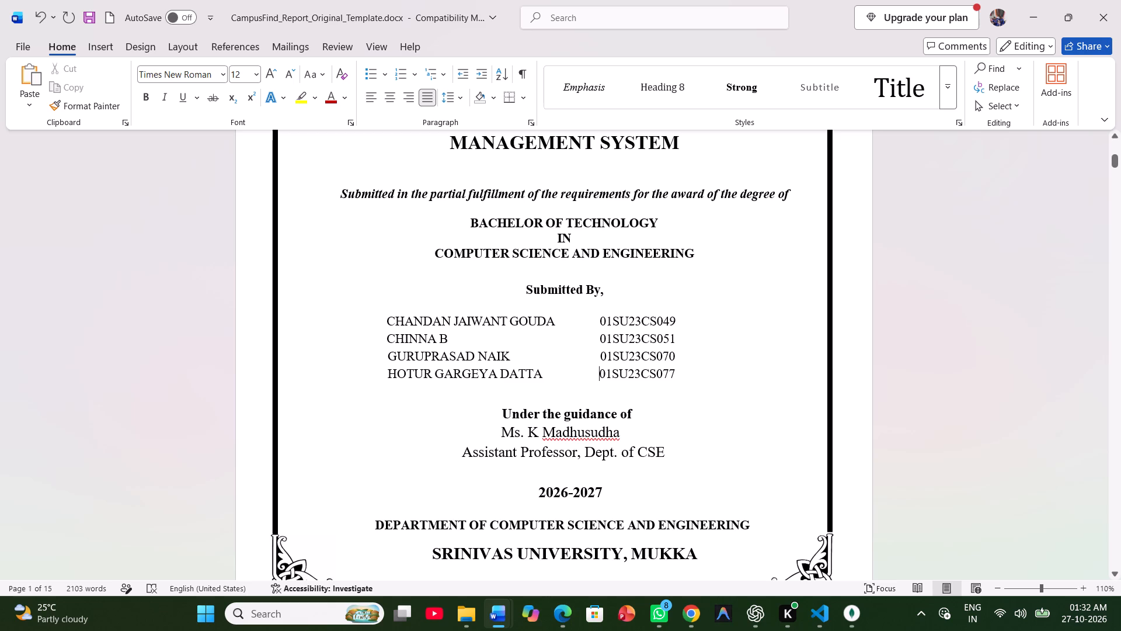
{"action": "scroll", "coordinate": [694, 396], "scroll_direction": "down", "scroll_amount": 1}
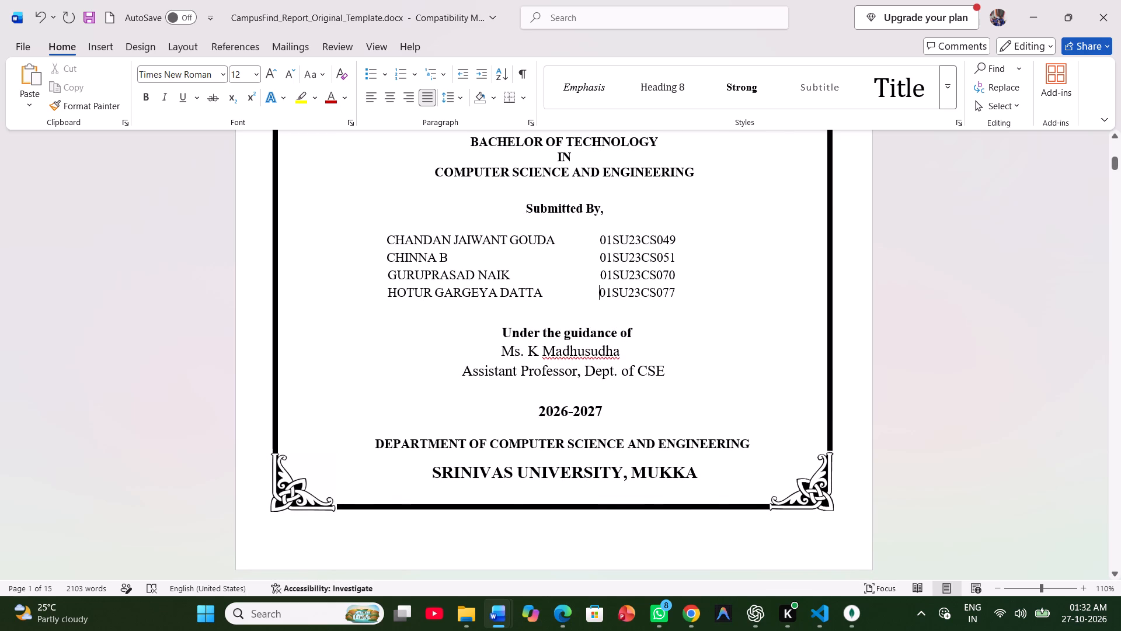
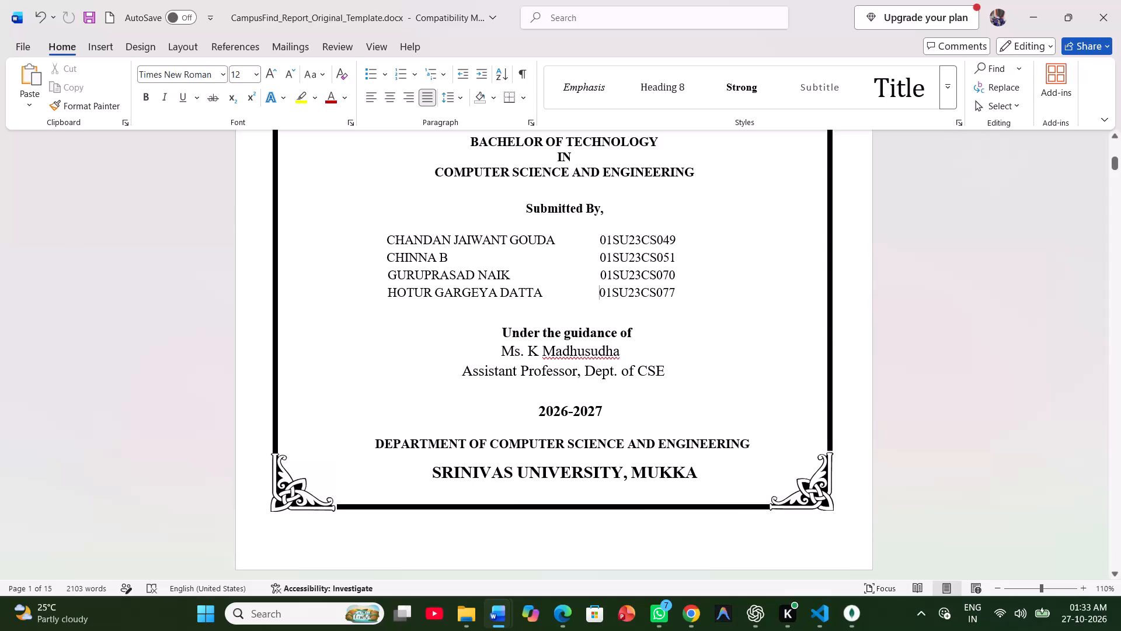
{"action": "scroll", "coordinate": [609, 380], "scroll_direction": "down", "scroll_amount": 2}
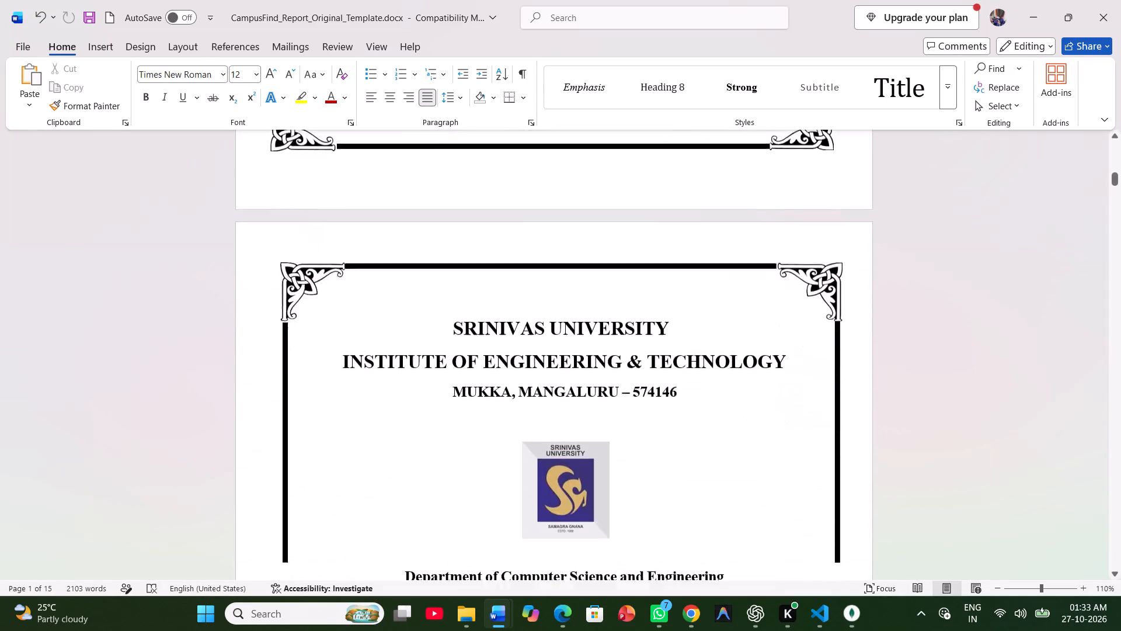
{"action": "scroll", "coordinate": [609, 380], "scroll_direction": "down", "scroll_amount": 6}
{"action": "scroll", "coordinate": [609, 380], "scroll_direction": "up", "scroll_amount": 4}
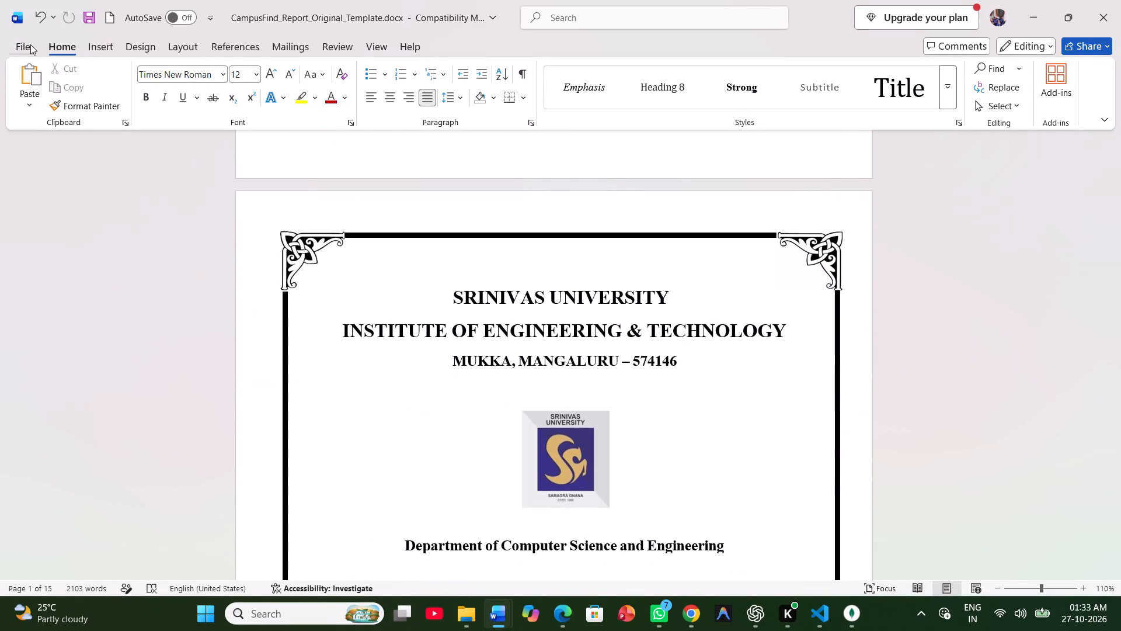
Save the report as a new Word document named adbmswd in the Downloads folder.
{"action": "left_click", "coordinate": [30, 44]}
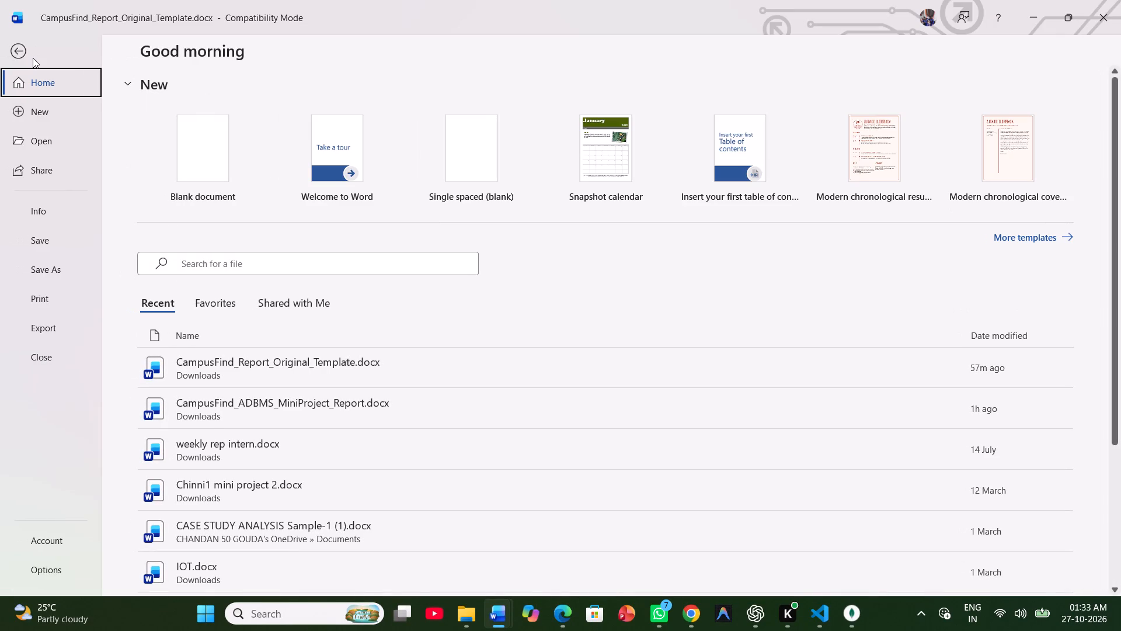
{"action": "left_click", "coordinate": [18, 57]}
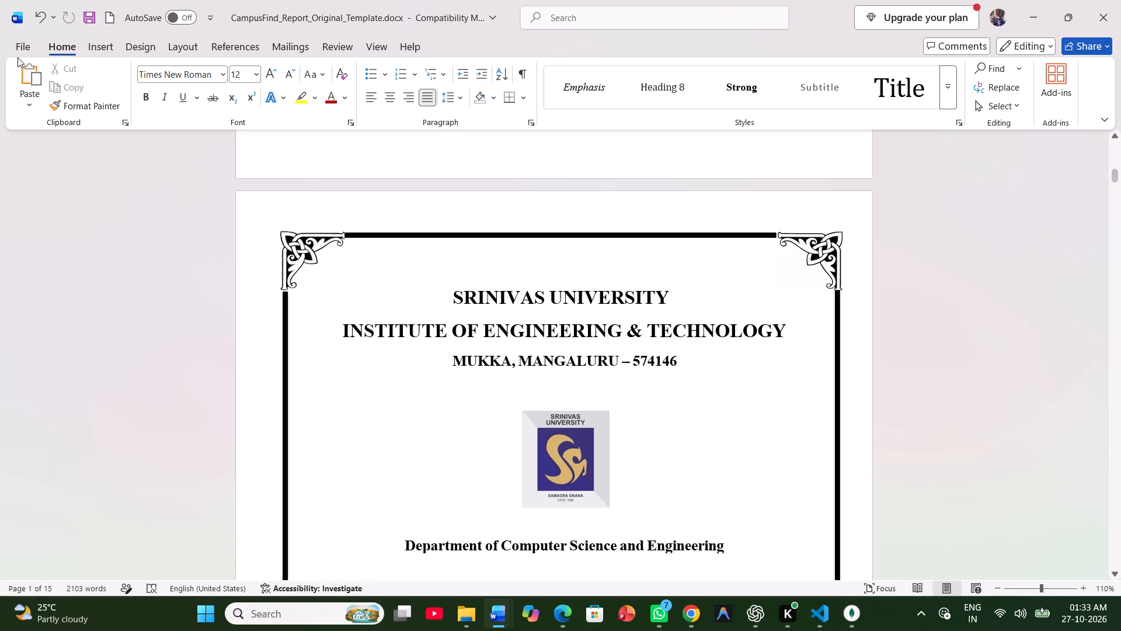
{"action": "left_click", "coordinate": [21, 52]}
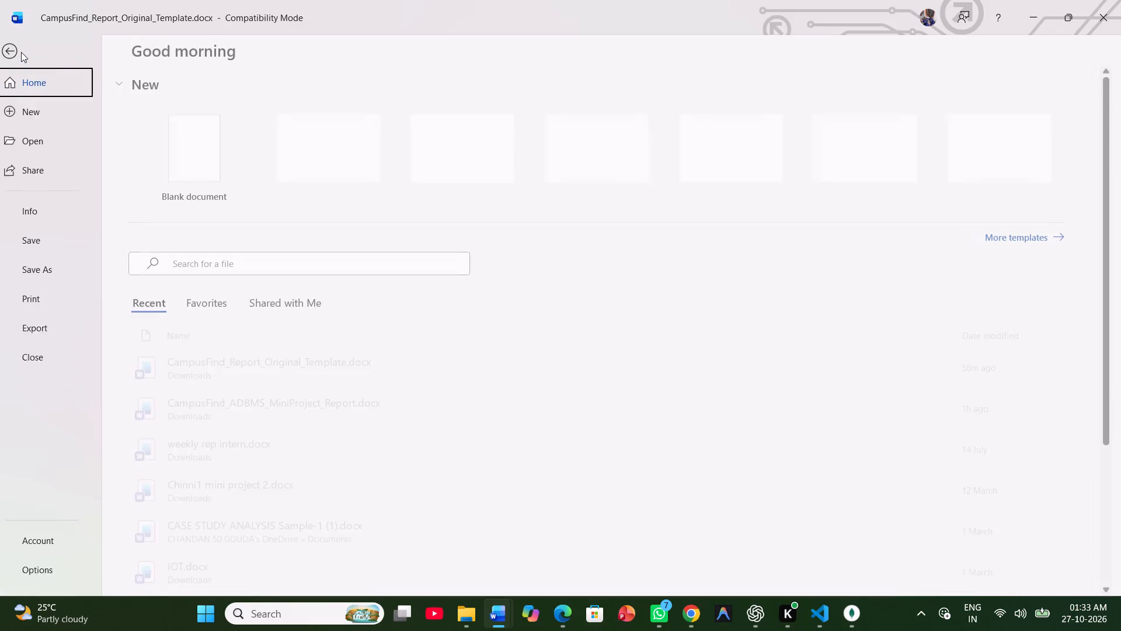
{"action": "left_click", "coordinate": [55, 262]}
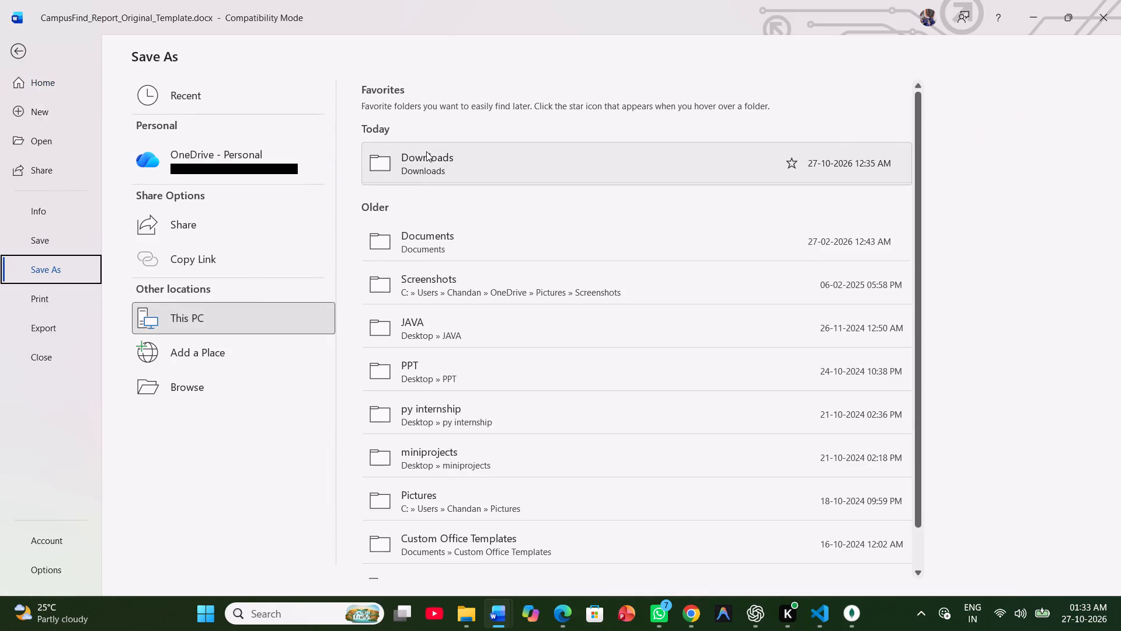
{"action": "left_click", "coordinate": [426, 151]}
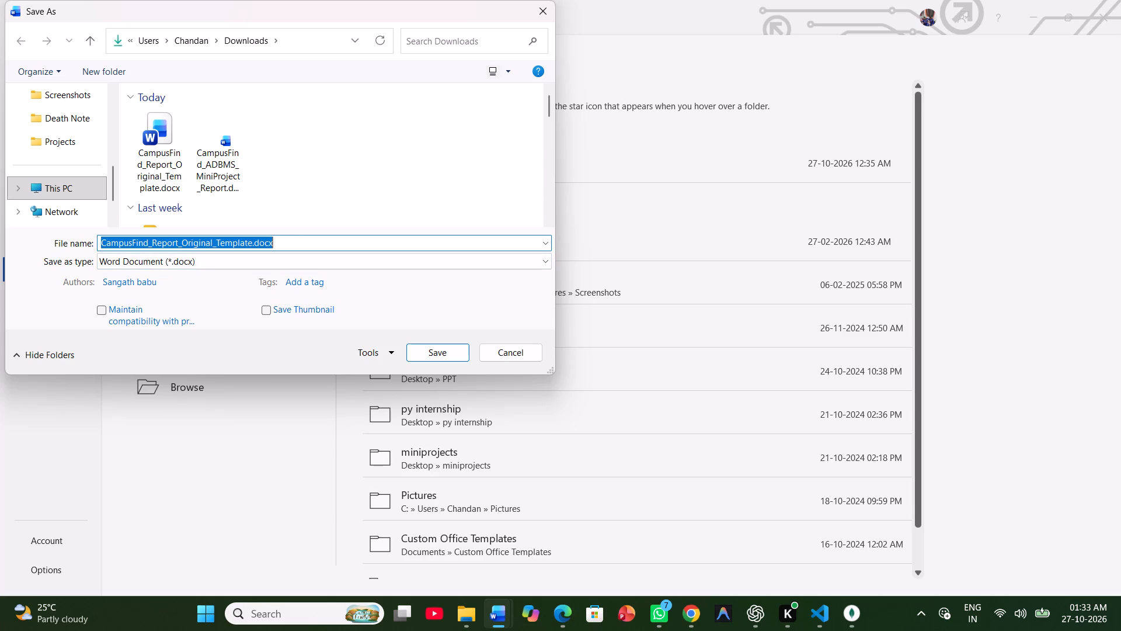
{"action": "key", "text": "BackSpace"}
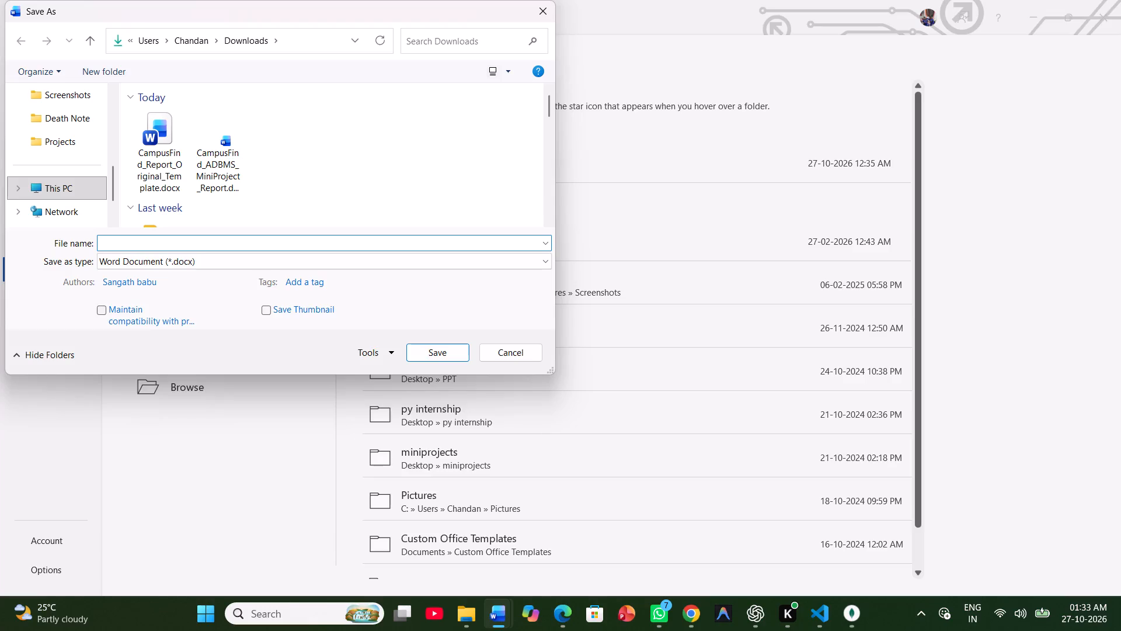
{"action": "type", "text": "ad"}
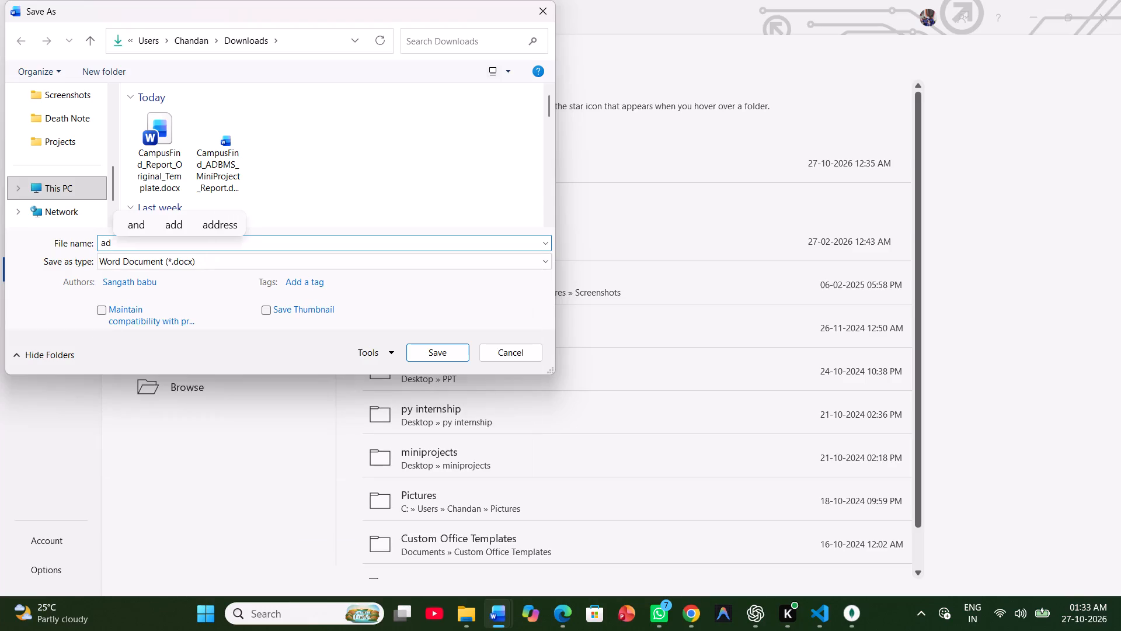
{"action": "type", "text": "bms"}
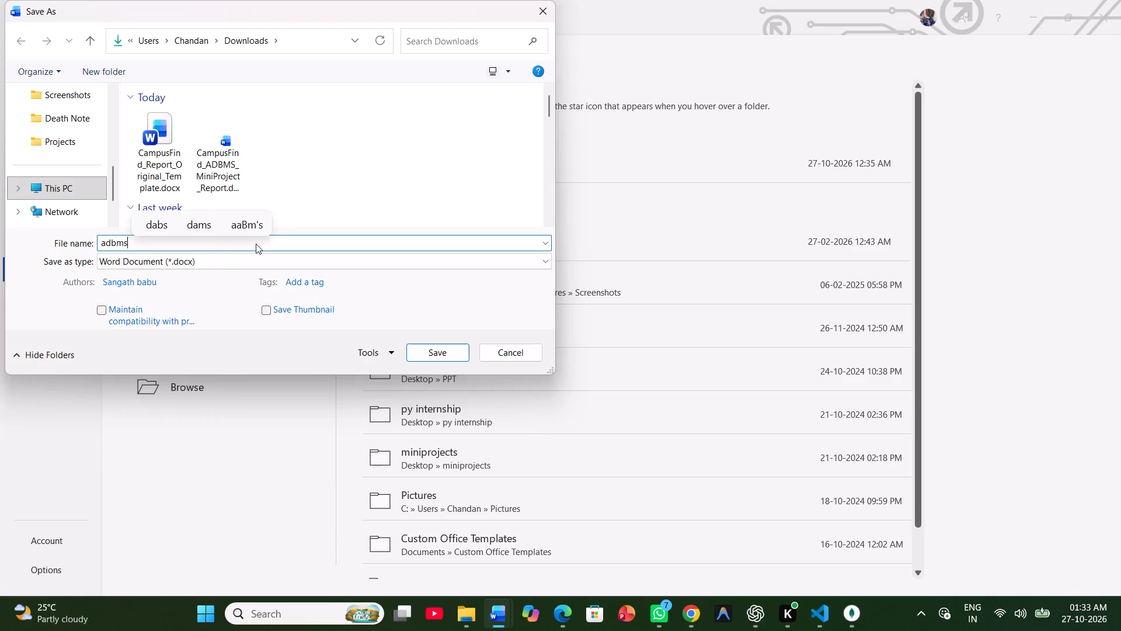
{"action": "type", "text": "wd"}
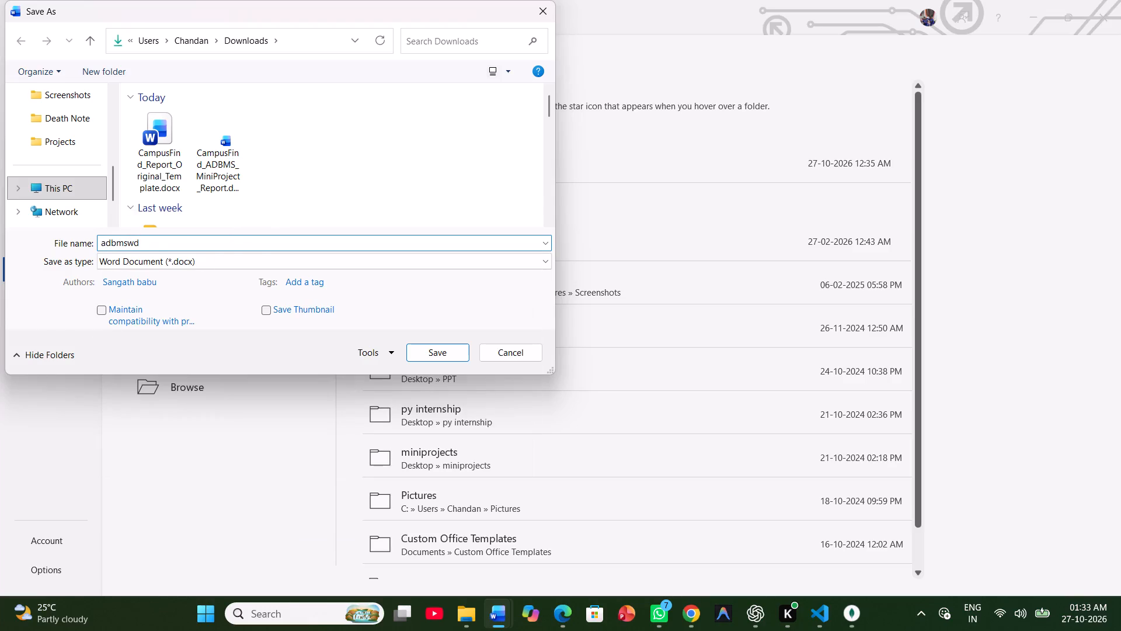
{"action": "key", "text": "Return"}
Save the report as a PDF named adbmswd.pdf in the Downloads folder.
{"action": "scroll", "coordinate": [256, 244], "scroll_direction": "up", "scroll_amount": 2}
{"action": "left_click", "coordinate": [31, 39]}
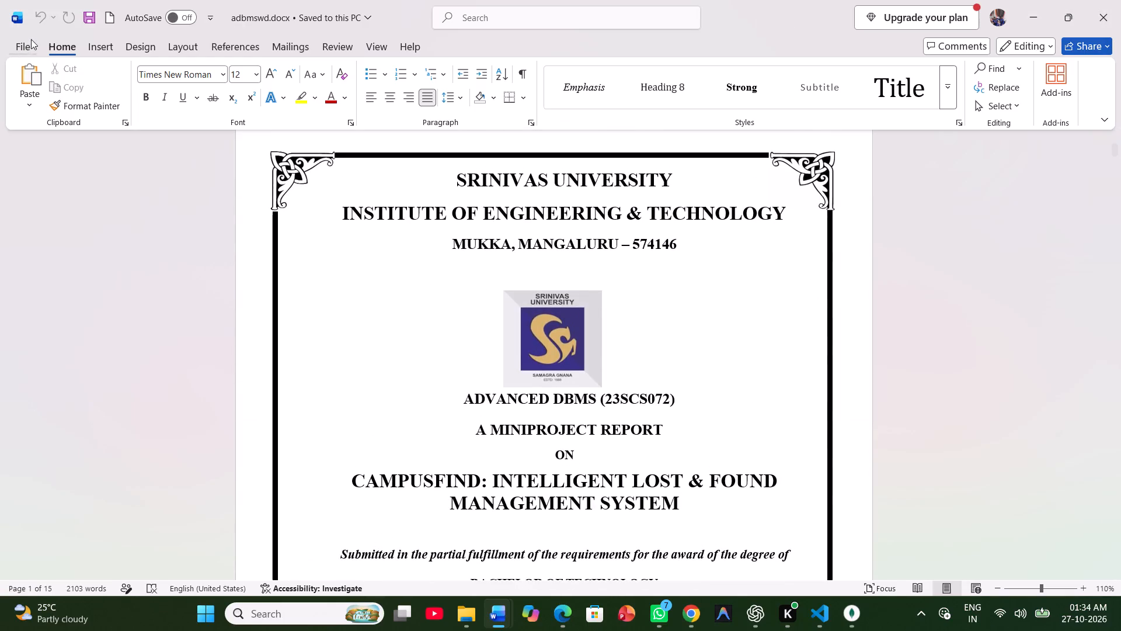
{"action": "left_click", "coordinate": [61, 271]}
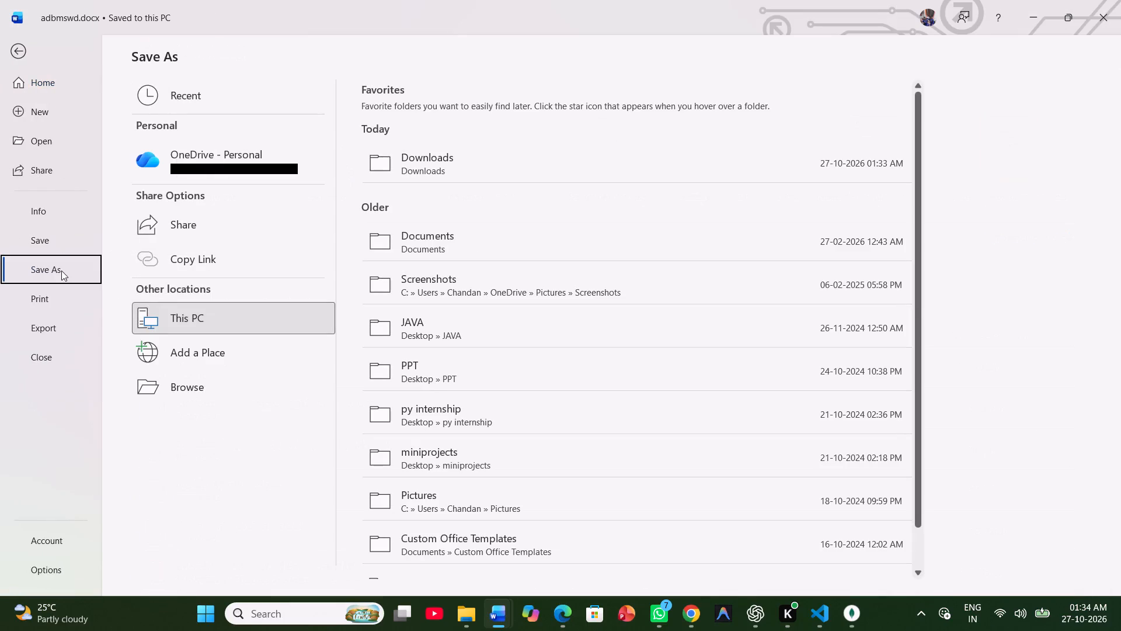
{"action": "left_click", "coordinate": [440, 179]}
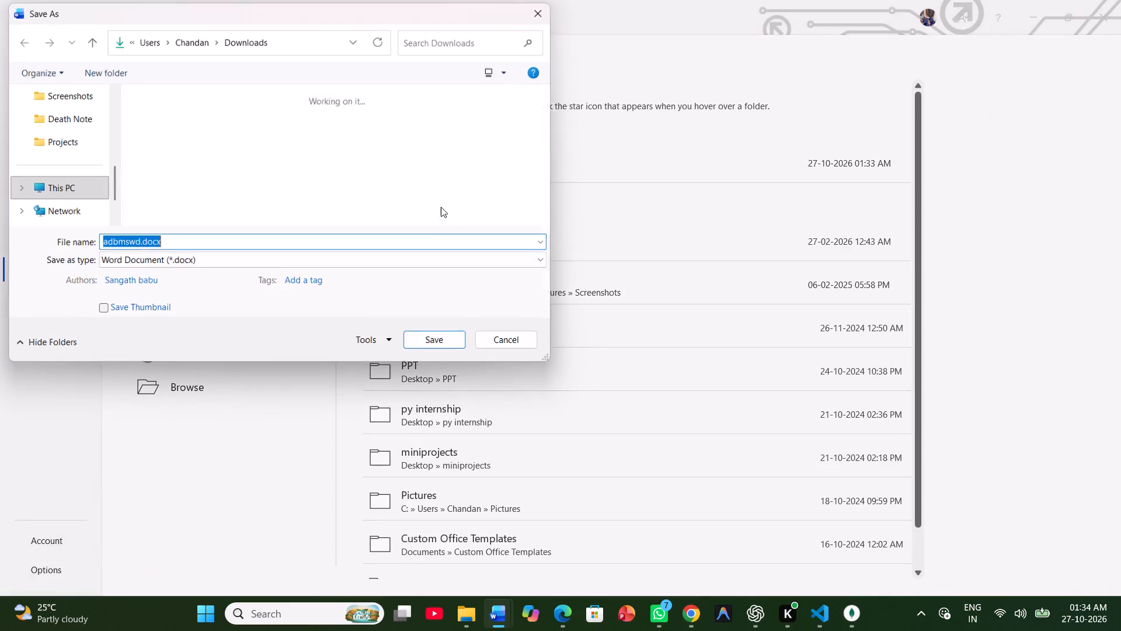
{"action": "left_click", "coordinate": [270, 265]}
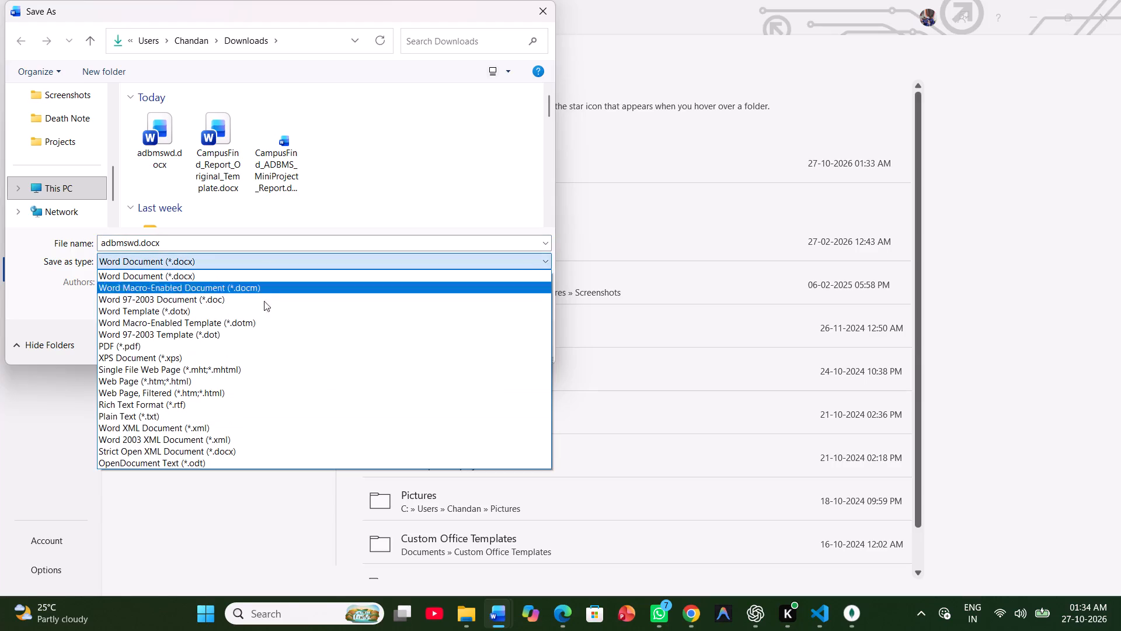
{"action": "left_click", "coordinate": [219, 348]}
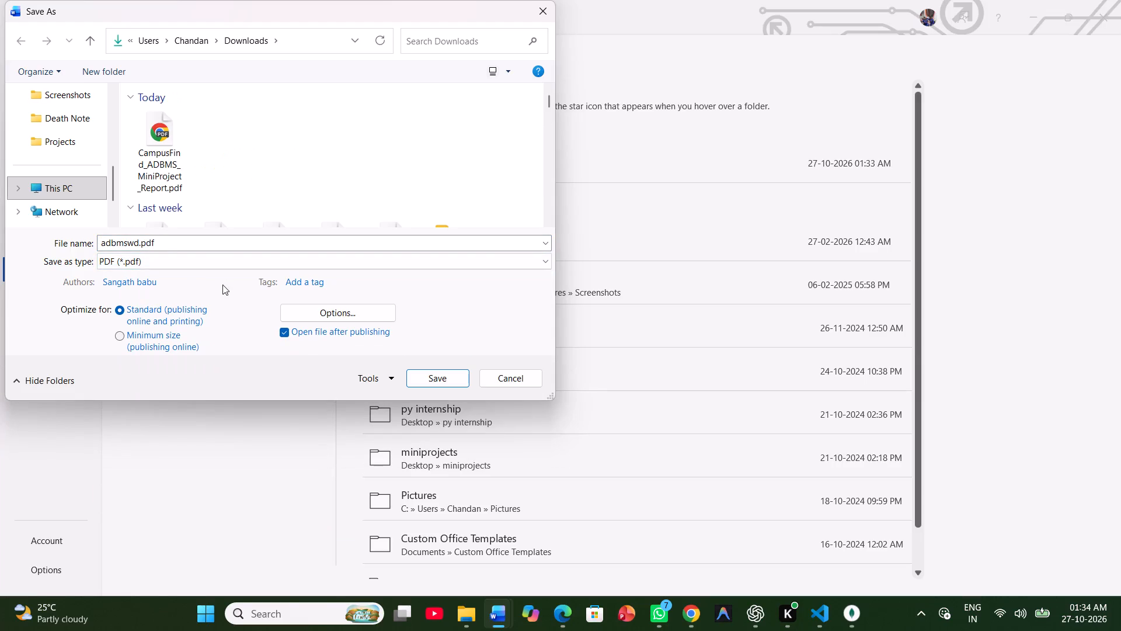
{"action": "left_click", "coordinate": [427, 373]}
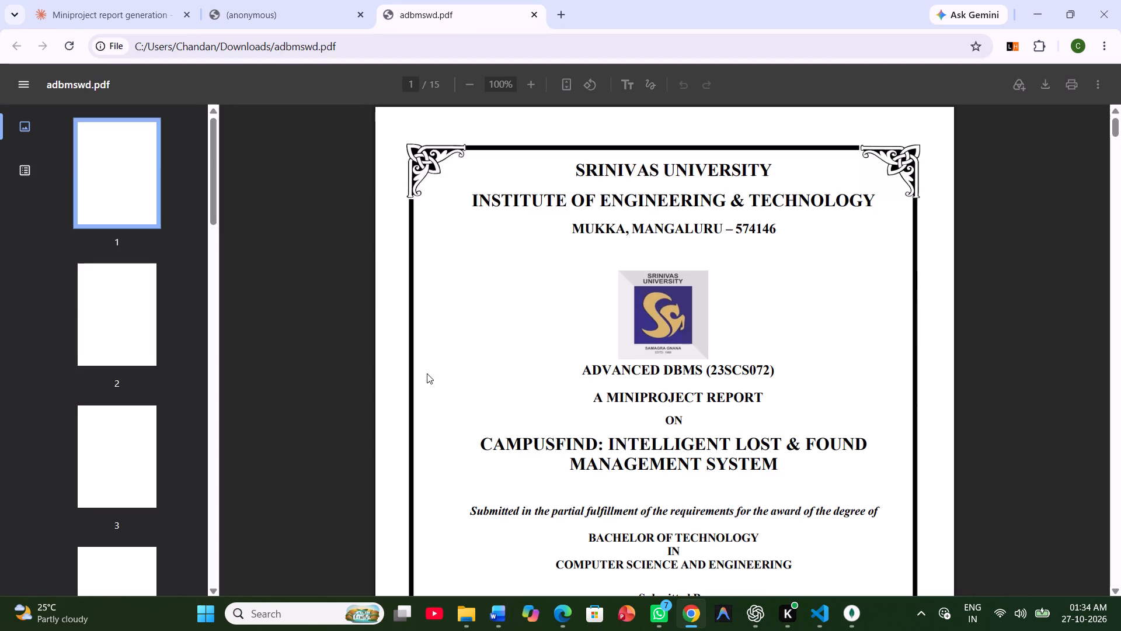
Review the exported PDF from the title page through the certificate and acknowledgement to the table of contents, checking the layout.
{"action": "scroll", "coordinate": [427, 373], "scroll_direction": "down", "scroll_amount": 1}
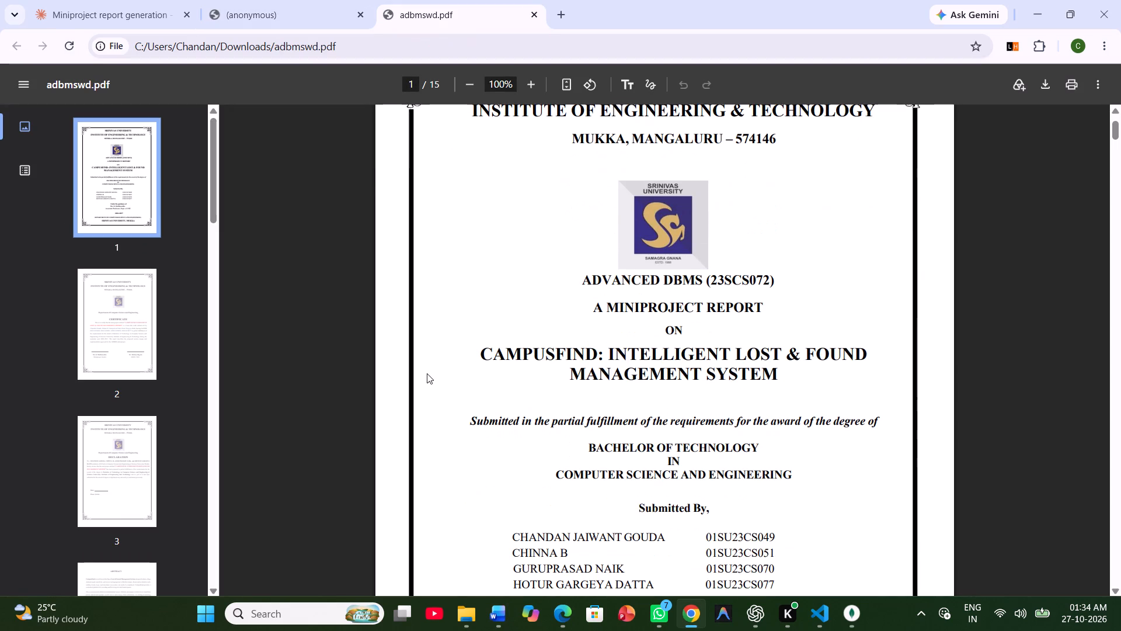
{"action": "scroll", "coordinate": [427, 373], "scroll_direction": "down", "scroll_amount": 4}
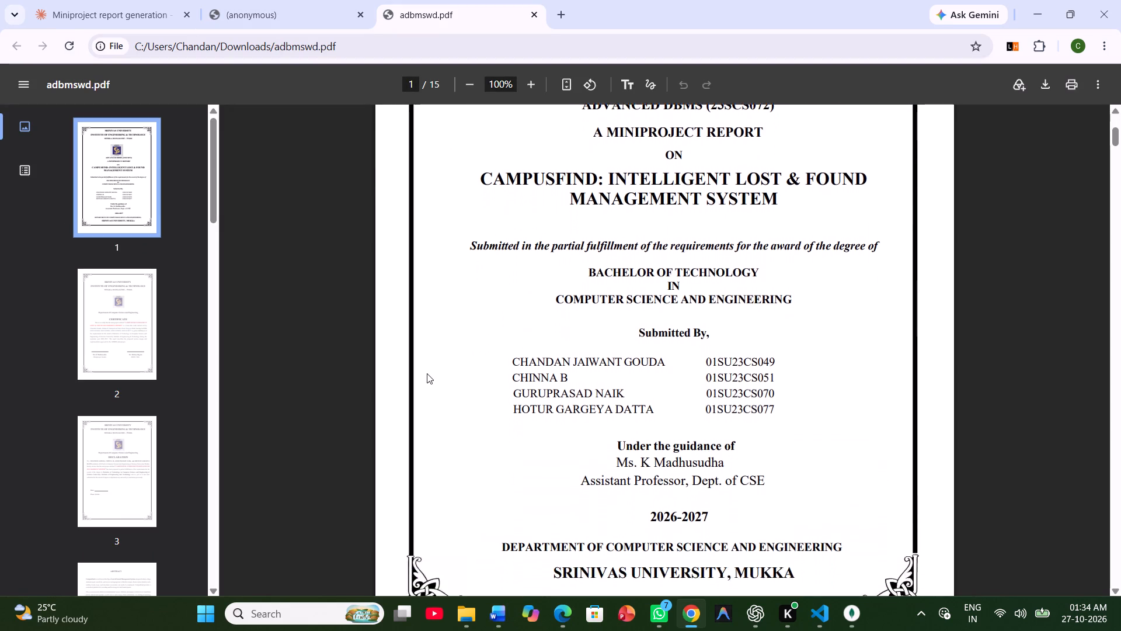
{"action": "scroll", "coordinate": [427, 373], "scroll_direction": "down", "scroll_amount": 2}
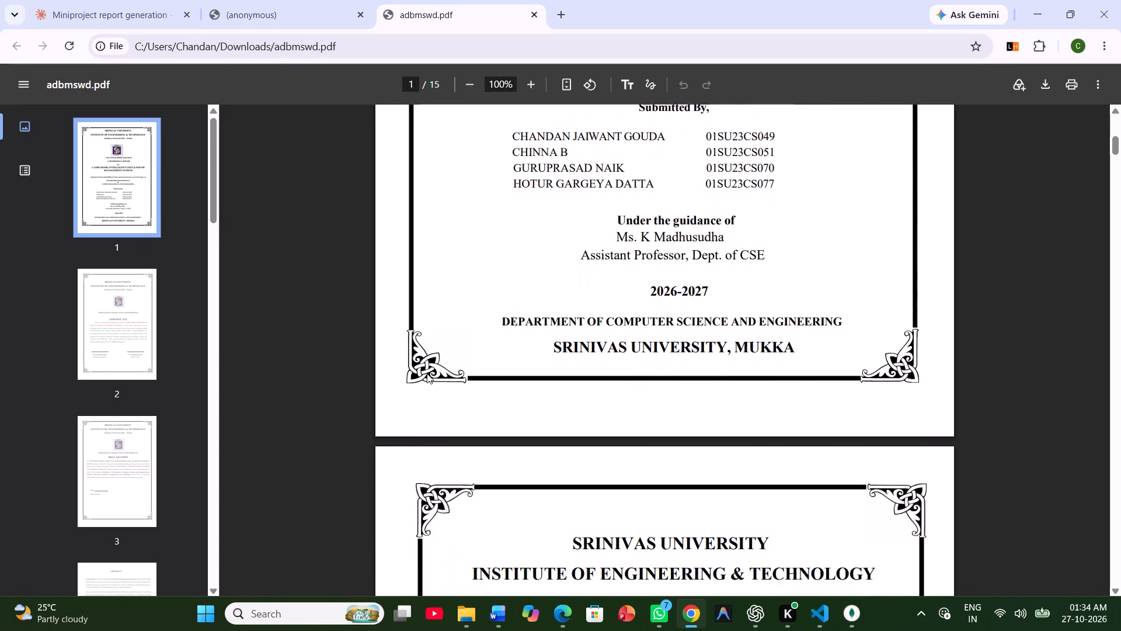
{"action": "scroll", "coordinate": [427, 373], "scroll_direction": "down", "scroll_amount": 6}
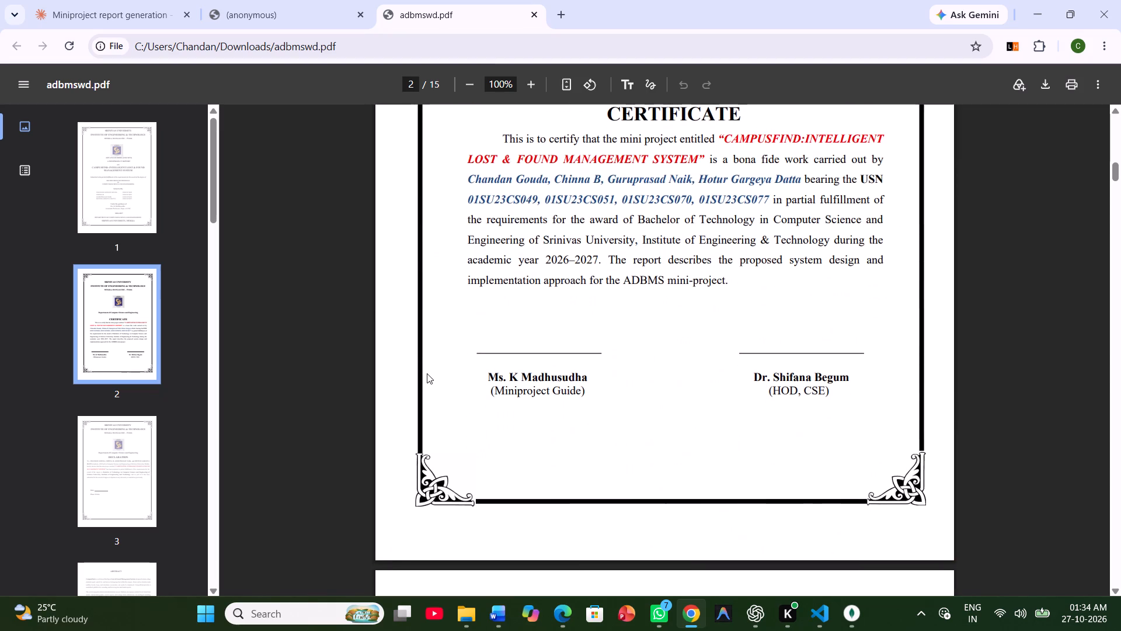
{"action": "scroll", "coordinate": [427, 373], "scroll_direction": "down", "scroll_amount": 4}
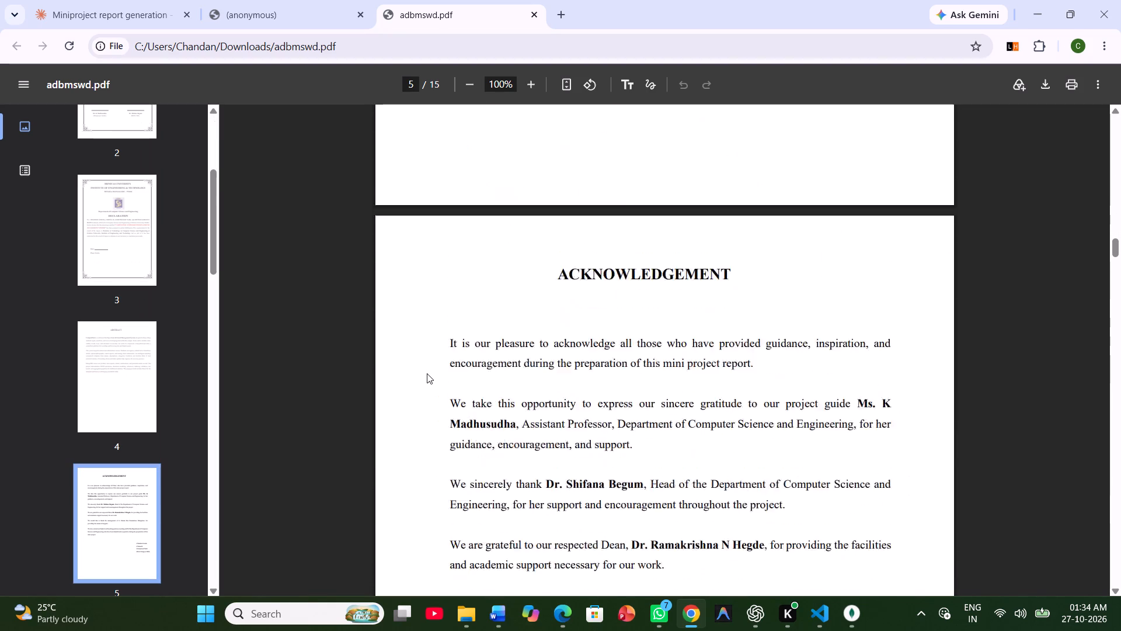
{"action": "scroll", "coordinate": [427, 373], "scroll_direction": "down", "scroll_amount": 3}
{"action": "scroll", "coordinate": [427, 373], "scroll_direction": "right", "scroll_amount": 1}
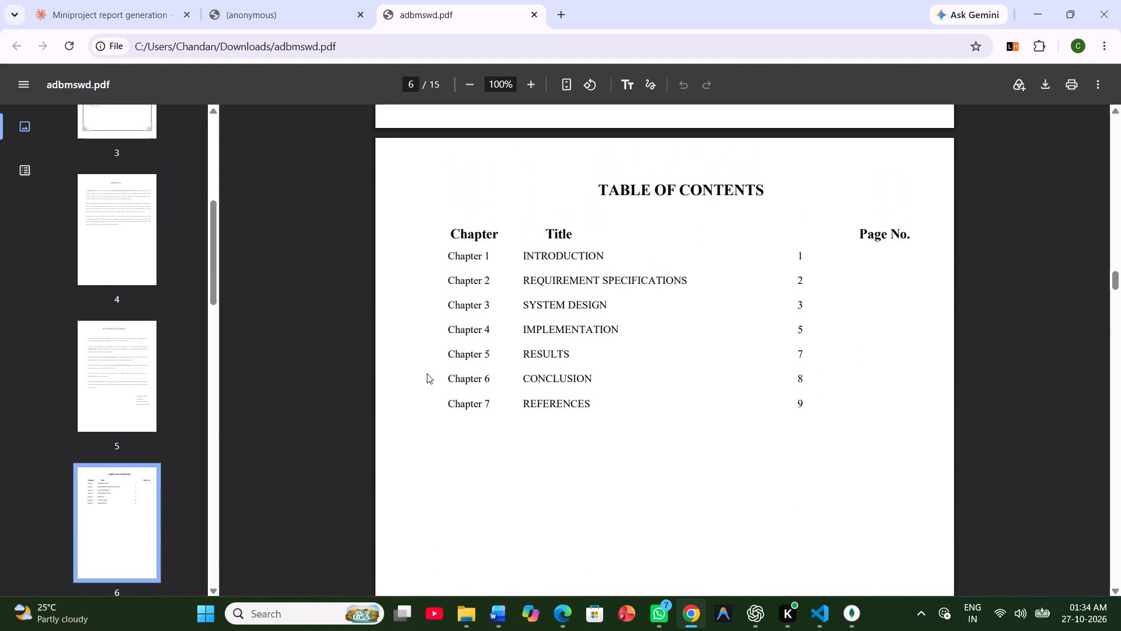
{"action": "scroll", "coordinate": [427, 373], "scroll_direction": "right", "scroll_amount": 1}
{"action": "scroll", "coordinate": [427, 373], "scroll_direction": "up", "scroll_amount": 1}
{"action": "scroll", "coordinate": [427, 373], "scroll_direction": "down", "scroll_amount": 2}
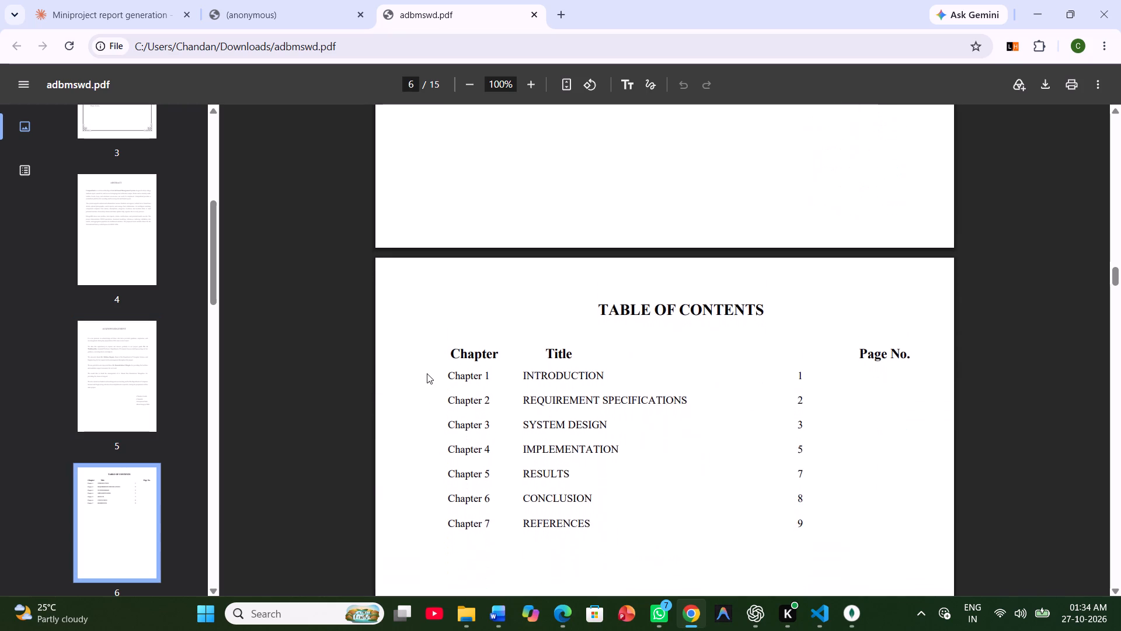
{"action": "scroll", "coordinate": [427, 373], "scroll_direction": "down", "scroll_amount": 1}
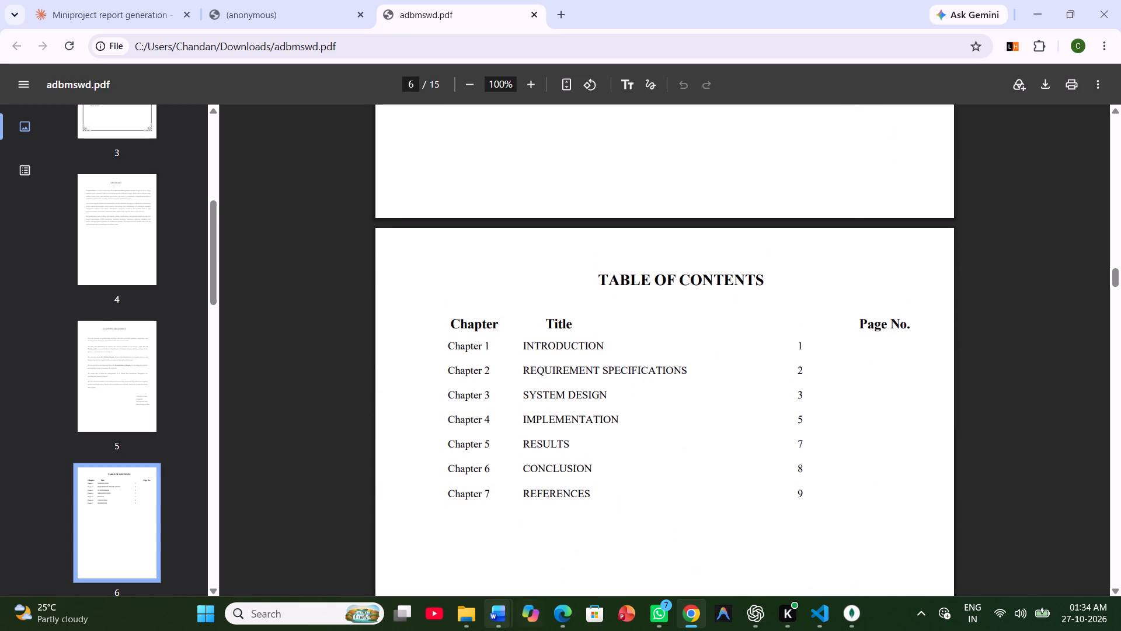
Switch to Word and apply the plain grid table style with full borders to the entire table of contents table.
{"action": "left_click", "coordinate": [620, 556]}
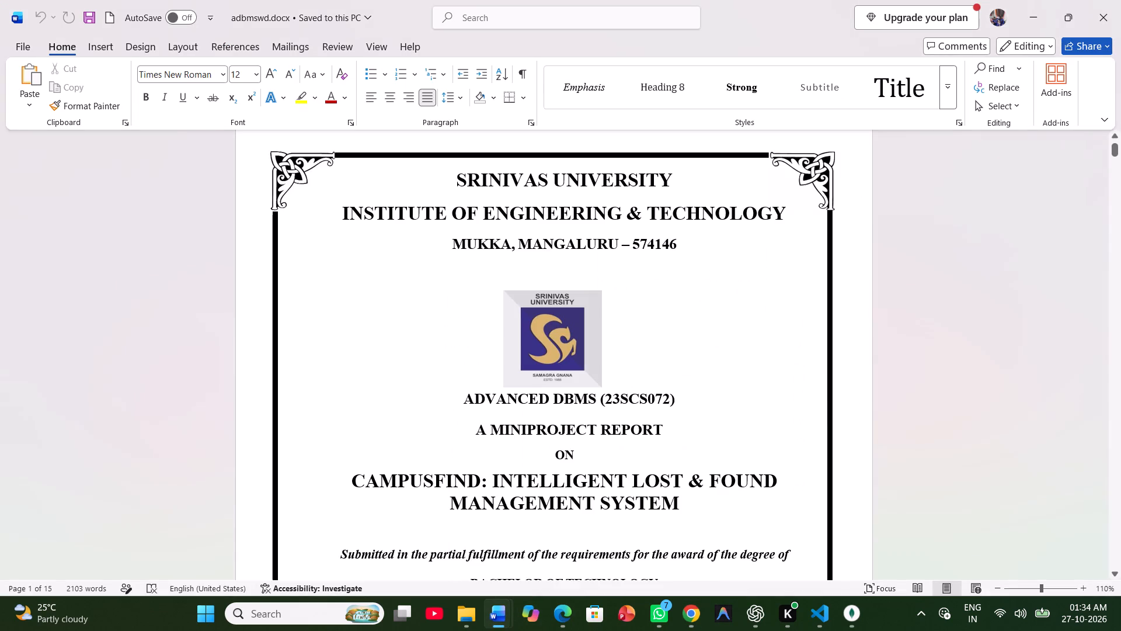
{"action": "scroll", "coordinate": [568, 462], "scroll_direction": "down", "scroll_amount": 8}
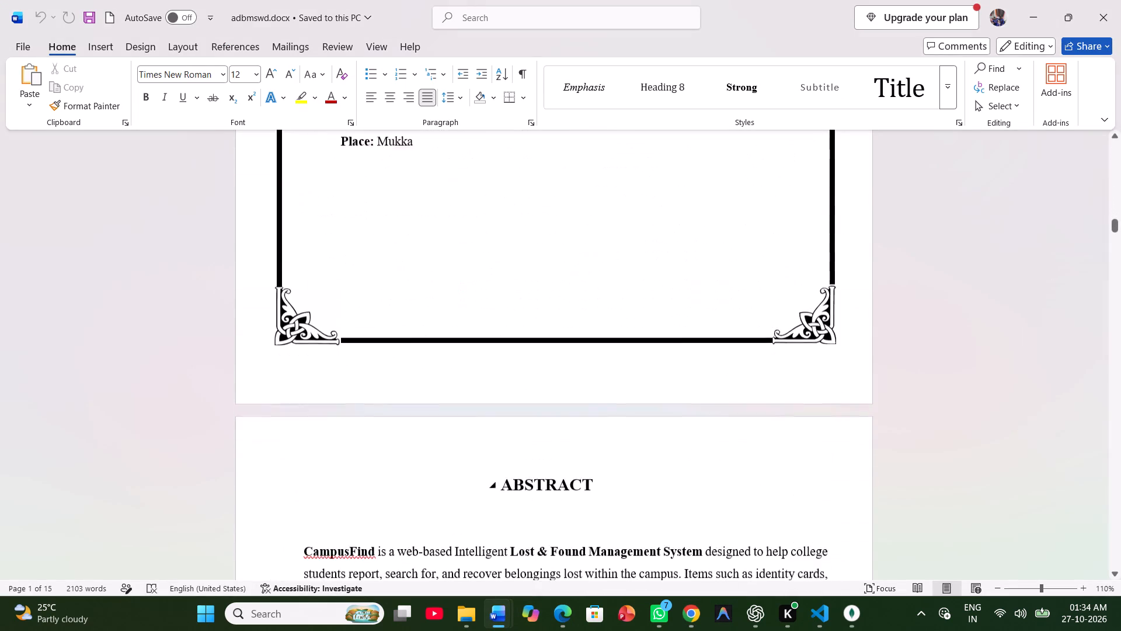
{"action": "scroll", "coordinate": [568, 462], "scroll_direction": "down", "scroll_amount": 5}
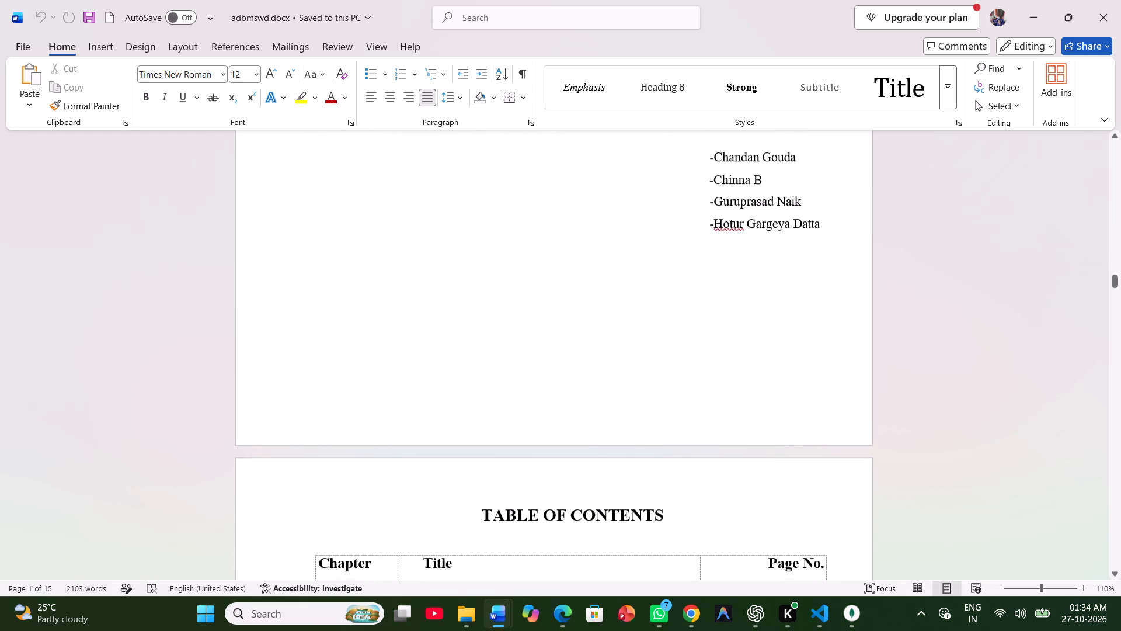
{"action": "scroll", "coordinate": [568, 462], "scroll_direction": "down", "scroll_amount": 1}
{"action": "scroll", "coordinate": [568, 462], "scroll_direction": "up", "scroll_amount": 1}
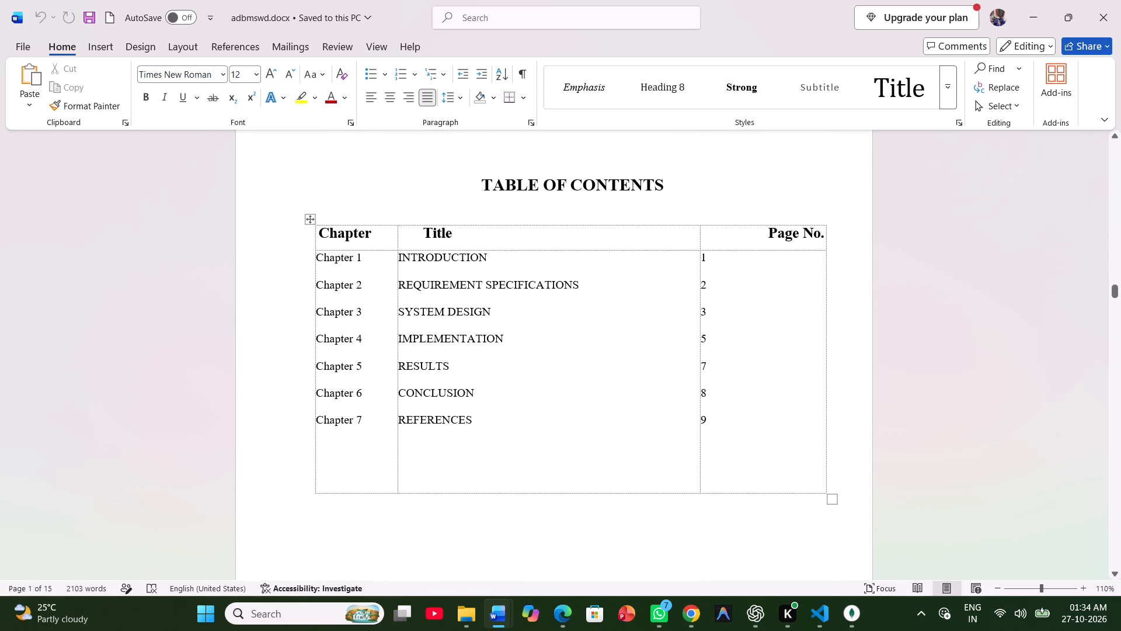
{"action": "left_click", "coordinate": [704, 260]}
{"action": "left_click", "coordinate": [826, 489]}
{"action": "left_click", "coordinate": [826, 489]}
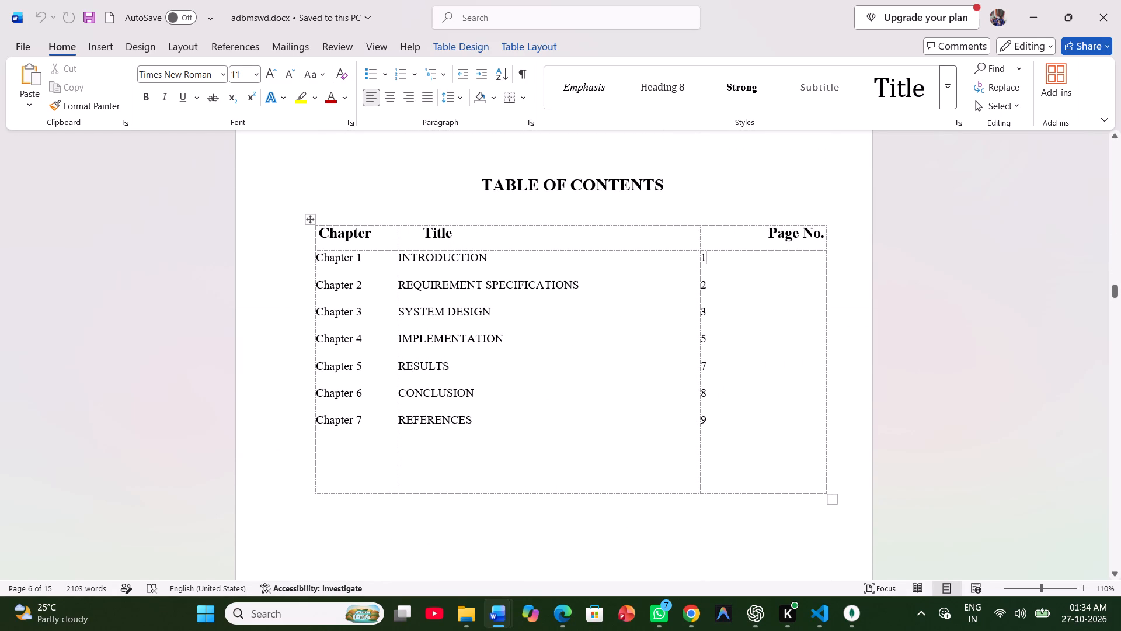
{"action": "left_click", "coordinate": [311, 218]}
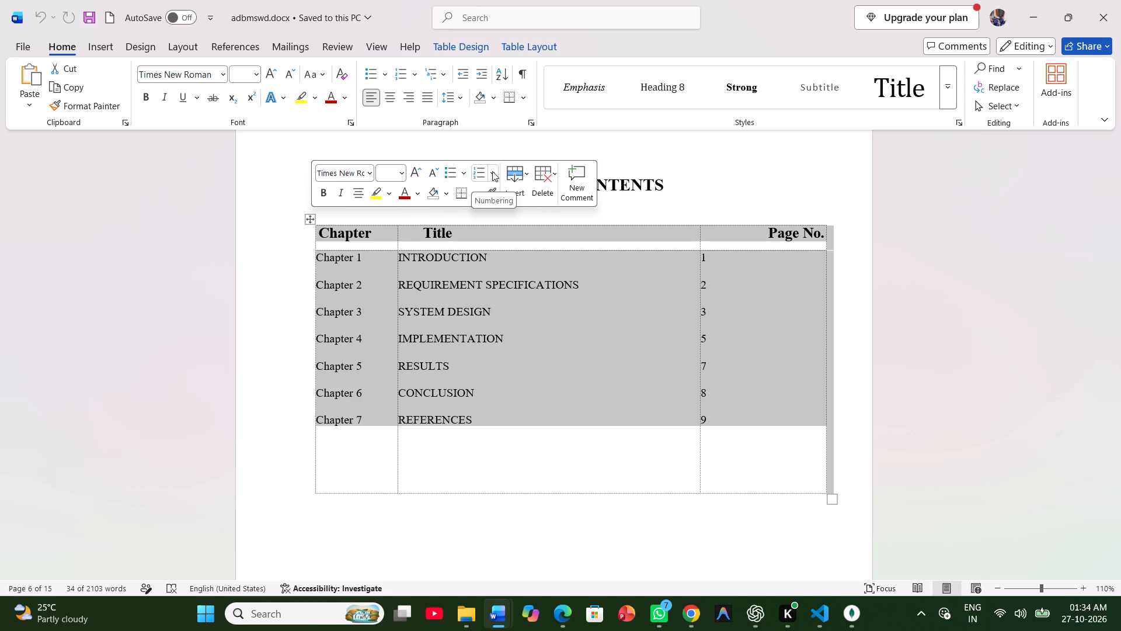
{"action": "left_click", "coordinate": [515, 168]}
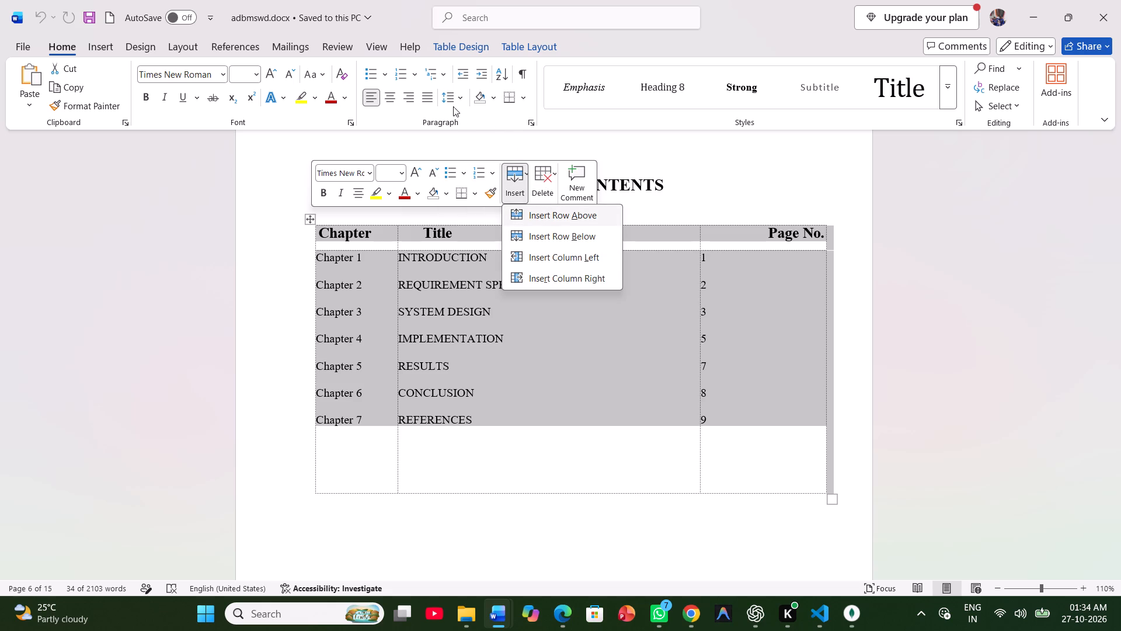
{"action": "left_click", "coordinate": [462, 41]}
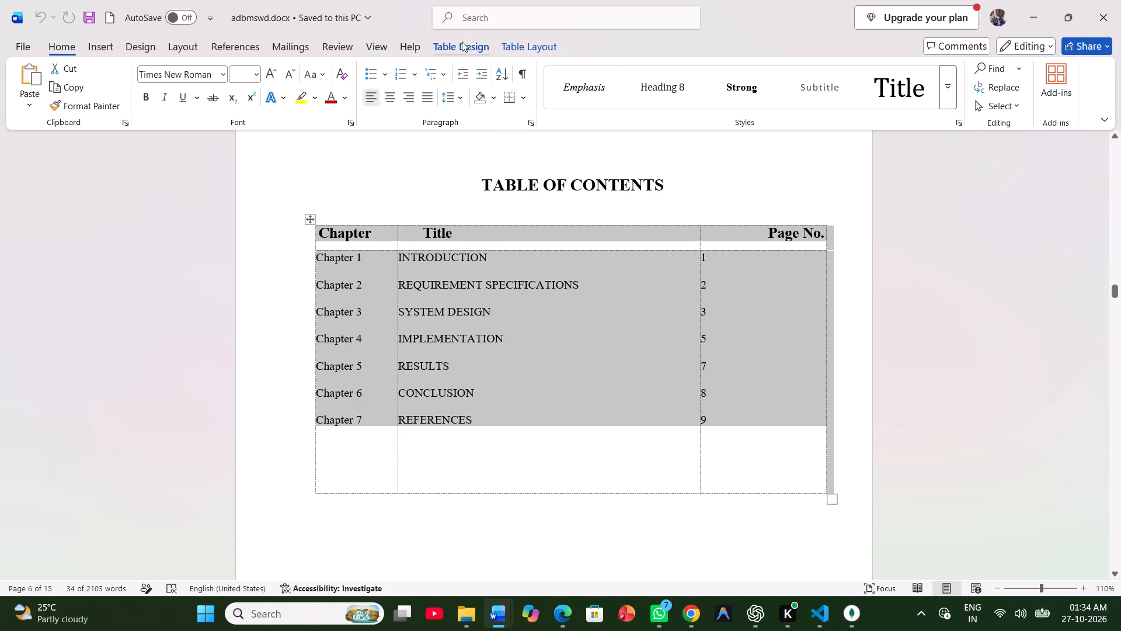
{"action": "left_click", "coordinate": [224, 99]}
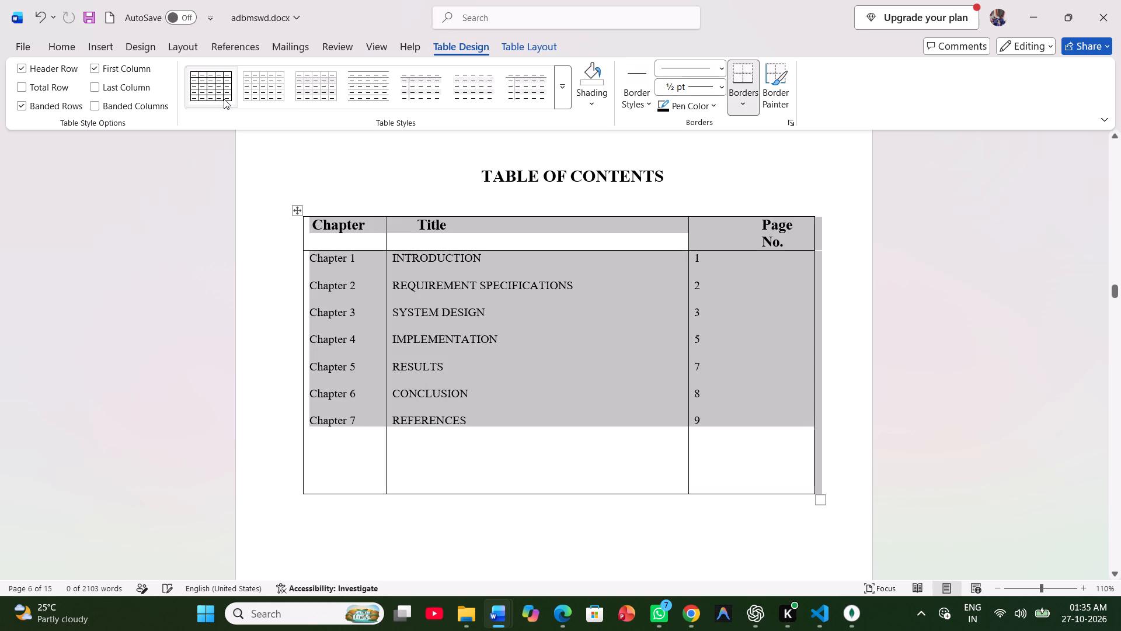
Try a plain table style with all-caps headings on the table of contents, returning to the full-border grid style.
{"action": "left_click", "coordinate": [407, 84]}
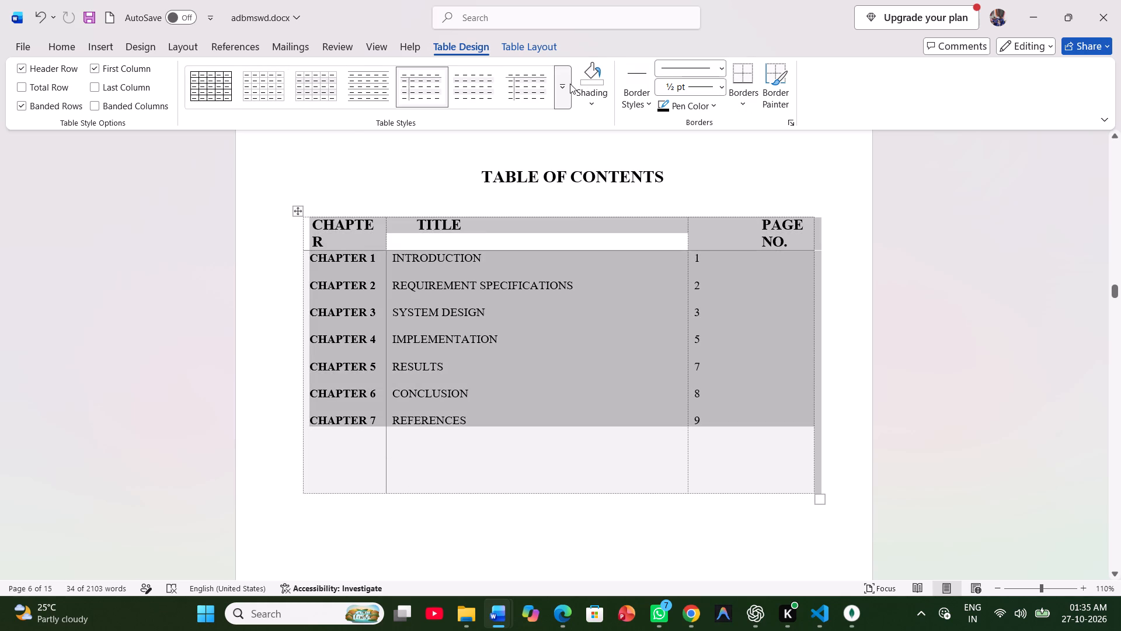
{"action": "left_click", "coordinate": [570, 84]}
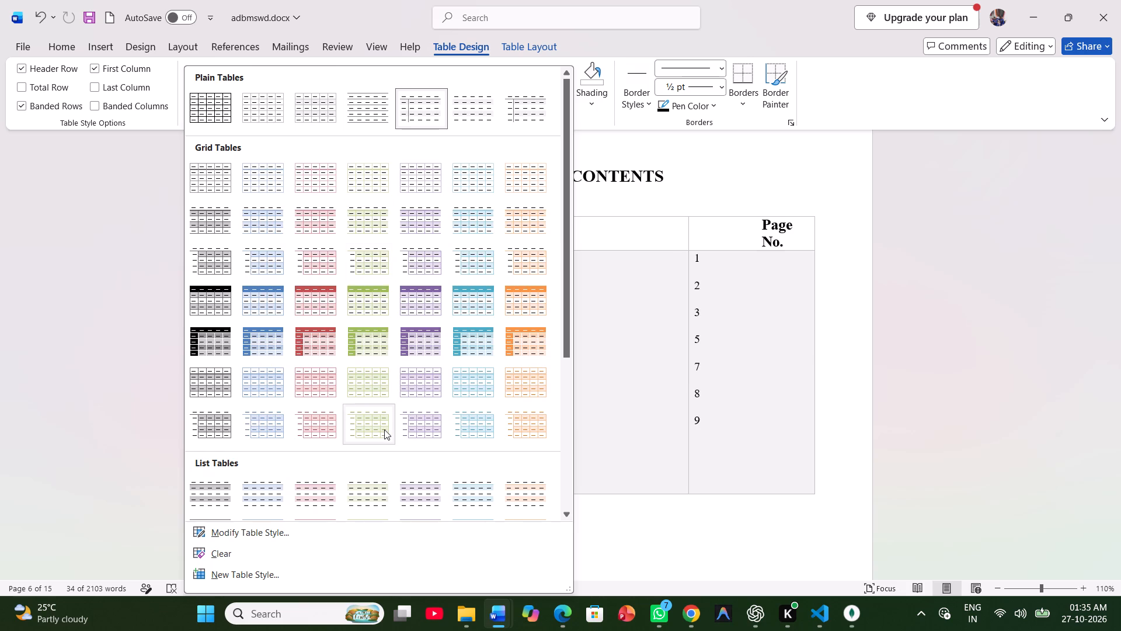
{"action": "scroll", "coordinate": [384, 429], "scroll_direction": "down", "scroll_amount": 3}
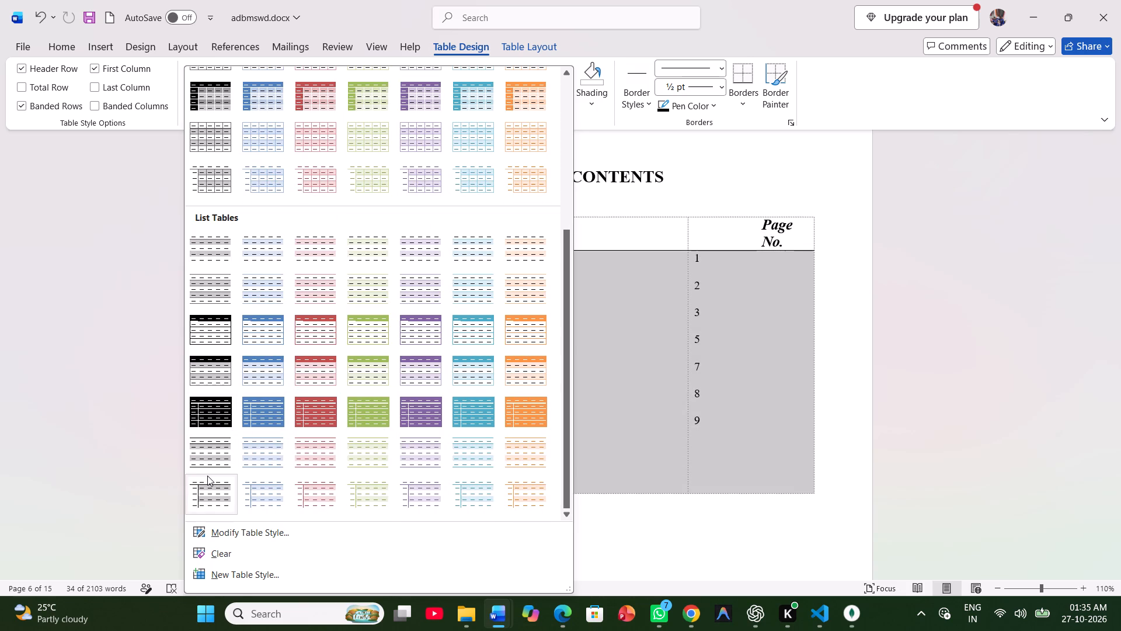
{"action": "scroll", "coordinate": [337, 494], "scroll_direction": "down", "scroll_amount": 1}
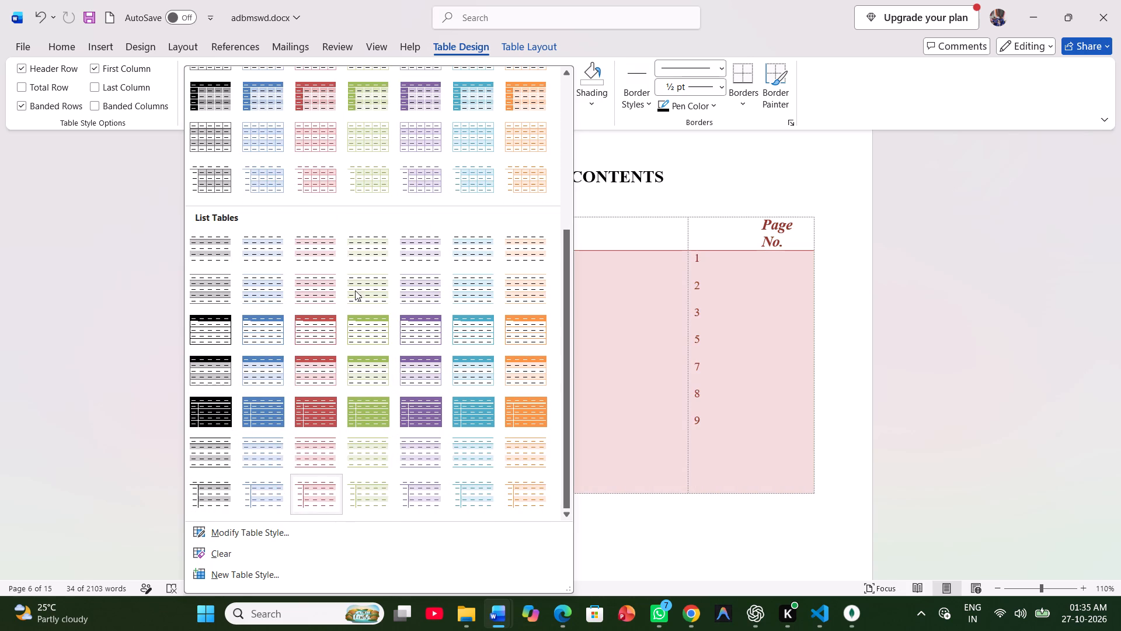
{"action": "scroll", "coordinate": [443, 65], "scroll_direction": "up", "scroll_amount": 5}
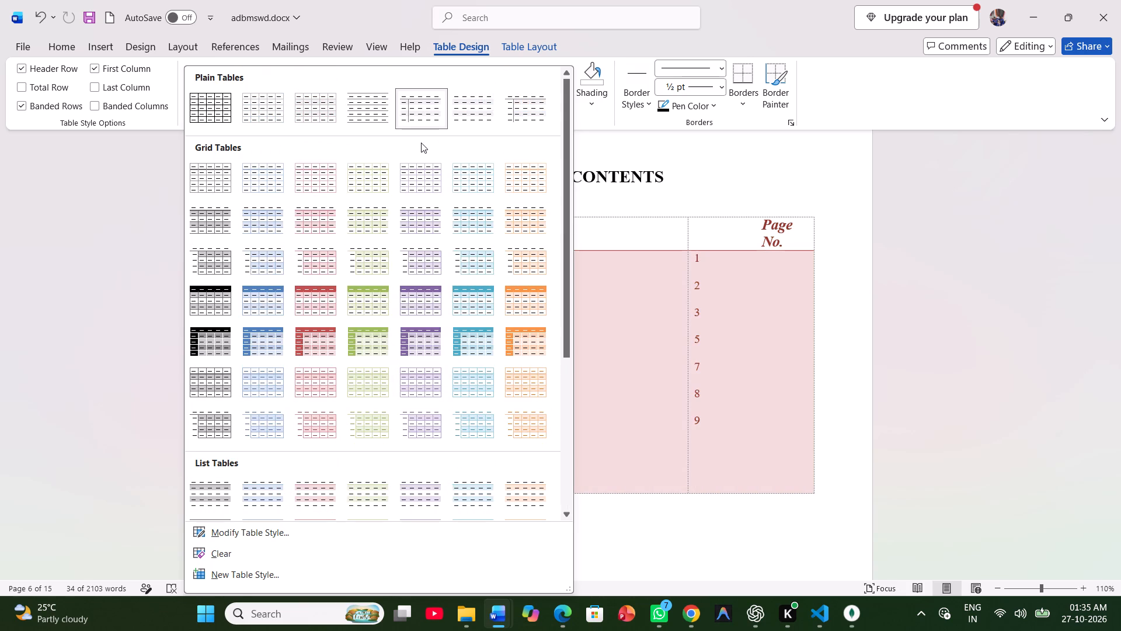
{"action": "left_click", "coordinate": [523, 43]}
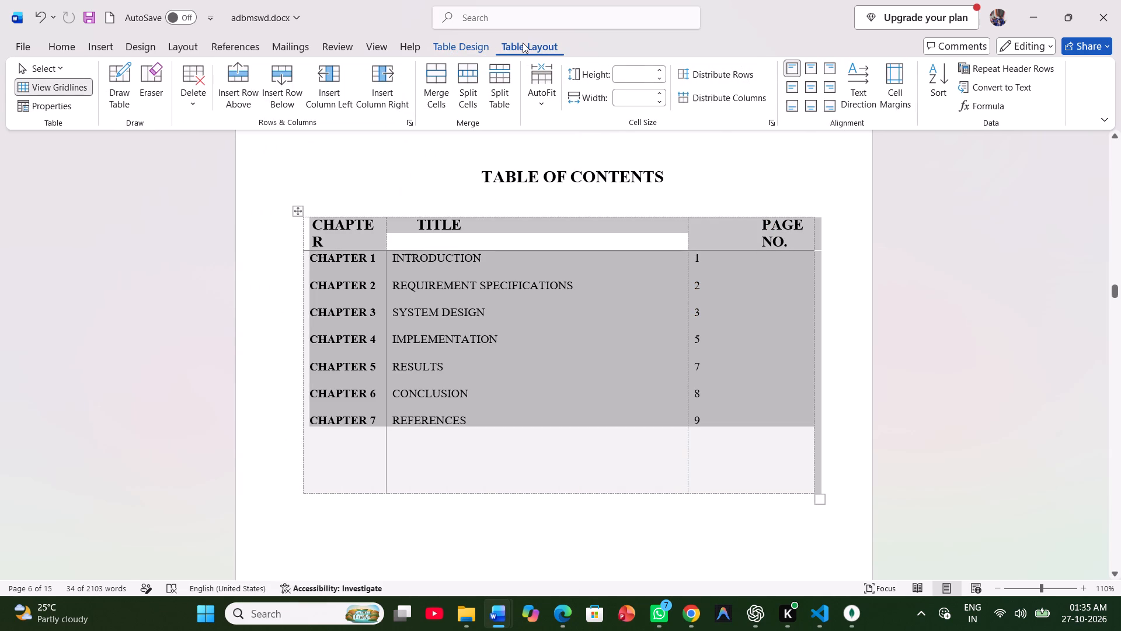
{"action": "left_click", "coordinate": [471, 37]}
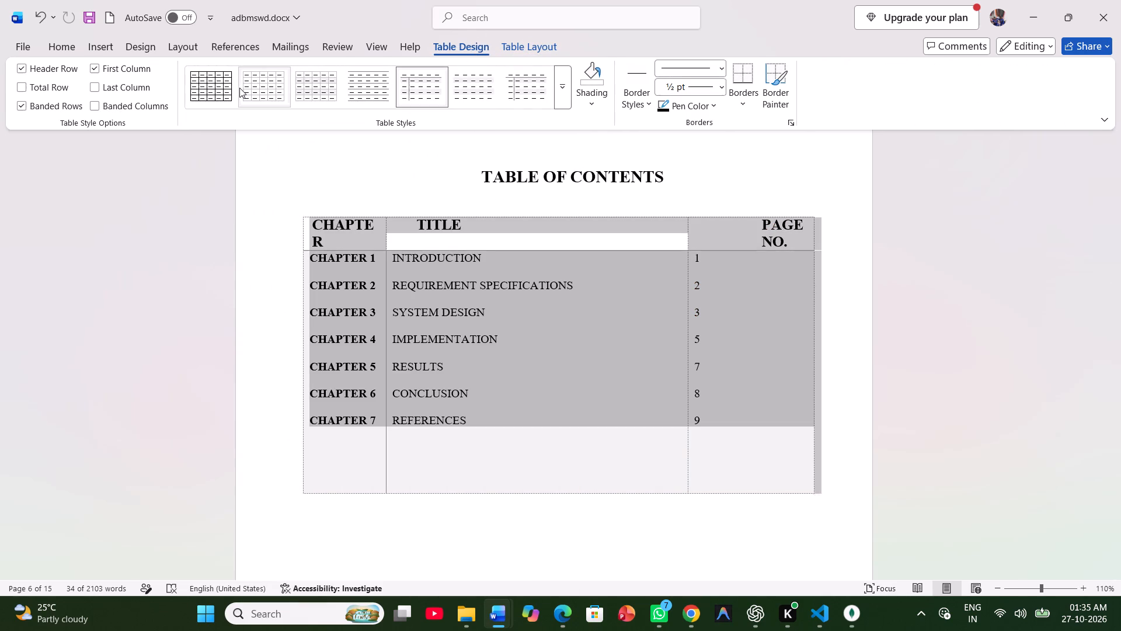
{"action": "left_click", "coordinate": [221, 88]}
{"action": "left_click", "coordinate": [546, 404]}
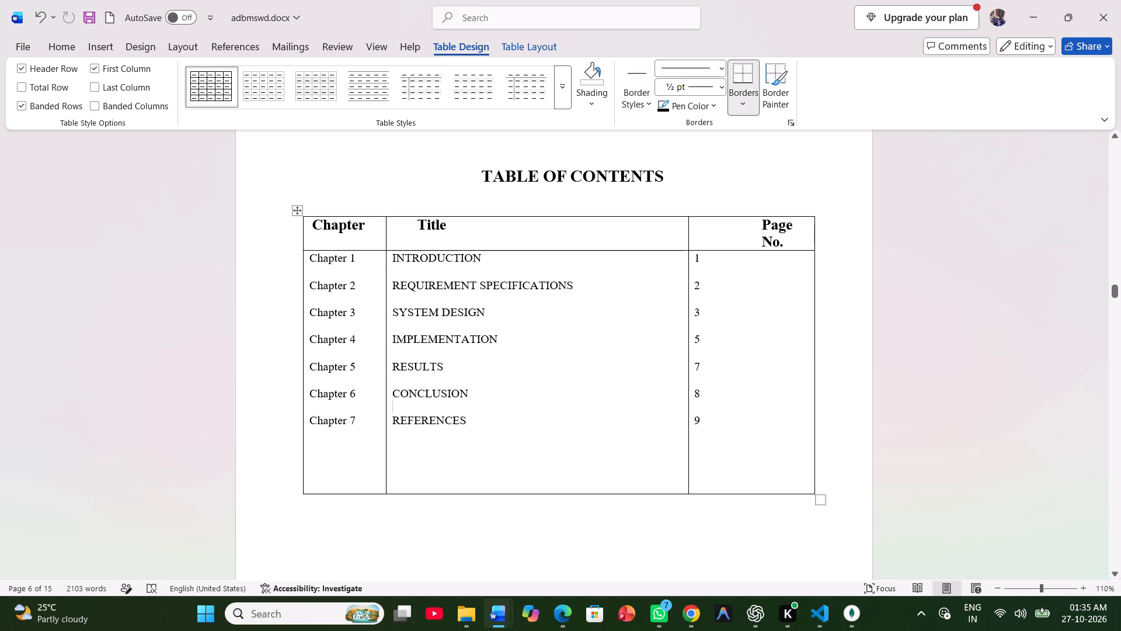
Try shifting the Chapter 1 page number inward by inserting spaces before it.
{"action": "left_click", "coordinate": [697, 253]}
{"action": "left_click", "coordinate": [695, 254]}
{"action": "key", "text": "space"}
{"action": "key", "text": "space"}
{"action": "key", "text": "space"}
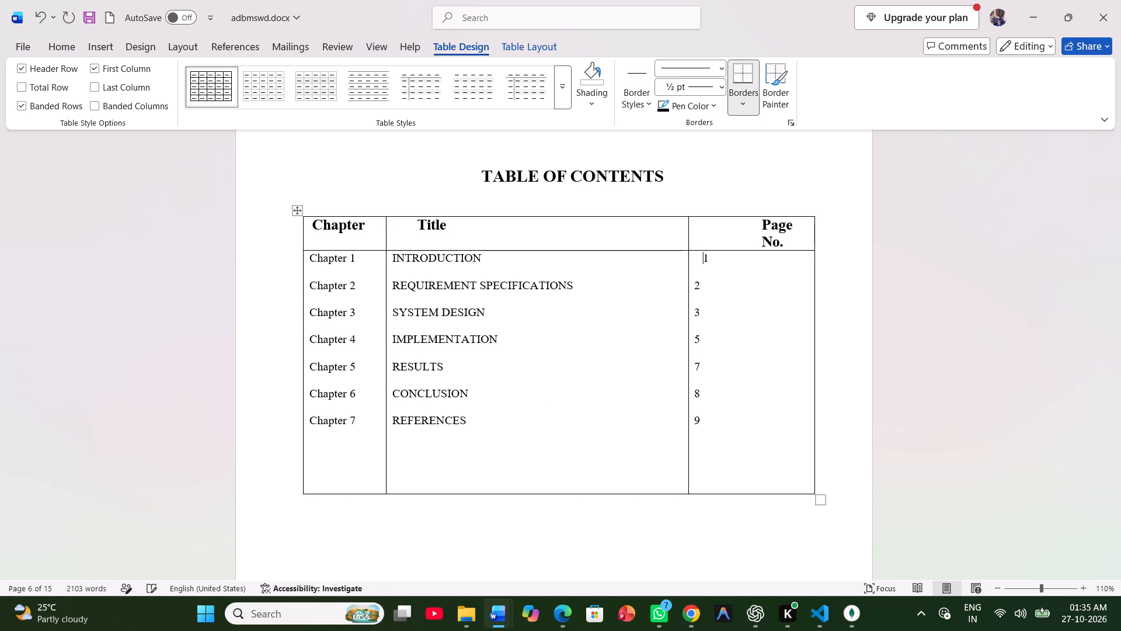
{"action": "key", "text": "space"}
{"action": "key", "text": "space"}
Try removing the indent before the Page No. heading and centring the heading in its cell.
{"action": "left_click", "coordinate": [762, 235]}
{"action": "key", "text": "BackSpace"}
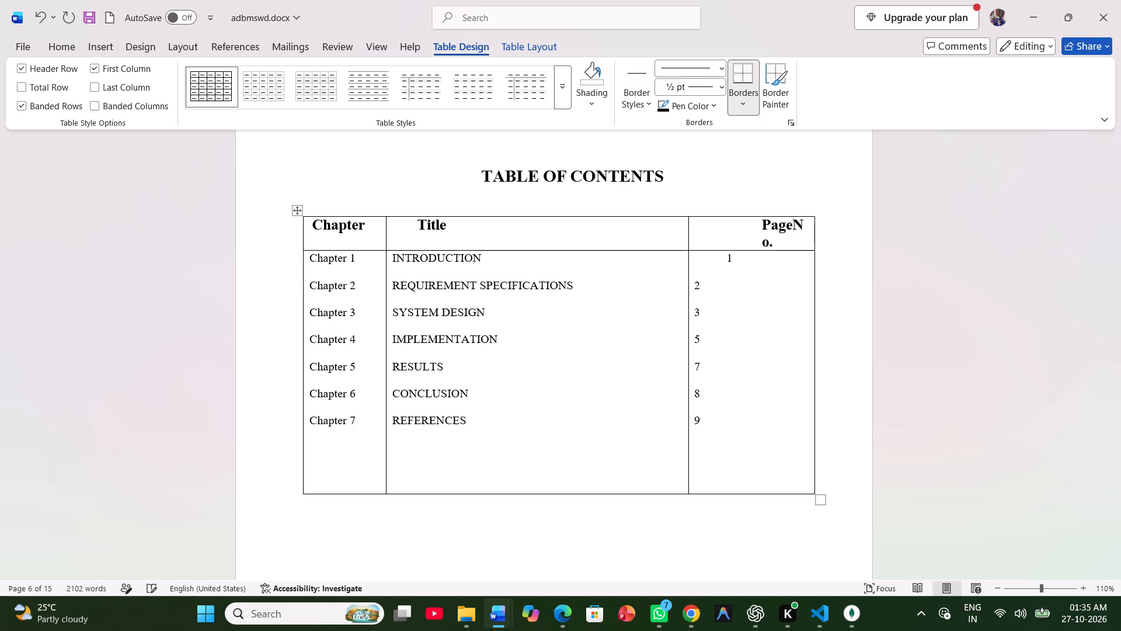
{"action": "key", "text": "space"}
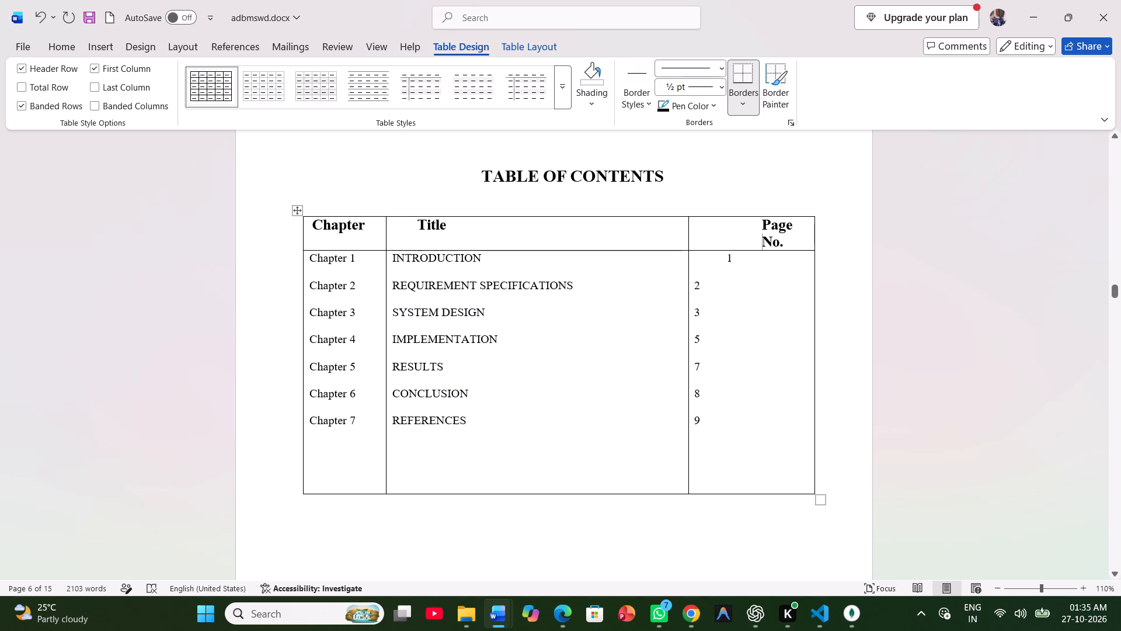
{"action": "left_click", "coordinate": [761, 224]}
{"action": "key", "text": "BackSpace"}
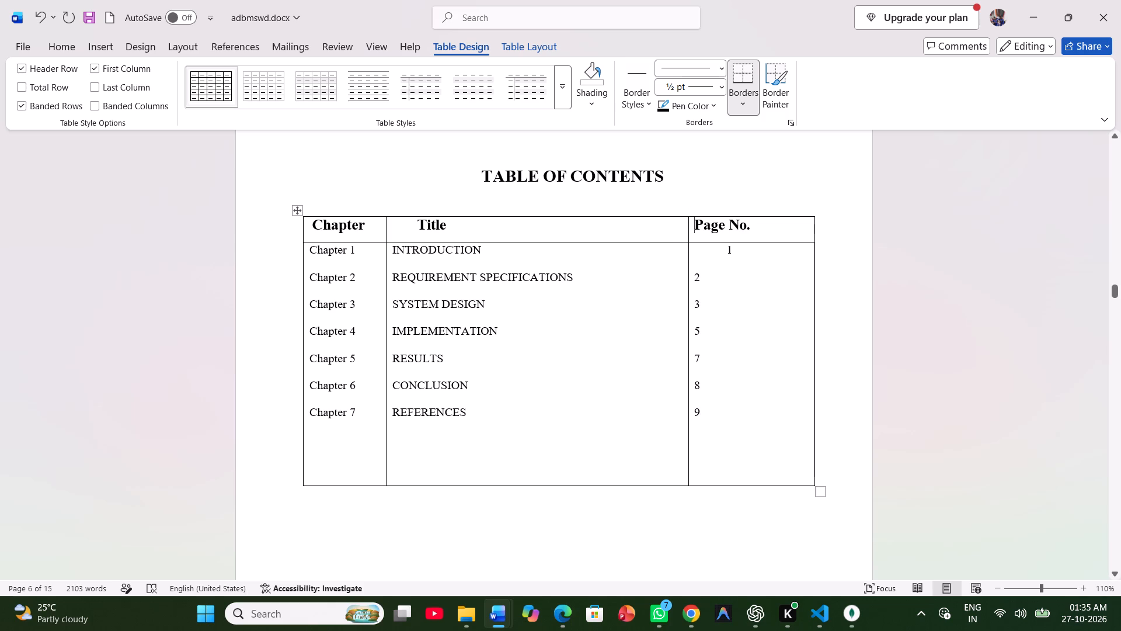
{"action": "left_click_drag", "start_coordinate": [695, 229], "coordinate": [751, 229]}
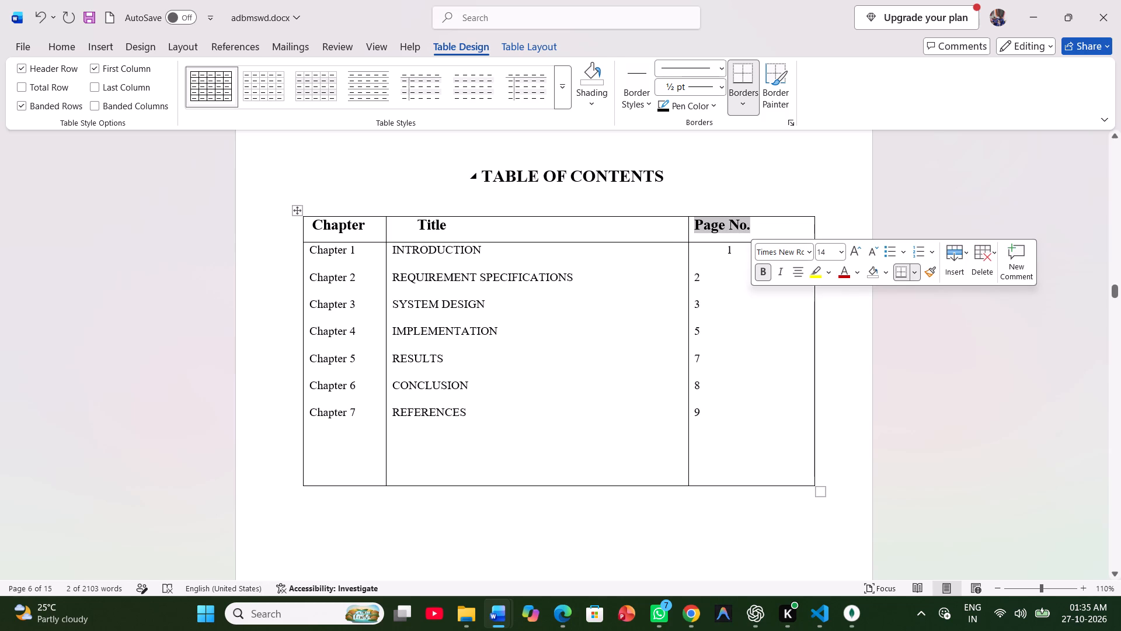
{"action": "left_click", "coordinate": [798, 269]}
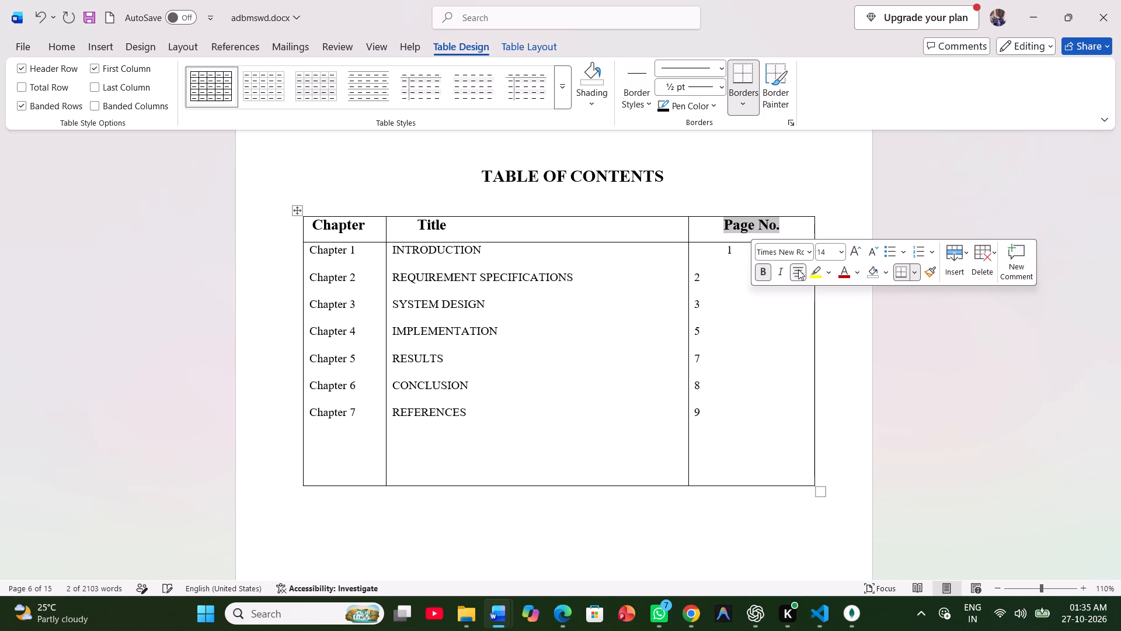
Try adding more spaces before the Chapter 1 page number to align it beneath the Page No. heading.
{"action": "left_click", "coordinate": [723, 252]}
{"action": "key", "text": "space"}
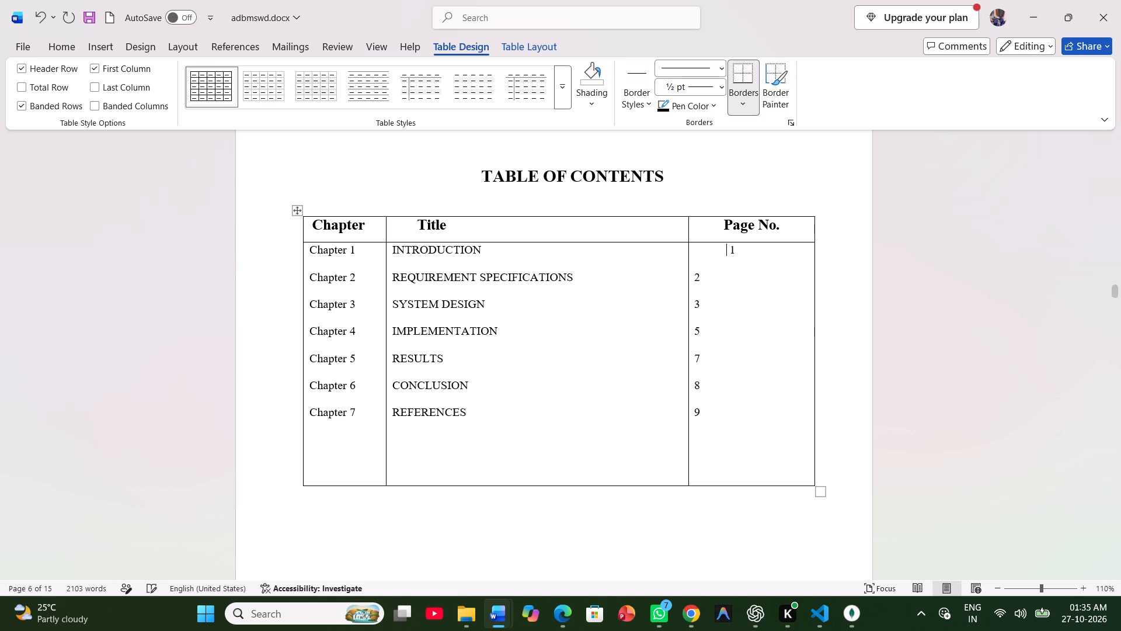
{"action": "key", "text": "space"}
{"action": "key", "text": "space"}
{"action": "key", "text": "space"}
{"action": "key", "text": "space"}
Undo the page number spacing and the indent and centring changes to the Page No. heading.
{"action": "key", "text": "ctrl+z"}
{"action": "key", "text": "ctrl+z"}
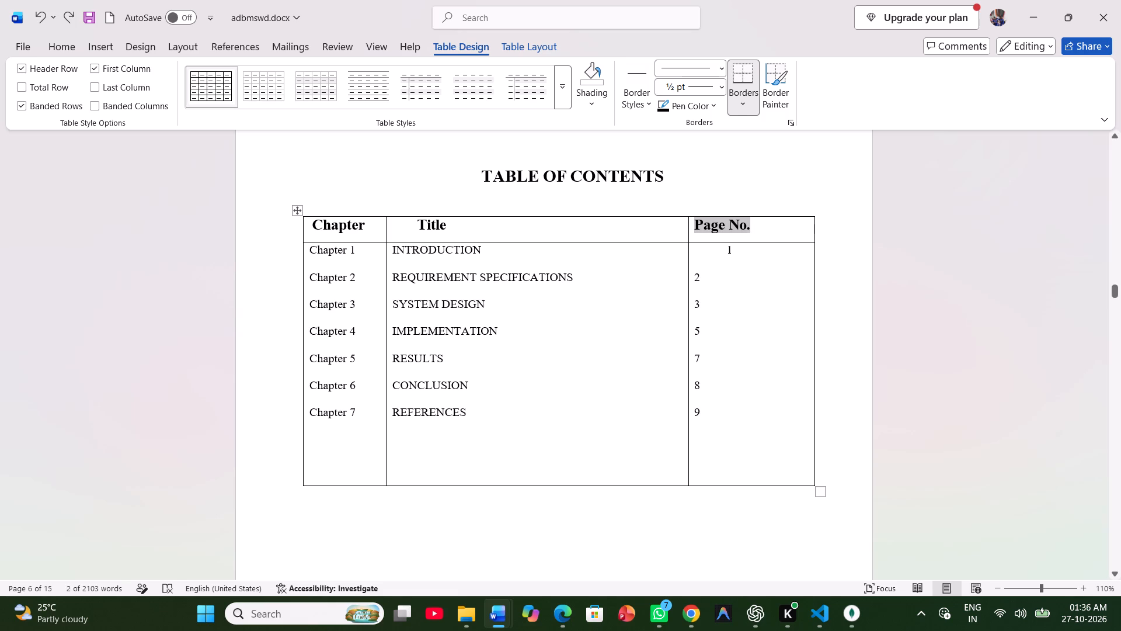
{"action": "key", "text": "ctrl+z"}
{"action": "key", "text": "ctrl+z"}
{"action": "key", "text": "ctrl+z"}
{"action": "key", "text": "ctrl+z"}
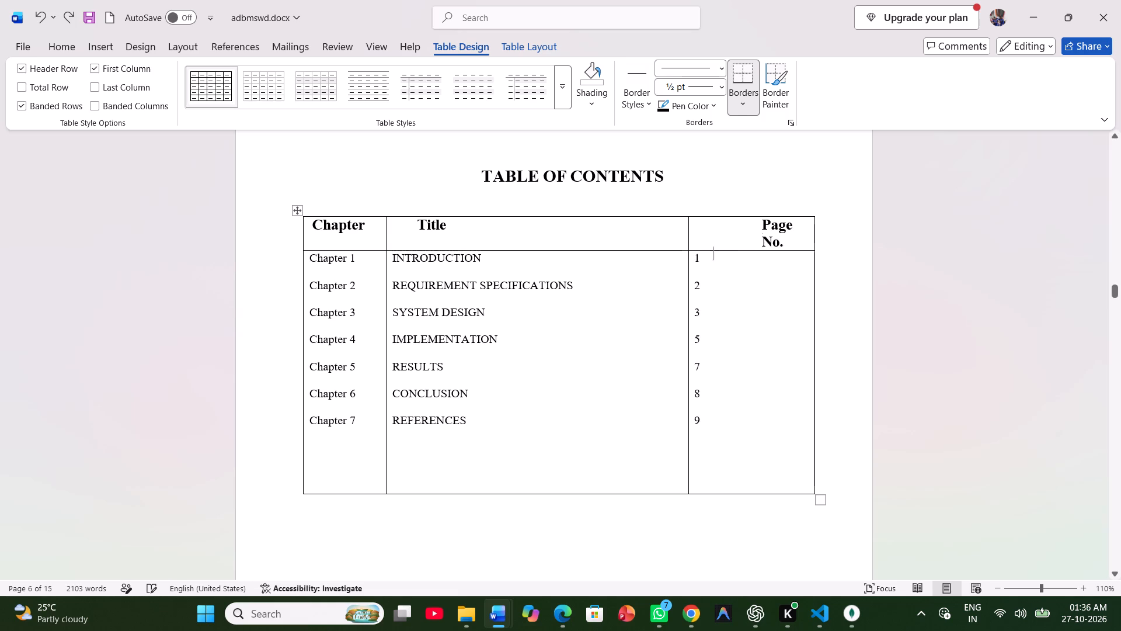
Remove the indent before the Page No. heading and narrow its column to just fit the heading on one line.
{"action": "left_click", "coordinate": [756, 226]}
{"action": "key", "text": "BackSpace"}
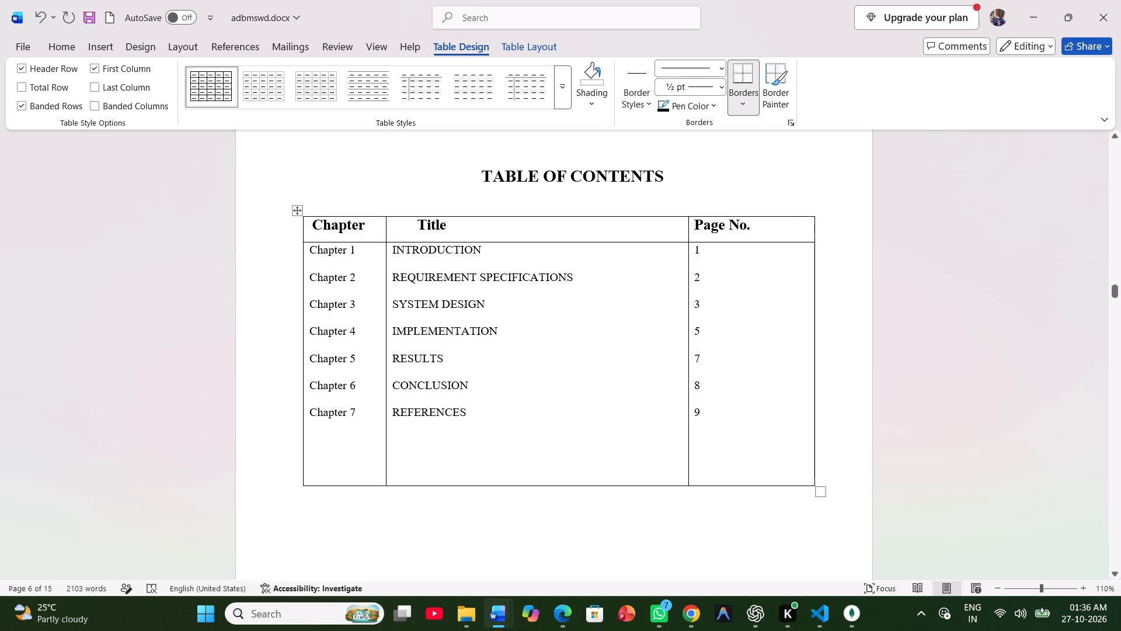
{"action": "left_click_drag", "start_coordinate": [813, 480], "coordinate": [800, 480]}
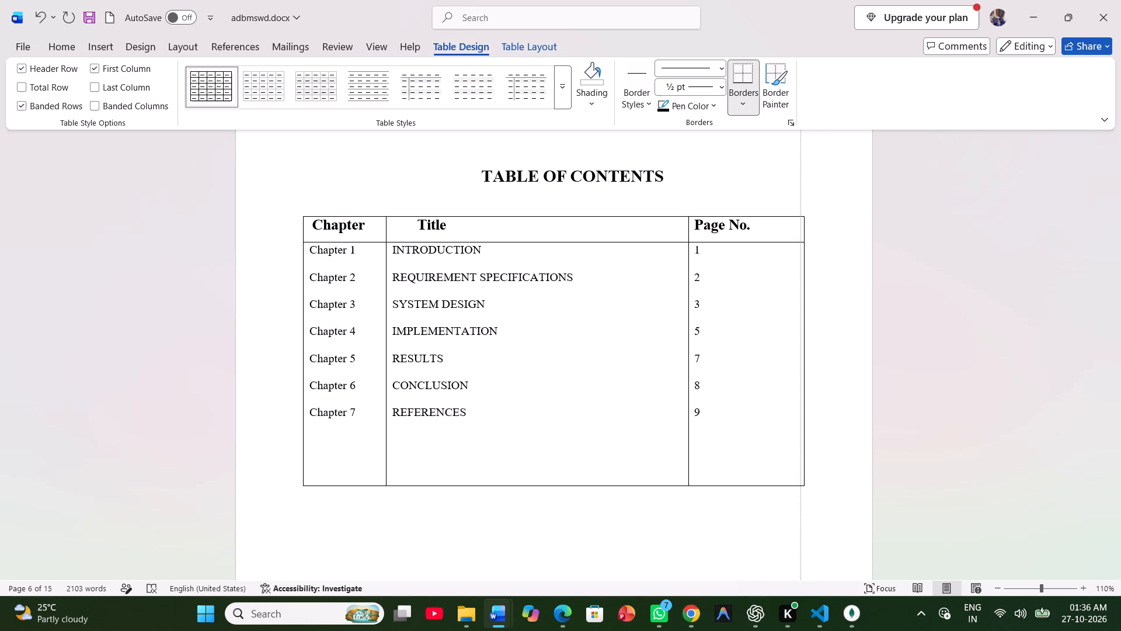
{"action": "left_click_drag", "start_coordinate": [800, 480], "coordinate": [755, 479]}
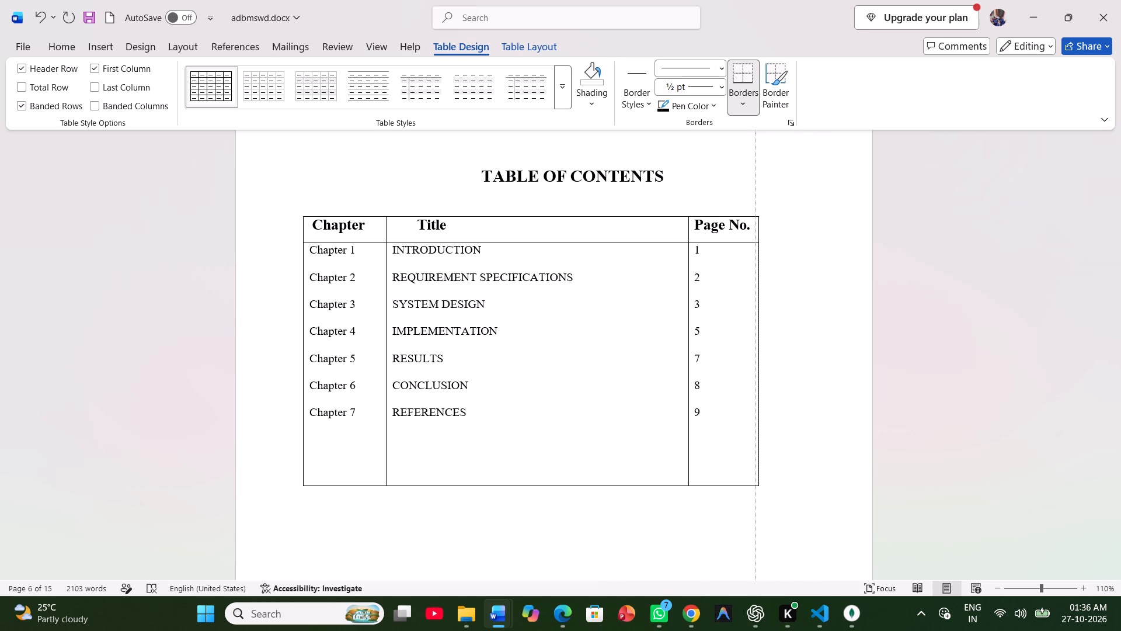
{"action": "left_click_drag", "start_coordinate": [755, 479], "coordinate": [760, 479]}
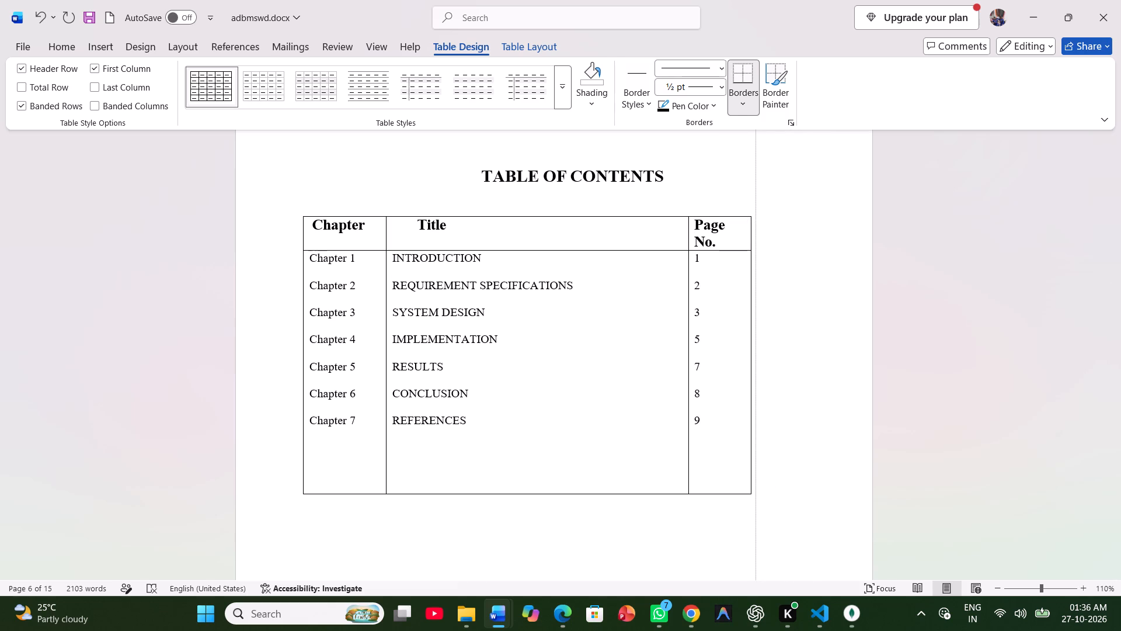
{"action": "left_click_drag", "start_coordinate": [760, 479], "coordinate": [760, 480]}
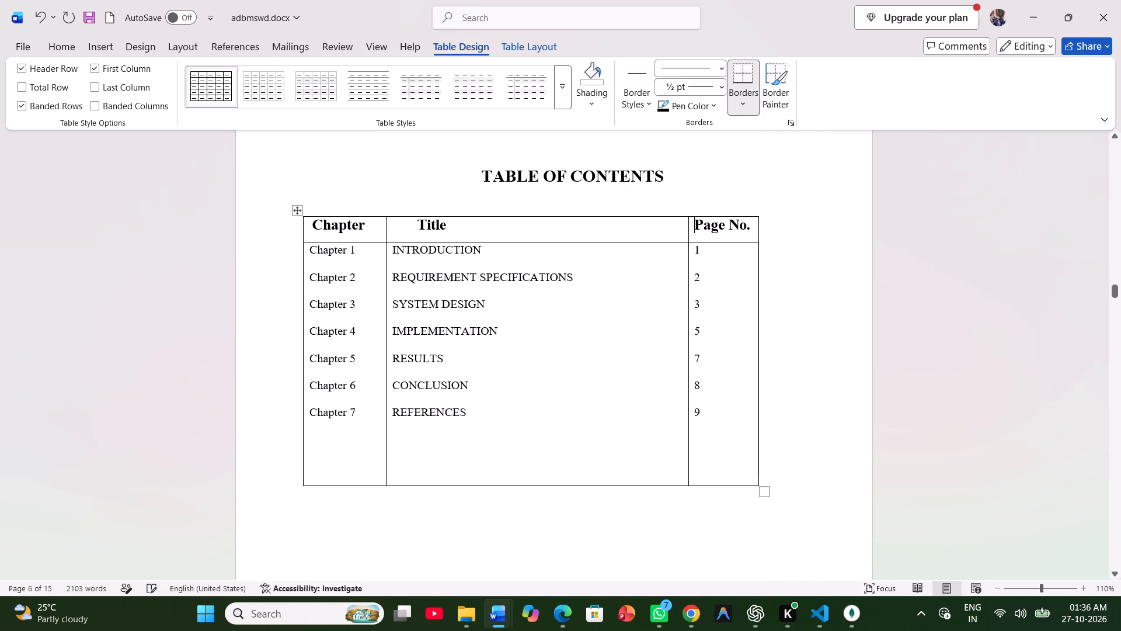
Centre the chapter page numbers in the Page No. column of the table of contents.
{"action": "left_click_drag", "start_coordinate": [695, 251], "coordinate": [695, 252]}
{"action": "left_click_drag", "start_coordinate": [695, 252], "coordinate": [706, 252]}
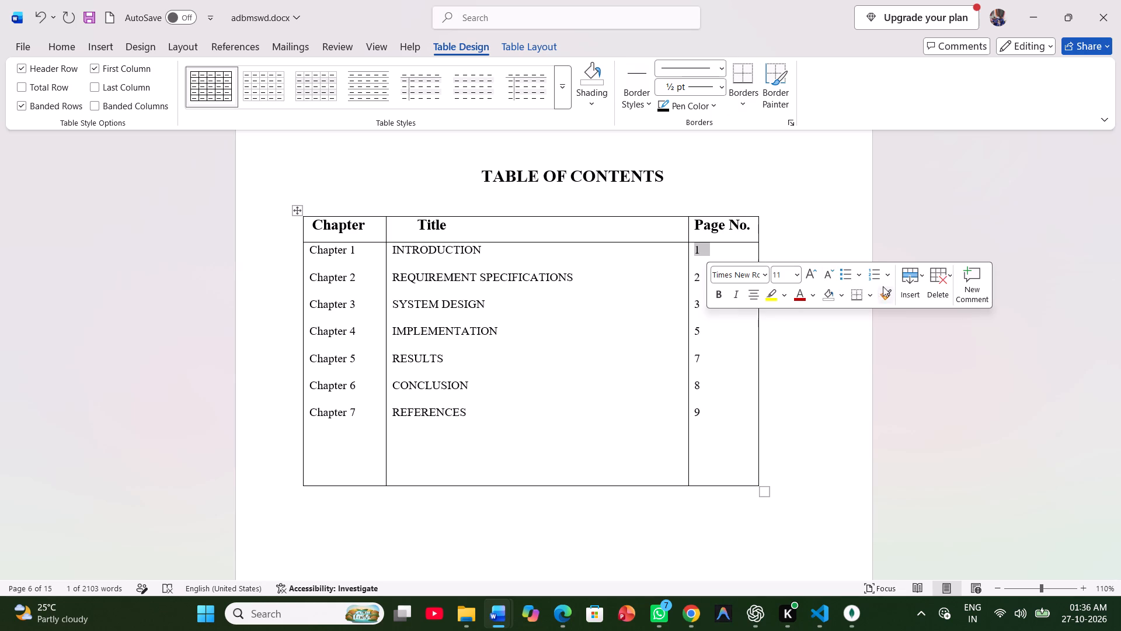
{"action": "left_click", "coordinate": [761, 294]}
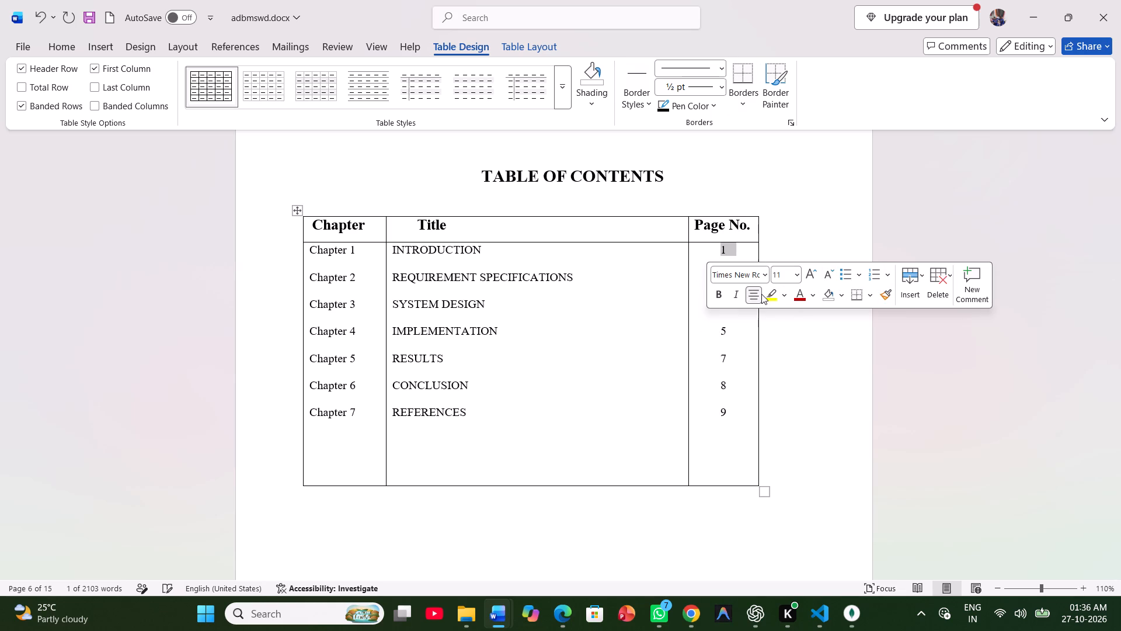
{"action": "left_click", "coordinate": [732, 348]}
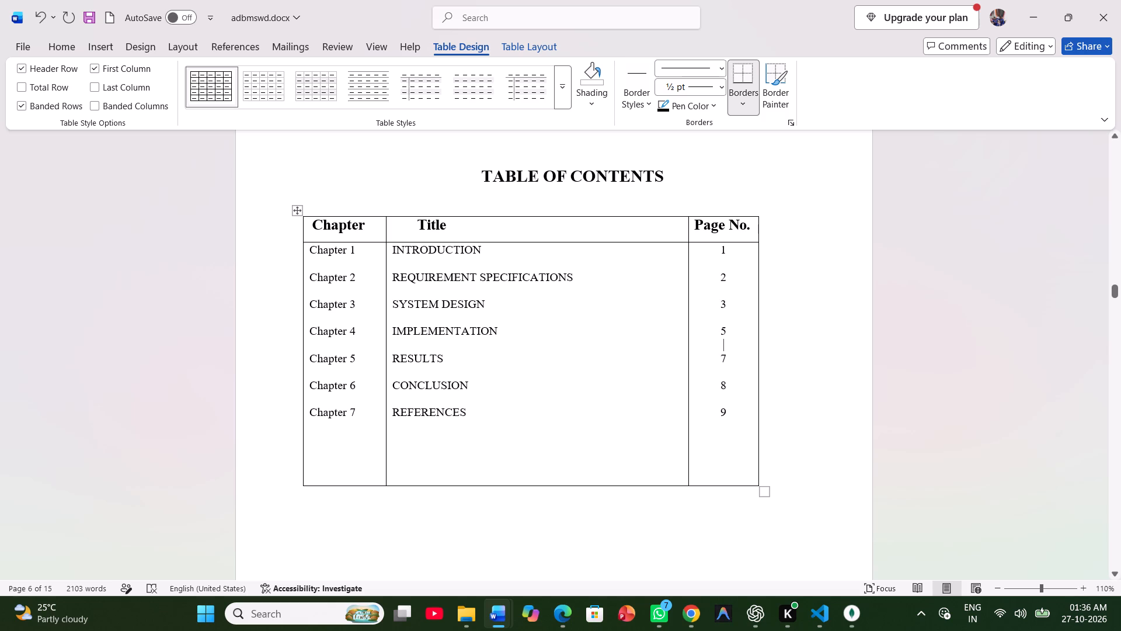
Narrow the Title column close to its longest entry and tighten the Page No. column around its one-line heading.
{"action": "left_click_drag", "start_coordinate": [687, 415], "coordinate": [618, 430]}
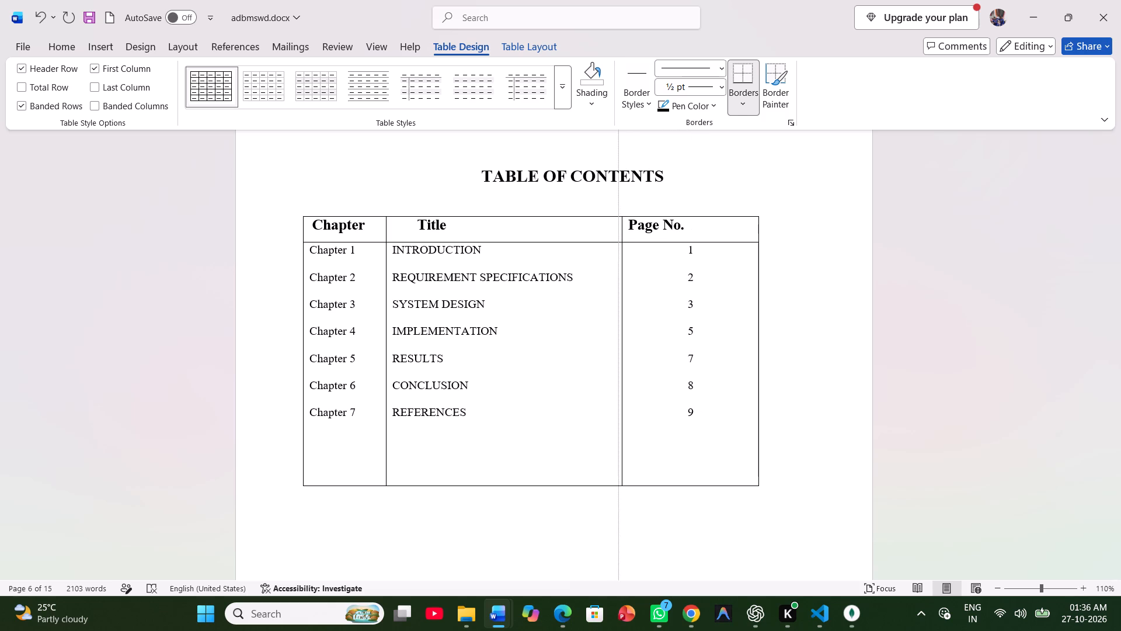
{"action": "left_click_drag", "start_coordinate": [618, 430], "coordinate": [604, 441]}
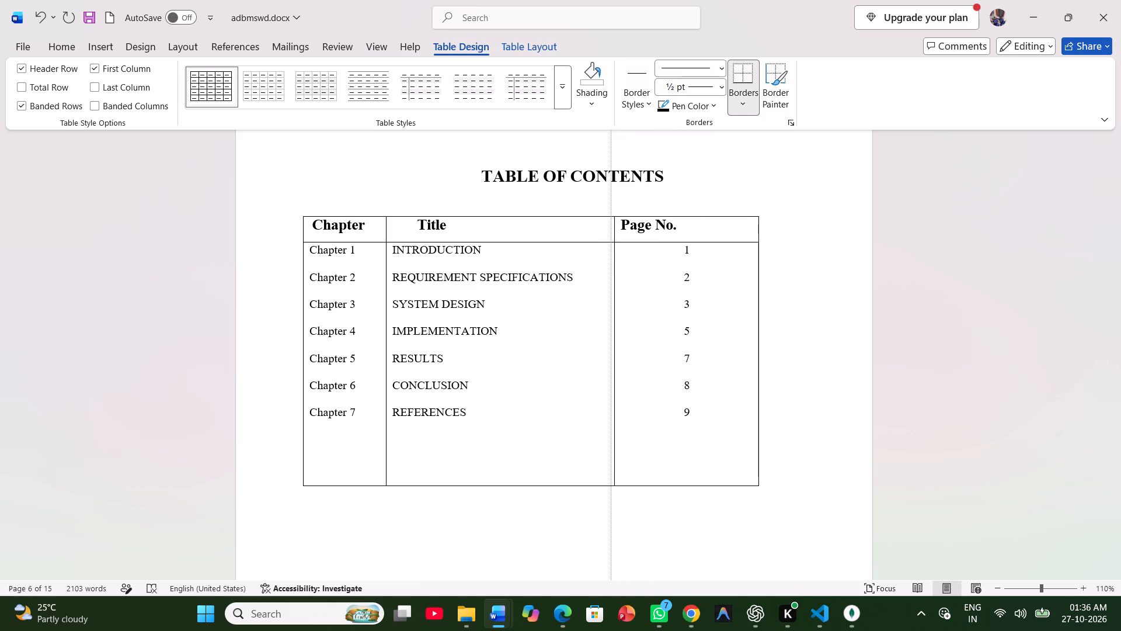
{"action": "left_click_drag", "start_coordinate": [604, 441], "coordinate": [603, 441]}
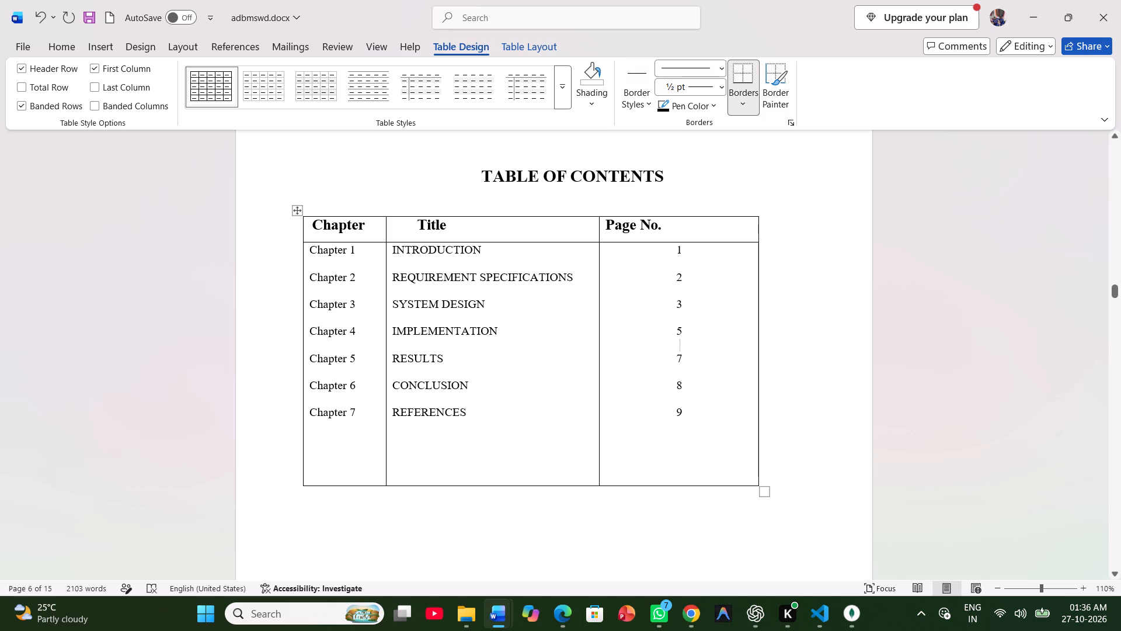
{"action": "left_click_drag", "start_coordinate": [758, 457], "coordinate": [672, 464]}
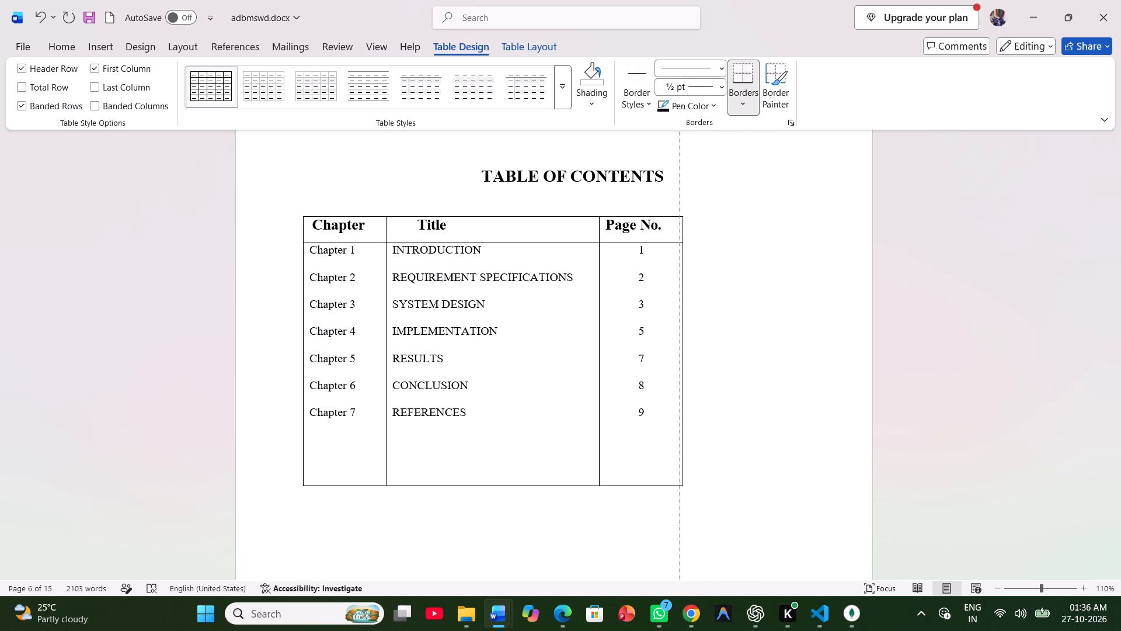
{"action": "left_click_drag", "start_coordinate": [672, 464], "coordinate": [671, 464]}
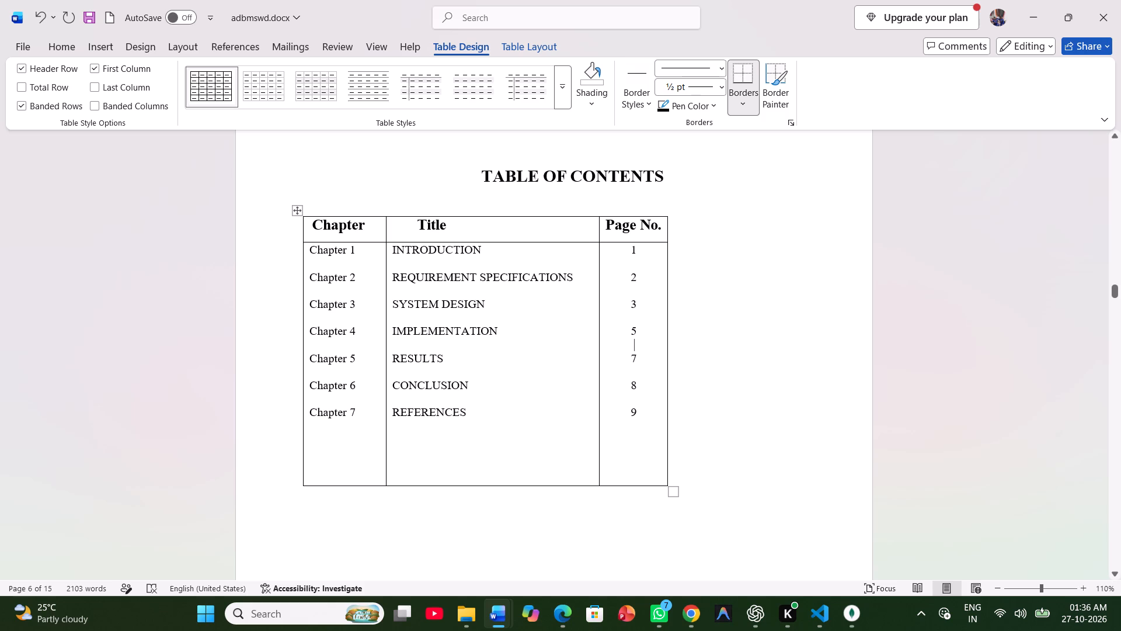
Shorten the table of contents by raising its bottom border to just below the Chapter 7 row.
{"action": "left_click_drag", "start_coordinate": [490, 485], "coordinate": [490, 475]}
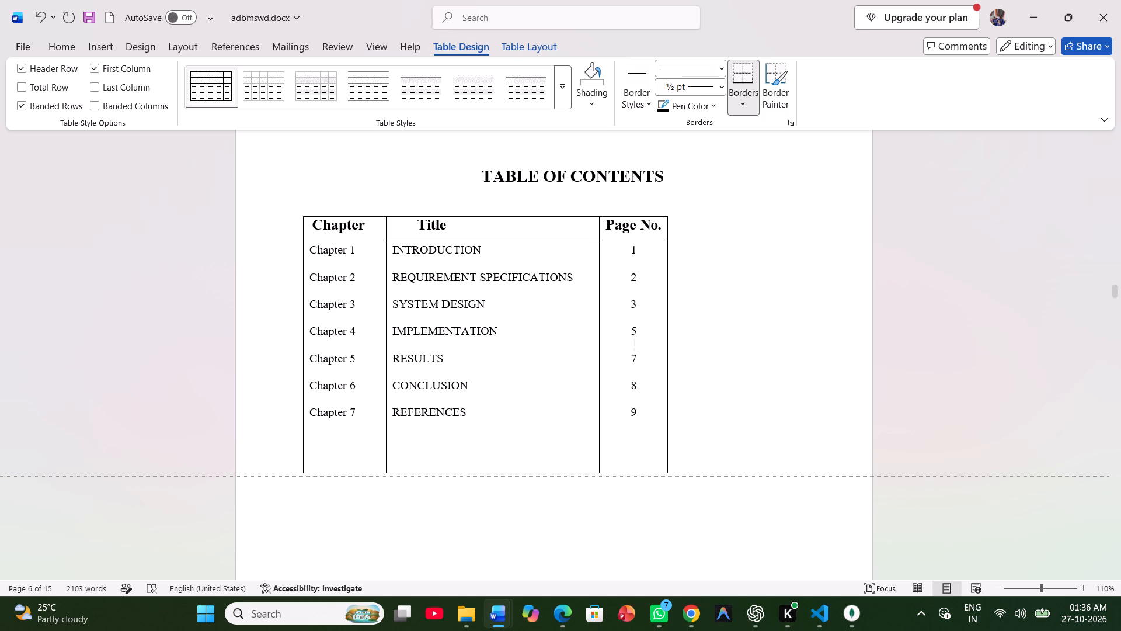
{"action": "left_click_drag", "start_coordinate": [490, 475], "coordinate": [488, 446]}
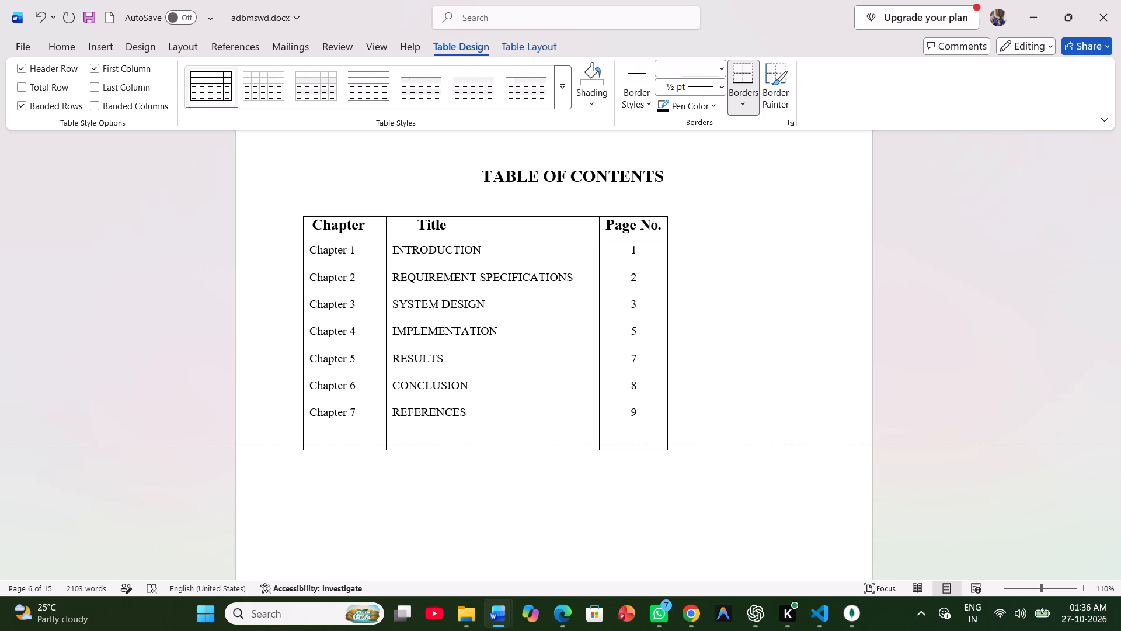
{"action": "left_click_drag", "start_coordinate": [488, 446], "coordinate": [488, 445]}
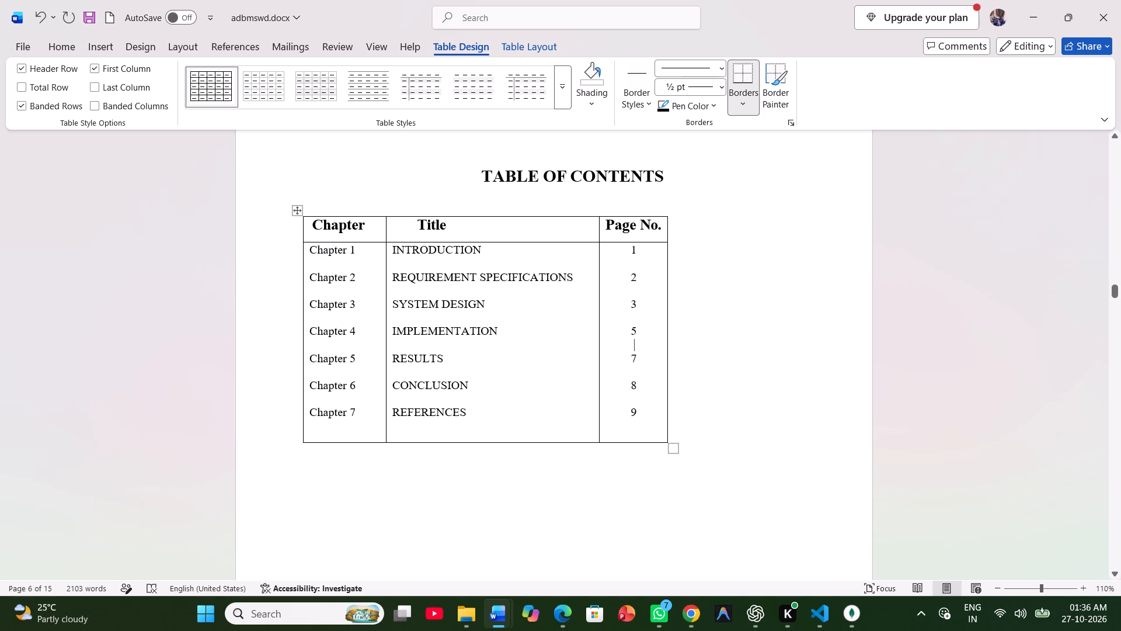
Move the table of contents table sideways so it sits centred on the page beneath its heading.
{"action": "left_click_drag", "start_coordinate": [300, 207], "coordinate": [327, 204]}
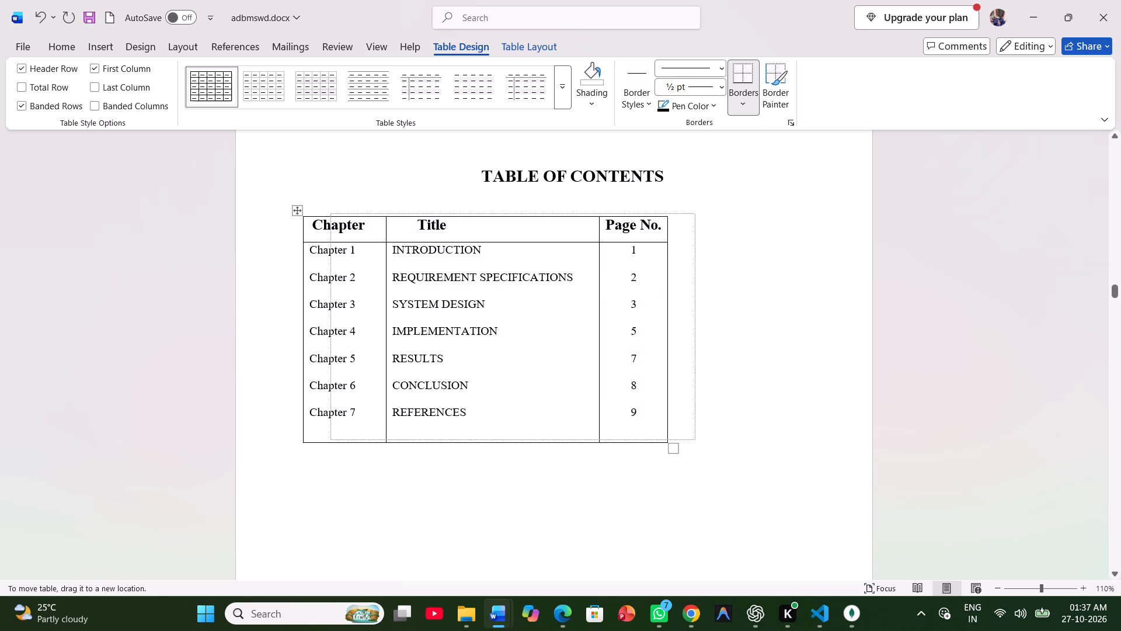
{"action": "left_click_drag", "start_coordinate": [327, 204], "coordinate": [402, 218]}
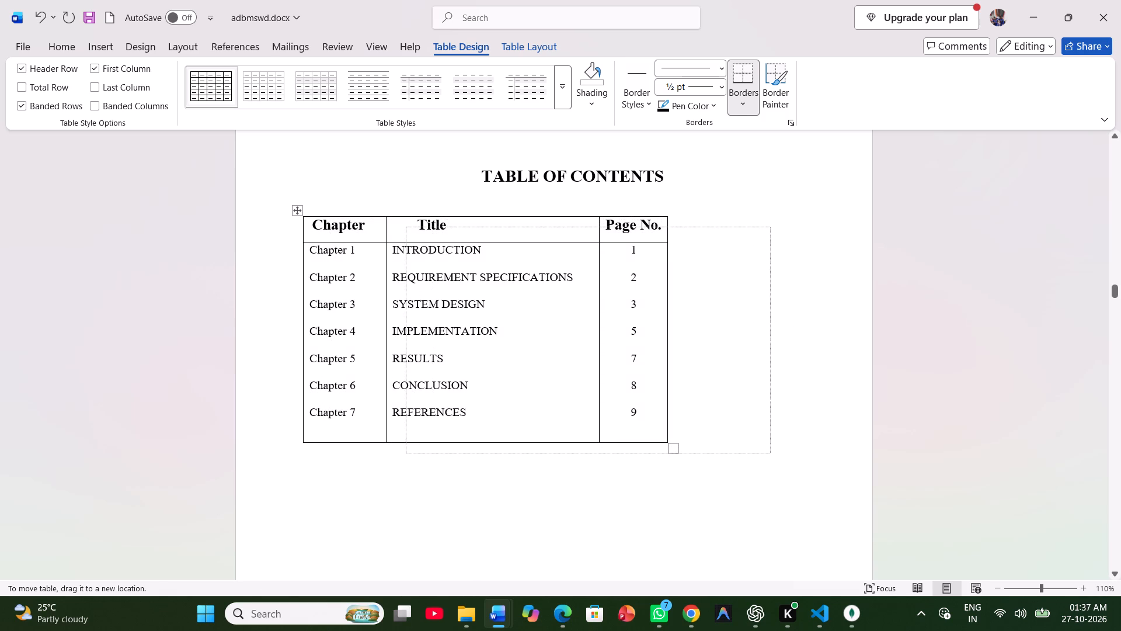
{"action": "left_click_drag", "start_coordinate": [402, 218], "coordinate": [377, 209]}
{"action": "scroll", "coordinate": [474, 333], "scroll_direction": "right", "scroll_amount": 1}
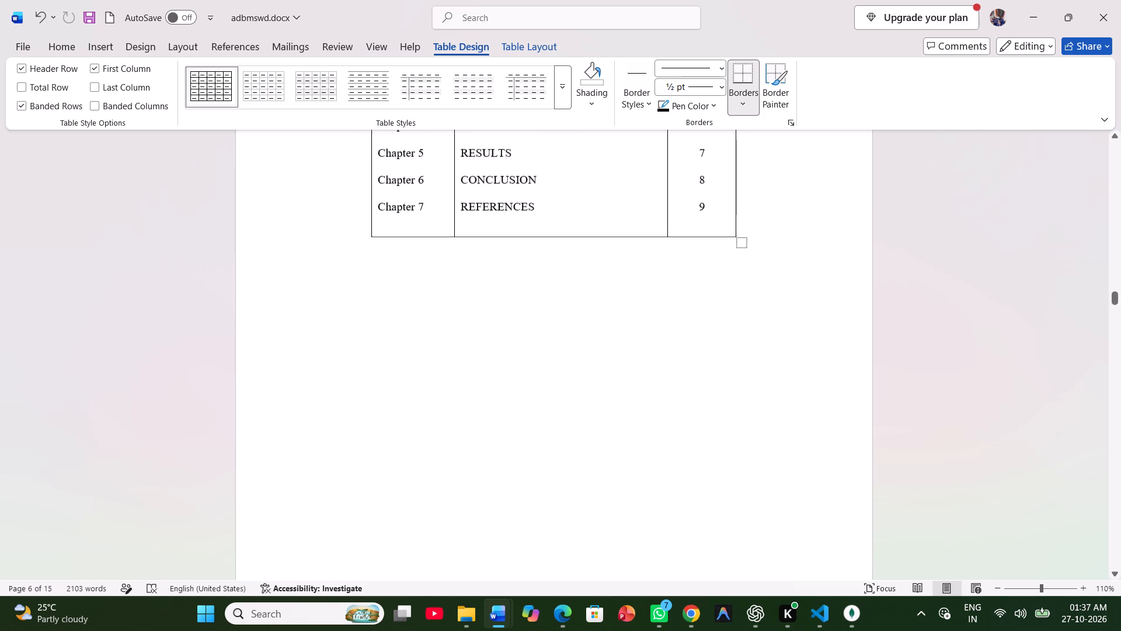
{"action": "scroll", "coordinate": [474, 333], "scroll_direction": "right", "scroll_amount": 1}
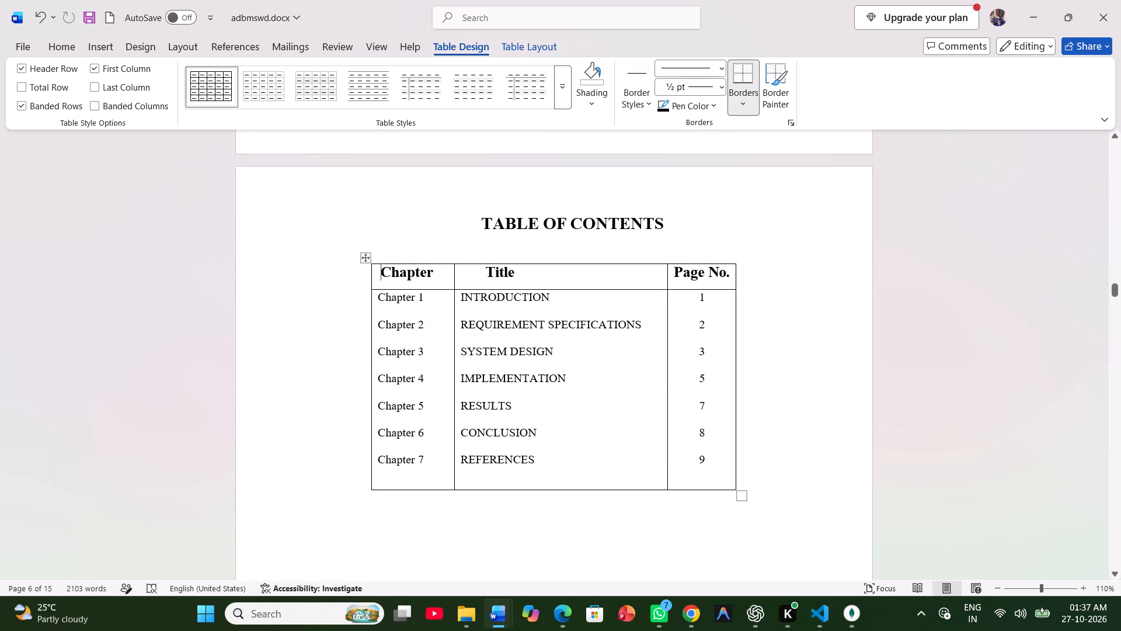
Enlarge the font of all the text in the table of contents table.
{"action": "left_click_drag", "start_coordinate": [378, 269], "coordinate": [452, 301]}
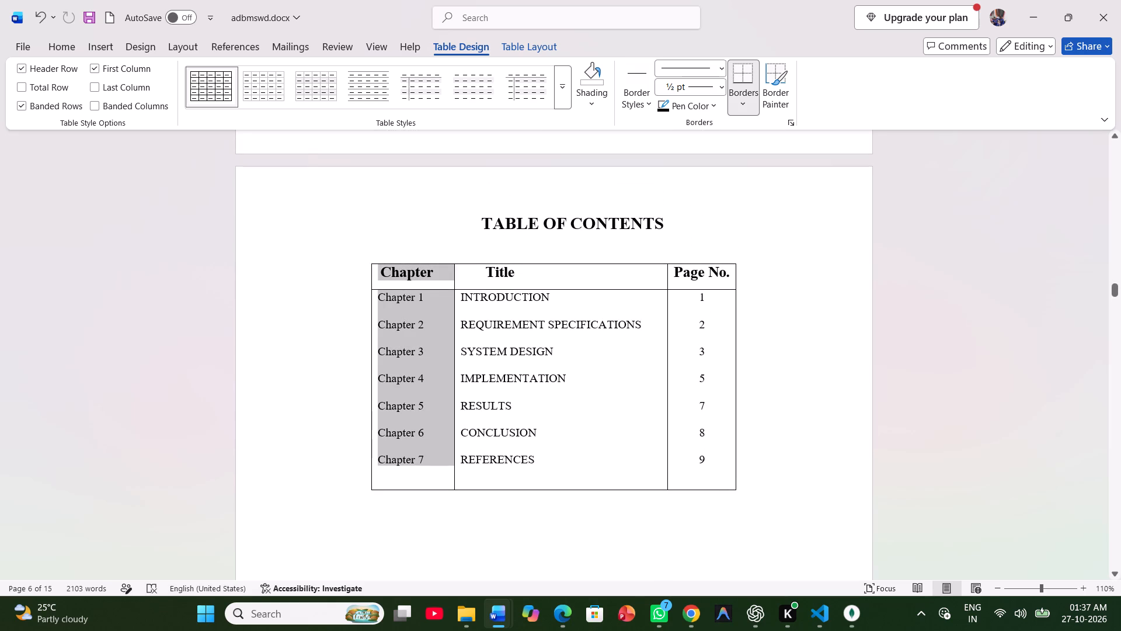
{"action": "left_click_drag", "start_coordinate": [452, 301], "coordinate": [763, 421]}
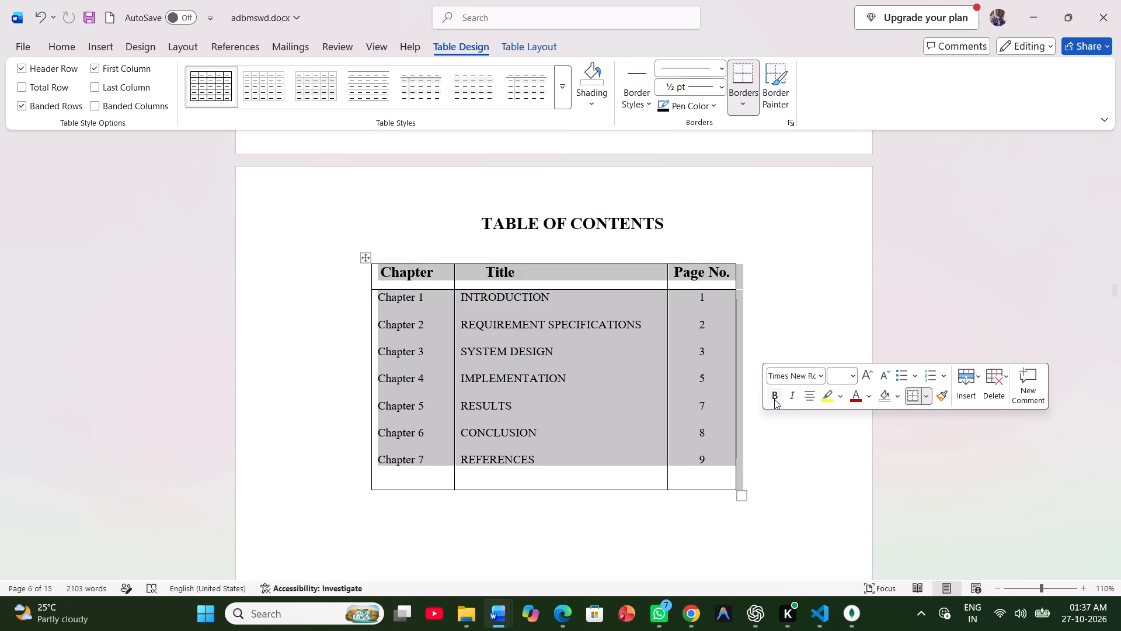
{"action": "left_click", "coordinate": [868, 376]}
{"action": "scroll", "coordinate": [697, 466], "scroll_direction": "down", "scroll_amount": 1}
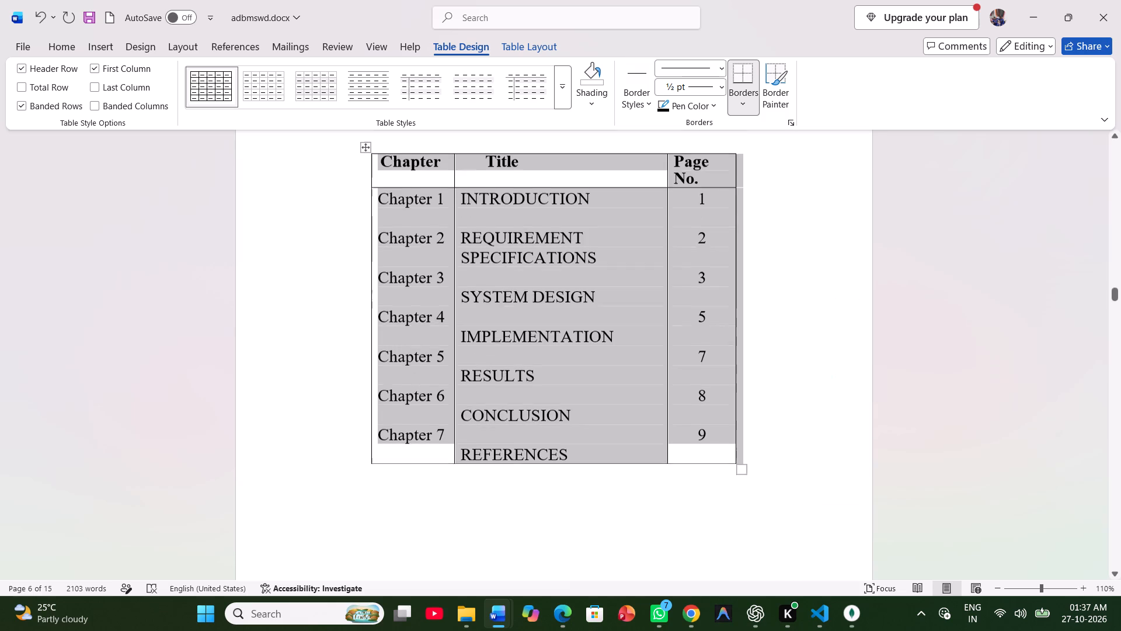
{"action": "scroll", "coordinate": [697, 466], "scroll_direction": "down", "scroll_amount": 1}
{"action": "left_click", "coordinate": [733, 419]}
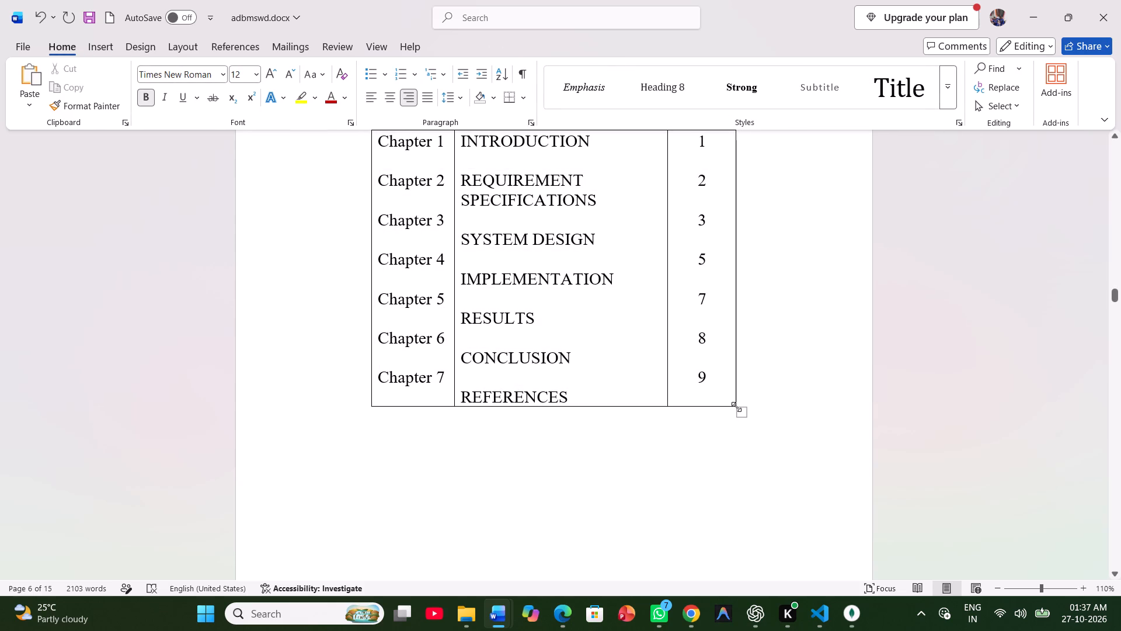
Extend the table's bottom border below REFERENCES and widen the Page No. column so its heading fits on one line.
{"action": "left_click", "coordinate": [734, 404]}
{"action": "left_click_drag", "start_coordinate": [733, 406], "coordinate": [795, 429]}
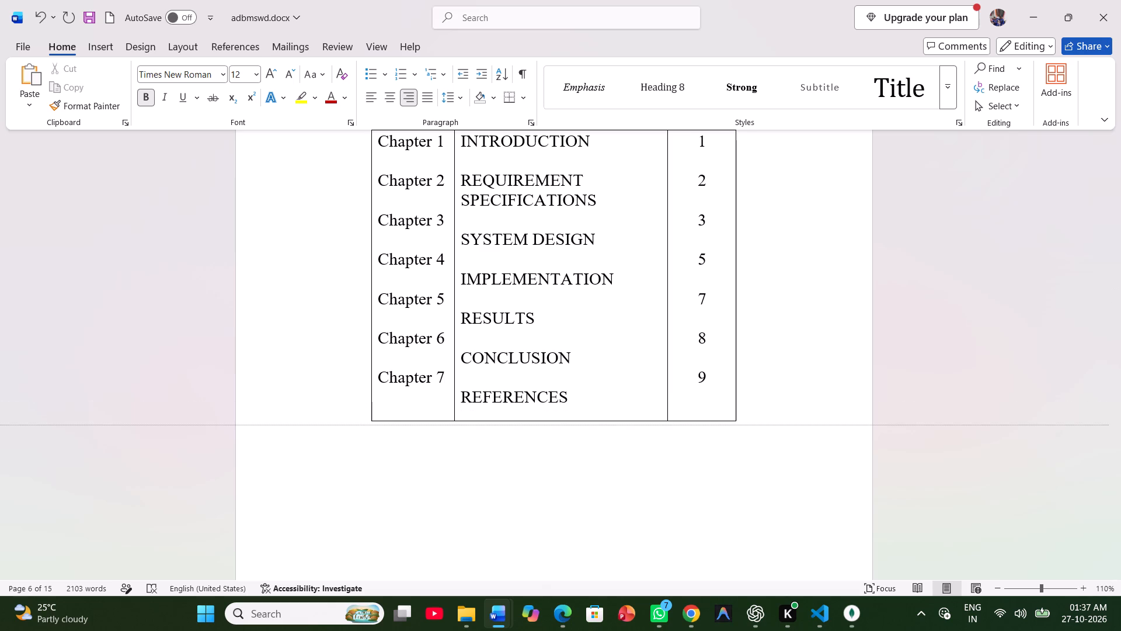
{"action": "left_click_drag", "start_coordinate": [795, 429], "coordinate": [778, 466]}
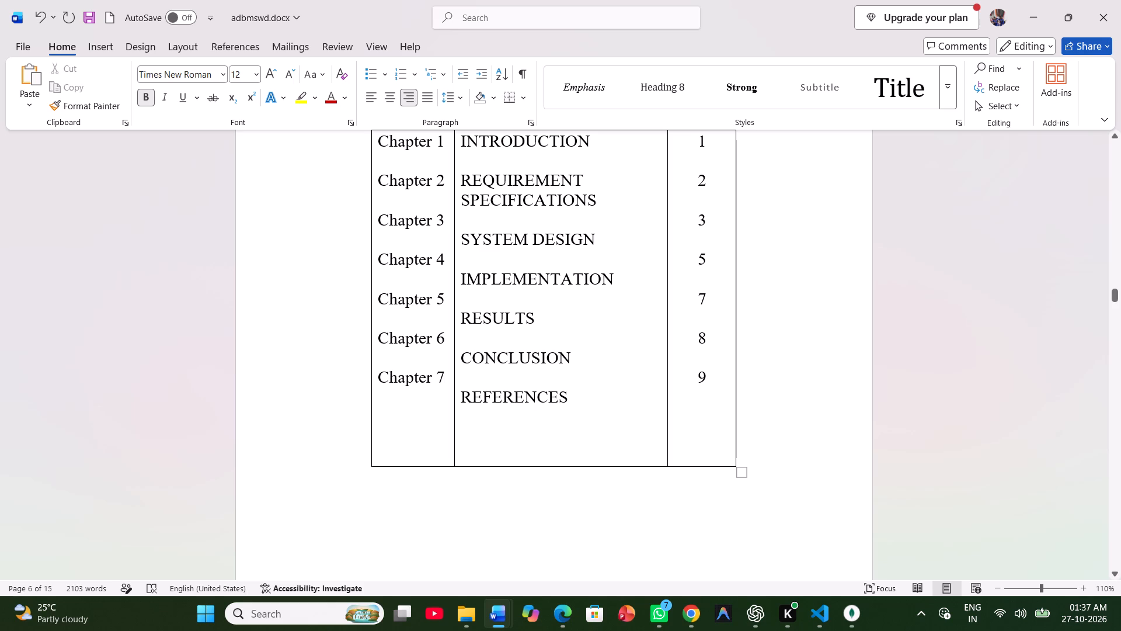
{"action": "left_click_drag", "start_coordinate": [734, 435], "coordinate": [806, 436]}
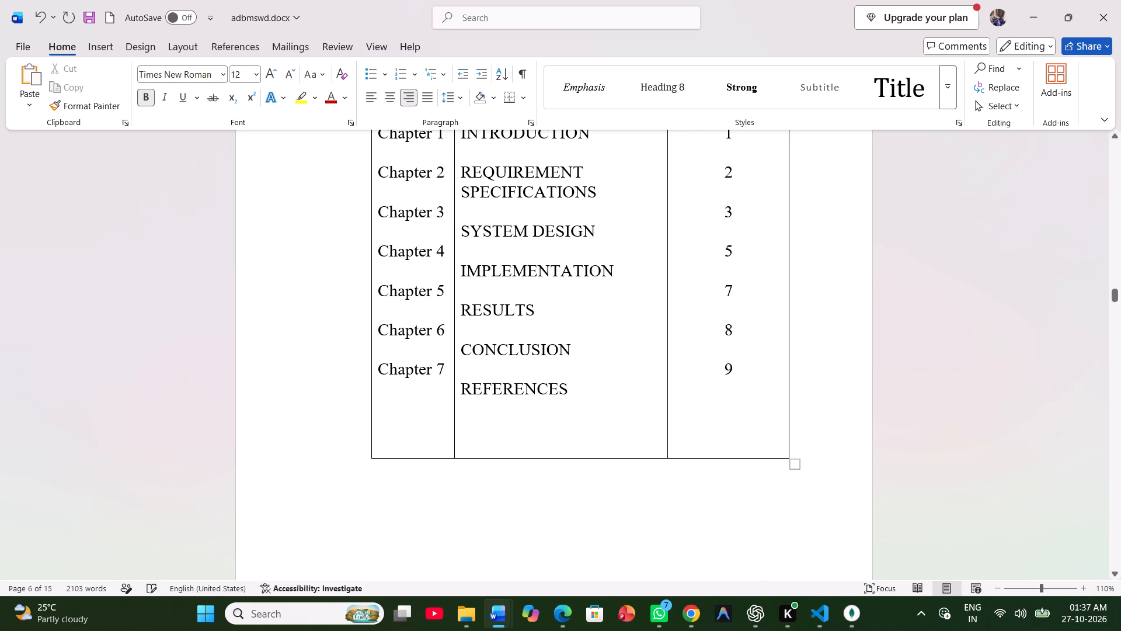
Reduce the font size of all the table of contents text to 14.
{"action": "scroll", "coordinate": [750, 484], "scroll_direction": "up", "scroll_amount": 1}
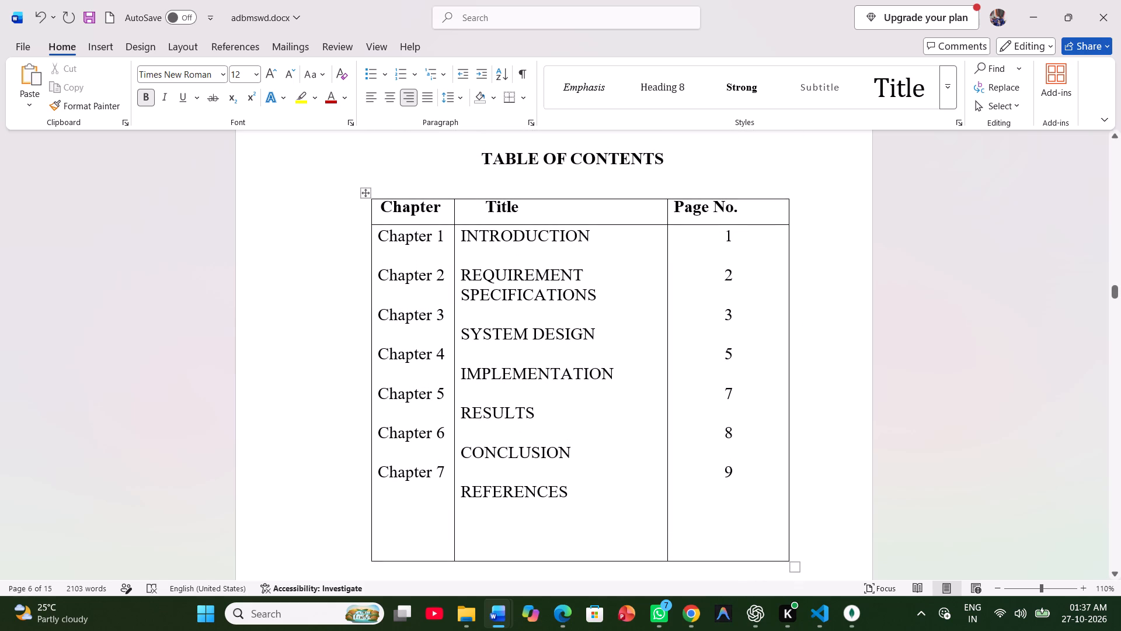
{"action": "left_click_drag", "start_coordinate": [378, 204], "coordinate": [739, 412]}
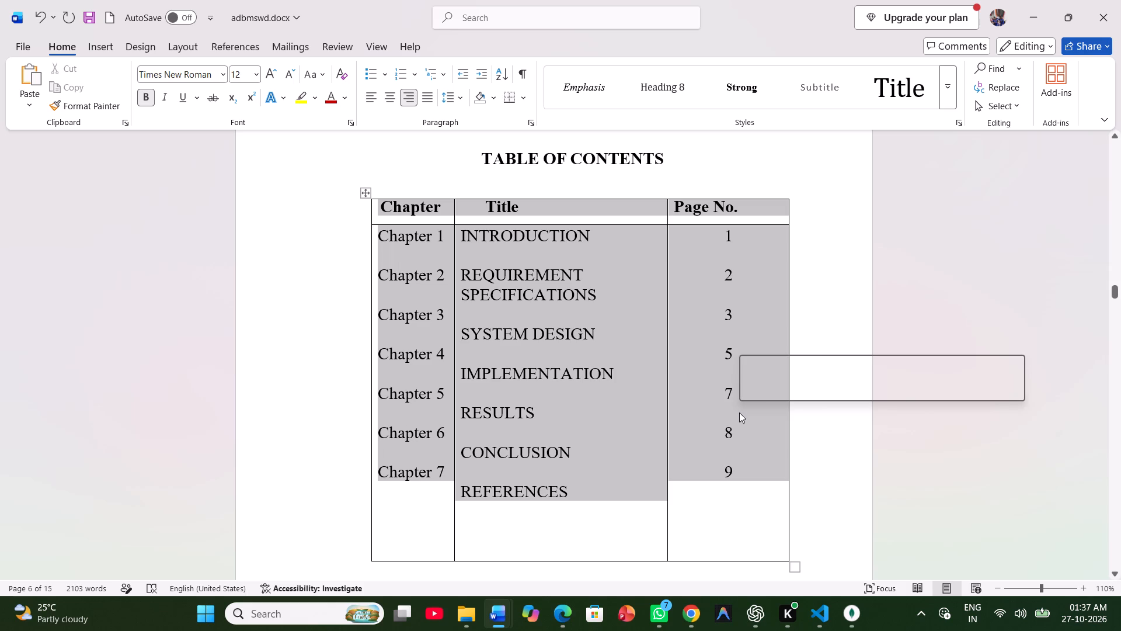
{"action": "left_click", "coordinate": [855, 370]}
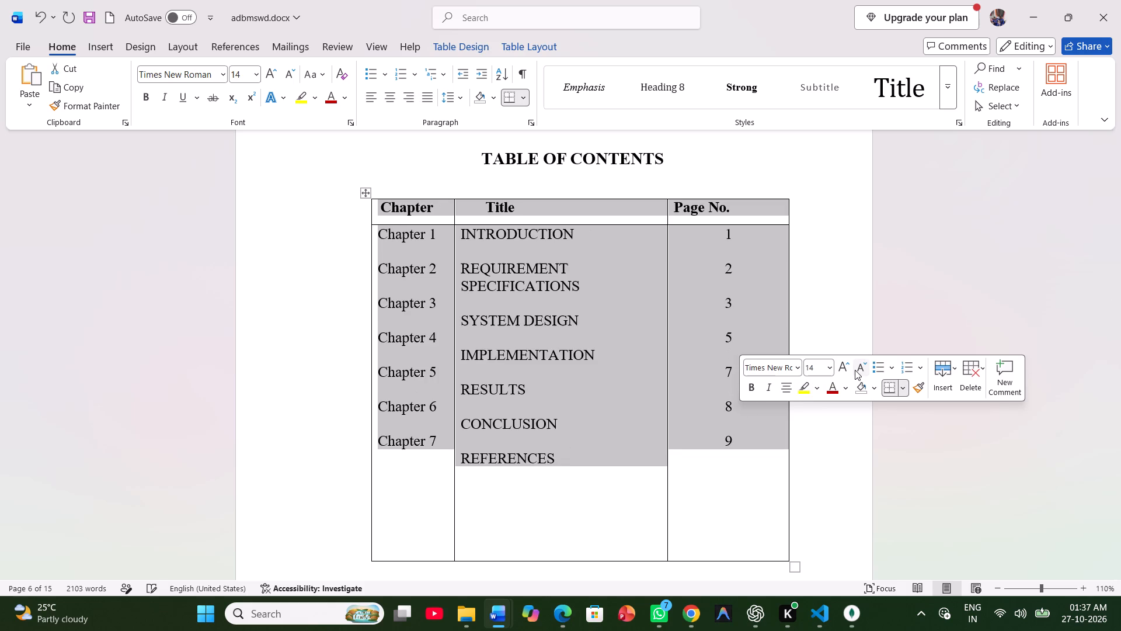
{"action": "left_click", "coordinate": [745, 503]}
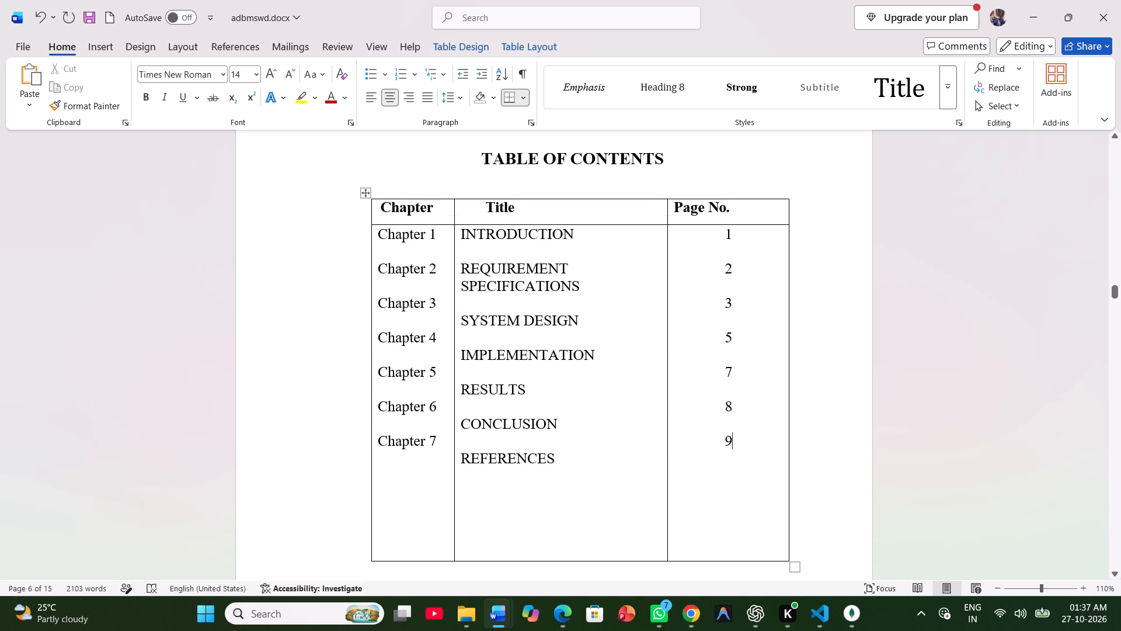
Widen the Title column so that REQUIREMENT SPECIFICATIONS fits on one line.
{"action": "left_click_drag", "start_coordinate": [667, 346], "coordinate": [724, 358]}
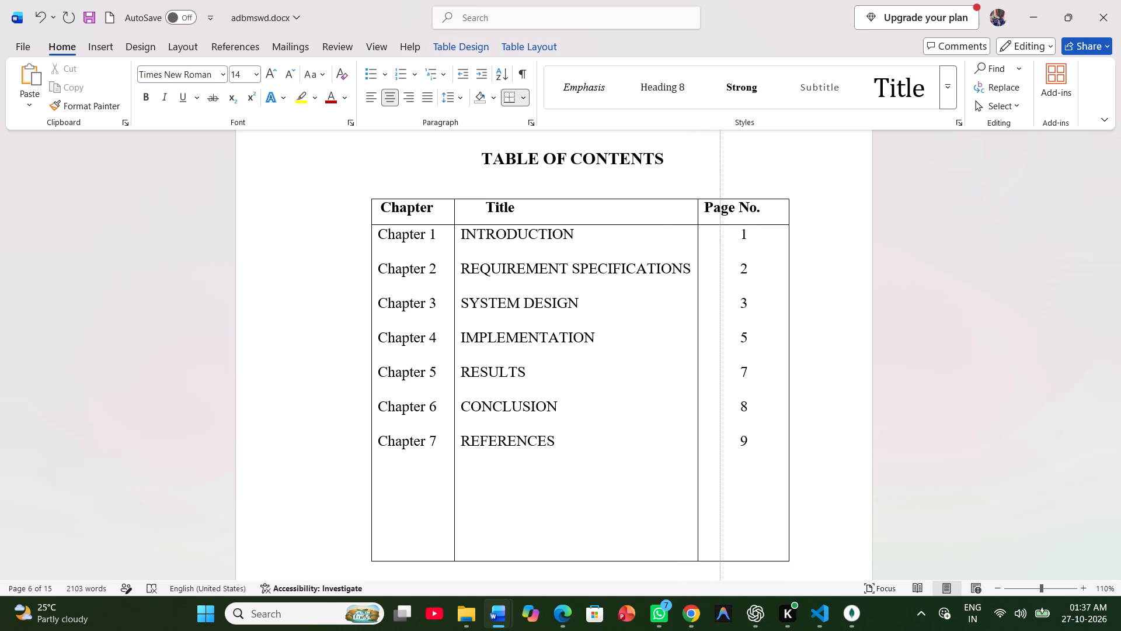
{"action": "left_click_drag", "start_coordinate": [724, 358], "coordinate": [725, 359]}
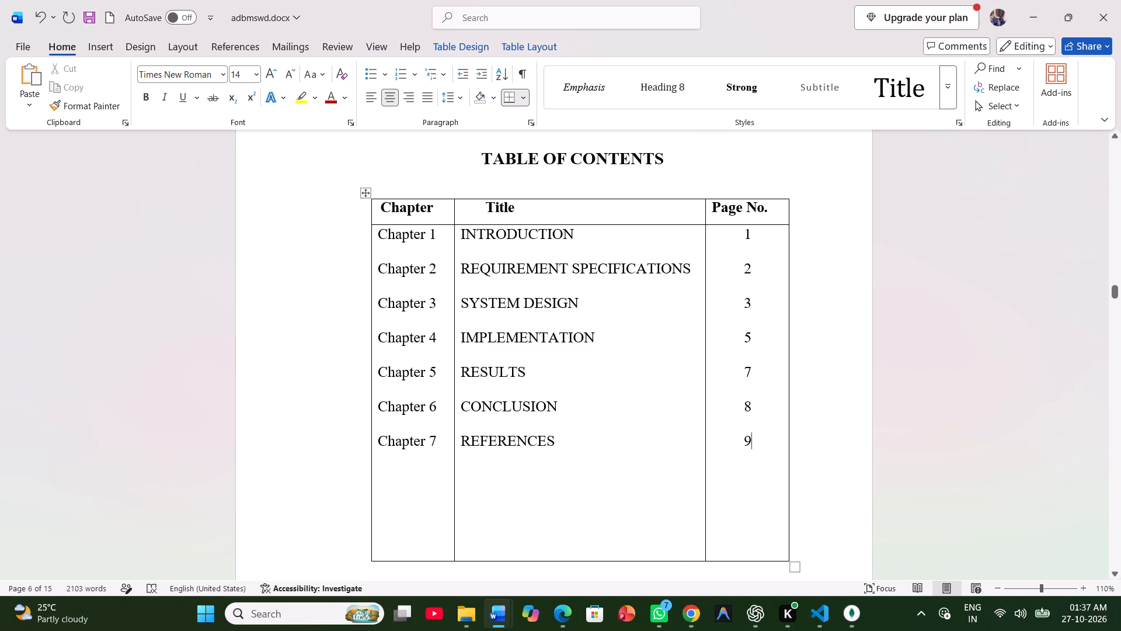
Move the widened table of contents table back toward the left margin so it is centred on the page.
{"action": "left_click", "coordinate": [364, 193]}
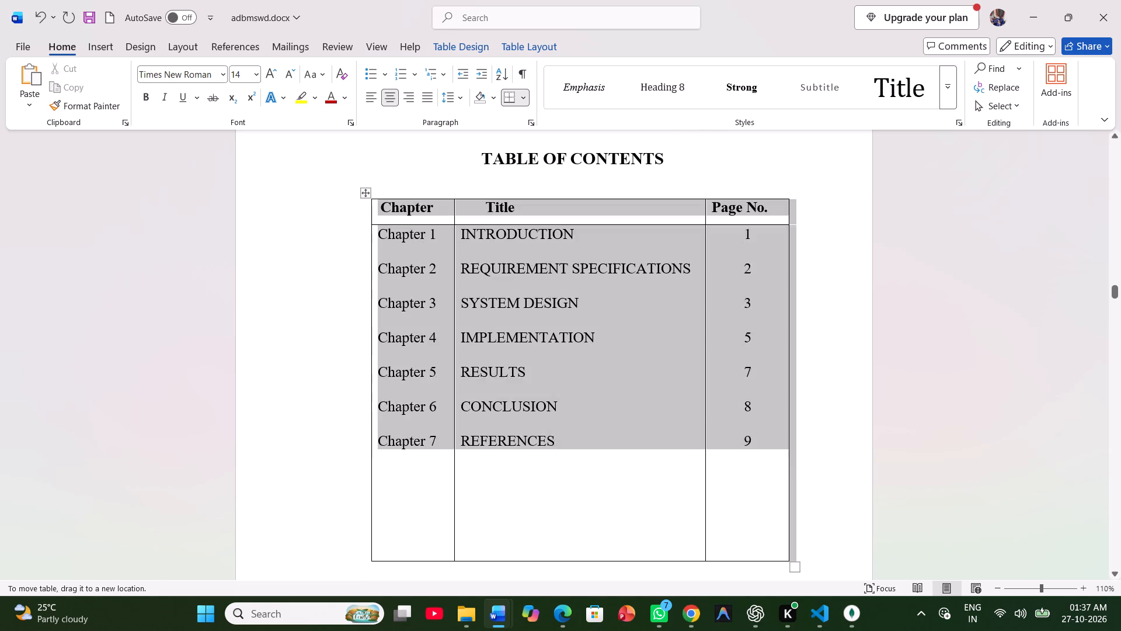
{"action": "left_click_drag", "start_coordinate": [366, 193], "coordinate": [365, 193]}
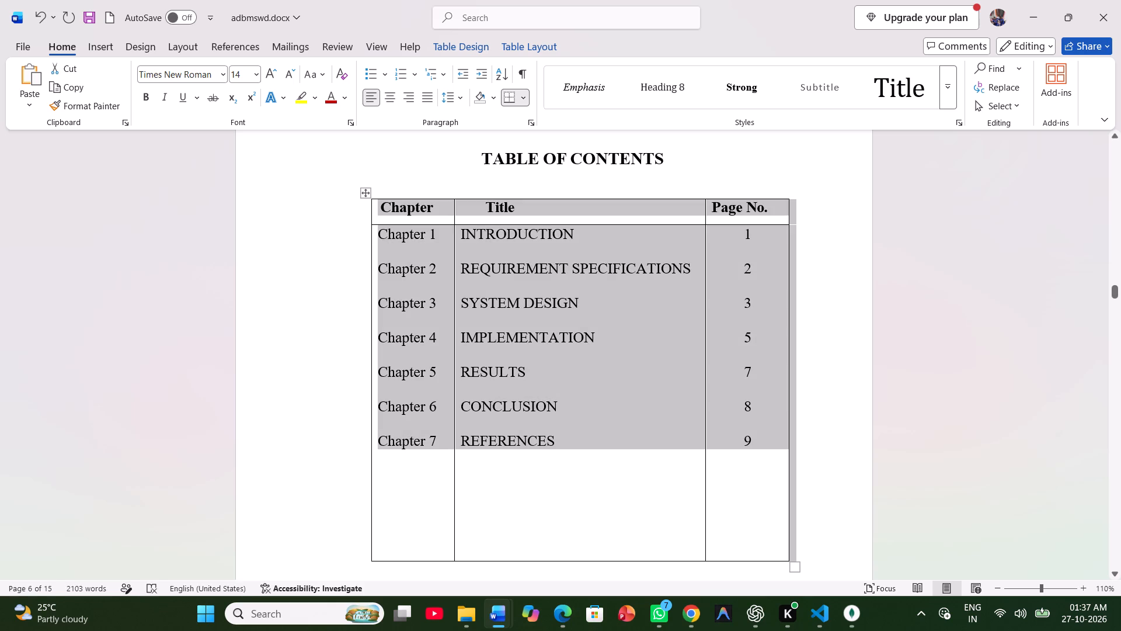
{"action": "left_click_drag", "start_coordinate": [365, 193], "coordinate": [329, 190]}
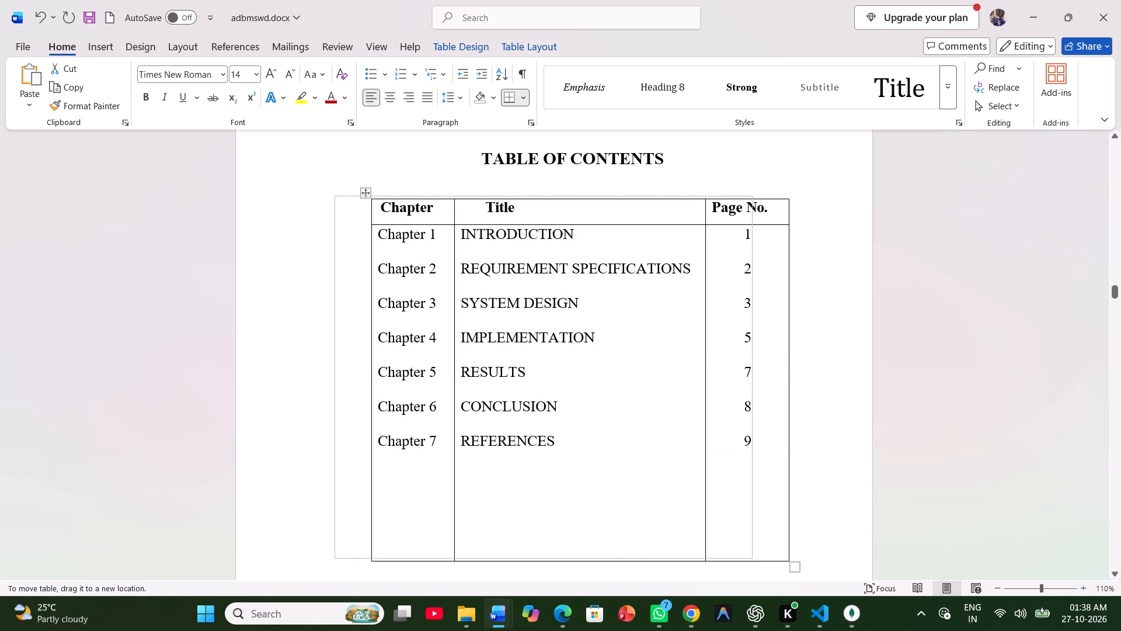
{"action": "left_click_drag", "start_coordinate": [329, 190], "coordinate": [338, 190]}
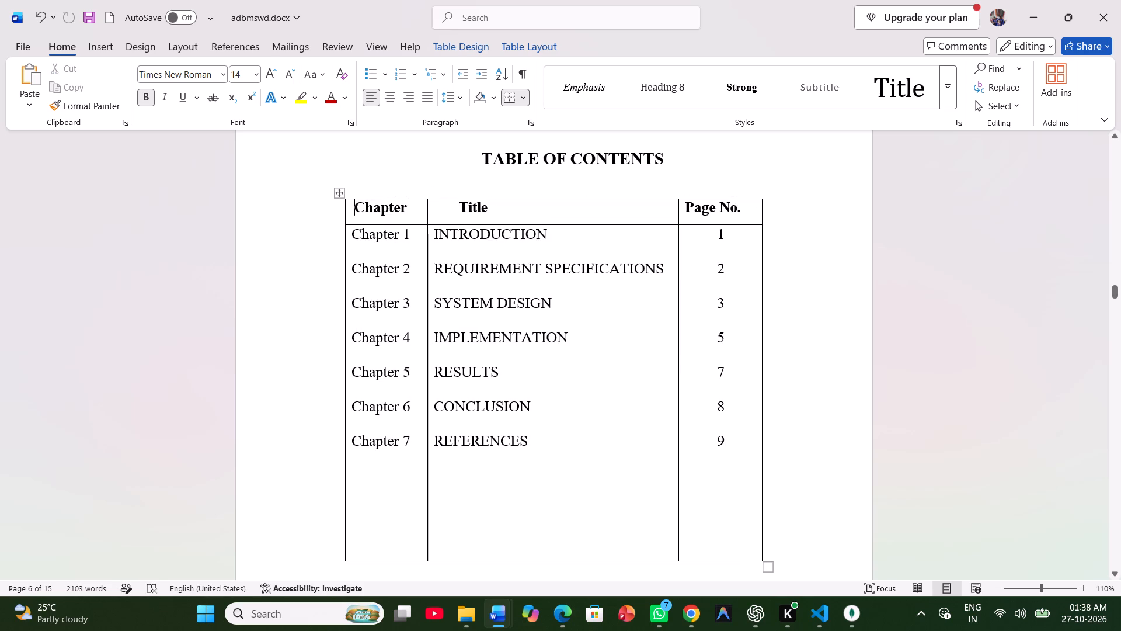
Raise the table's bottom border to remove most of the empty space below the REFERENCES row.
{"action": "scroll", "coordinate": [536, 197], "scroll_direction": "up", "scroll_amount": 2}
{"action": "scroll", "coordinate": [536, 197], "scroll_direction": "down", "scroll_amount": 1}
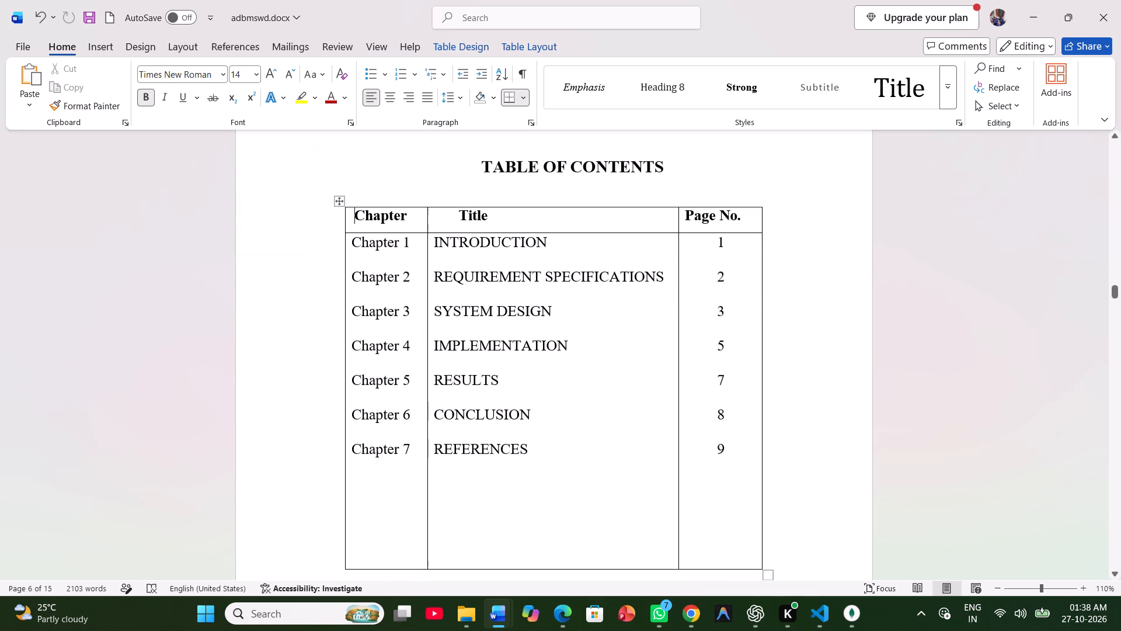
{"action": "scroll", "coordinate": [777, 431], "scroll_direction": "down", "scroll_amount": 1}
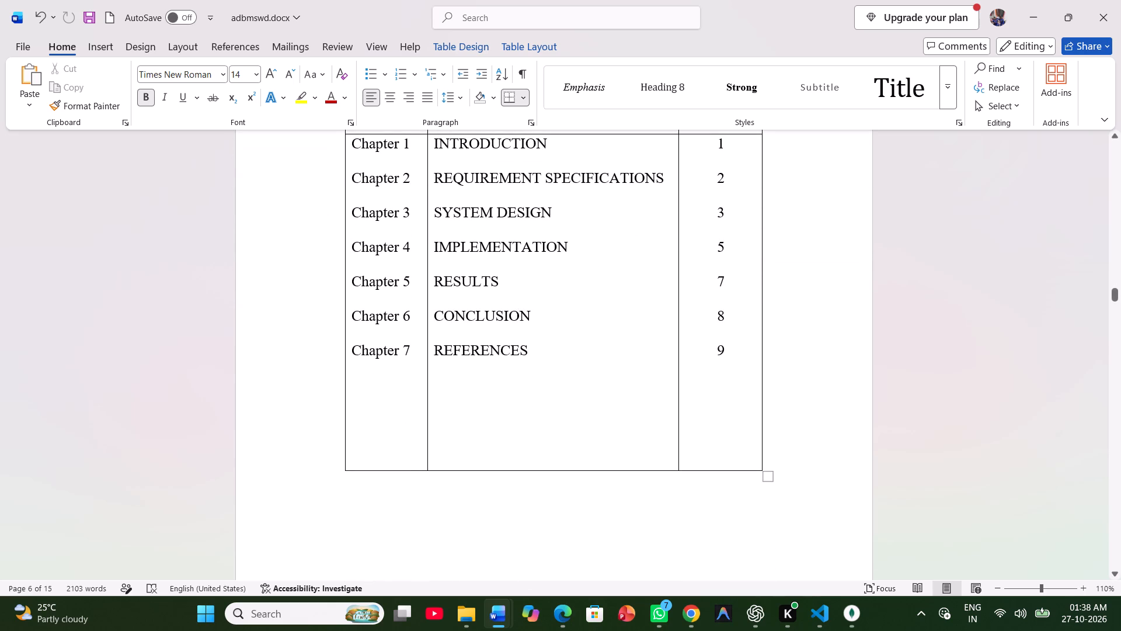
{"action": "left_click_drag", "start_coordinate": [656, 470], "coordinate": [646, 392]}
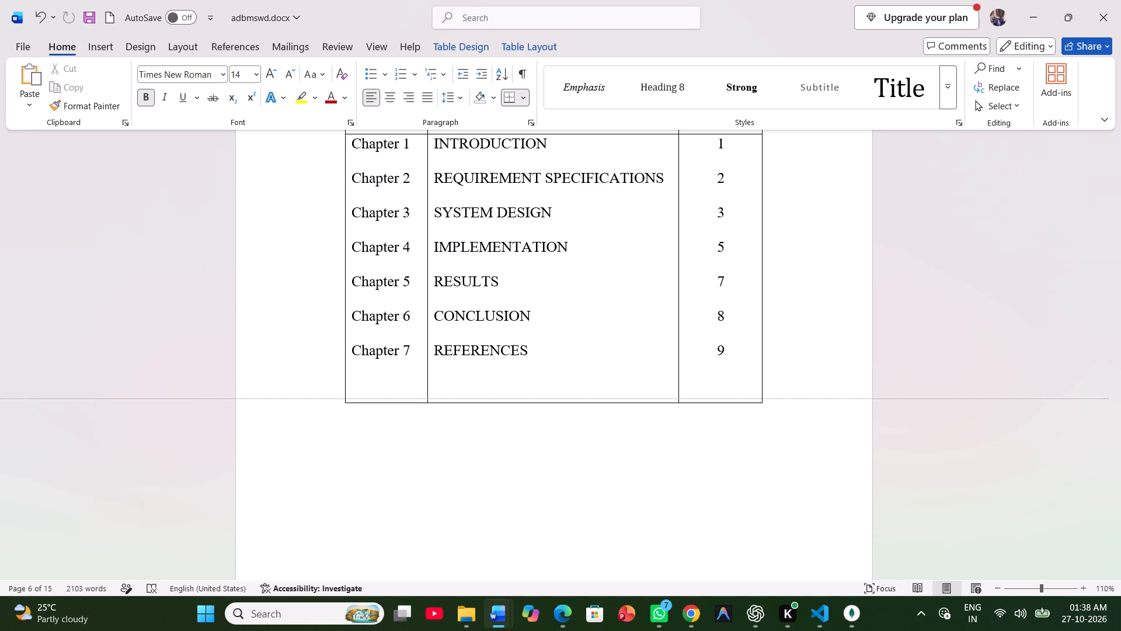
{"action": "left_click_drag", "start_coordinate": [646, 392], "coordinate": [646, 391]}
Review the report from the table of contents through the Introduction, Requirement Specifications, System Design and Implementation chapters.
{"action": "scroll", "coordinate": [667, 467], "scroll_direction": "up", "scroll_amount": 1}
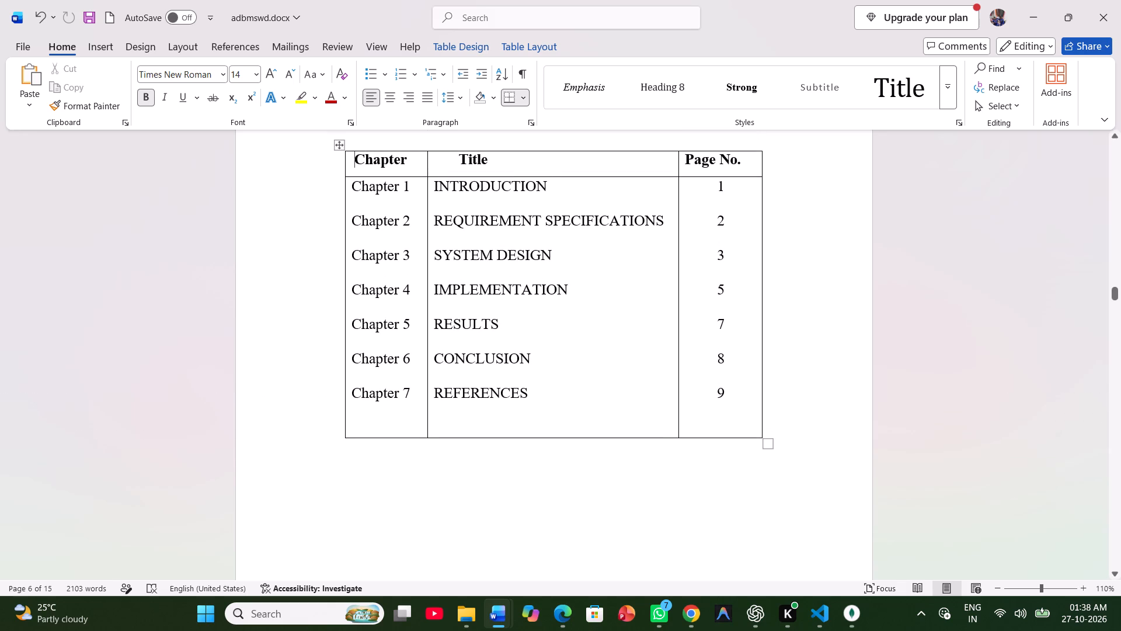
{"action": "scroll", "coordinate": [667, 467], "scroll_direction": "down", "scroll_amount": 4}
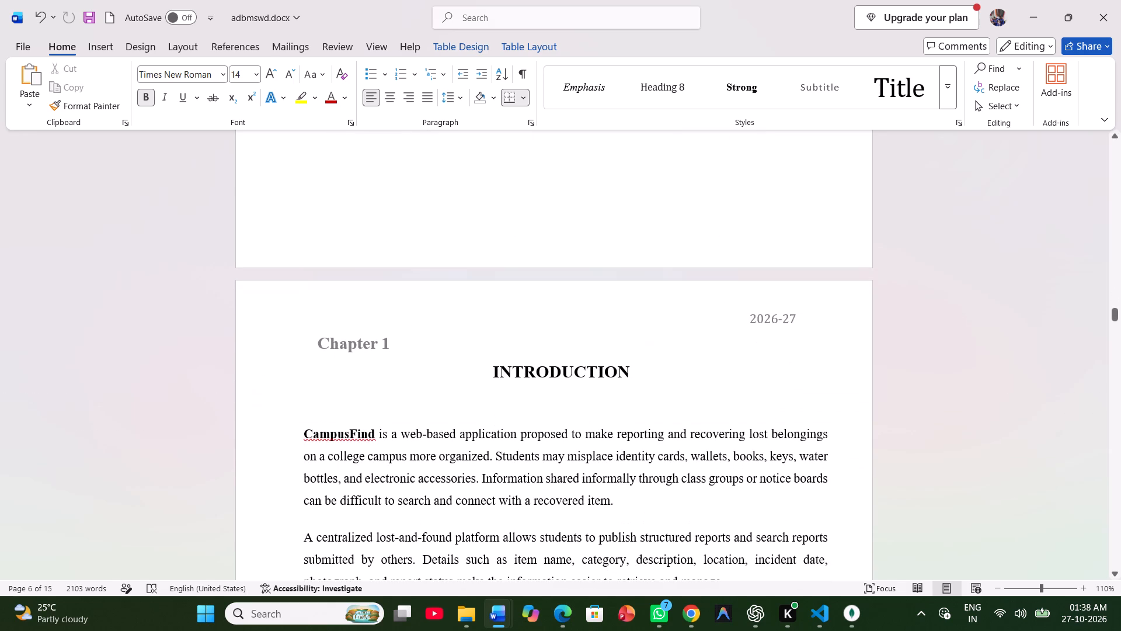
{"action": "scroll", "coordinate": [667, 467], "scroll_direction": "down", "scroll_amount": 6}
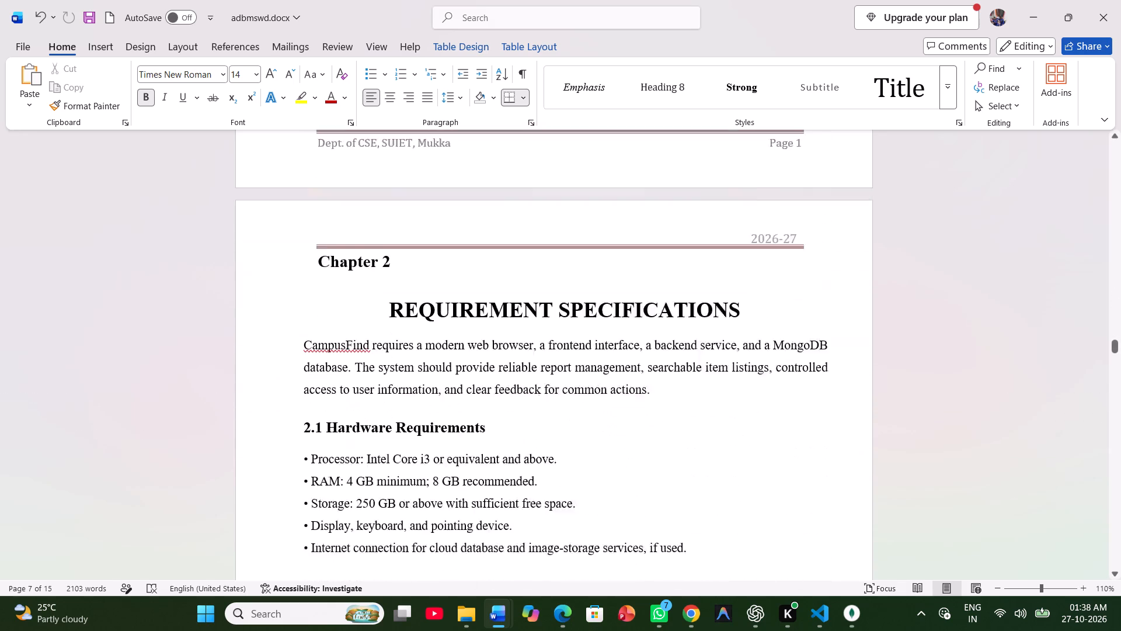
{"action": "scroll", "coordinate": [667, 467], "scroll_direction": "down", "scroll_amount": 2}
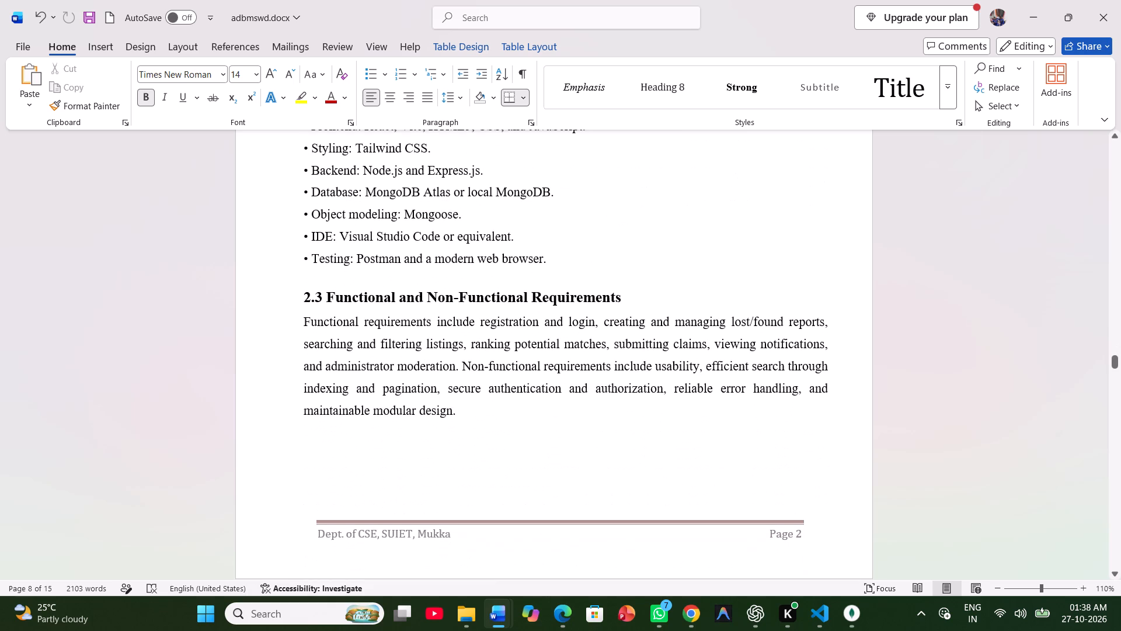
{"action": "scroll", "coordinate": [667, 467], "scroll_direction": "down", "scroll_amount": 4}
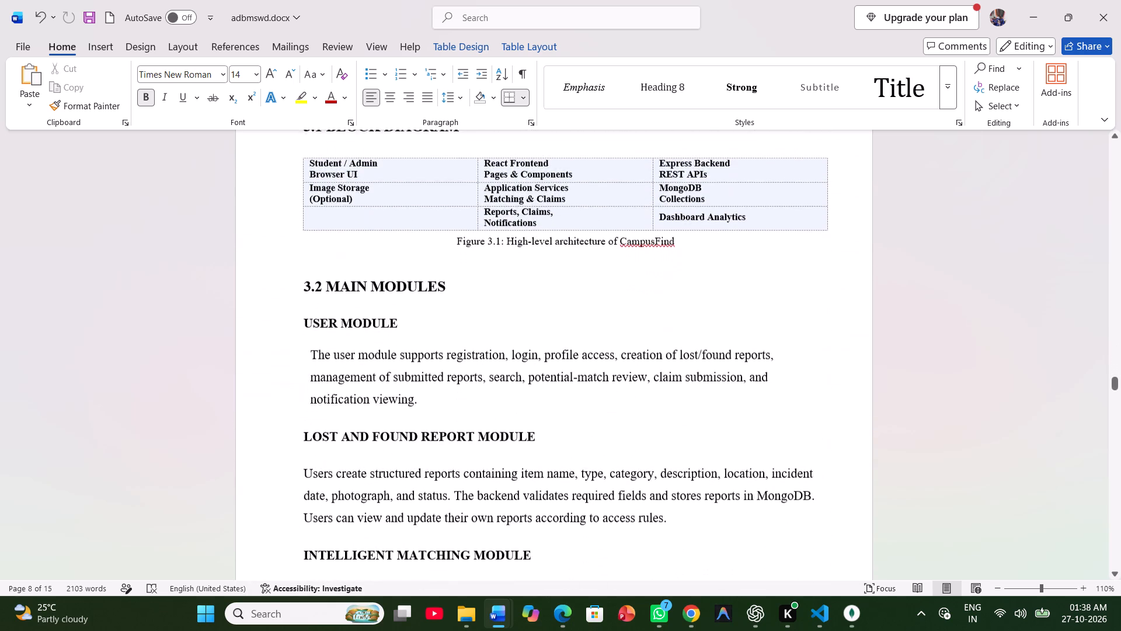
{"action": "scroll", "coordinate": [667, 467], "scroll_direction": "down", "scroll_amount": 7}
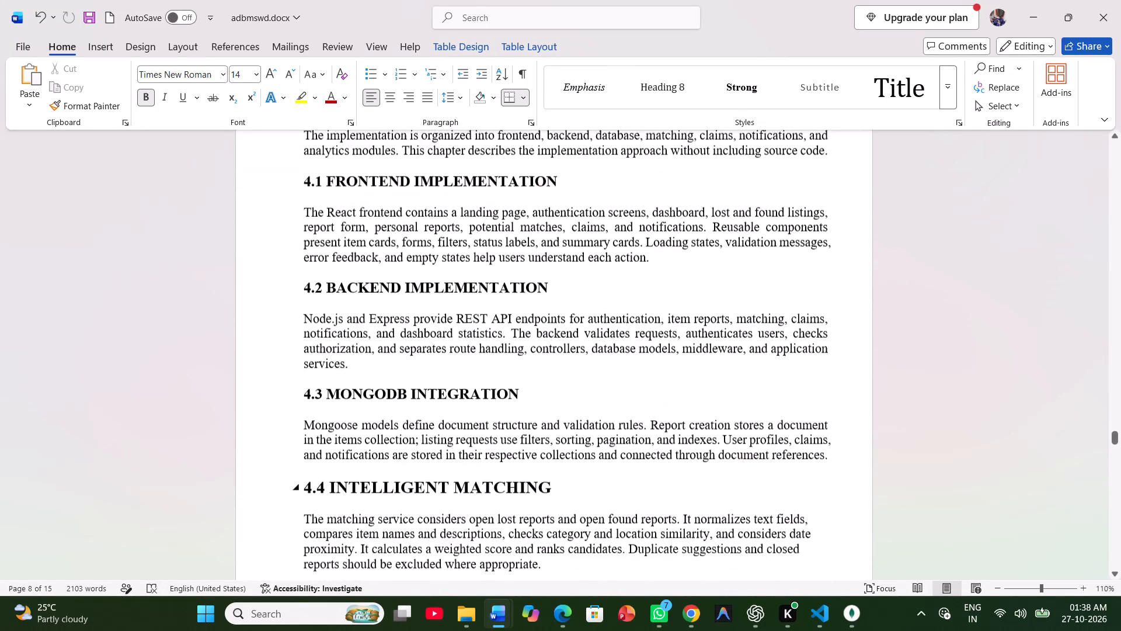
Examine the Results chapter, checking its sections 5.1 to 5.4, their screenshots and the page numbers in the footers.
{"action": "scroll", "coordinate": [667, 467], "scroll_direction": "down", "scroll_amount": 3}
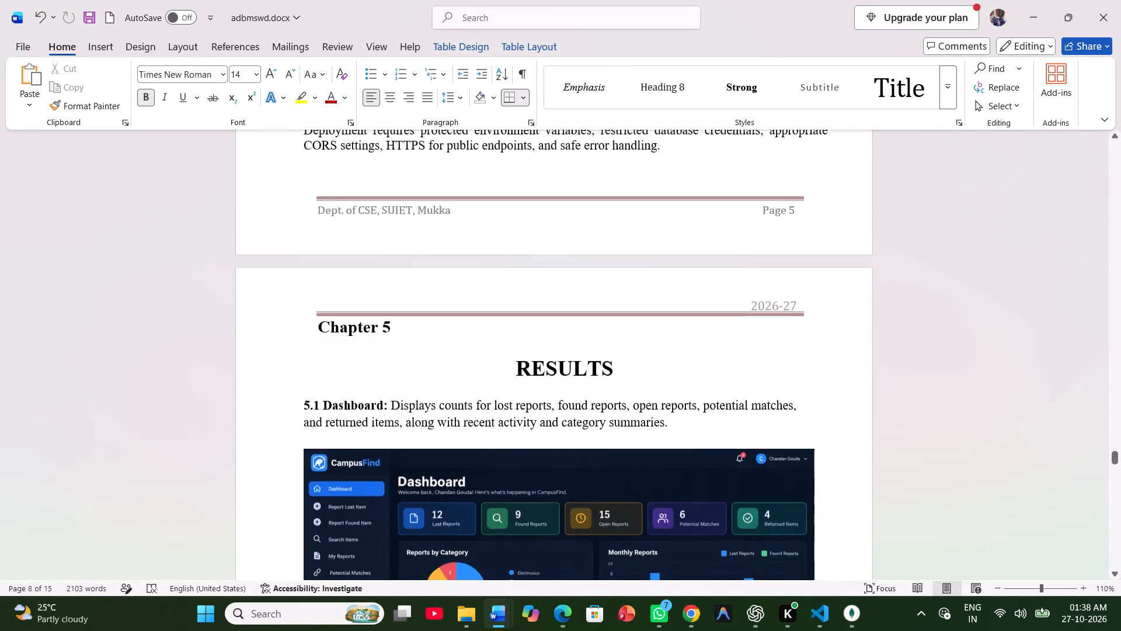
{"action": "scroll", "coordinate": [667, 467], "scroll_direction": "down", "scroll_amount": 3}
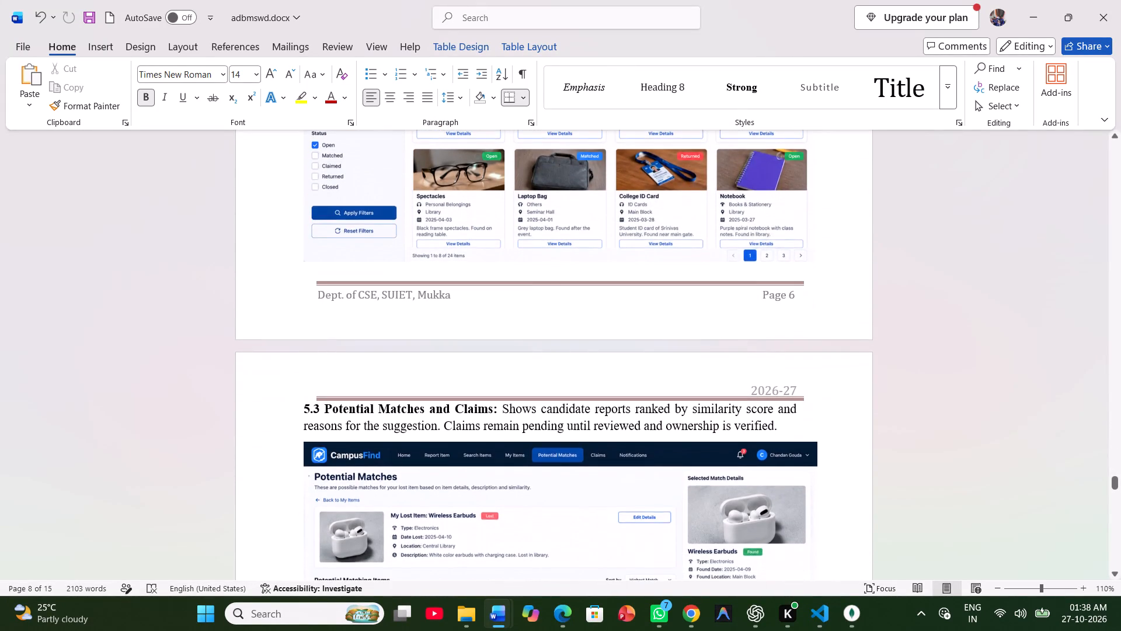
{"action": "scroll", "coordinate": [667, 467], "scroll_direction": "up", "scroll_amount": 2}
{"action": "scroll", "coordinate": [667, 467], "scroll_direction": "down", "scroll_amount": 1}
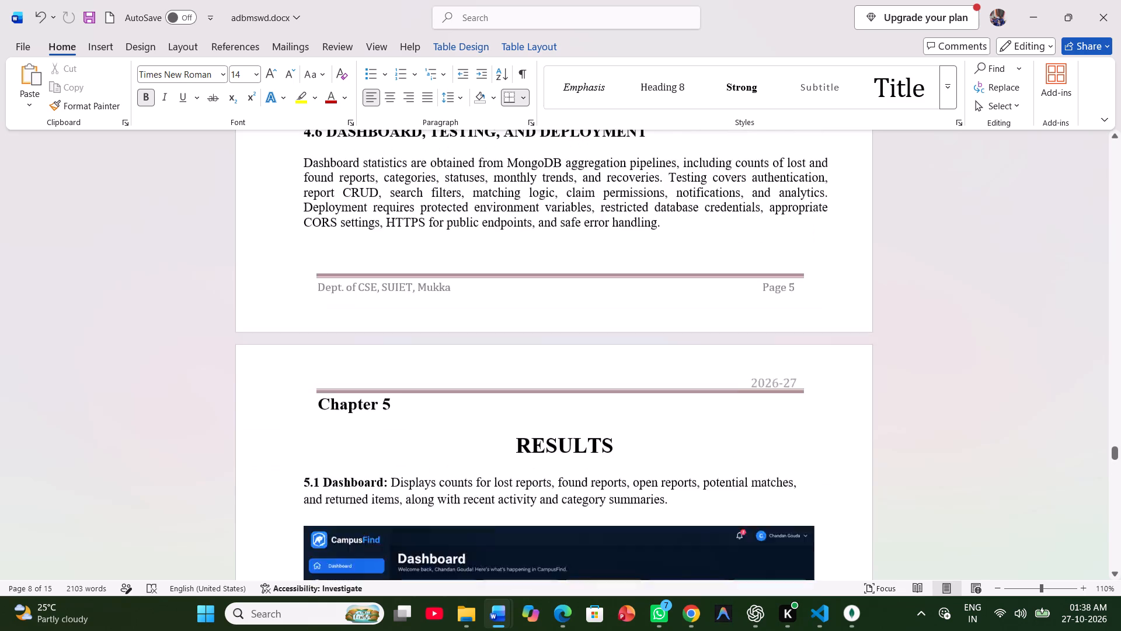
{"action": "scroll", "coordinate": [667, 467], "scroll_direction": "down", "scroll_amount": 2}
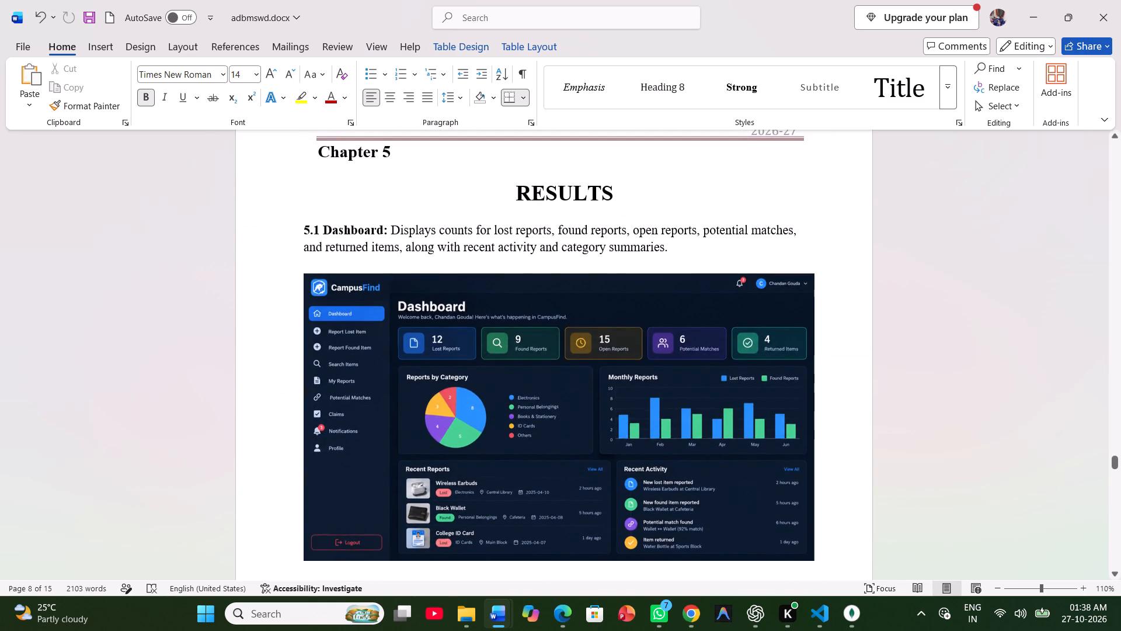
{"action": "scroll", "coordinate": [667, 467], "scroll_direction": "down", "scroll_amount": 2}
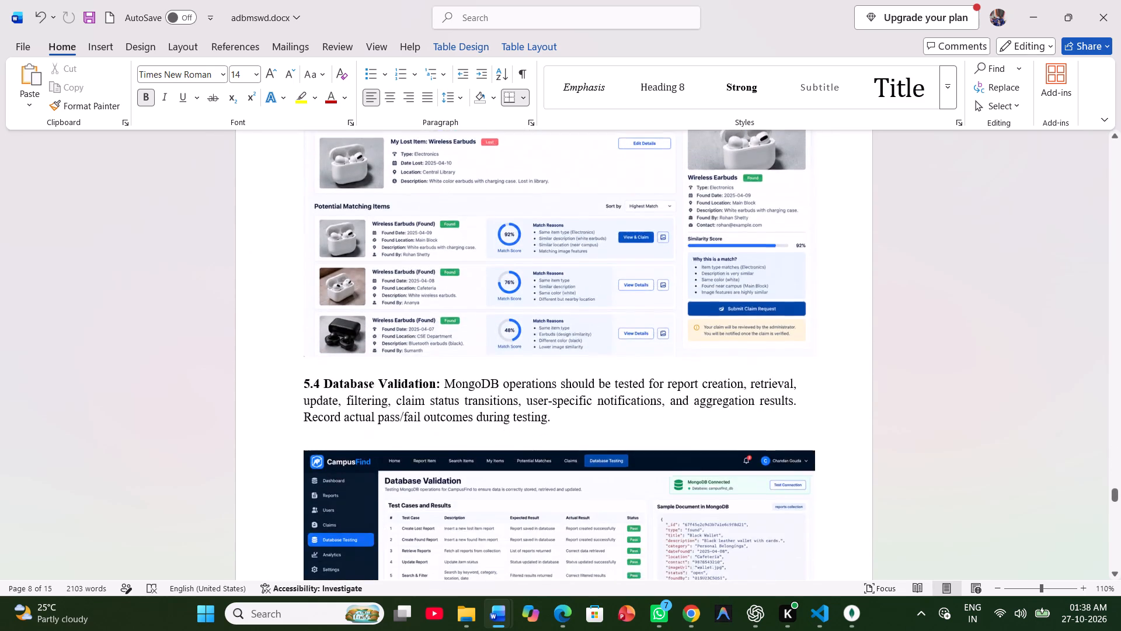
{"action": "scroll", "coordinate": [667, 467], "scroll_direction": "down", "scroll_amount": 1}
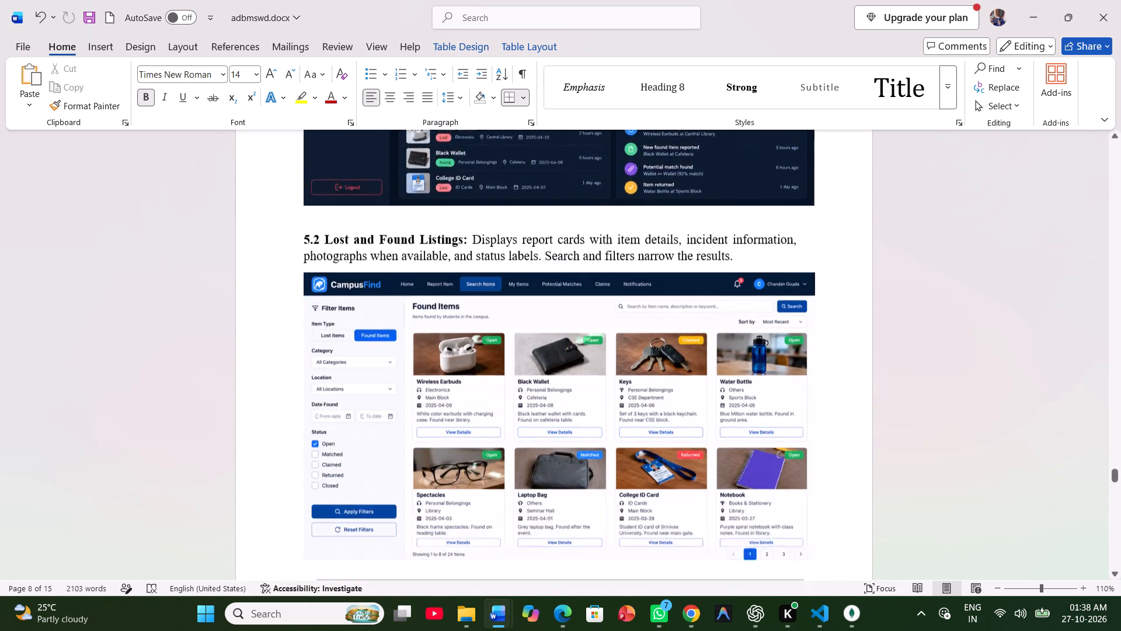
{"action": "scroll", "coordinate": [667, 467], "scroll_direction": "down", "scroll_amount": 4}
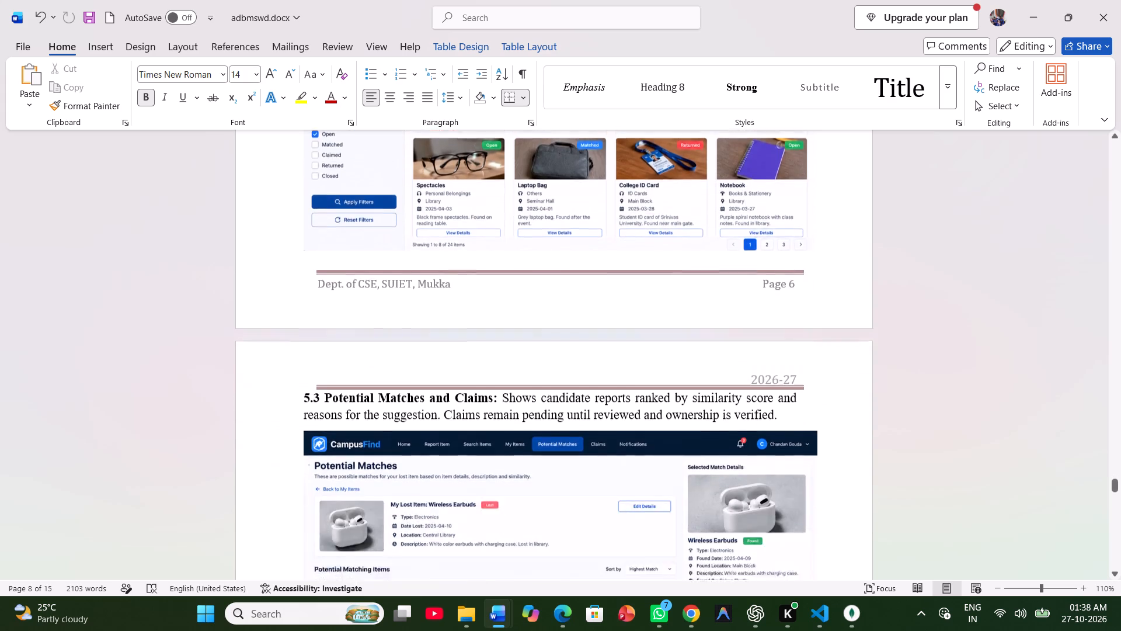
{"action": "scroll", "coordinate": [667, 467], "scroll_direction": "down", "scroll_amount": 2}
Examine the Conclusion and References chapters, including their headings, layout and footer page numbers.
{"action": "scroll", "coordinate": [667, 467], "scroll_direction": "down", "scroll_amount": 2}
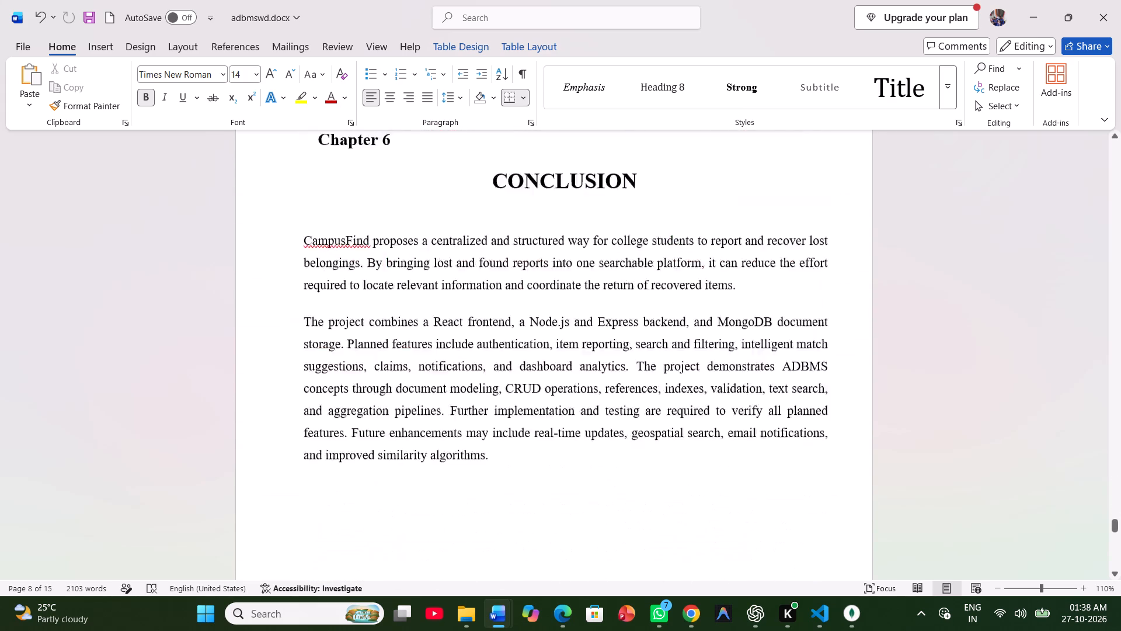
{"action": "scroll", "coordinate": [667, 467], "scroll_direction": "down", "scroll_amount": 1}
{"action": "scroll", "coordinate": [667, 467], "scroll_direction": "up", "scroll_amount": 2}
{"action": "scroll", "coordinate": [667, 467], "scroll_direction": "down", "scroll_amount": 1}
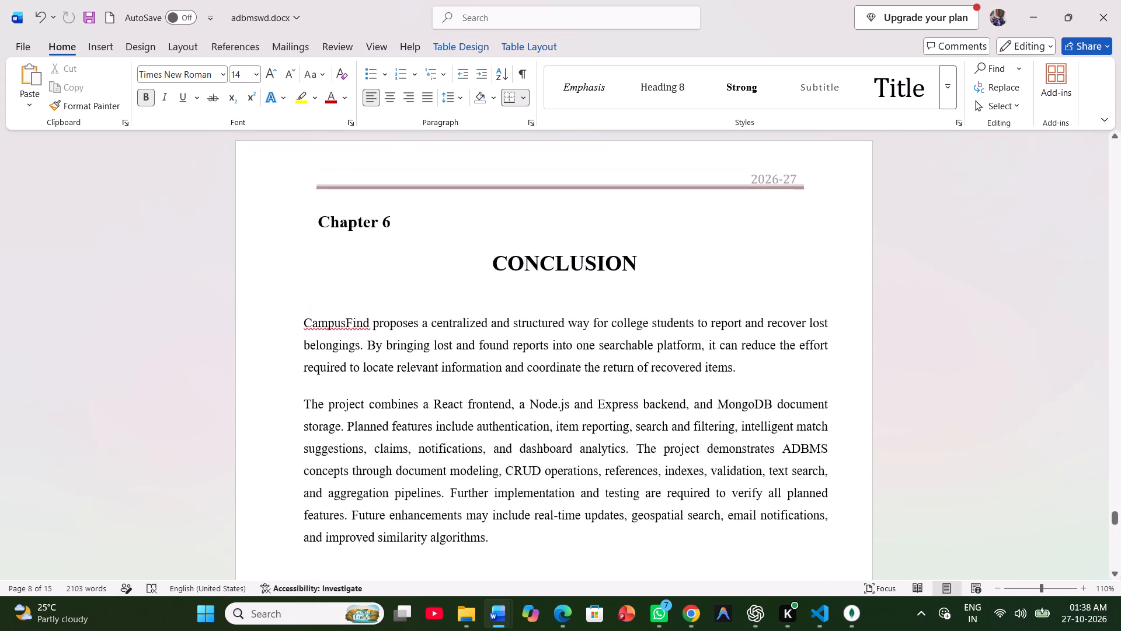
{"action": "scroll", "coordinate": [667, 467], "scroll_direction": "down", "scroll_amount": 2}
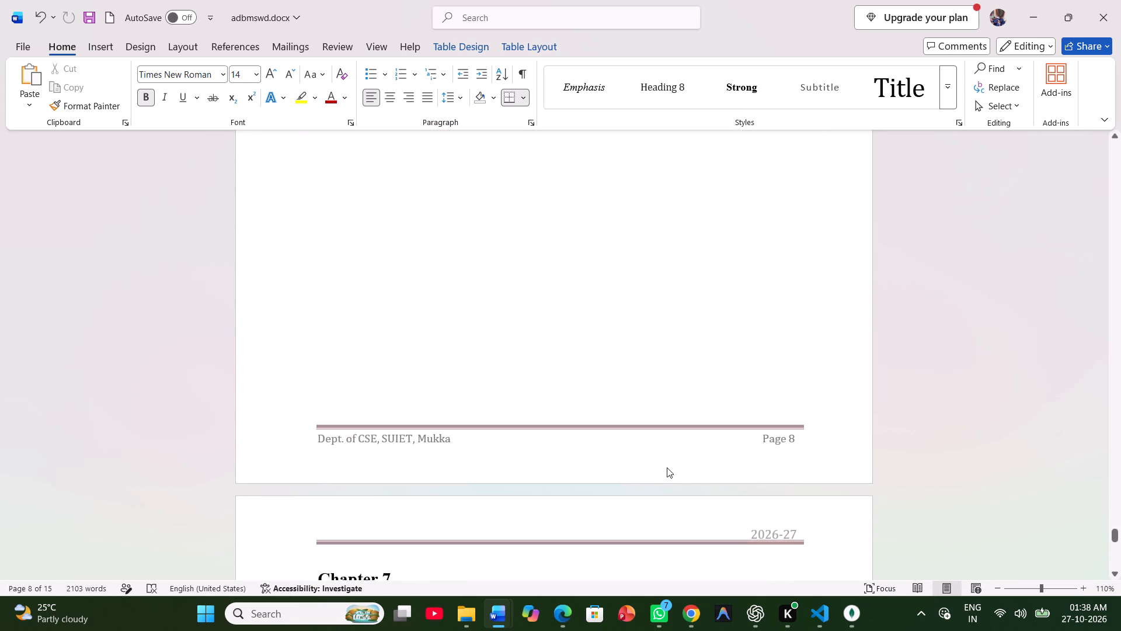
{"action": "scroll", "coordinate": [667, 467], "scroll_direction": "down", "scroll_amount": 1}
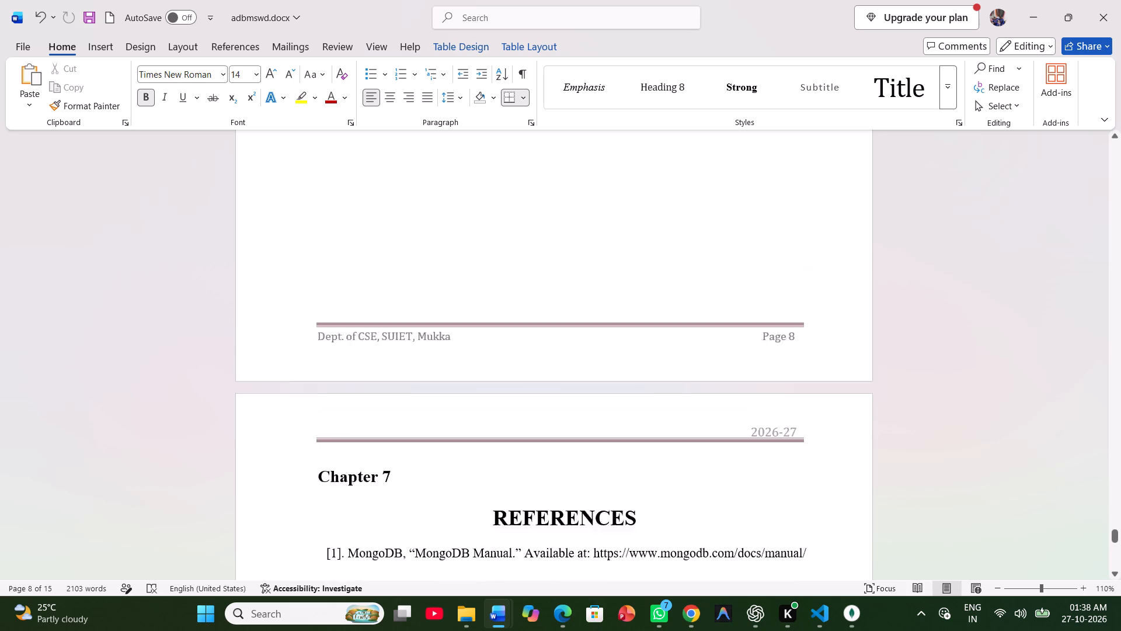
{"action": "scroll", "coordinate": [667, 467], "scroll_direction": "down", "scroll_amount": 1}
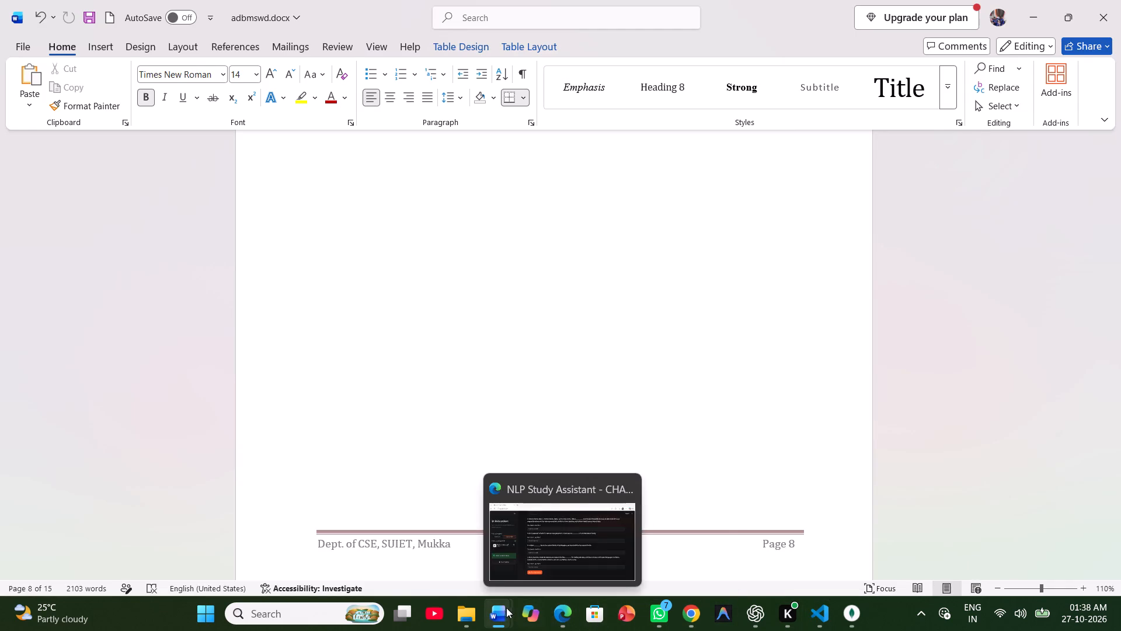
{"action": "left_click", "coordinate": [618, 522]}
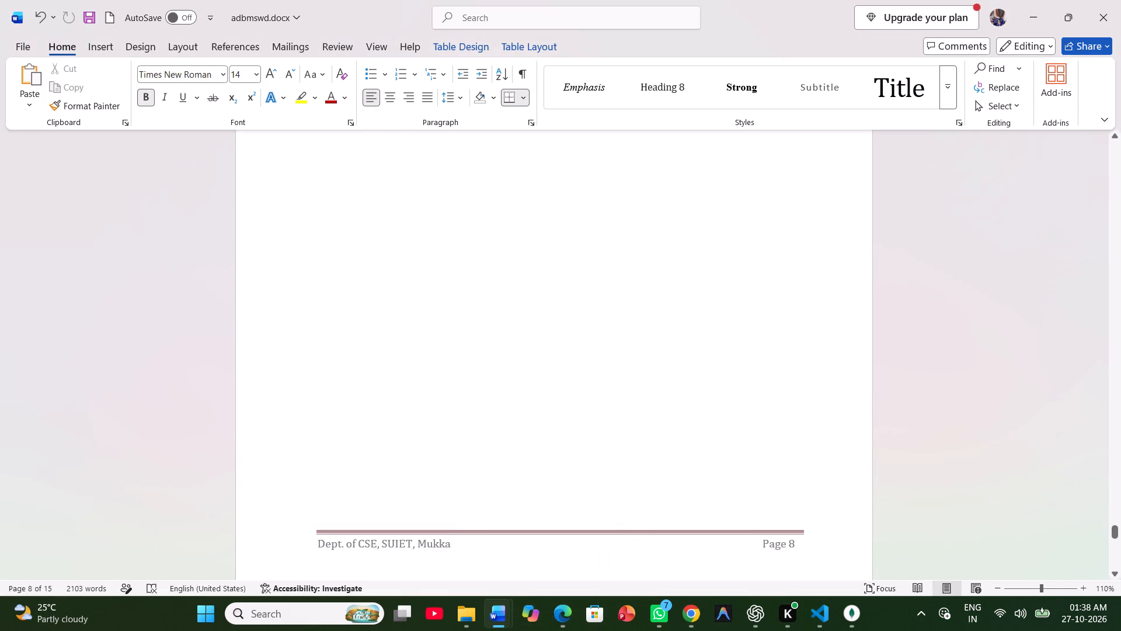
Return to the table of contents and recheck its table layout, chapter titles and listed page numbers.
{"action": "scroll", "coordinate": [596, 425], "scroll_direction": "up", "scroll_amount": 8}
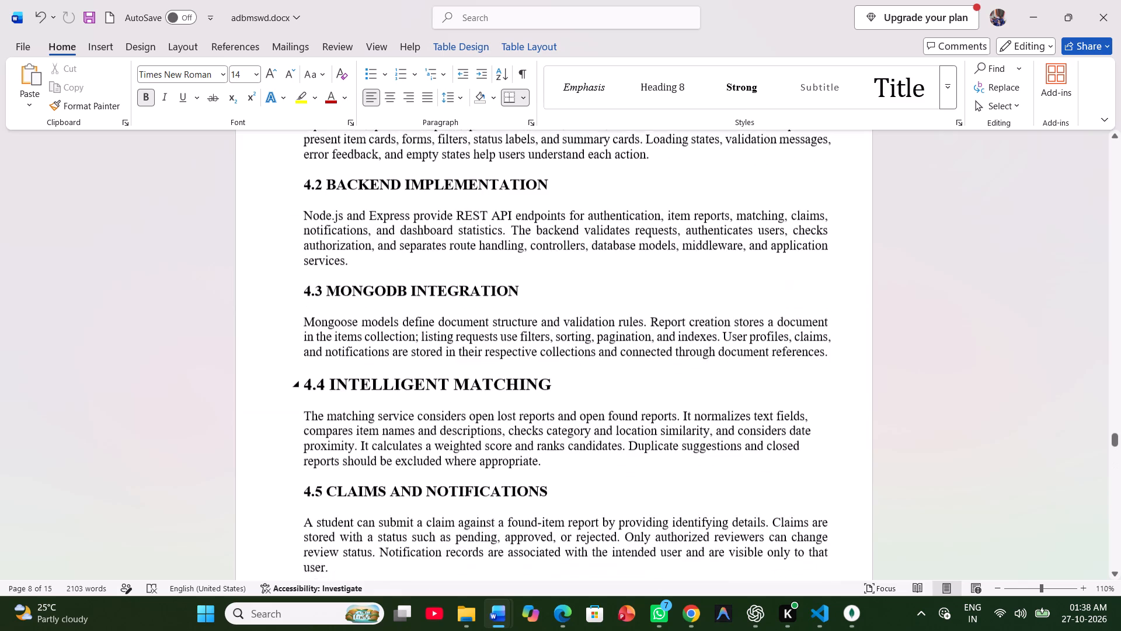
{"action": "scroll", "coordinate": [596, 425], "scroll_direction": "up", "scroll_amount": 9}
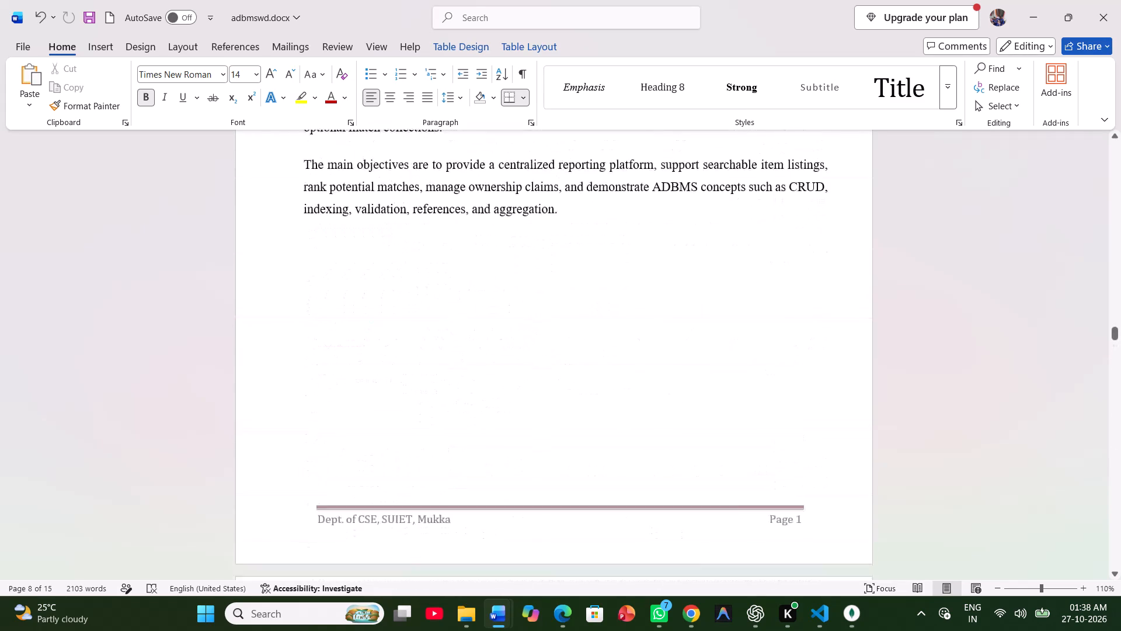
{"action": "scroll", "coordinate": [596, 425], "scroll_direction": "up", "scroll_amount": 6}
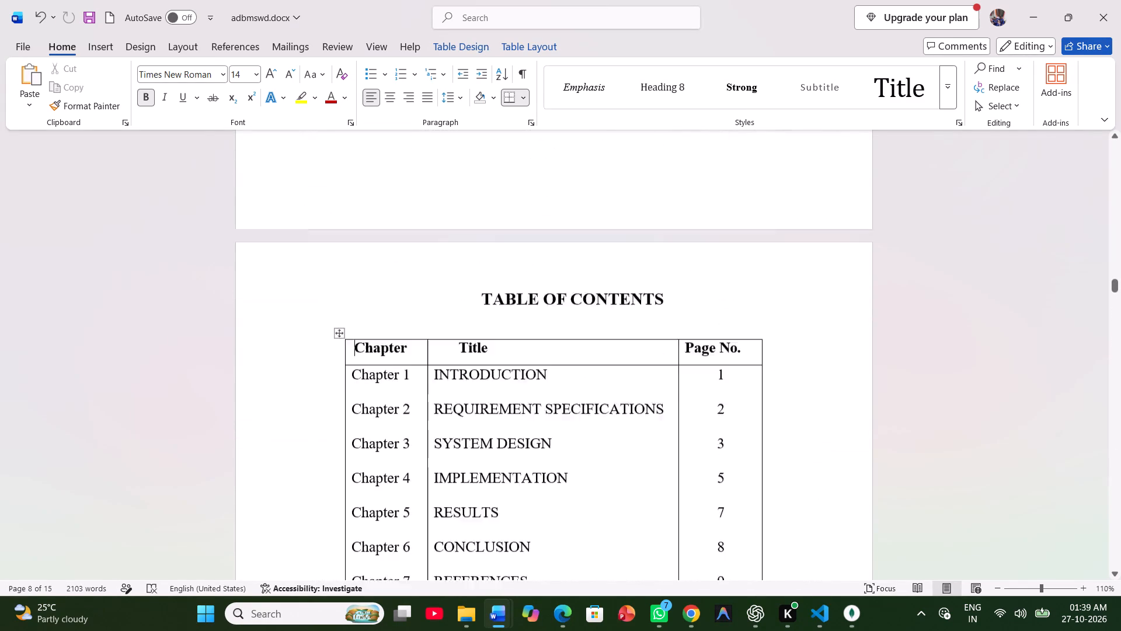
{"action": "scroll", "coordinate": [596, 425], "scroll_direction": "up", "scroll_amount": 1}
{"action": "scroll", "coordinate": [670, 487], "scroll_direction": "down", "scroll_amount": 1}
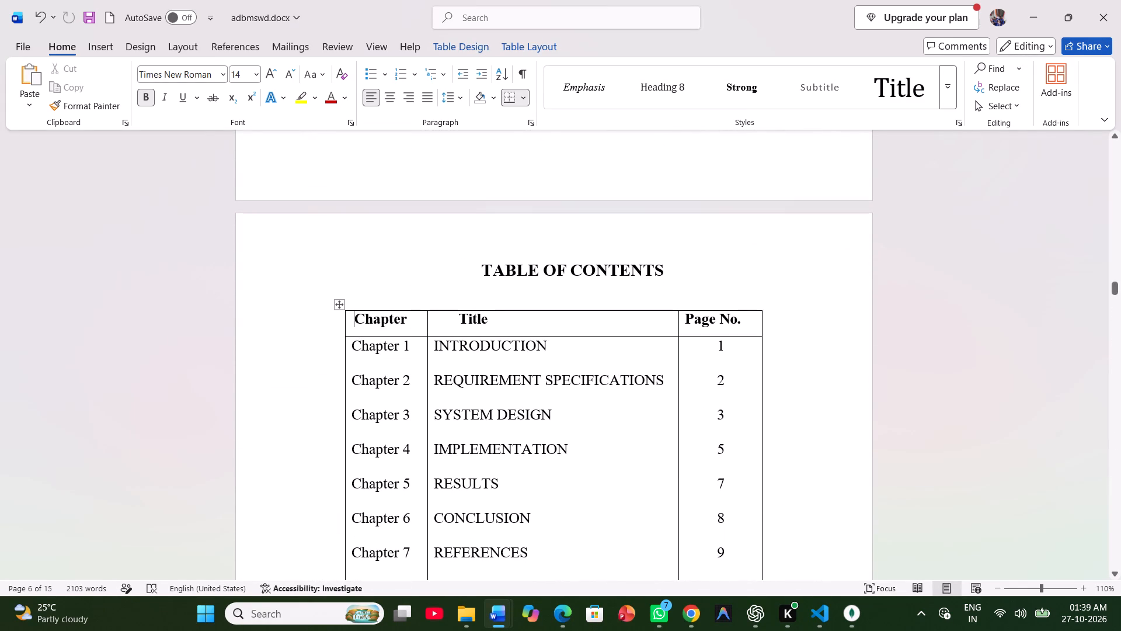
{"action": "scroll", "coordinate": [713, 530], "scroll_direction": "down", "scroll_amount": 1}
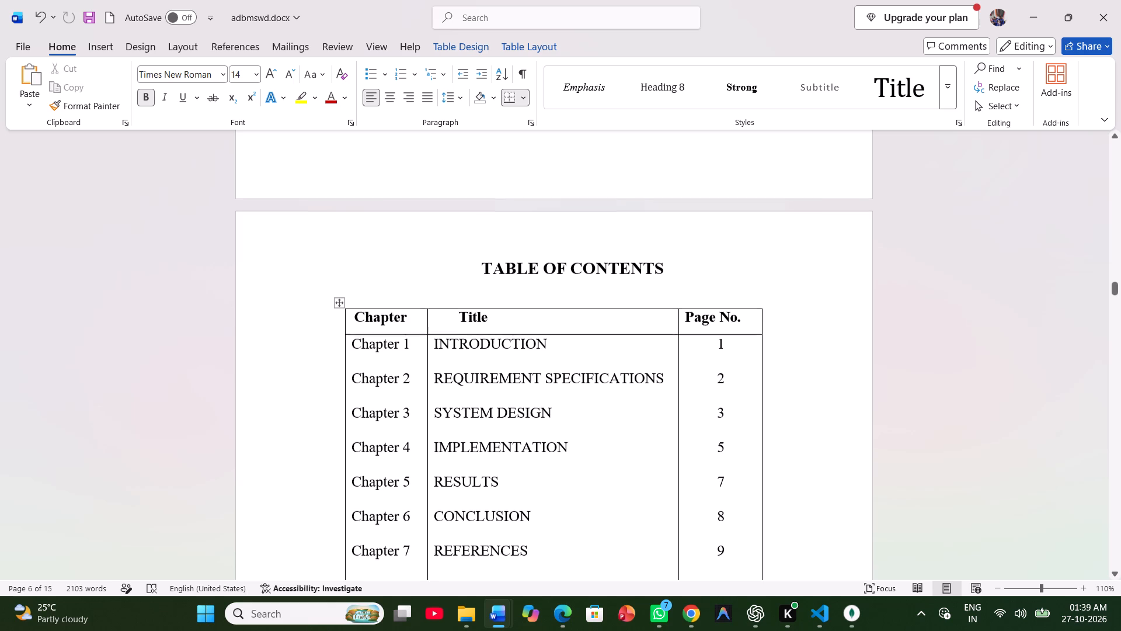
{"action": "scroll", "coordinate": [713, 530], "scroll_direction": "down", "scroll_amount": 1}
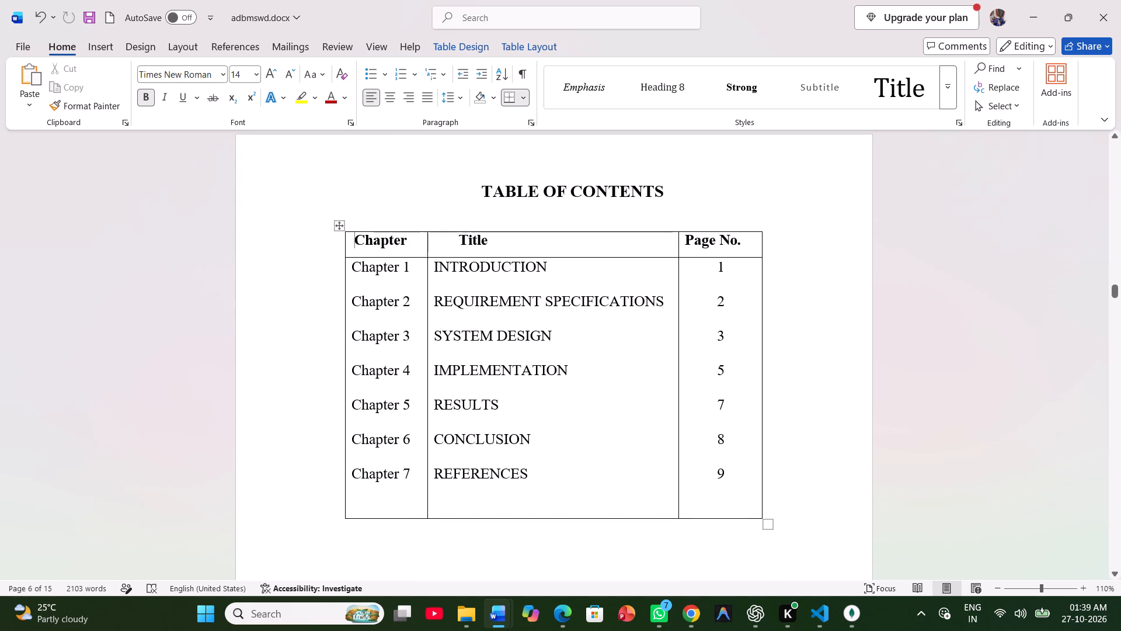
{"action": "left_click", "coordinate": [720, 530]}
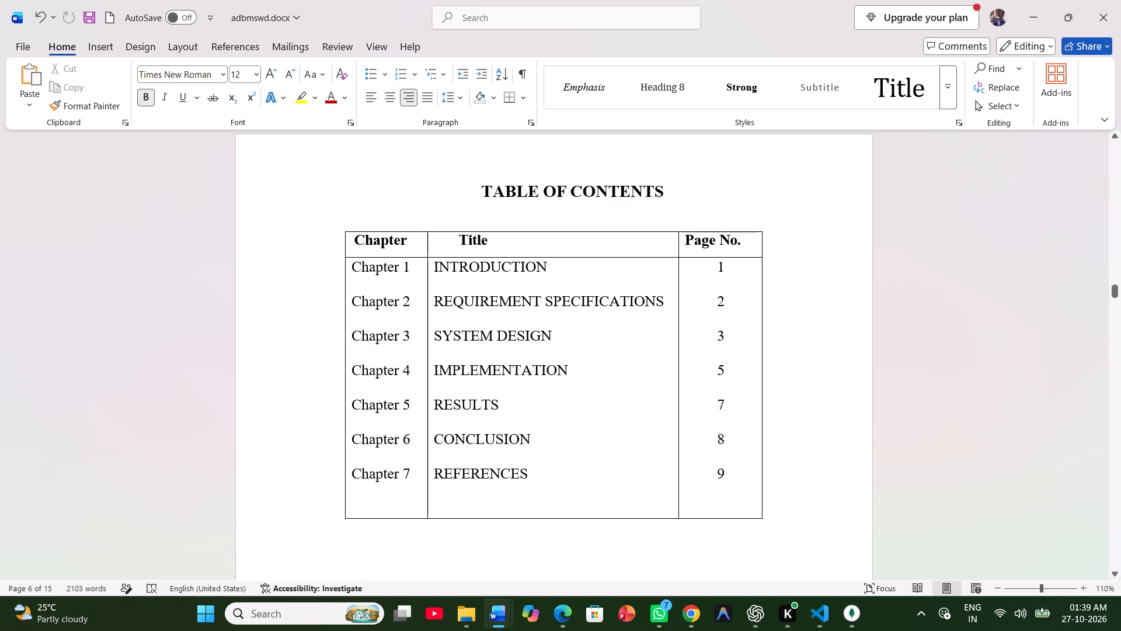
{"action": "scroll", "coordinate": [734, 546], "scroll_direction": "down", "scroll_amount": 1}
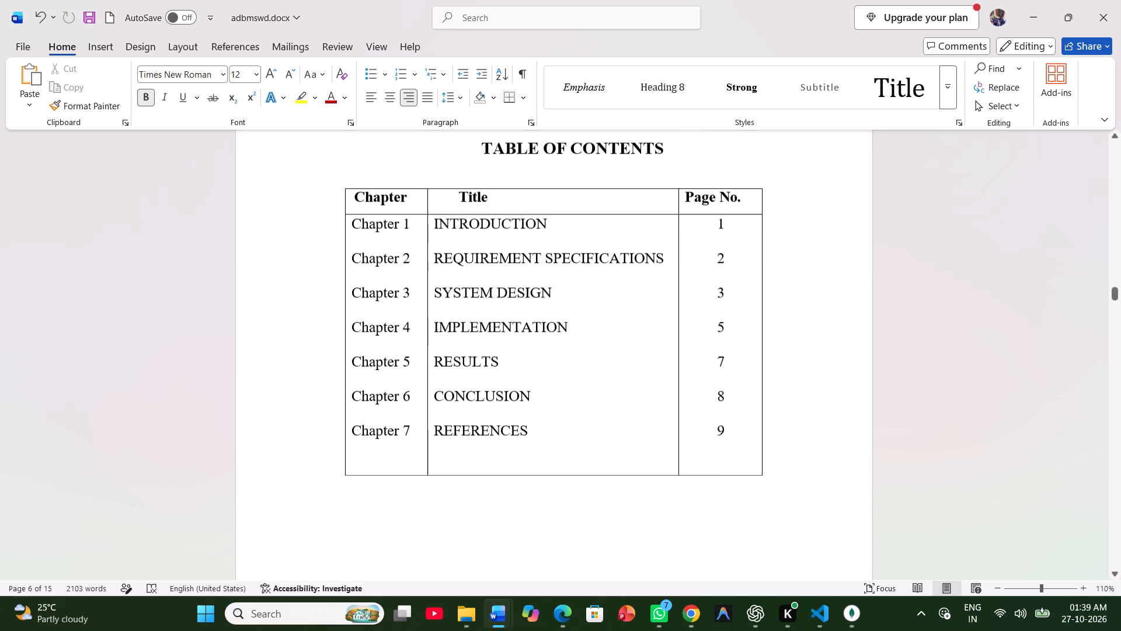
{"action": "scroll", "coordinate": [734, 546], "scroll_direction": "down", "scroll_amount": 1}
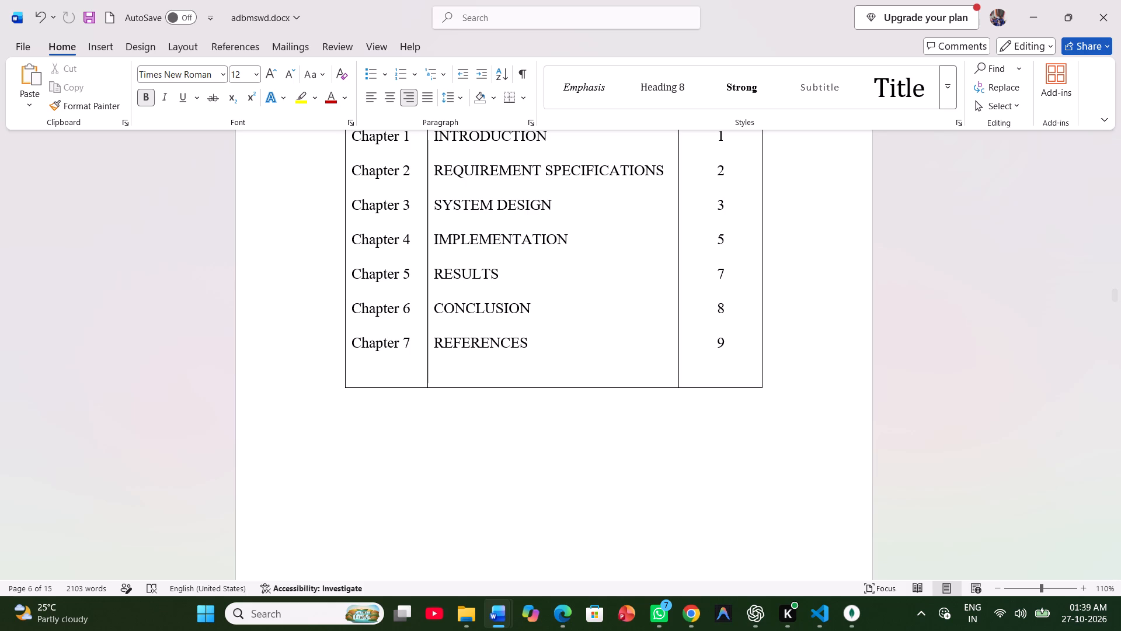
{"action": "scroll", "coordinate": [734, 546], "scroll_direction": "up", "scroll_amount": 2}
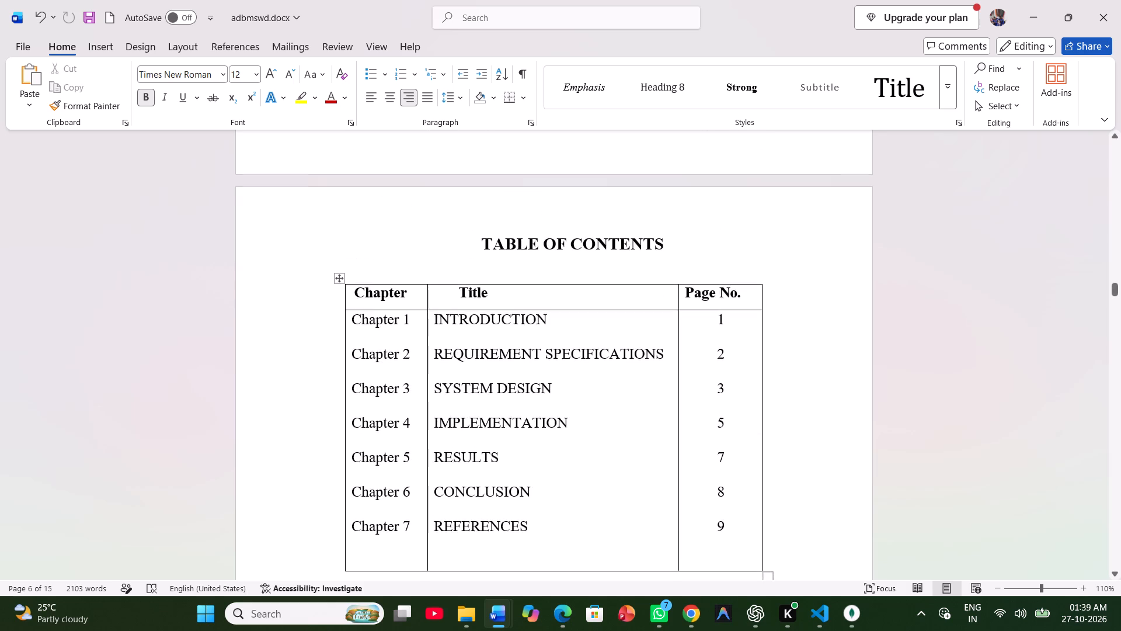
{"action": "scroll", "coordinate": [734, 546], "scroll_direction": "down", "scroll_amount": 4}
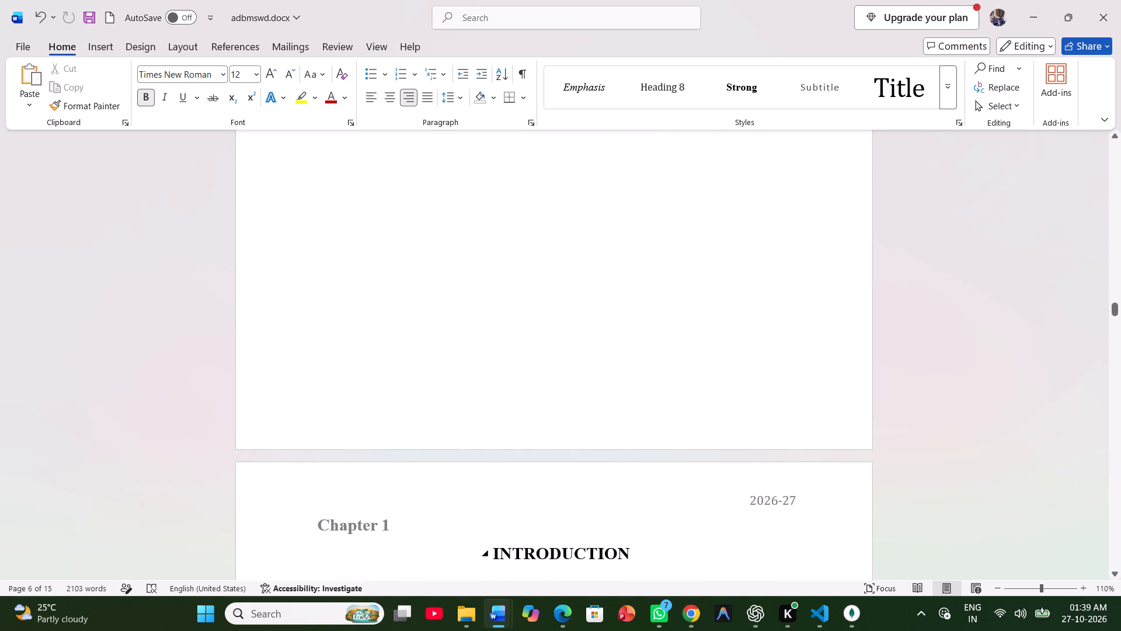
Save the report as a Word document in the Downloads folder under the existing name adbmswd.docx.
{"action": "left_click", "coordinate": [13, 39]}
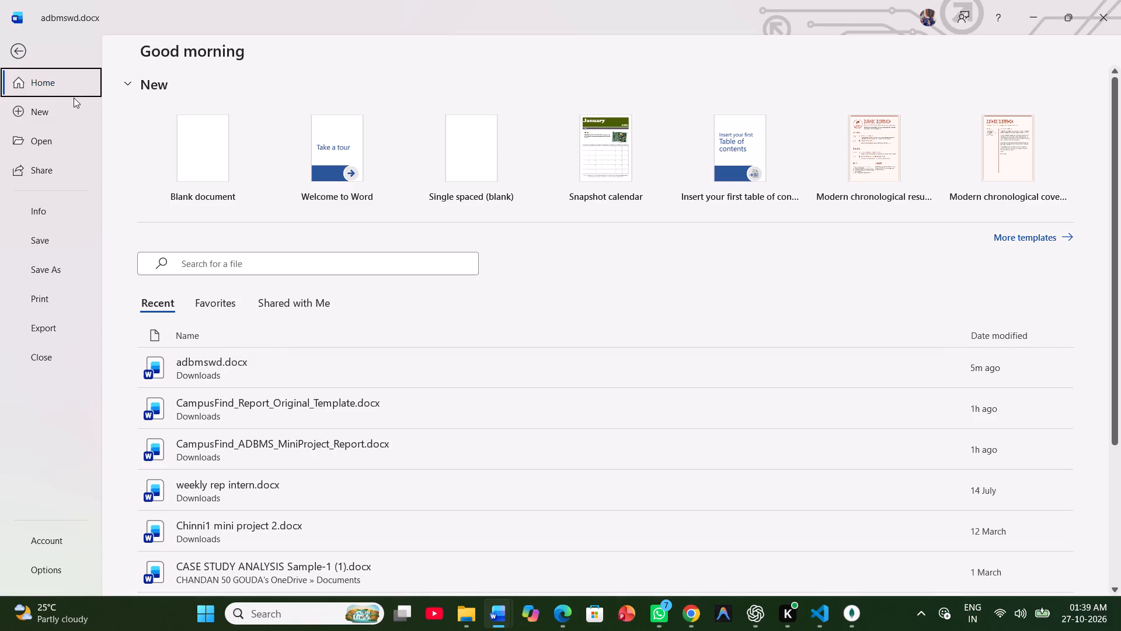
{"action": "left_click", "coordinate": [79, 262]}
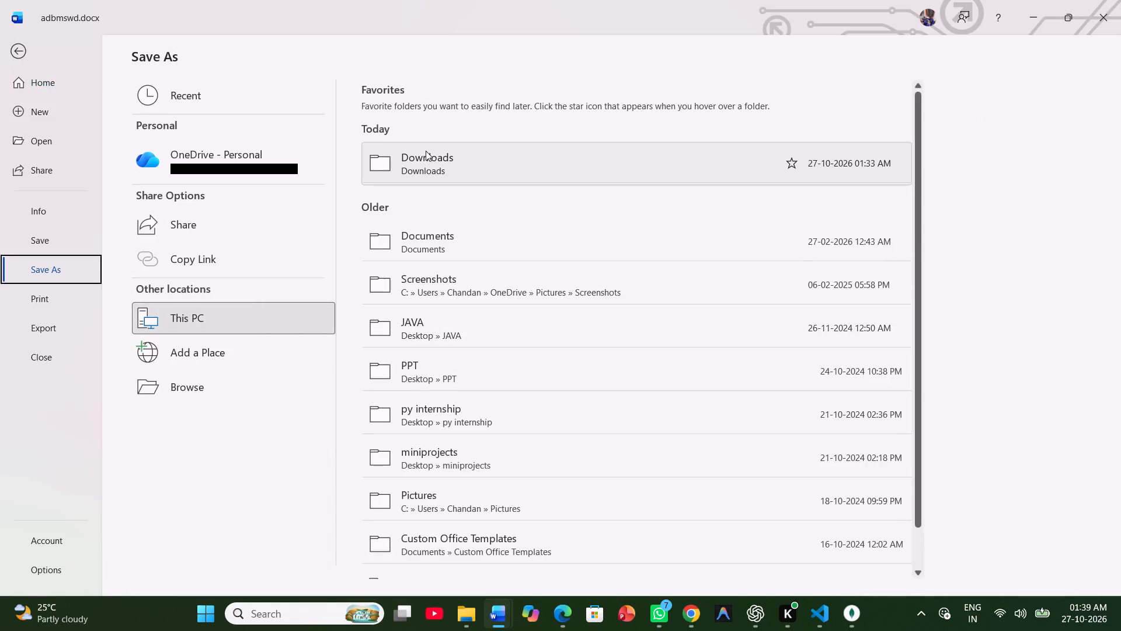
{"action": "left_click", "coordinate": [426, 150]}
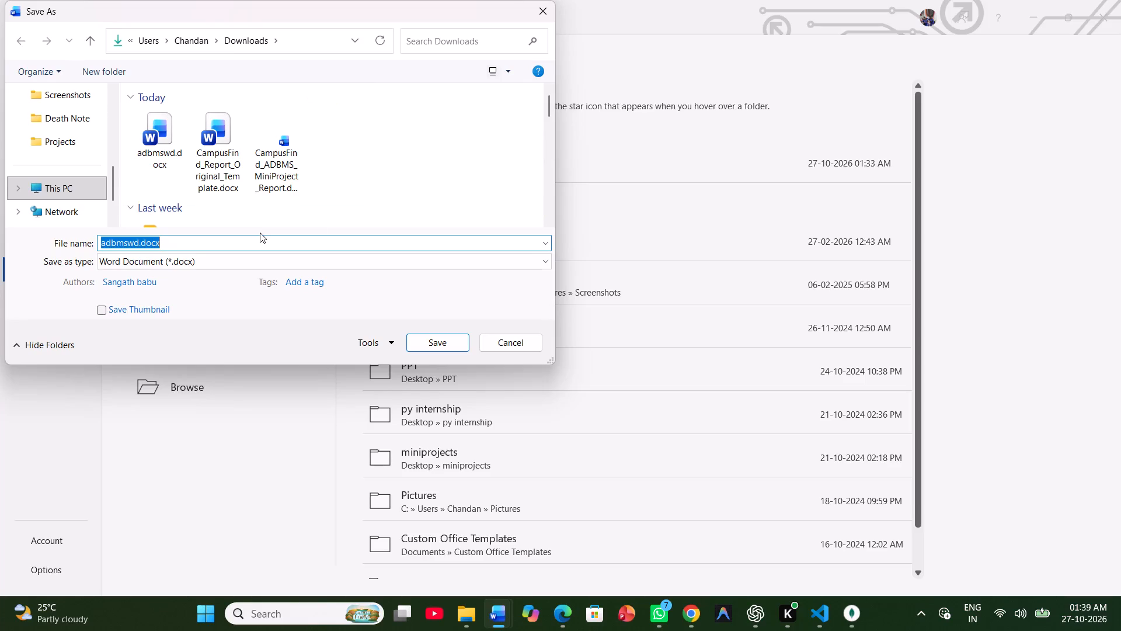
{"action": "left_click", "coordinate": [414, 338]}
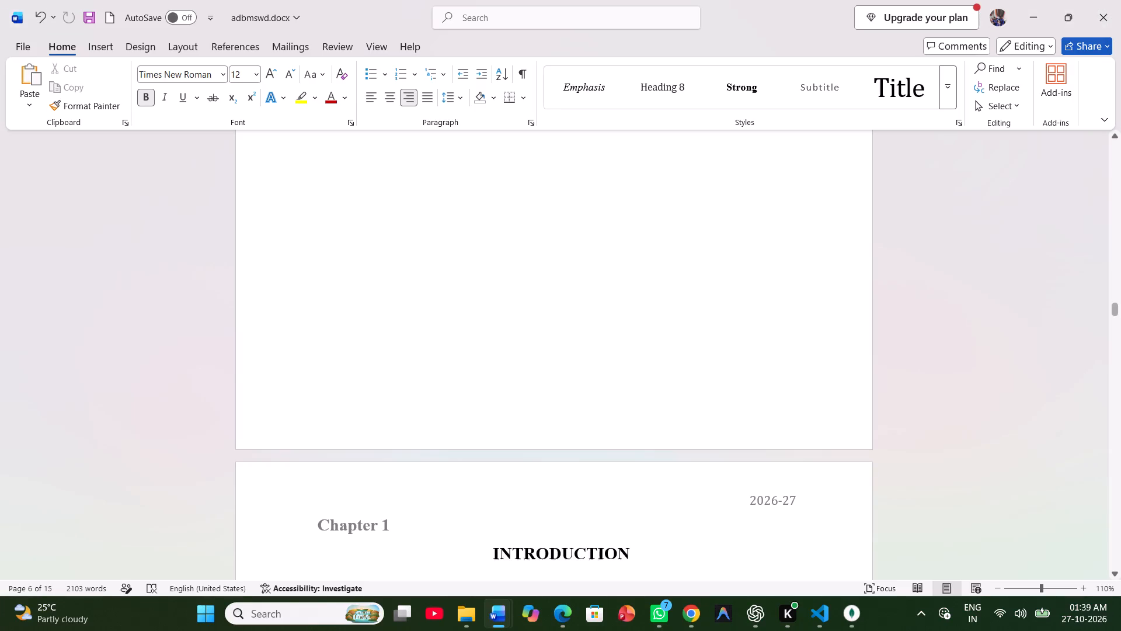
Save a PDF copy of the report in the Downloads folder, adding "fix" to the existing adbmswd file name.
{"action": "left_click", "coordinate": [12, 51]}
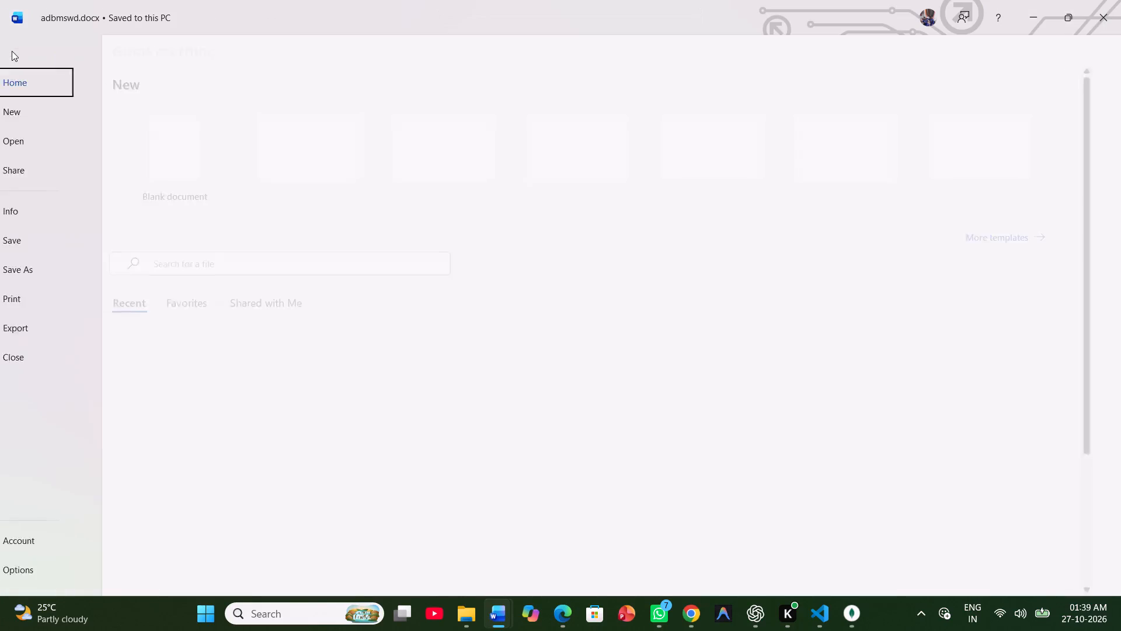
{"action": "left_click", "coordinate": [66, 272]}
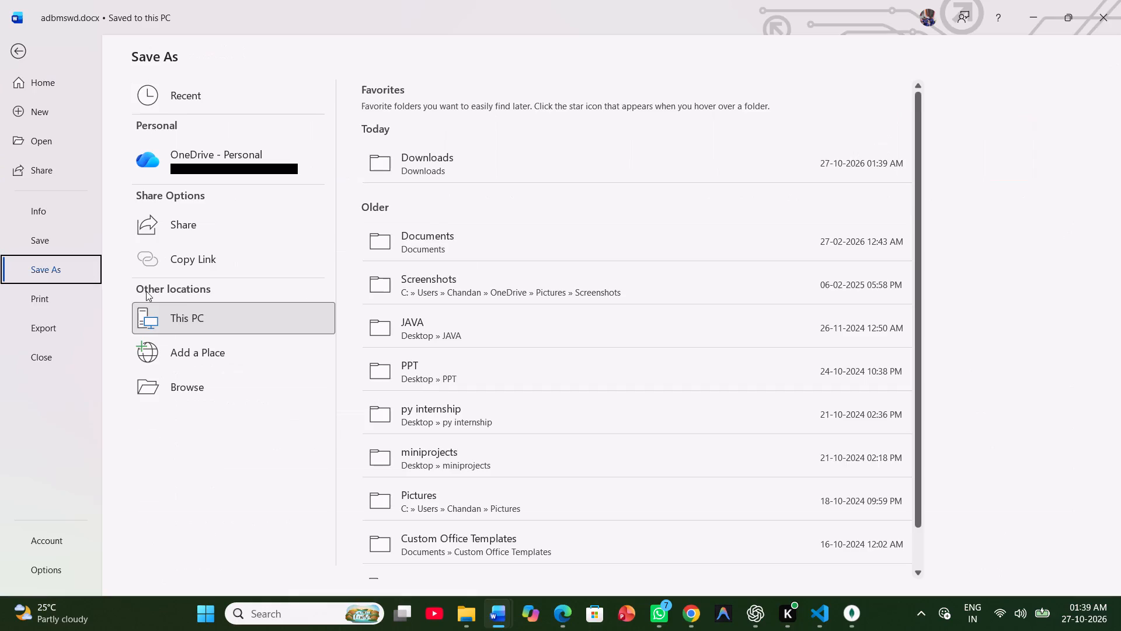
{"action": "left_click", "coordinate": [389, 151]}
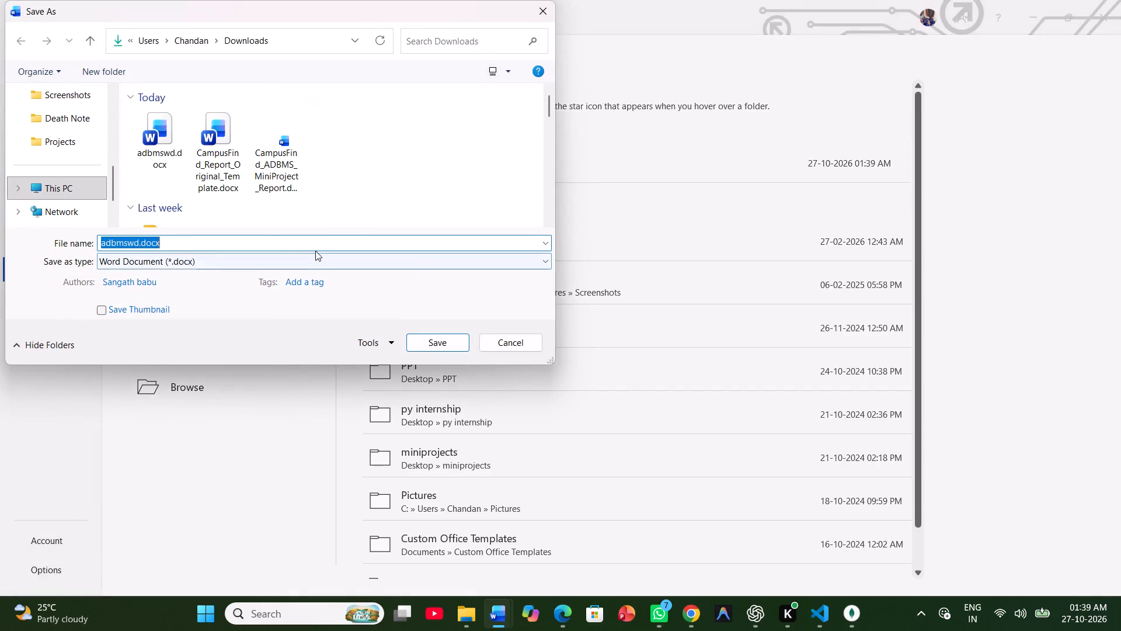
{"action": "left_click", "coordinate": [282, 258]}
{"action": "left_click", "coordinate": [188, 348]}
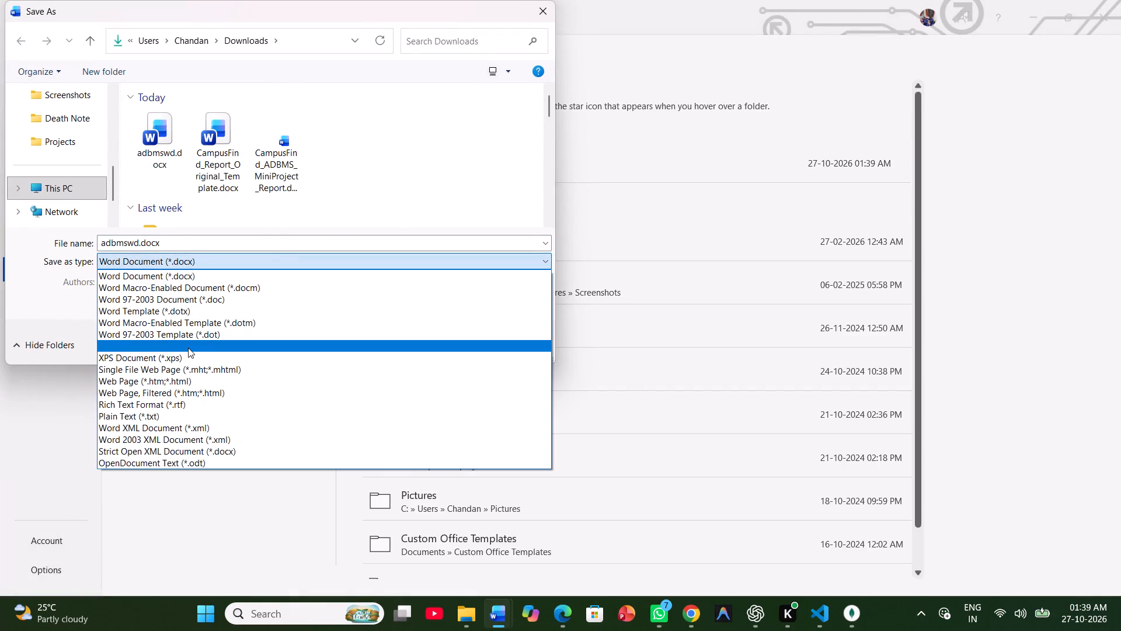
{"action": "left_click", "coordinate": [136, 240]}
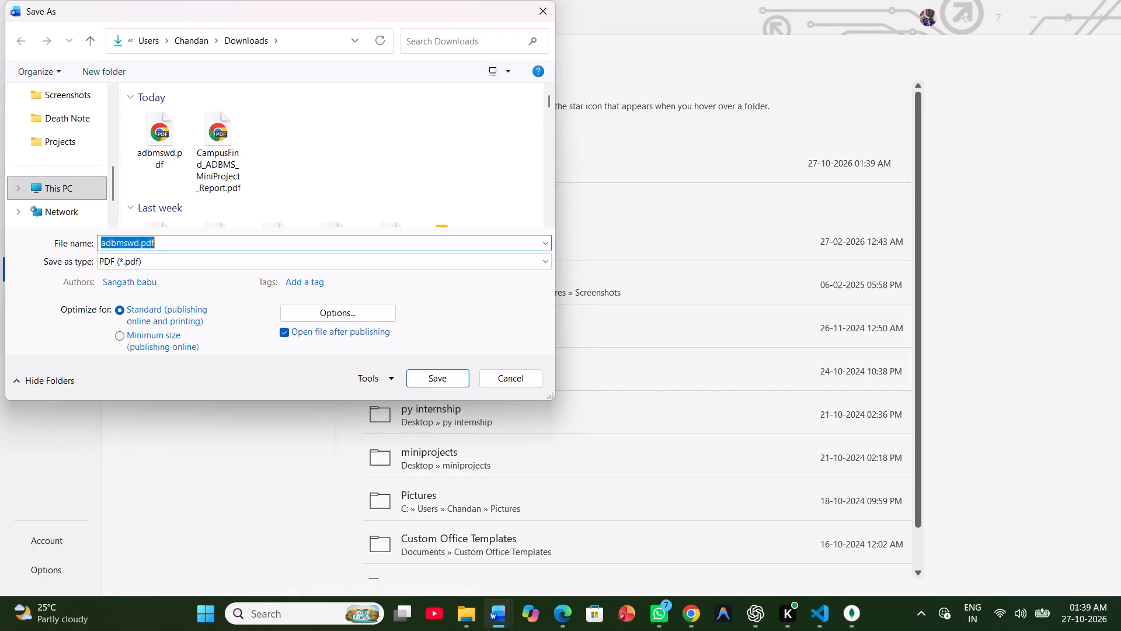
{"action": "left_click", "coordinate": [138, 240]}
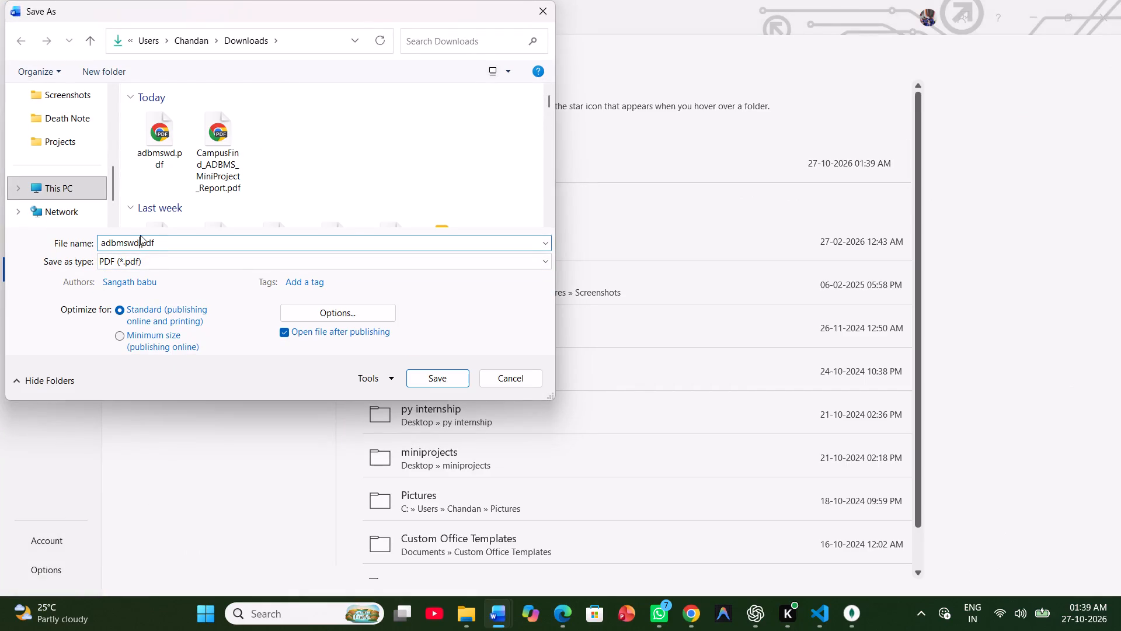